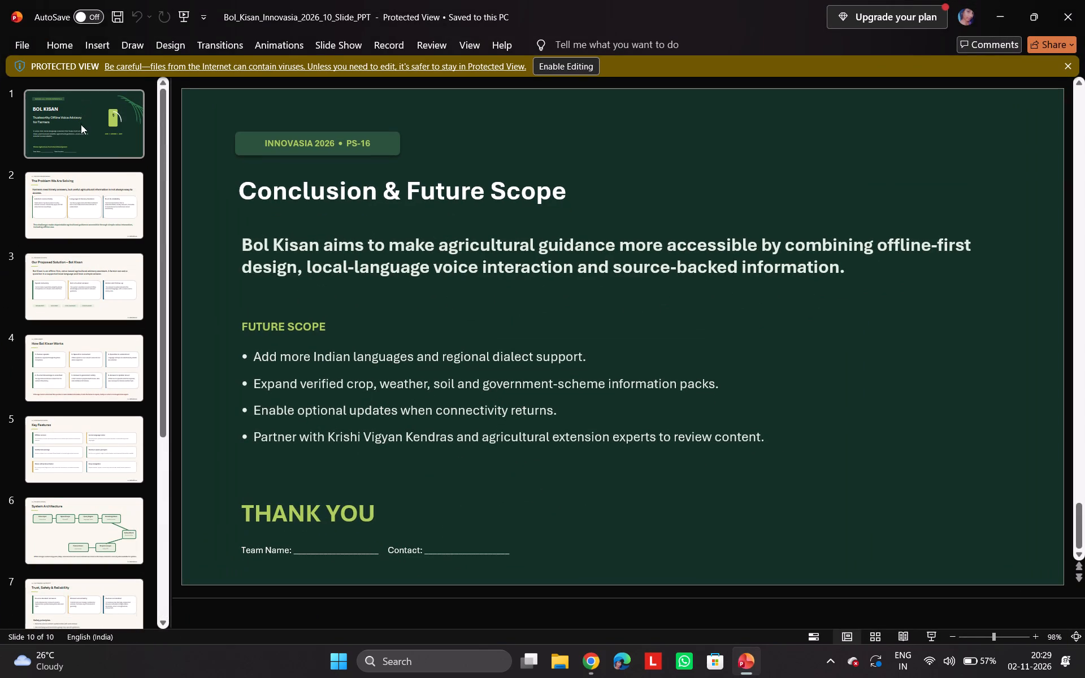
scroll(387, 276, "up", 1)
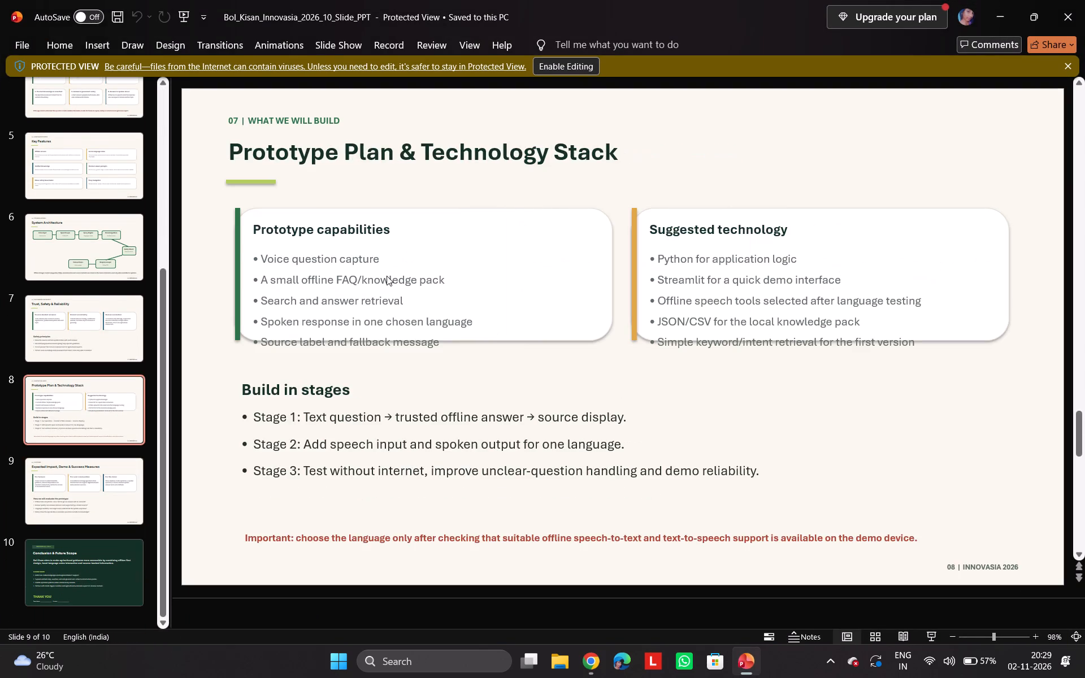
scroll(387, 276, "up", 1)
scroll(90, 229, "up", 6)
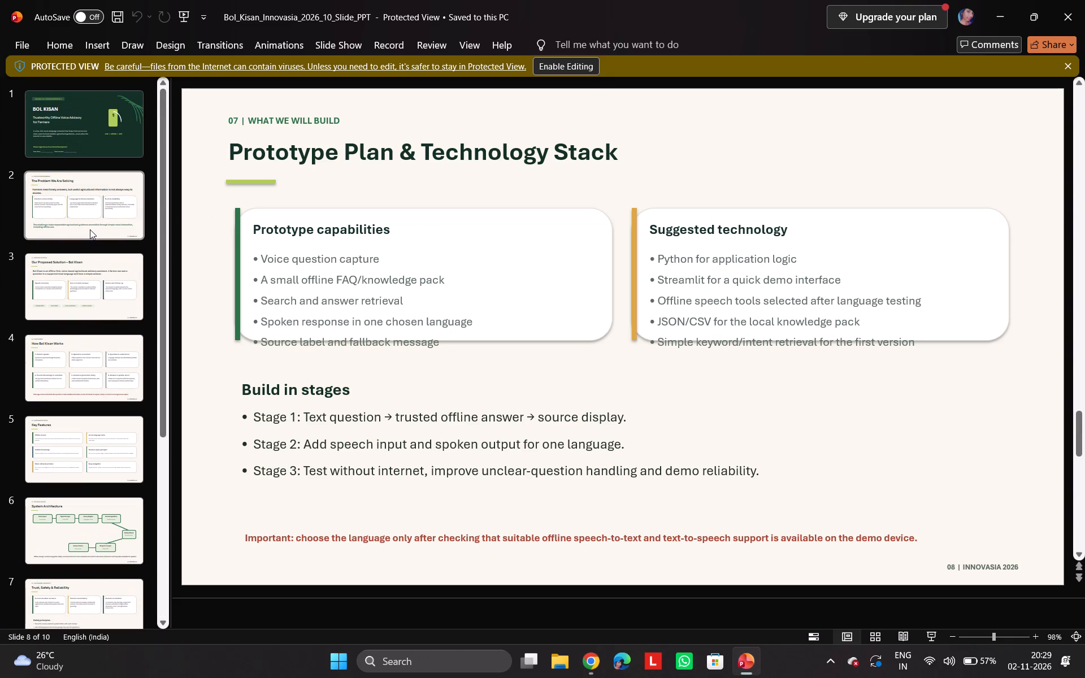
left_click(83, 151)
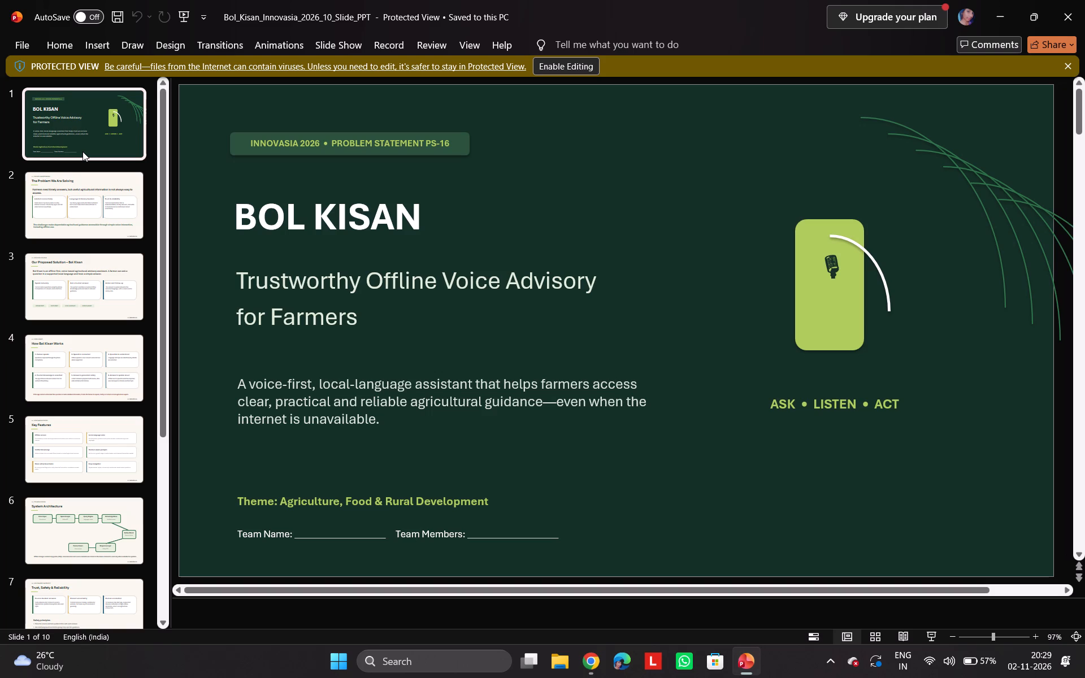
left_click(46, 207)
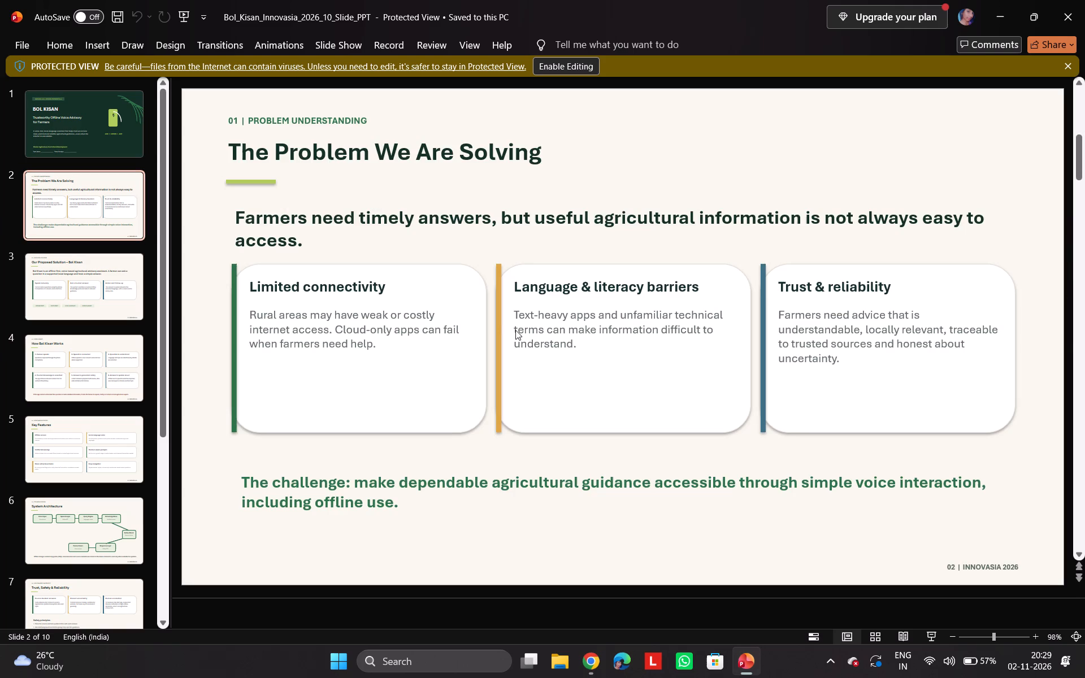
Skim back and forth through the whole Bol Kisan deck, from the title slide to "Conclusion & Future Scope", to review its content.
left_click(515, 330)
scroll(515, 330, "down", 5)
scroll(515, 330, "up", 11)
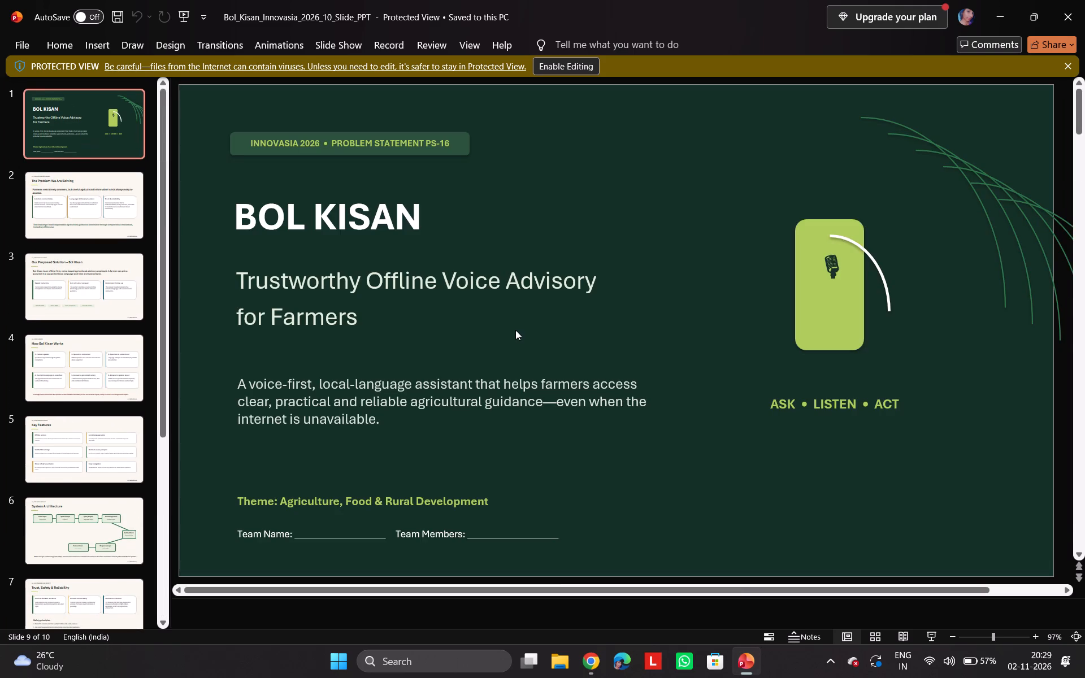
scroll(515, 330, "up", 1)
scroll(515, 330, "down", 1)
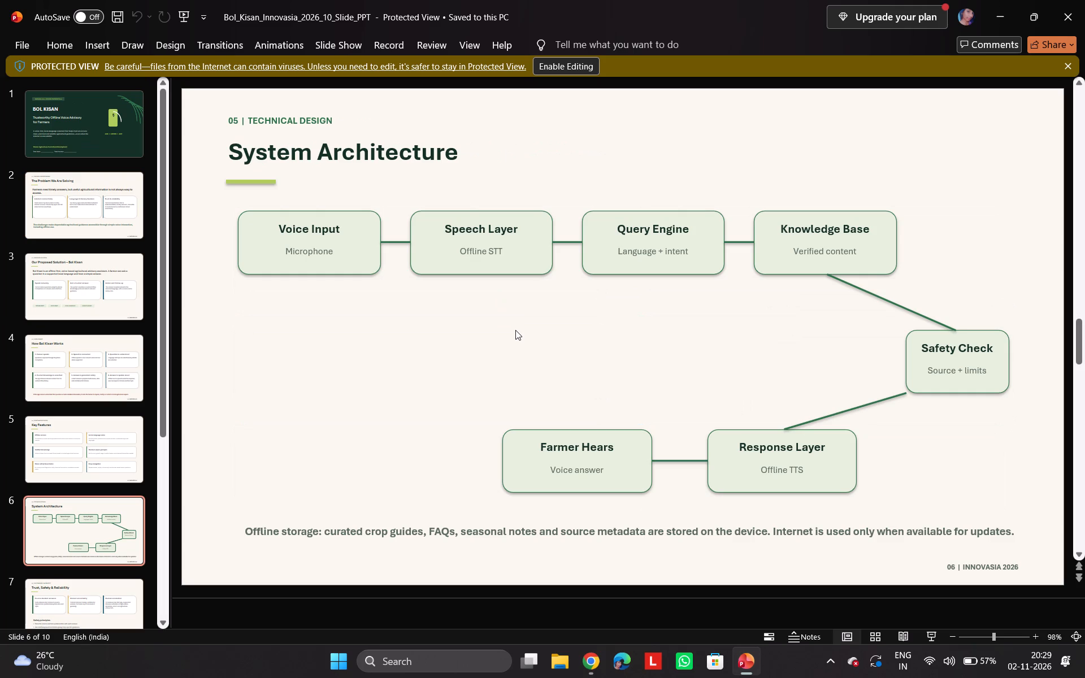
scroll(515, 330, "down", 1)
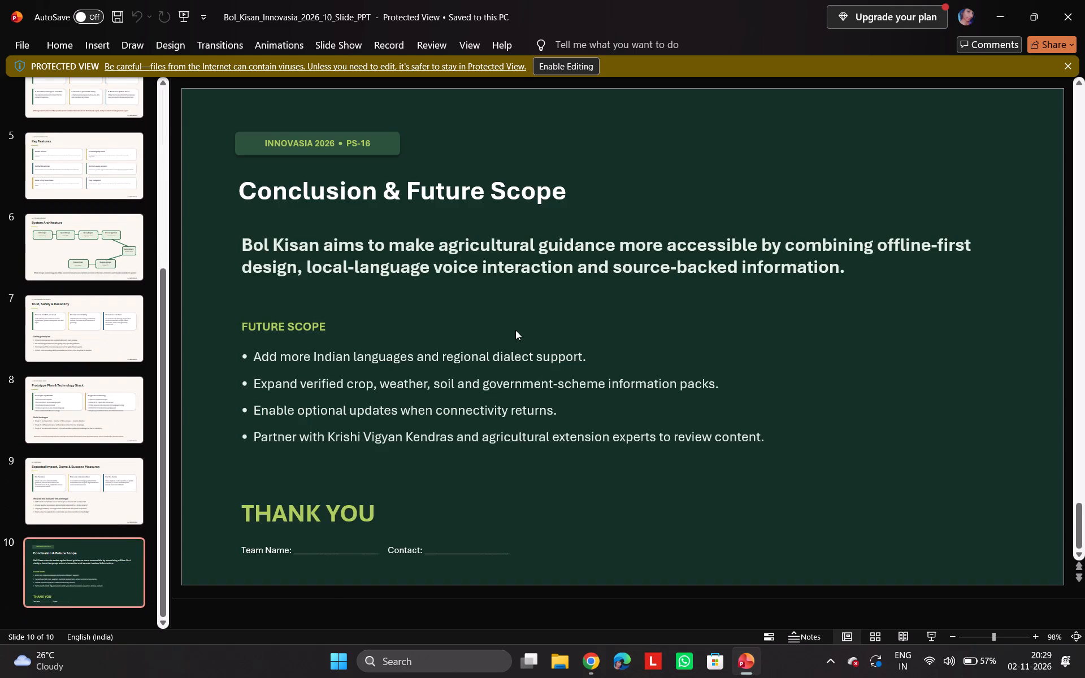
scroll(515, 330, "up", 1)
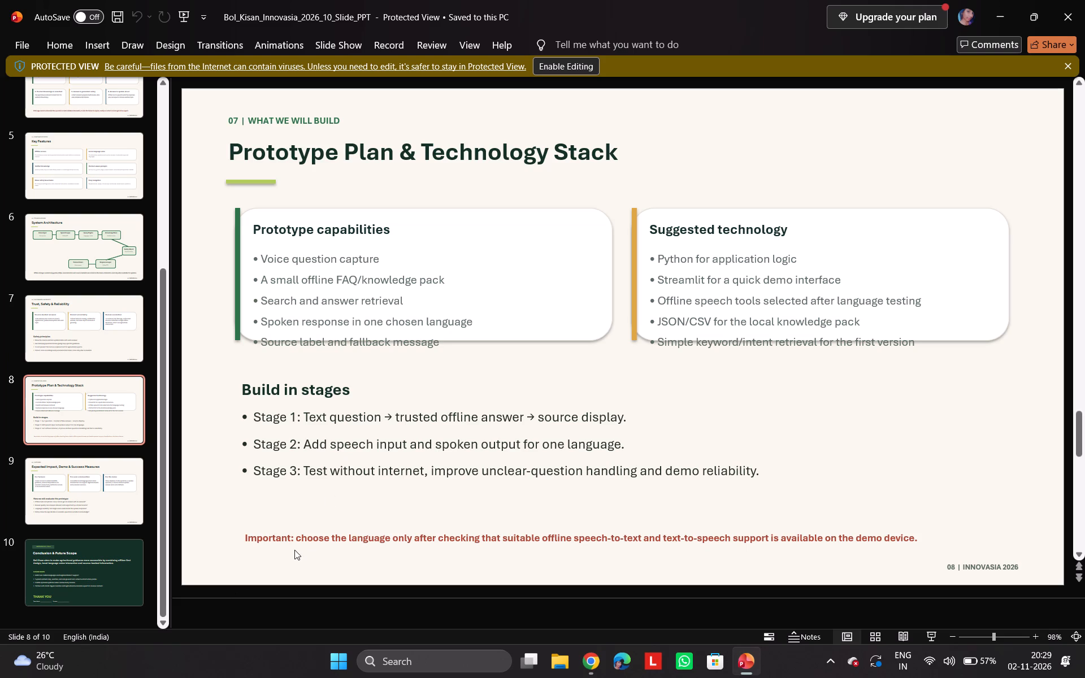
scroll(294, 550, "down", 2)
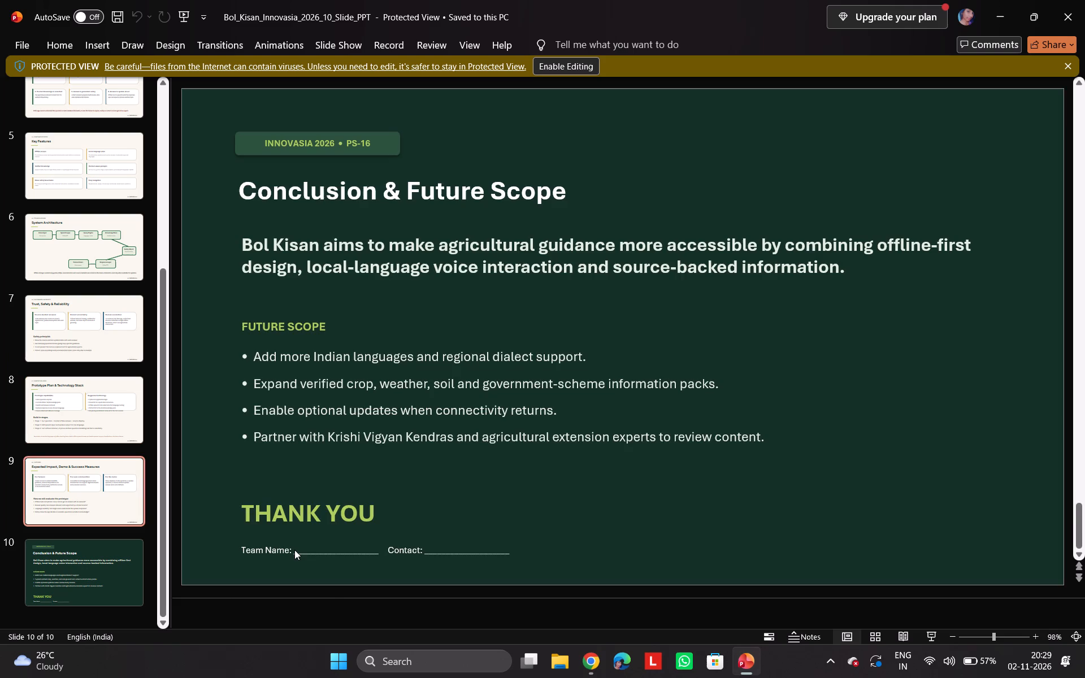
scroll(426, 345, "up", 1)
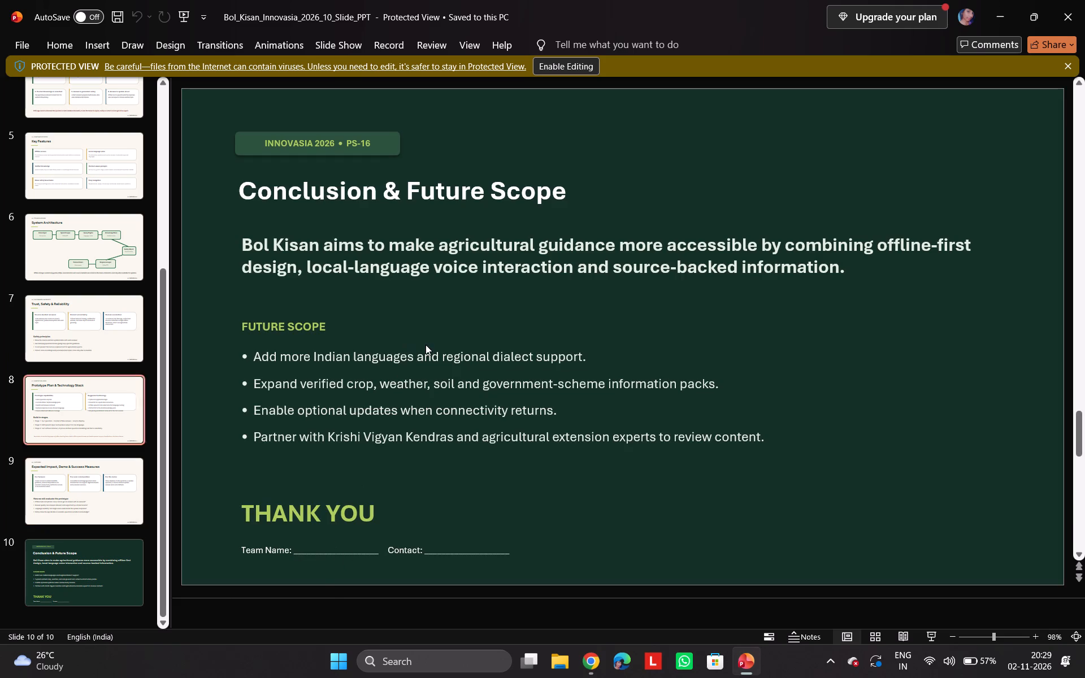
scroll(426, 345, "up", 2)
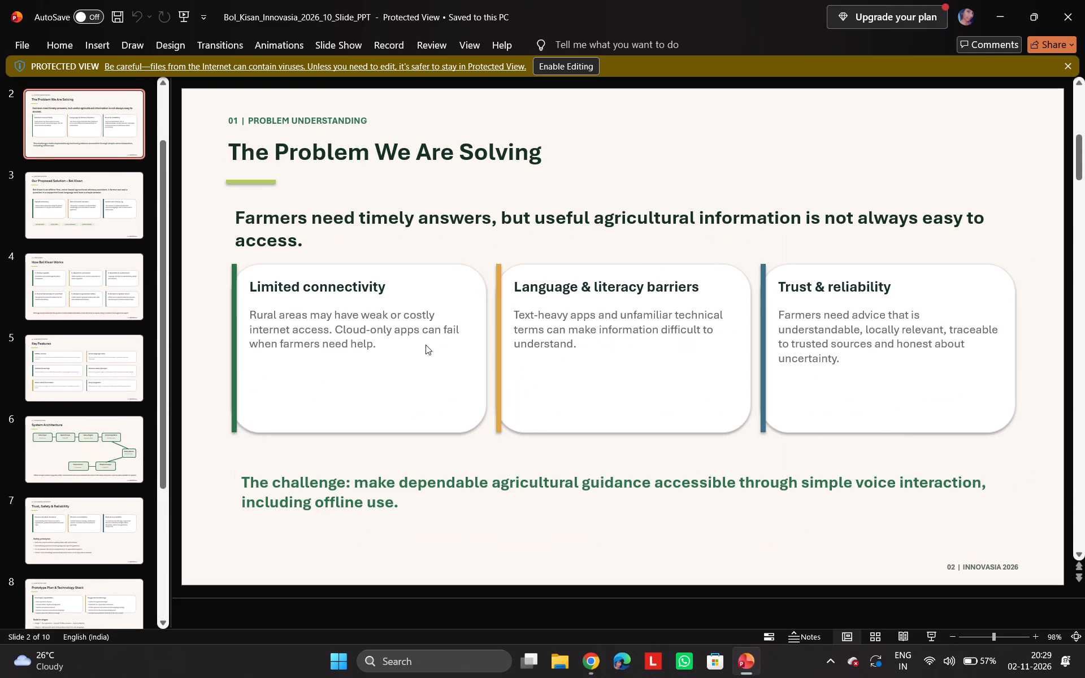
scroll(426, 345, "up", 2)
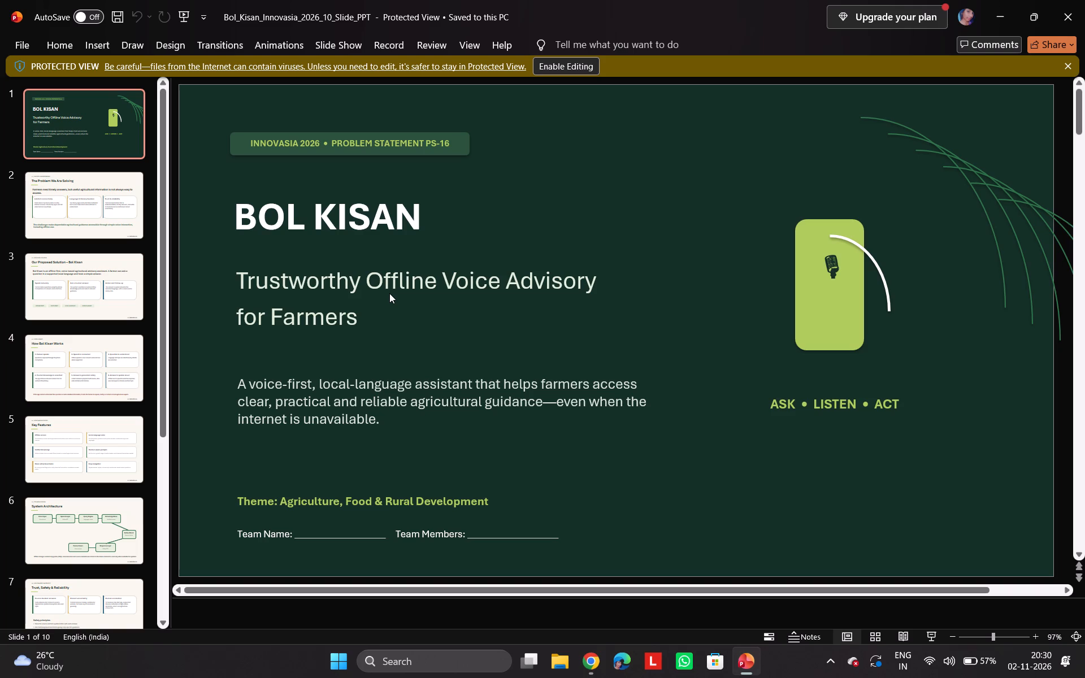
scroll(389, 293, "down", 6)
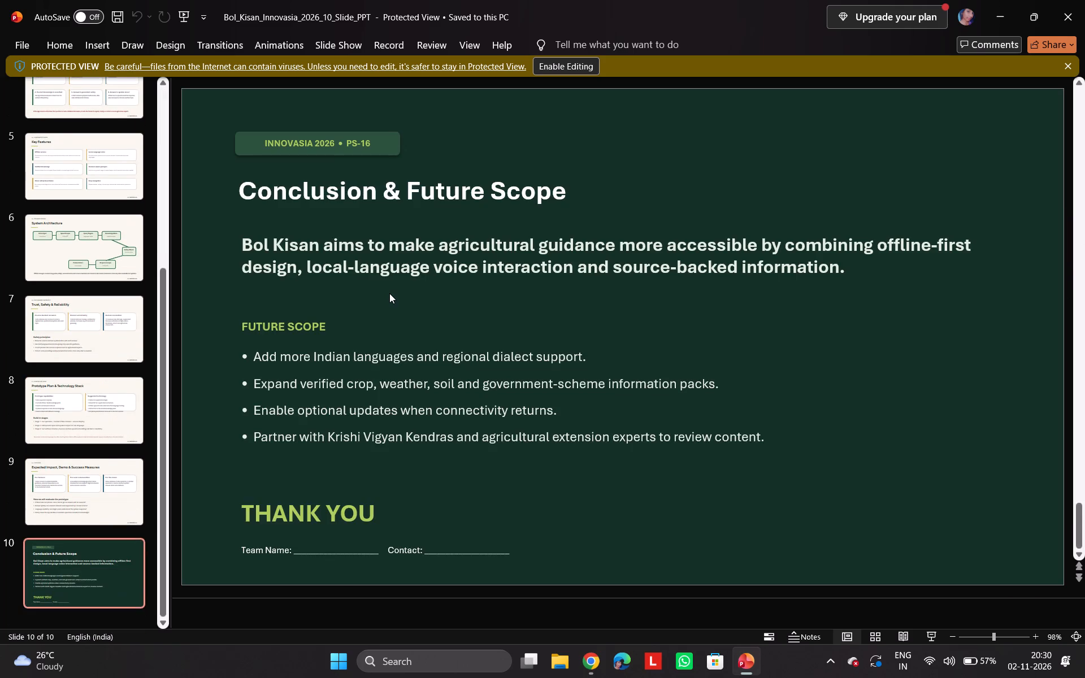
scroll(389, 293, "up", 9)
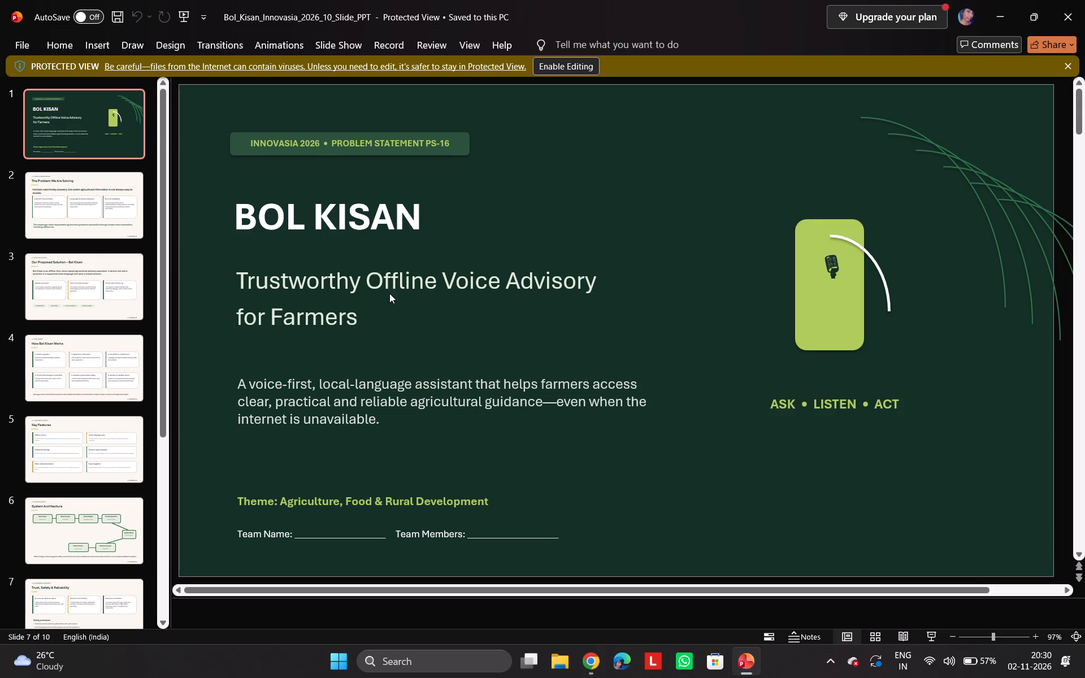
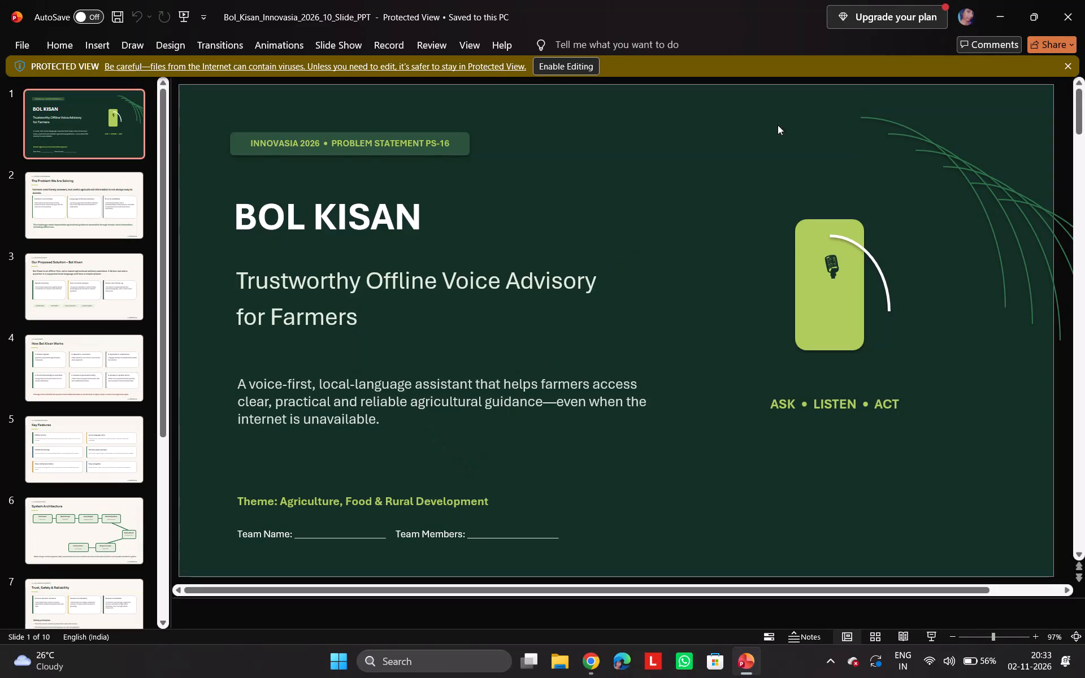
Minimize the Bol Kisan presentation, close Chrome and switch to the Templates page in Canva.
left_click(1003, 13)
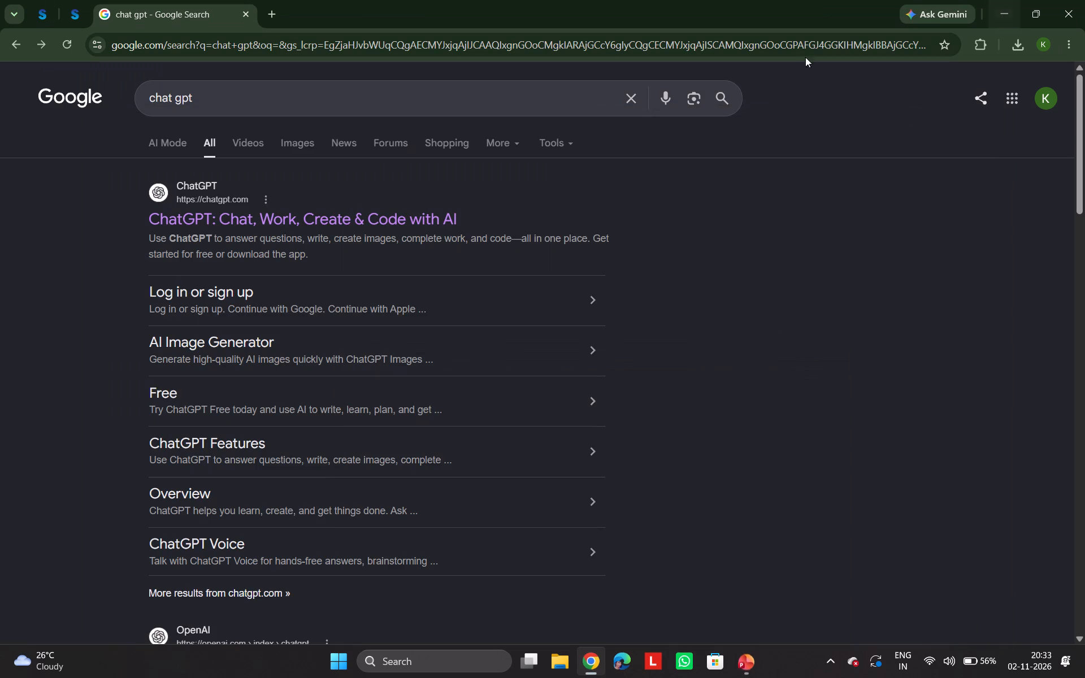
left_click(1084, 0)
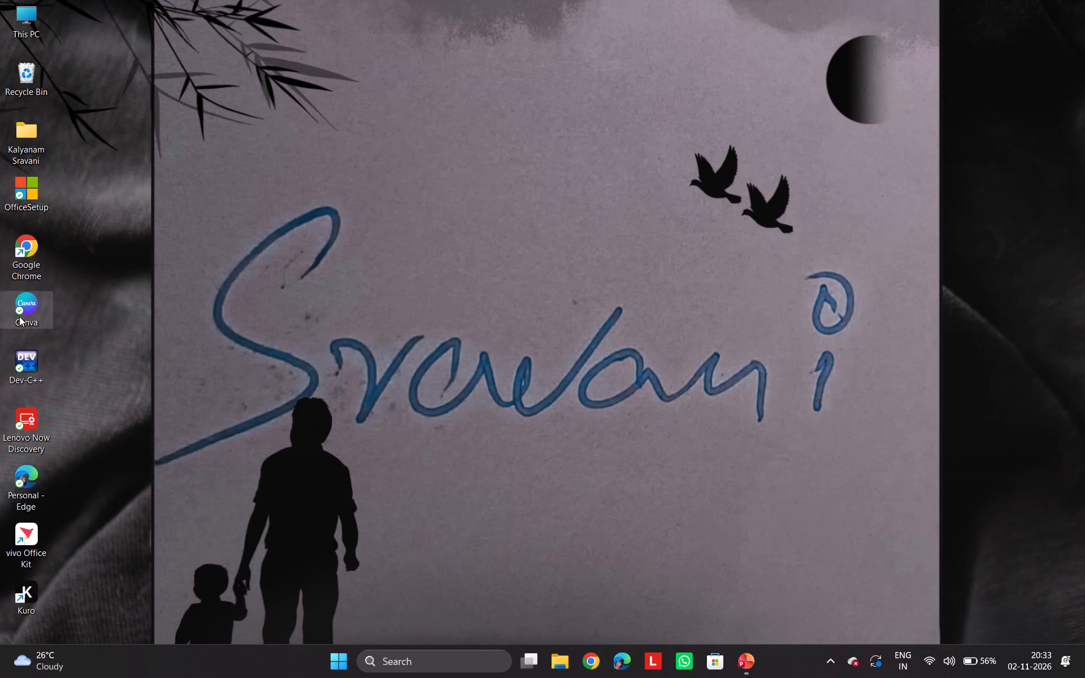
Switch to Canva, close the open "Pastel Aesthetic Three Photos Collage Party Instagram Story" design and browse to the Templates page.
double_click(19, 316)
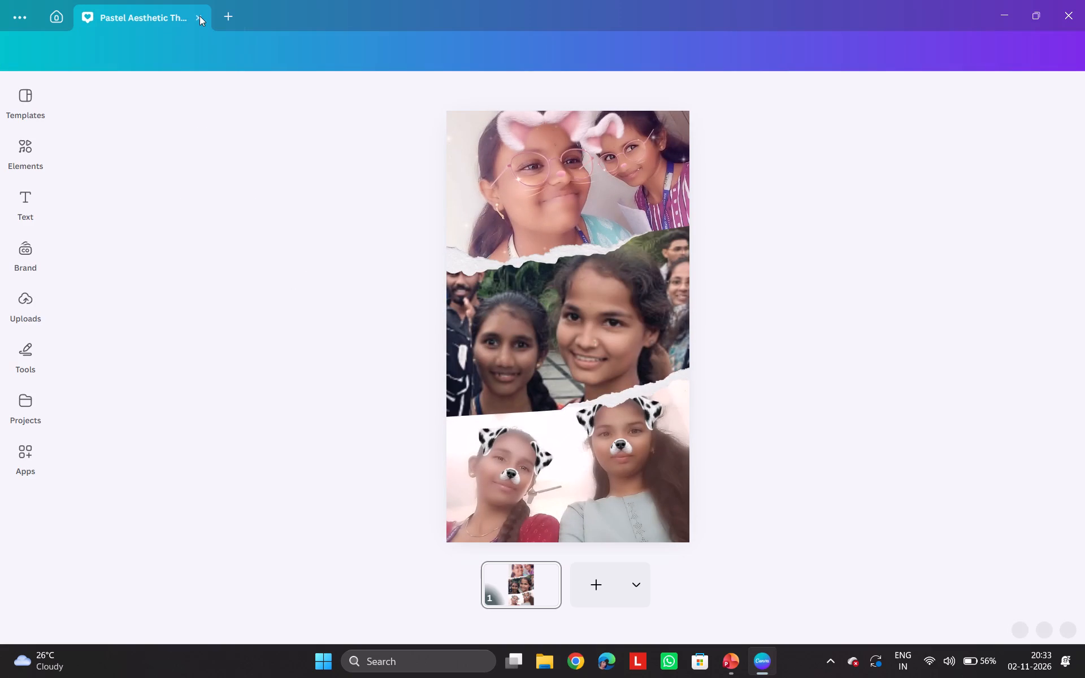
left_click(198, 15)
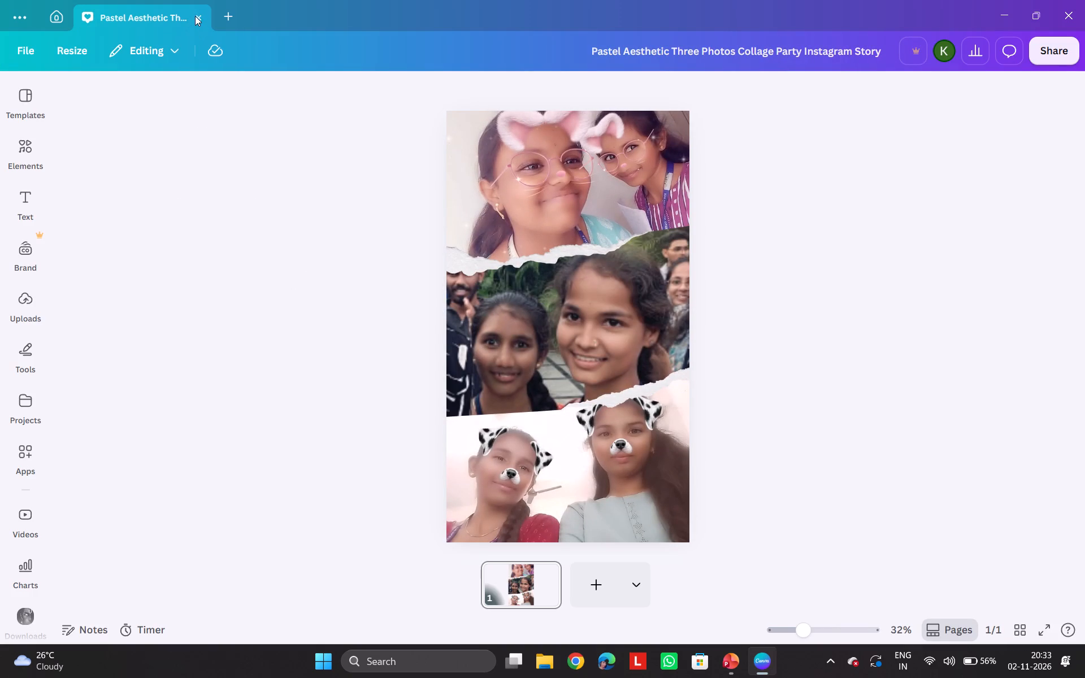
left_click(197, 17)
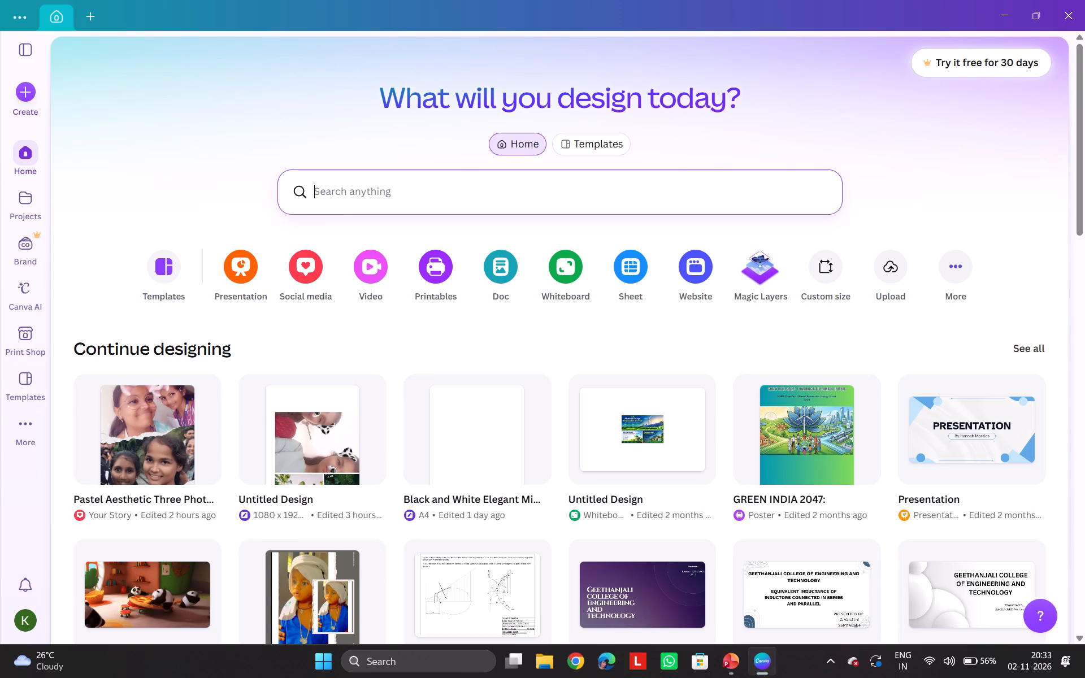
left_click(180, 284)
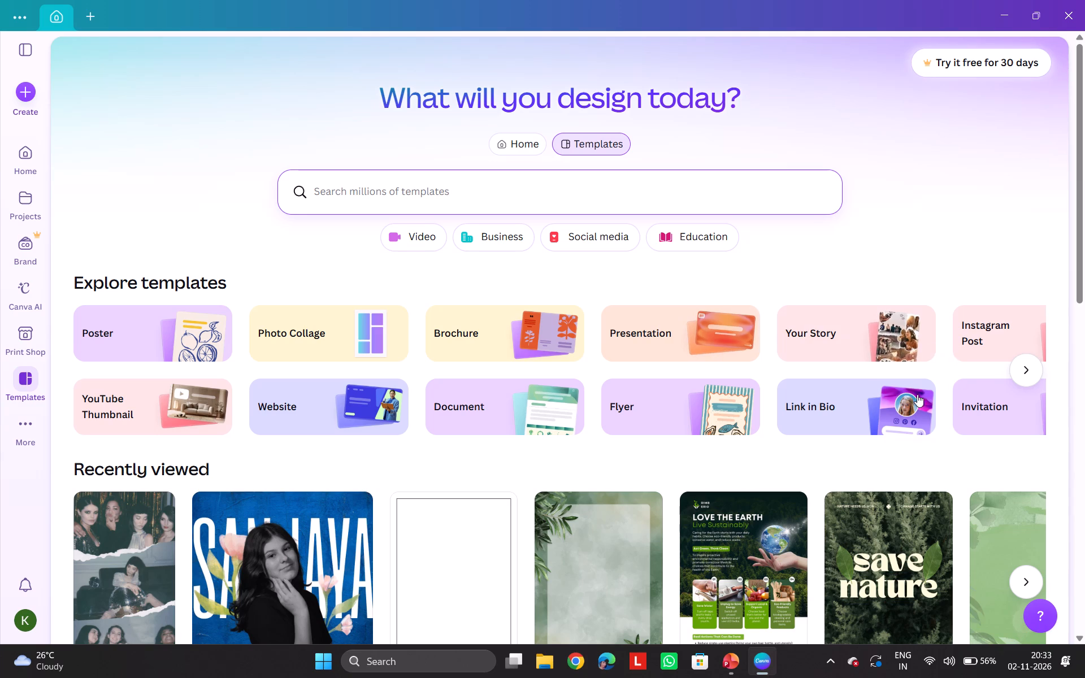
Browse Canva's template categories and the general template gallery for a design suited to the presentation.
left_click(1015, 367)
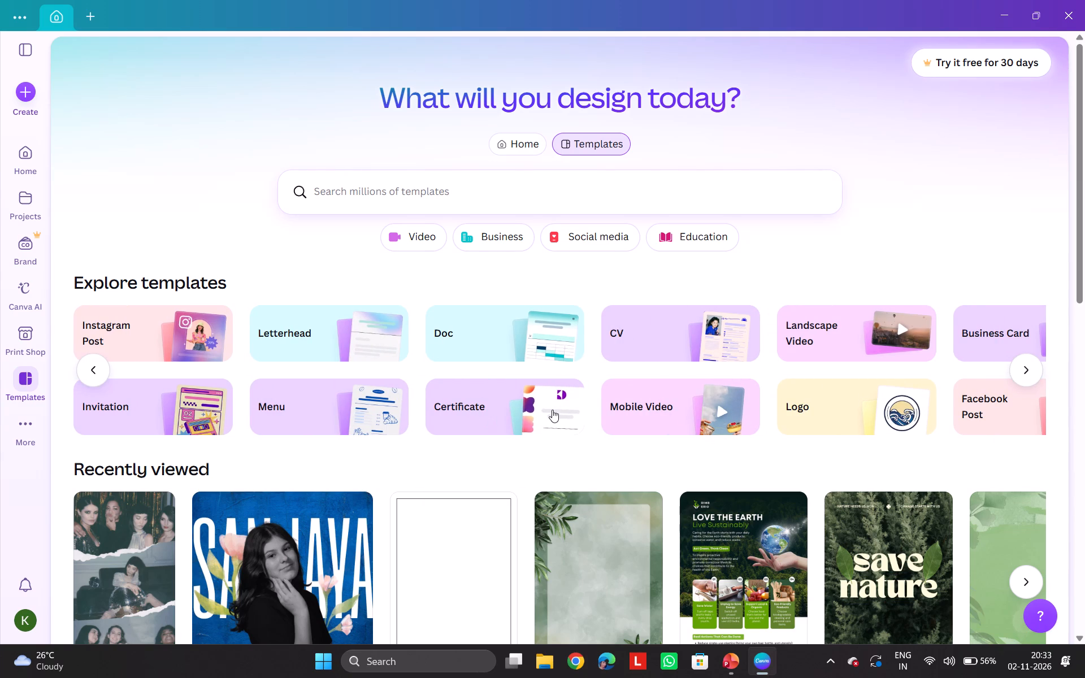
scroll(537, 529, "down", 4)
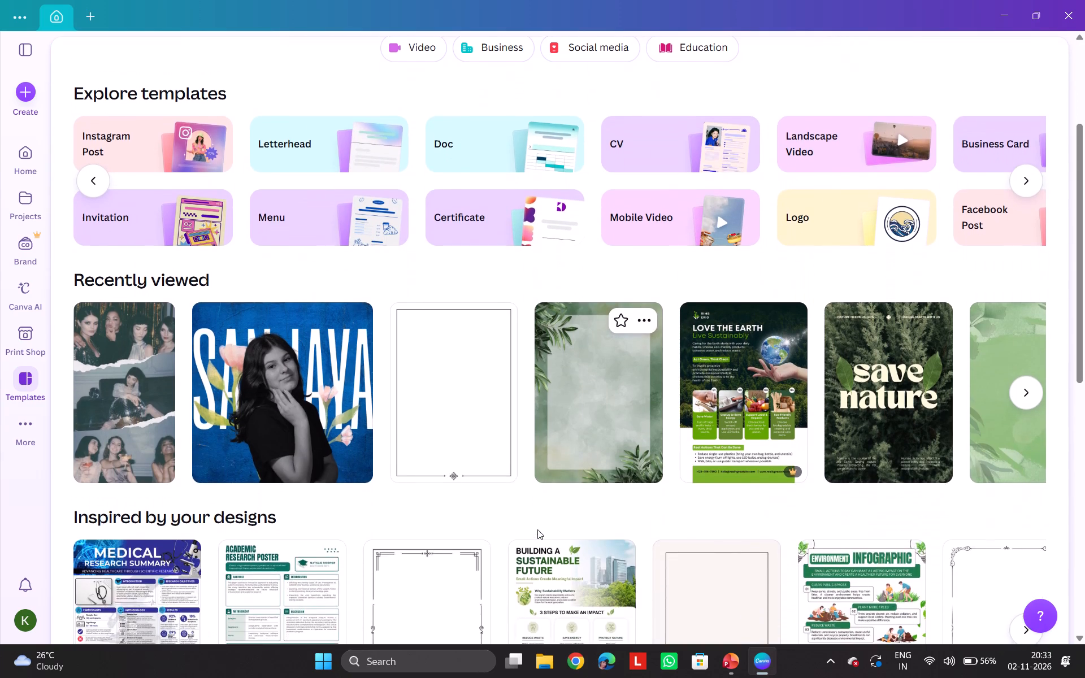
scroll(537, 529, "down", 7)
scroll(537, 529, "up", 1)
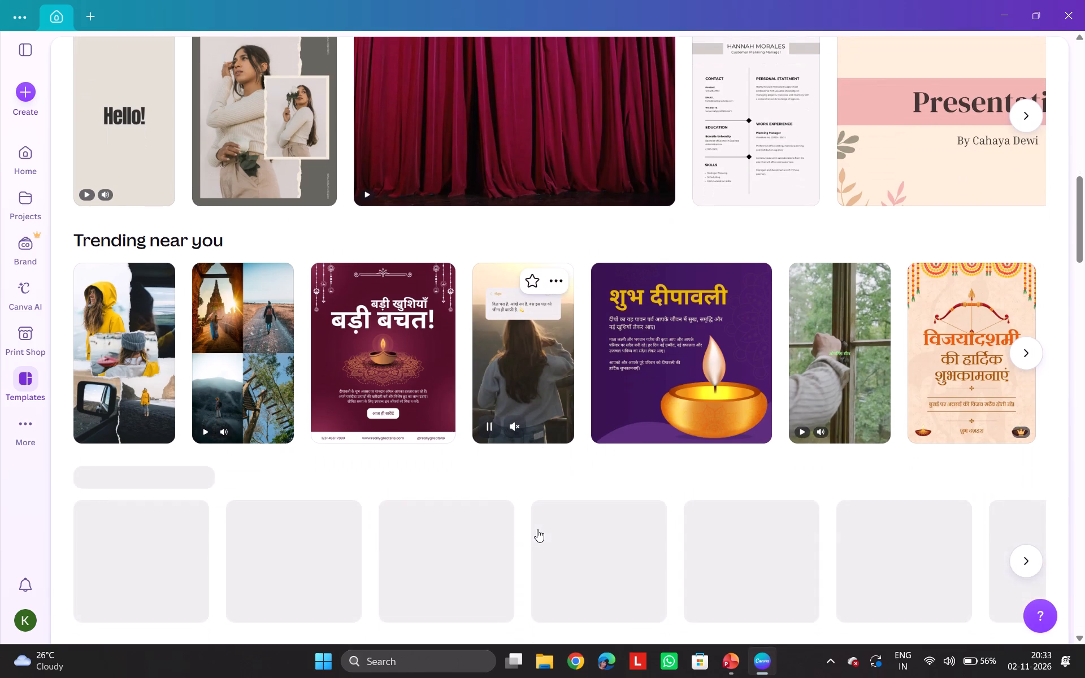
scroll(537, 529, "up", 1)
scroll(537, 529, "down", 6)
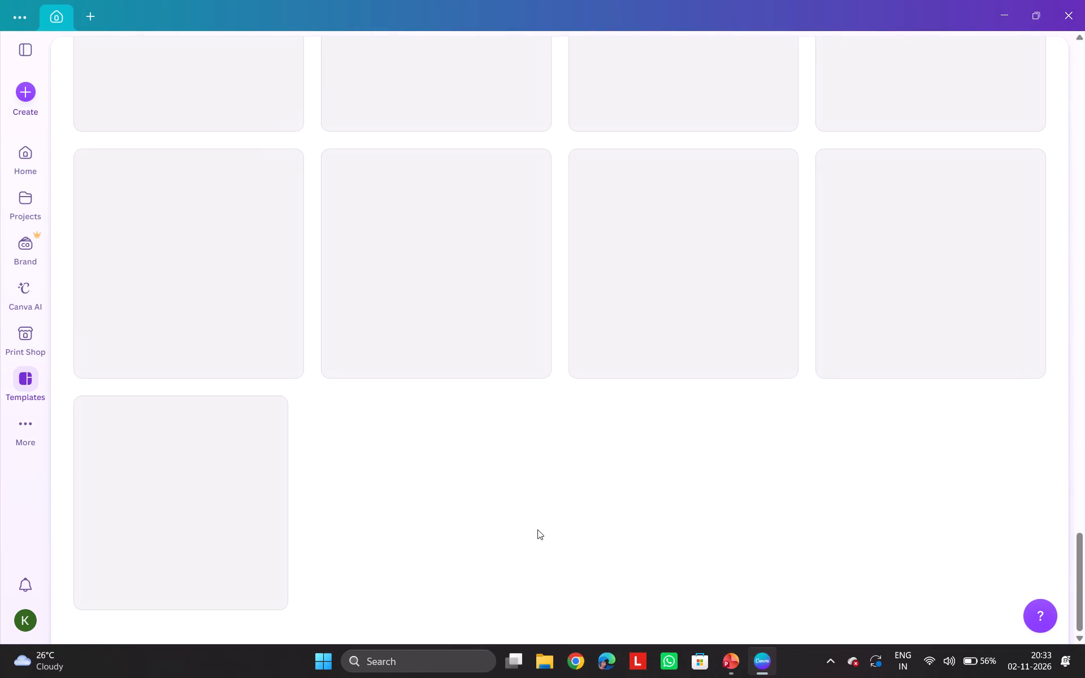
scroll(537, 529, "down", 1)
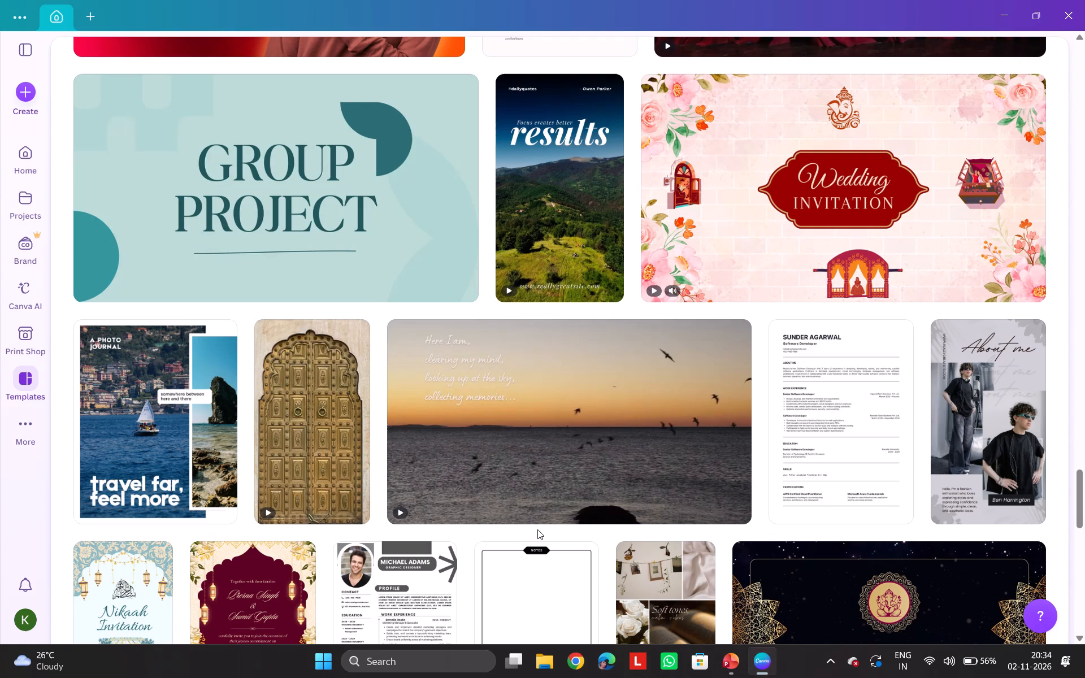
scroll(492, 397, "down", 5)
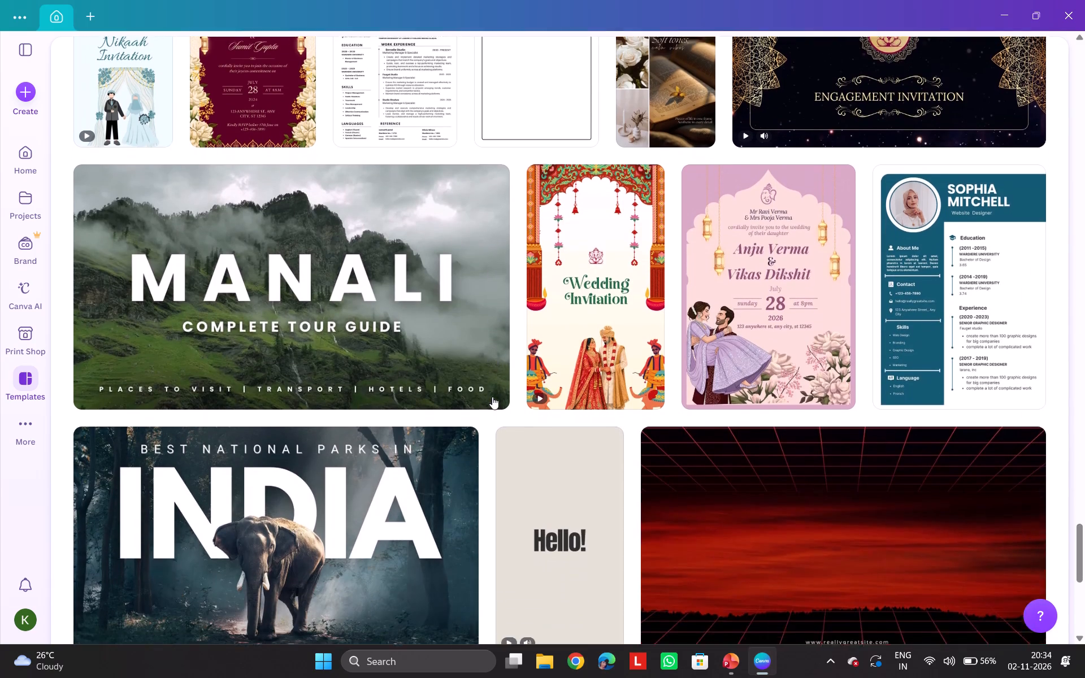
scroll(492, 397, "down", 8)
scroll(492, 397, "up", 1)
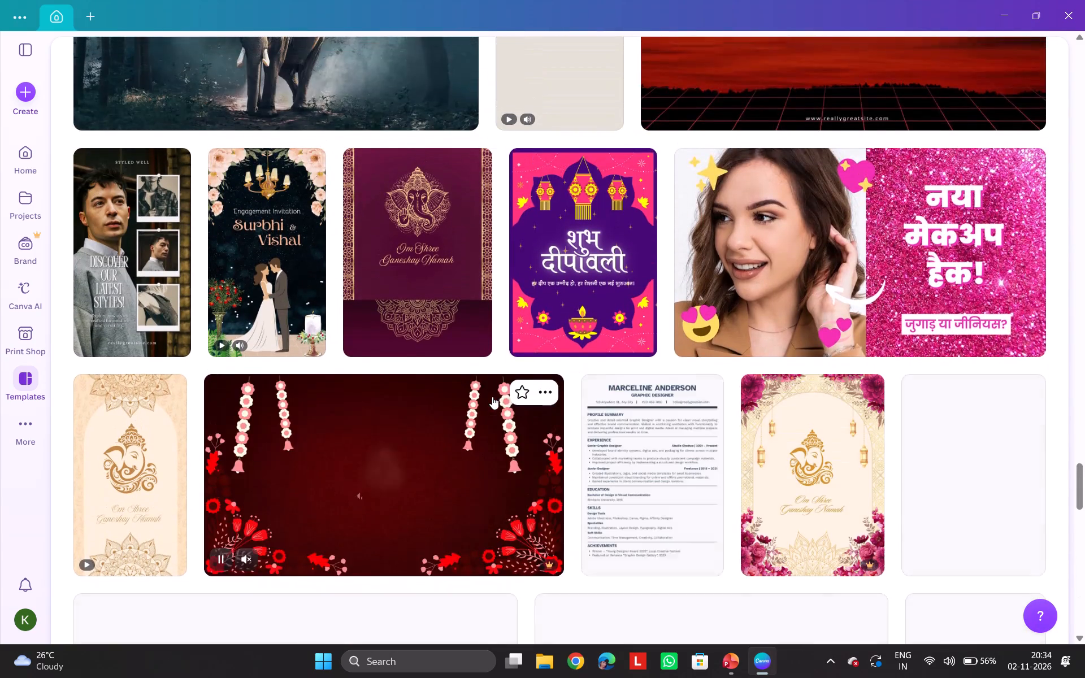
scroll(492, 397, "up", 1)
scroll(492, 397, "down", 6)
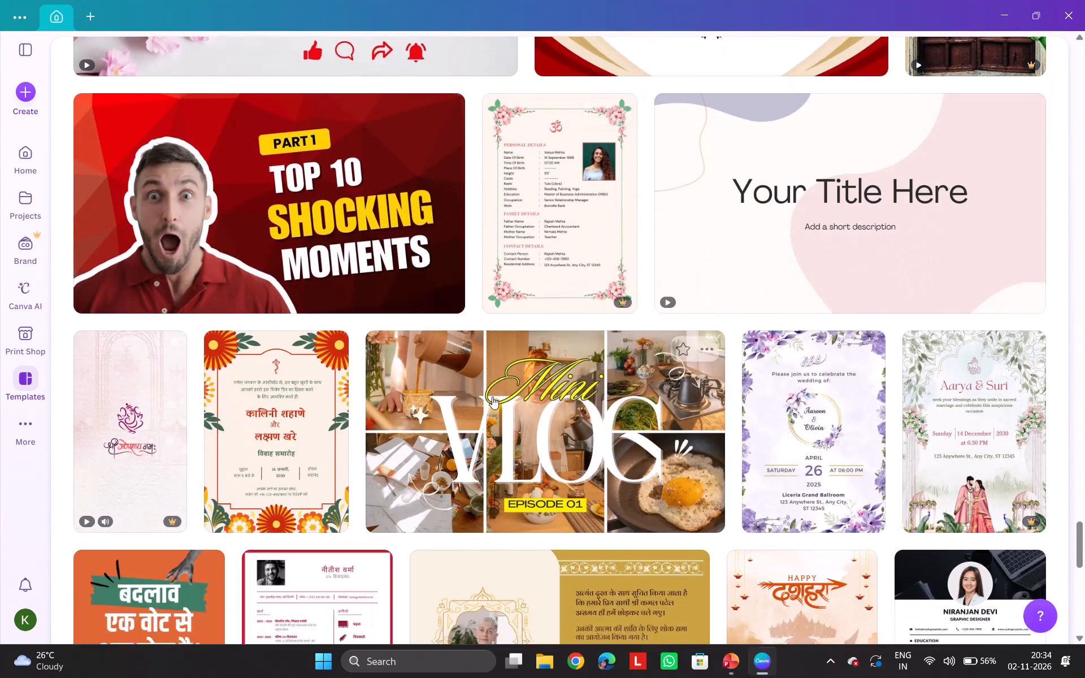
scroll(492, 397, "down", 2)
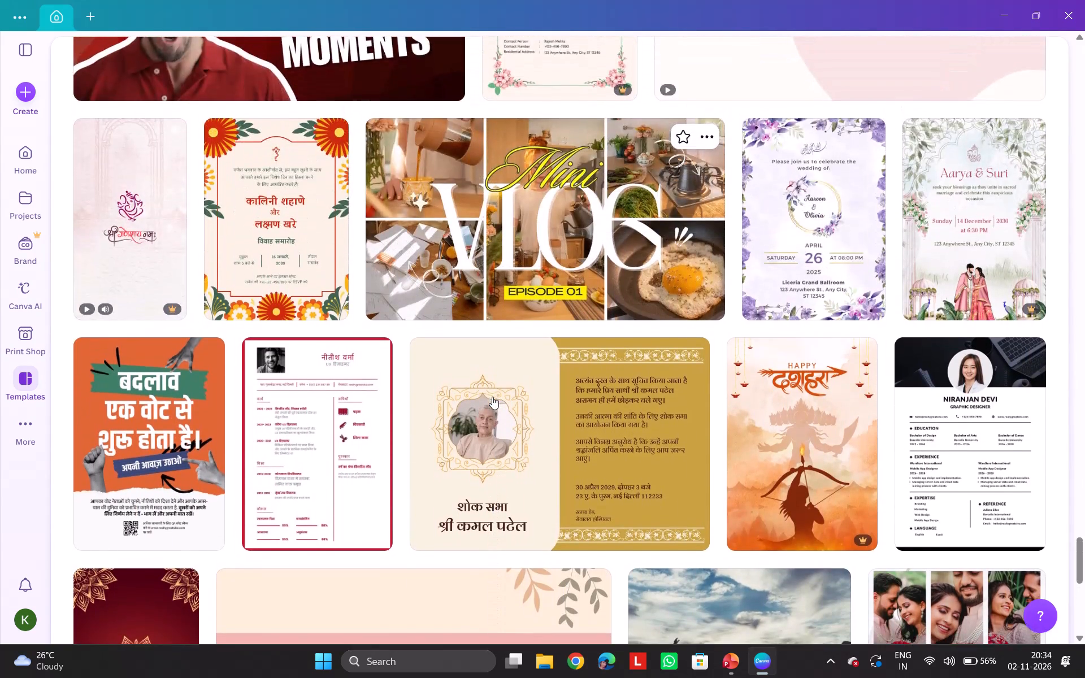
scroll(492, 397, "down", 3)
scroll(492, 397, "up", 4)
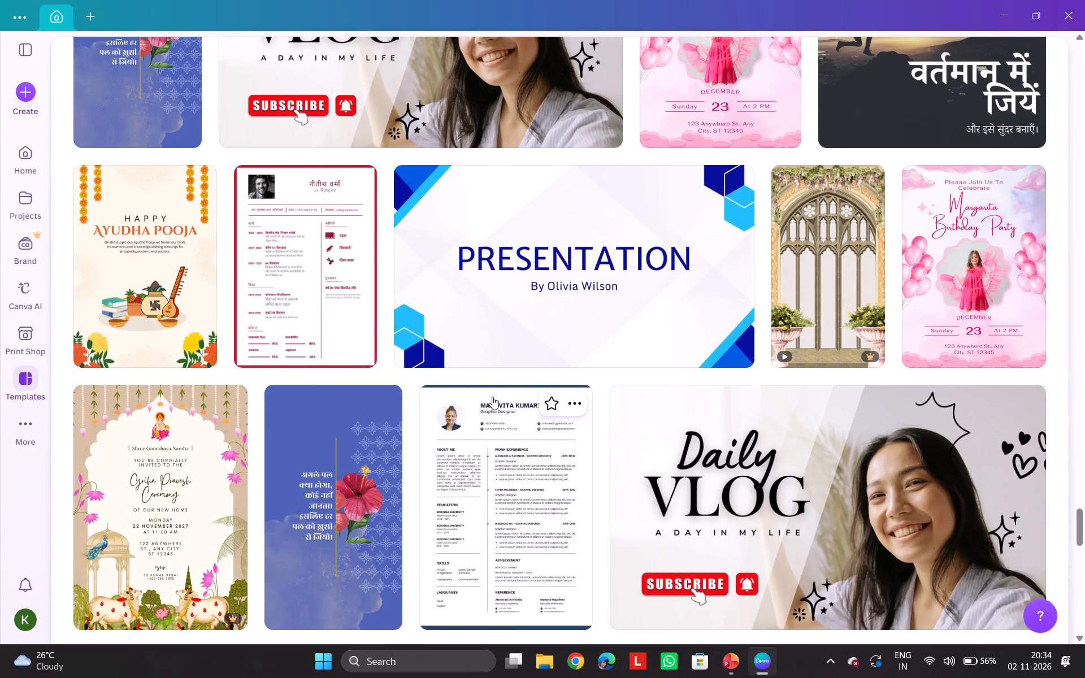
scroll(492, 397, "up", 9)
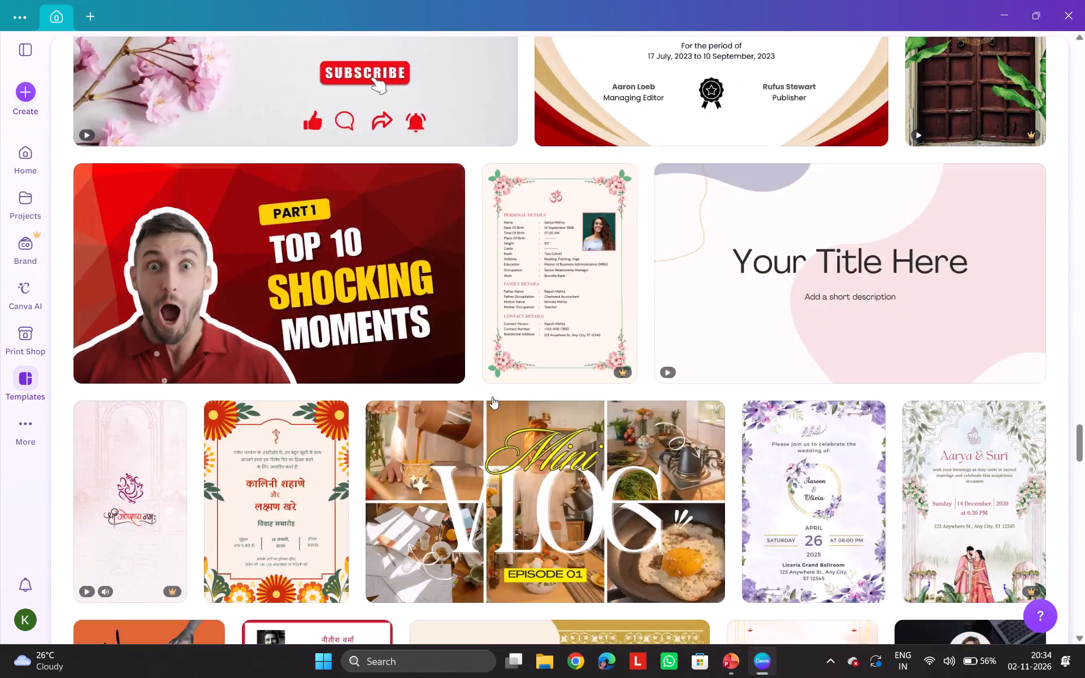
scroll(492, 397, "up", 1)
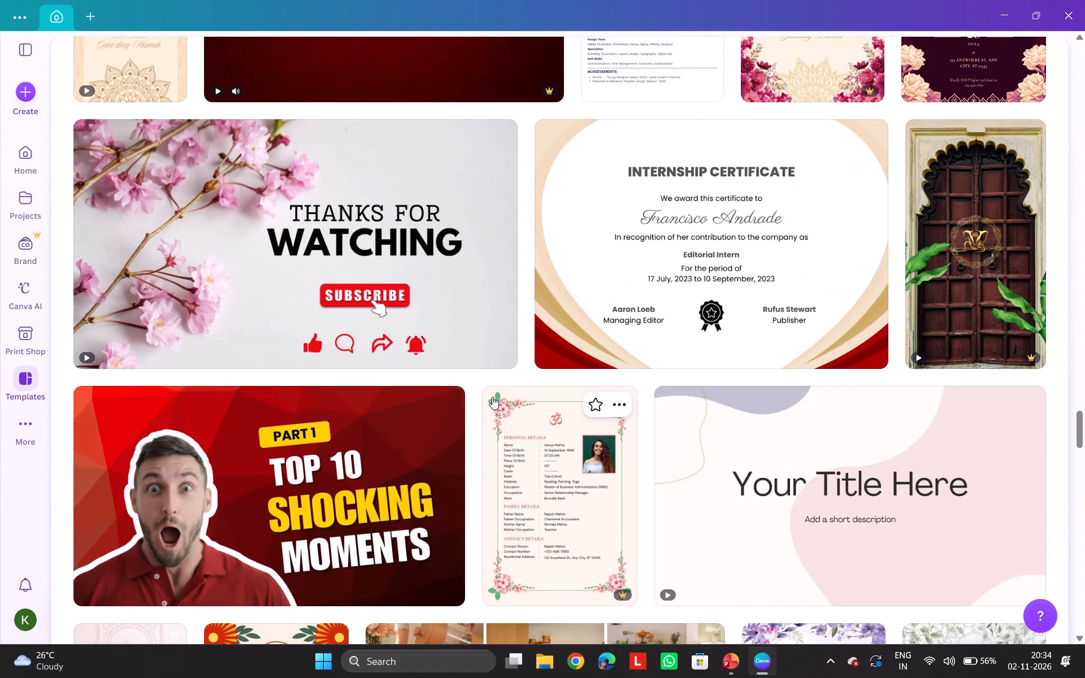
scroll(492, 397, "up", 14)
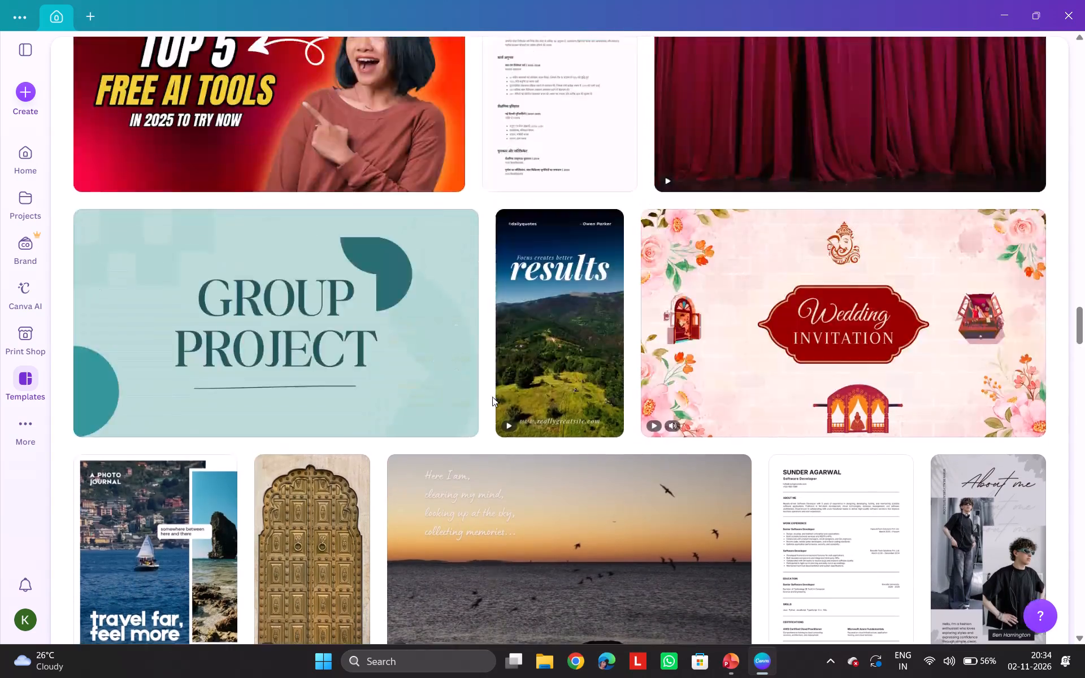
scroll(492, 397, "up", 13)
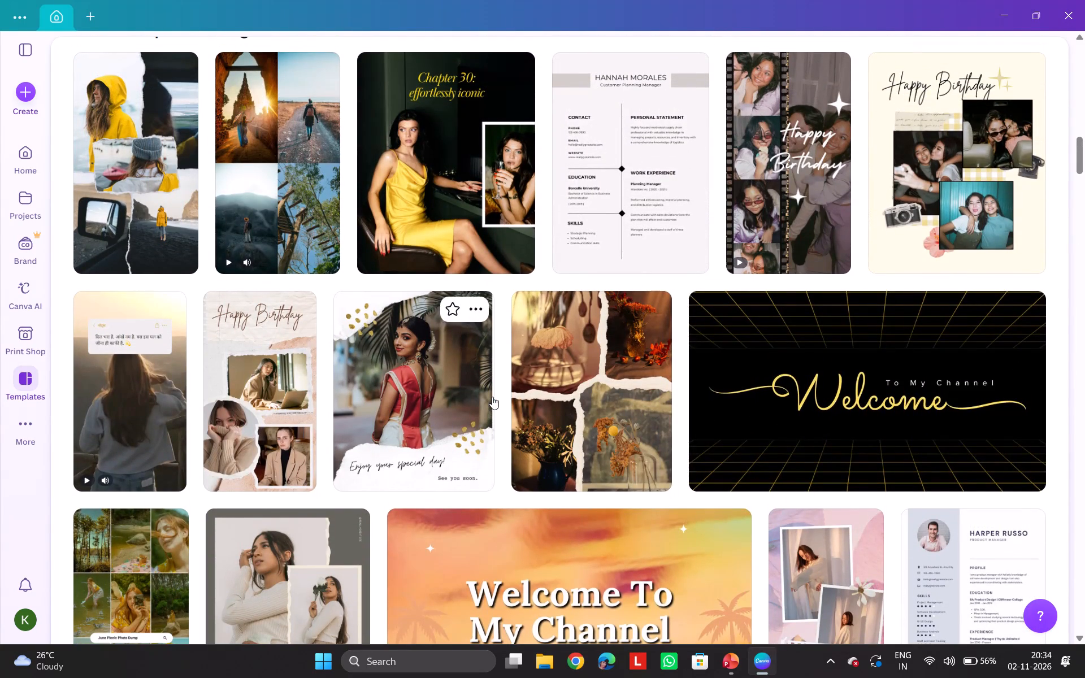
scroll(492, 397, "up", 14)
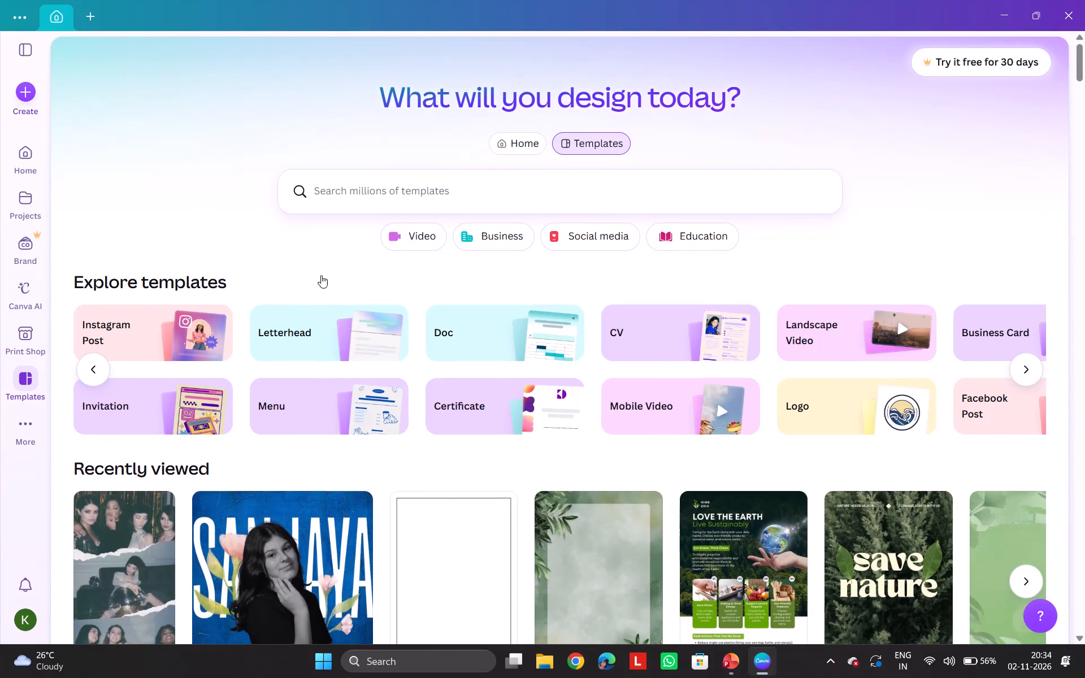
Search the Canva templates for "hackthon ppt" using the suggested search.
left_click(324, 190)
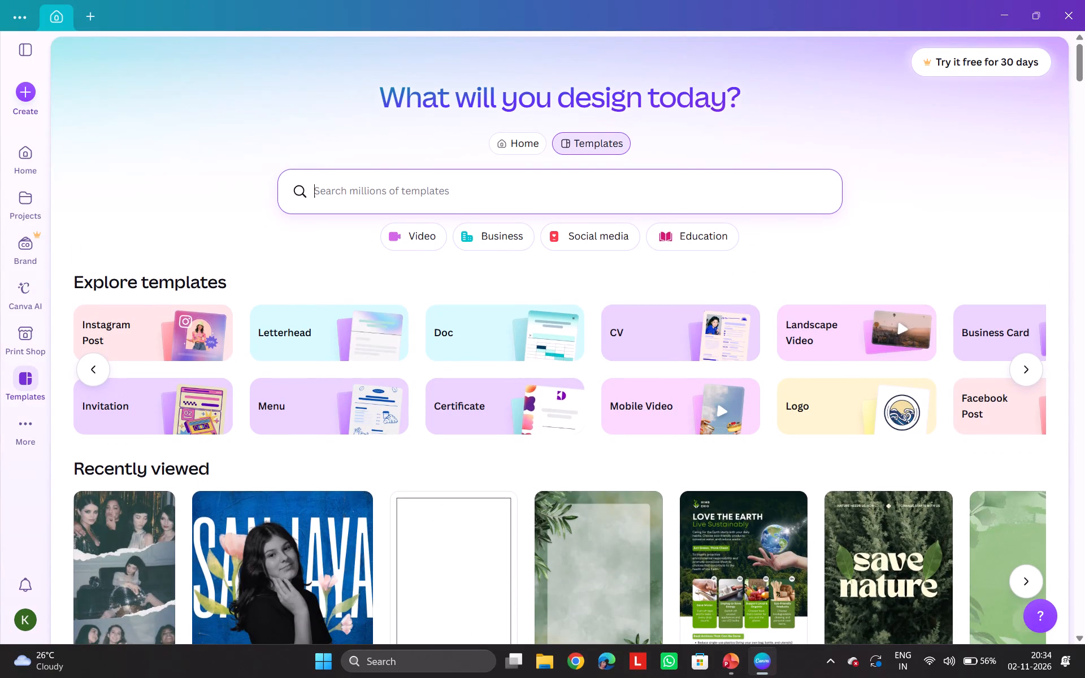
type("hacktho")
type("n")
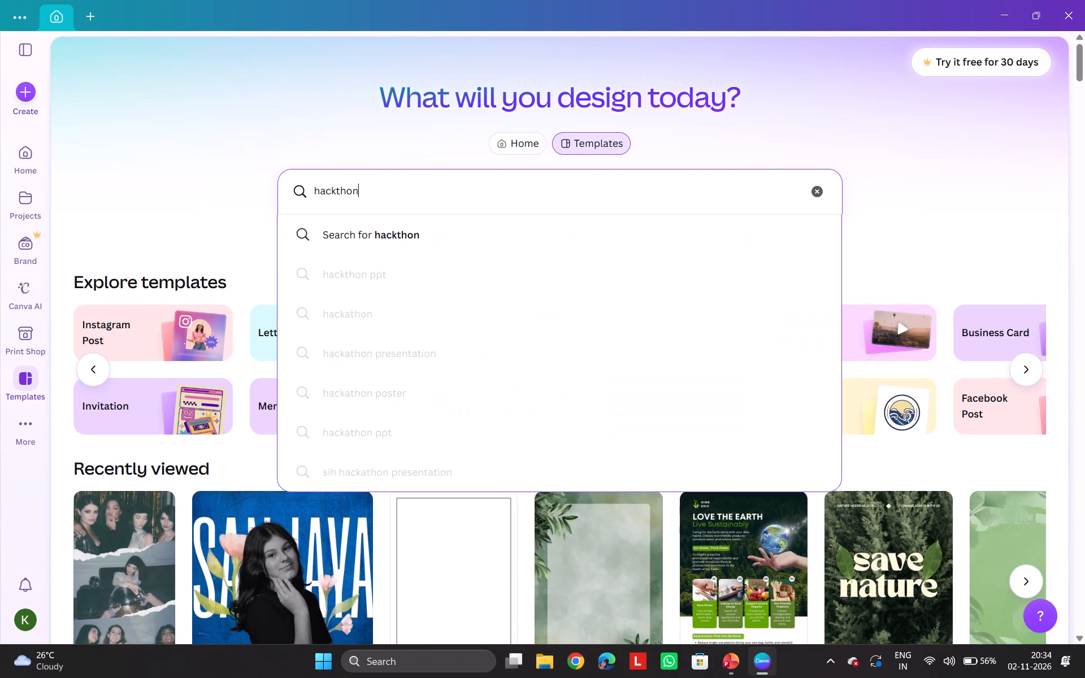
key("space")
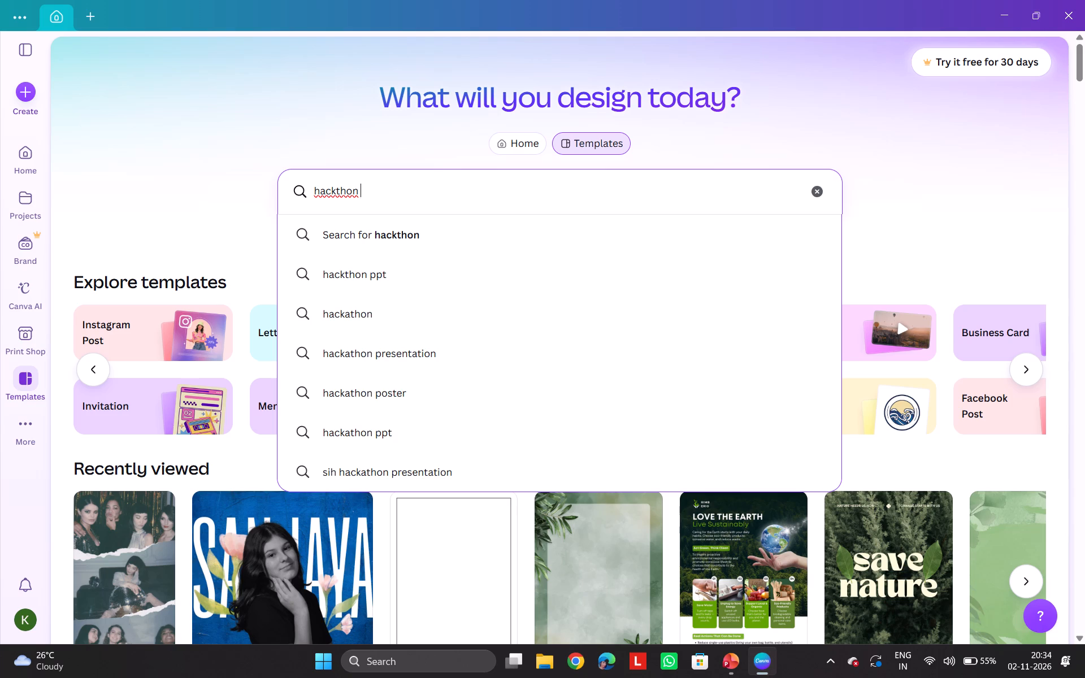
left_click(336, 271)
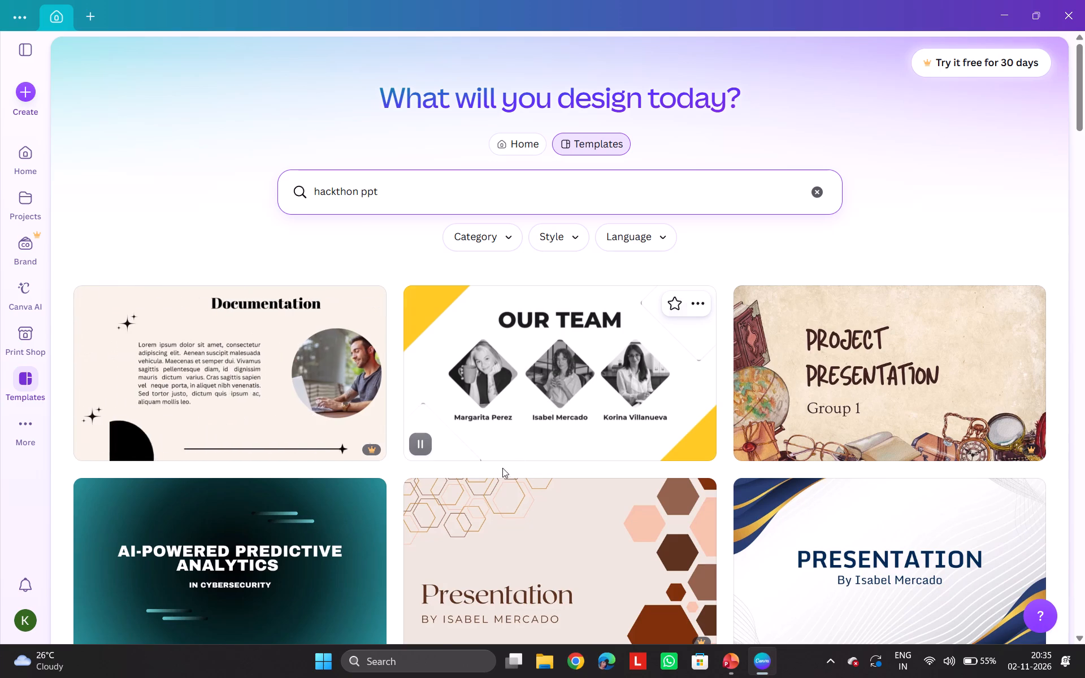
Browse the "hackthon ppt" template results for a presentation design that suits the hackathon deck.
scroll(520, 531, "down", 2)
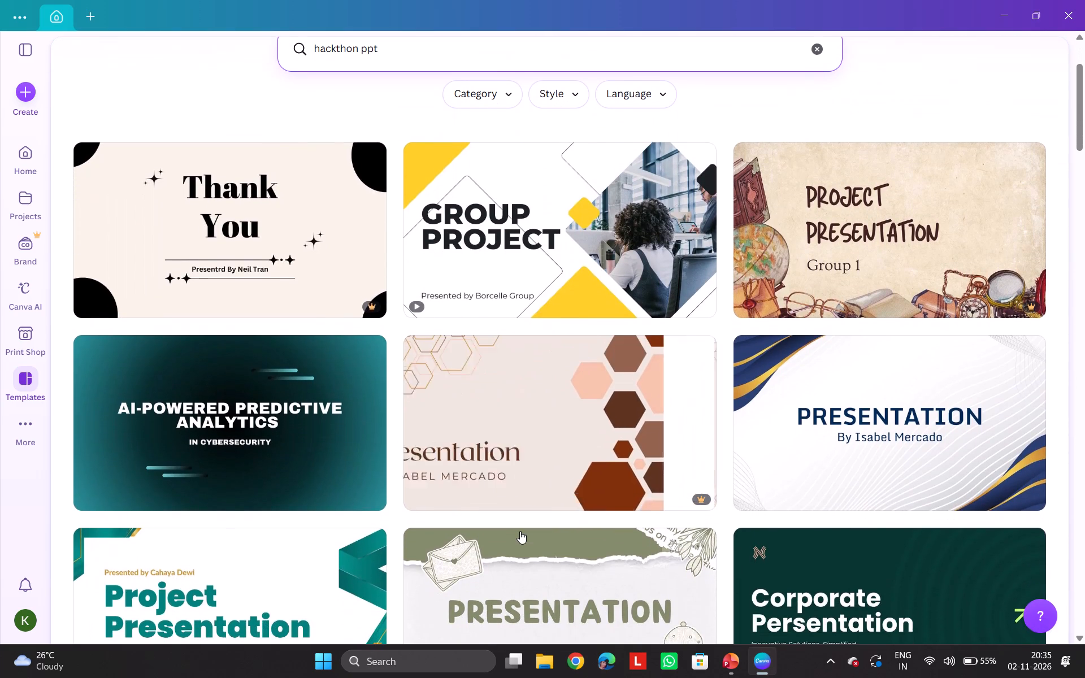
scroll(520, 531, "down", 4)
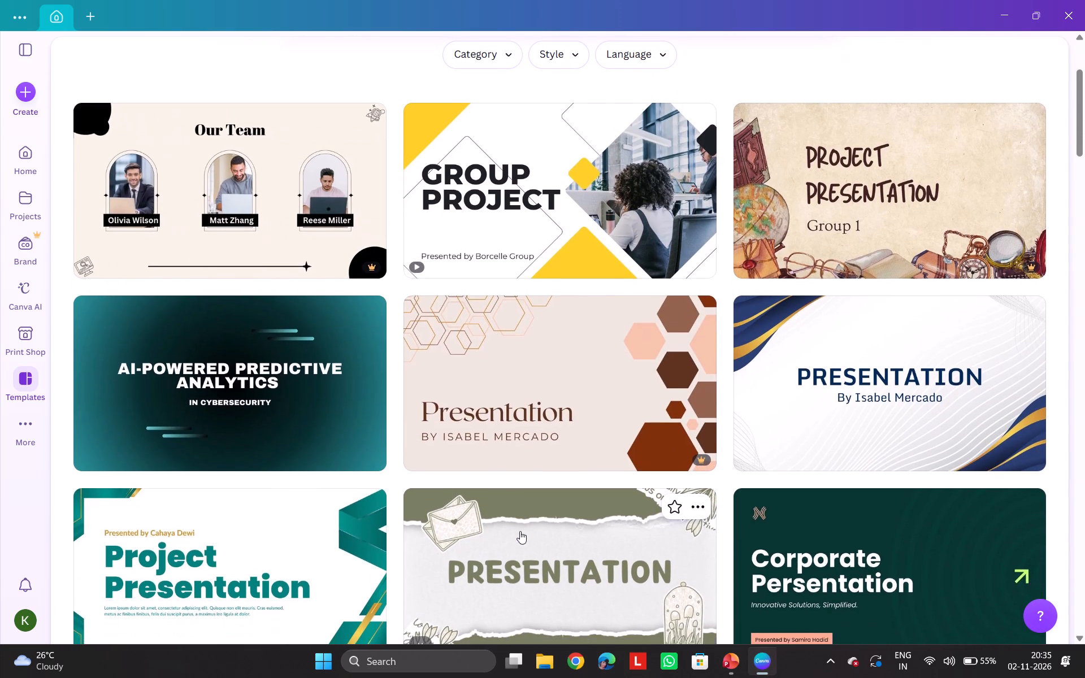
scroll(520, 531, "down", 3)
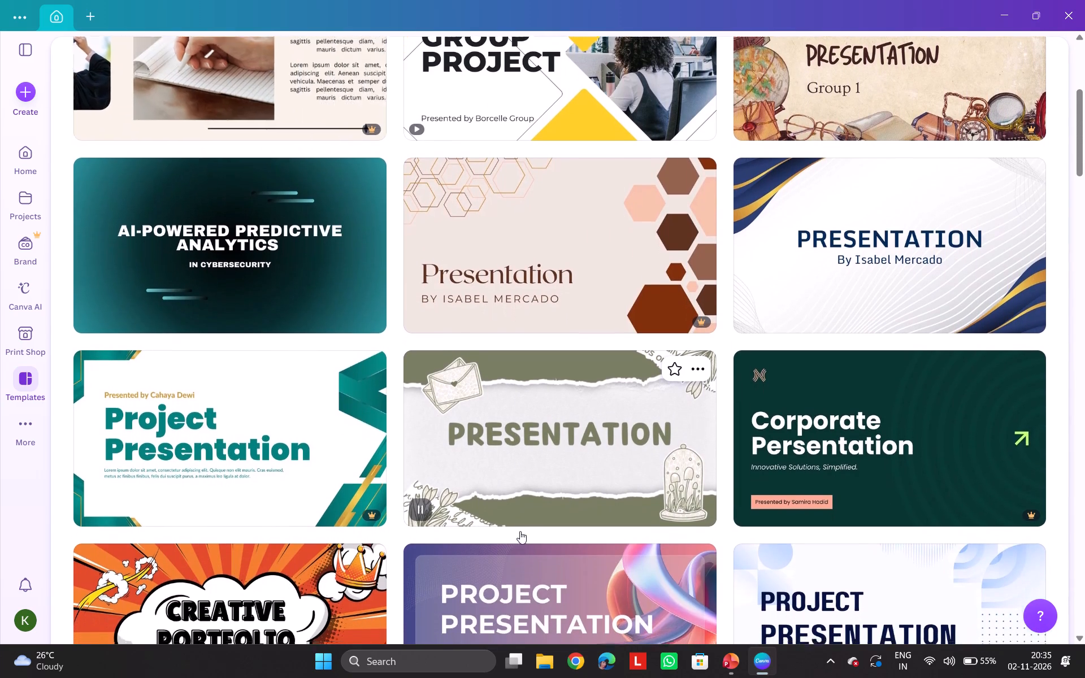
scroll(520, 531, "down", 4)
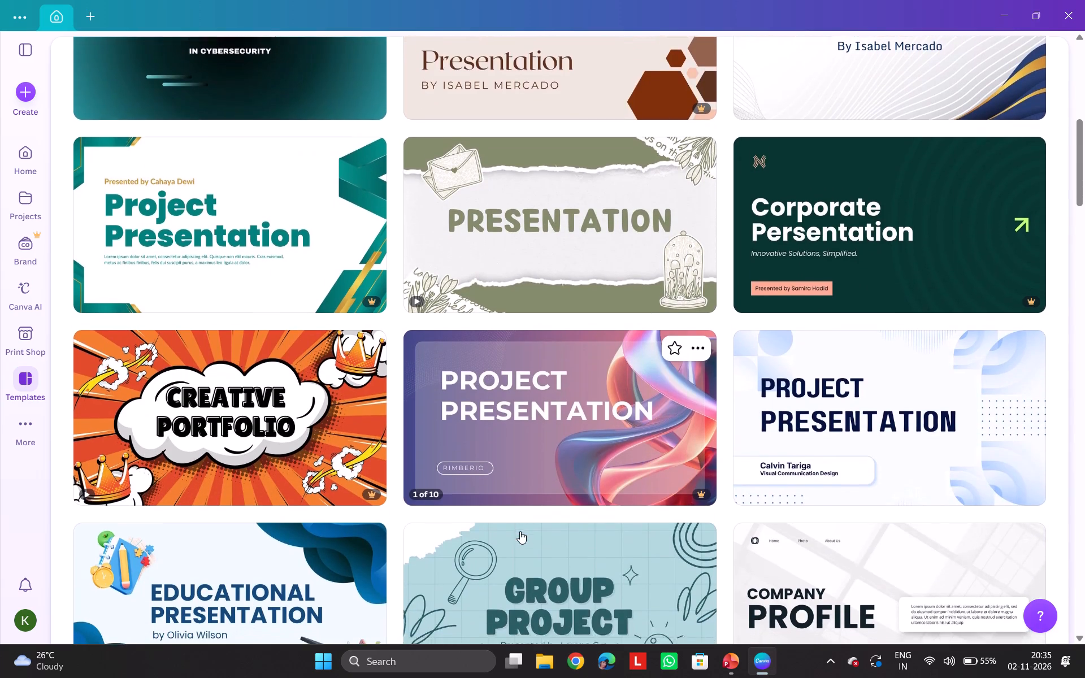
scroll(520, 531, "down", 2)
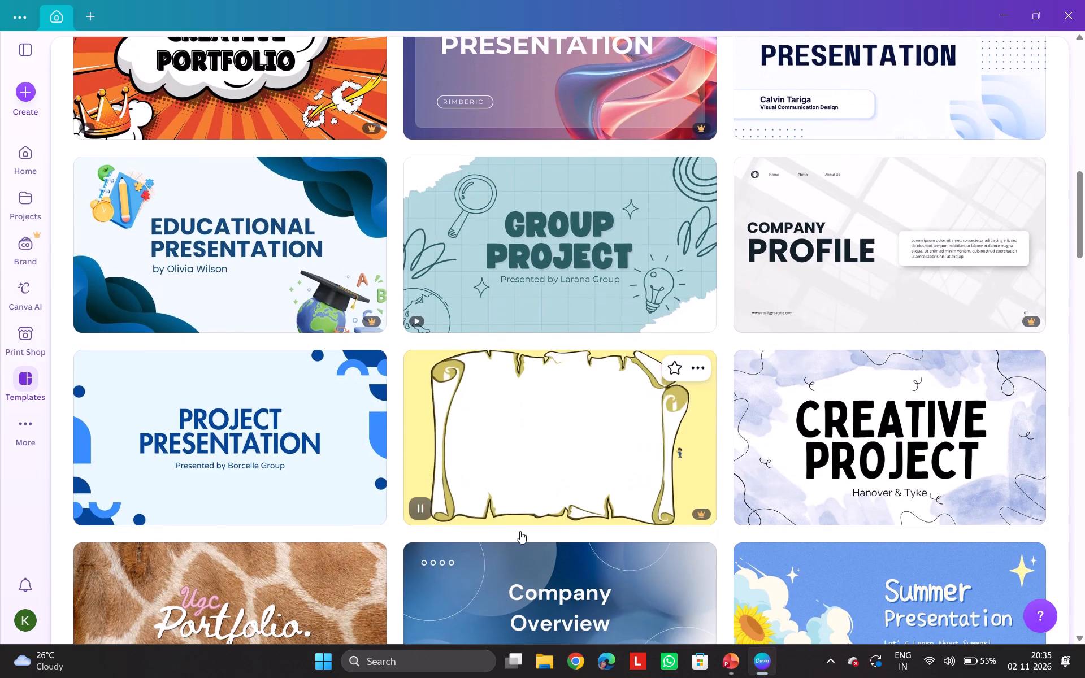
scroll(520, 531, "down", 5)
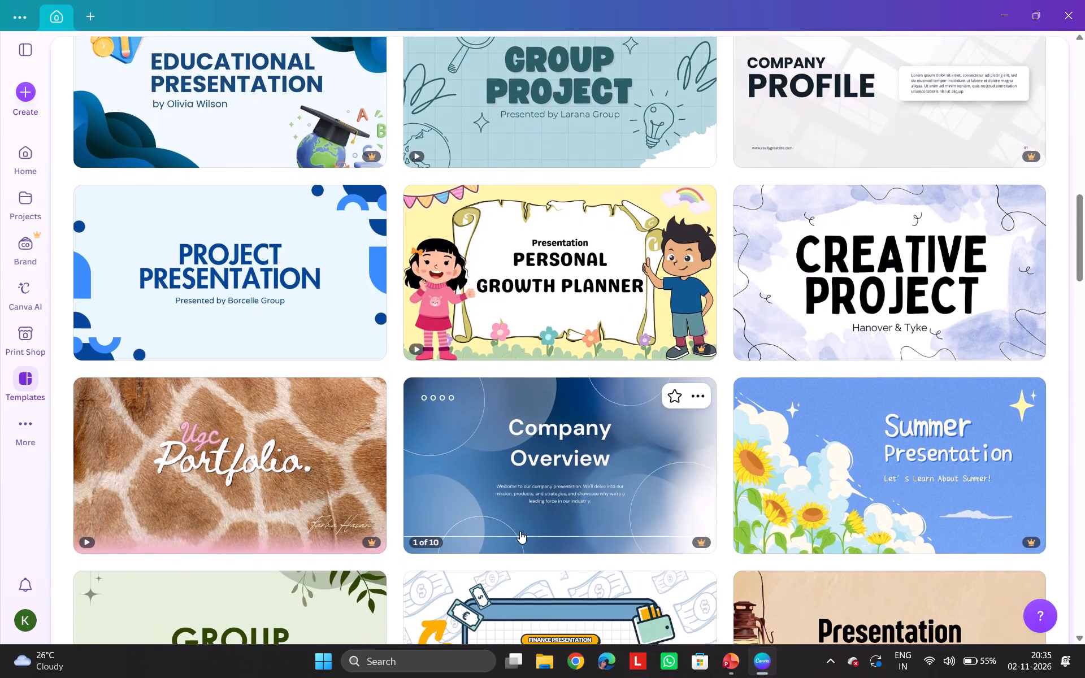
scroll(520, 531, "down", 3)
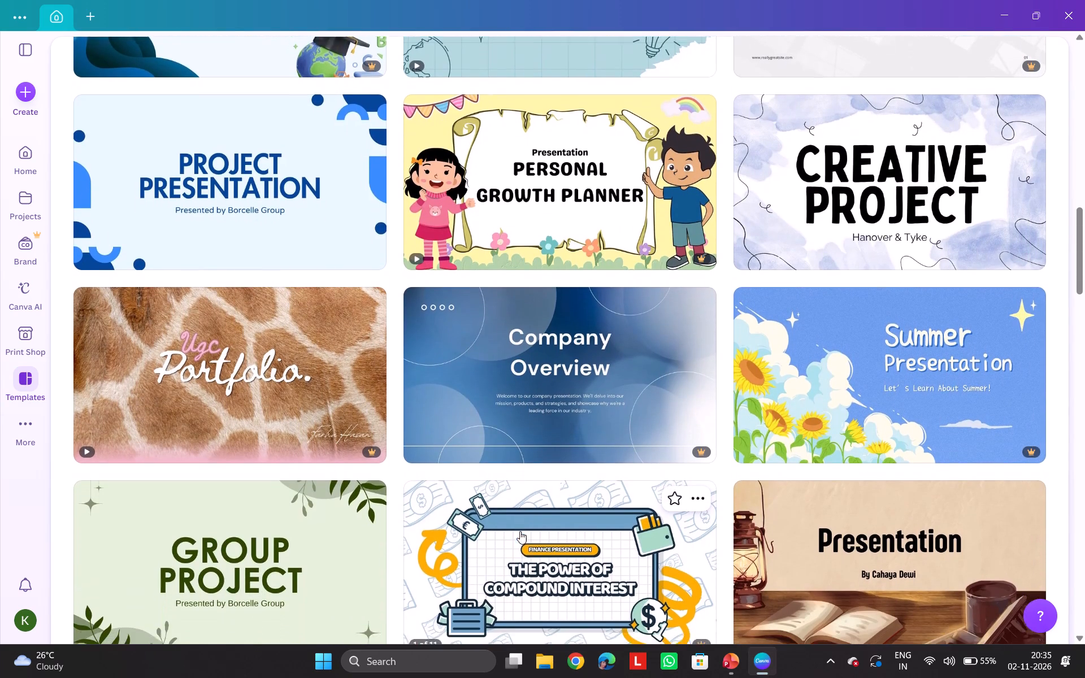
scroll(520, 531, "down", 4)
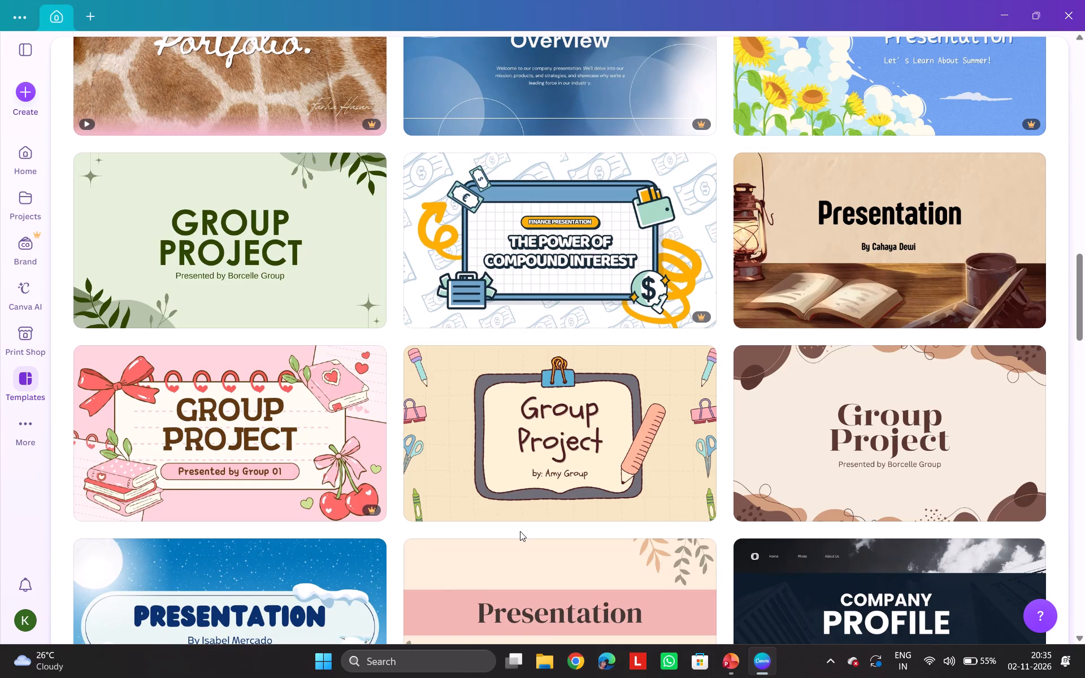
scroll(520, 531, "down", 3)
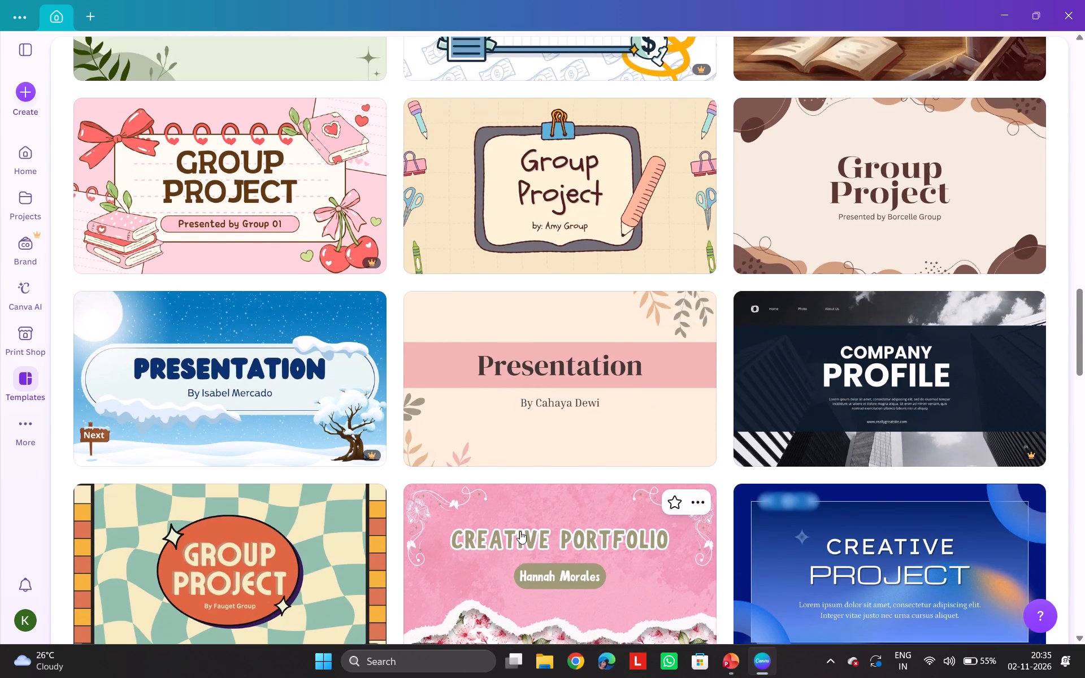
scroll(520, 531, "down", 2)
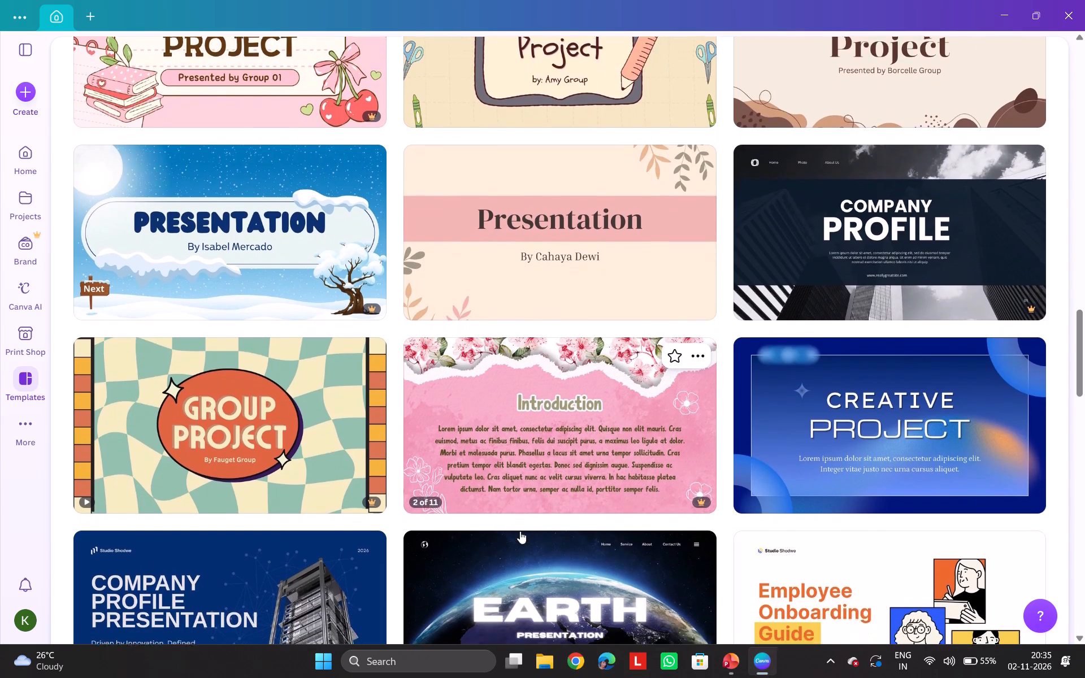
scroll(520, 531, "down", 7)
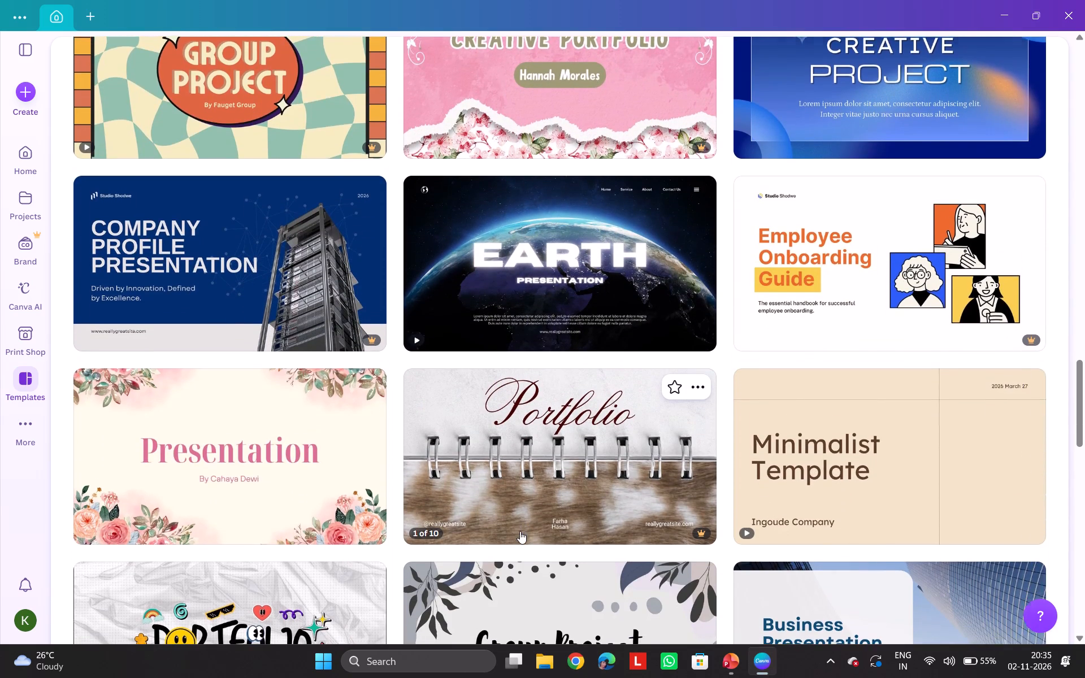
scroll(520, 531, "down", 1)
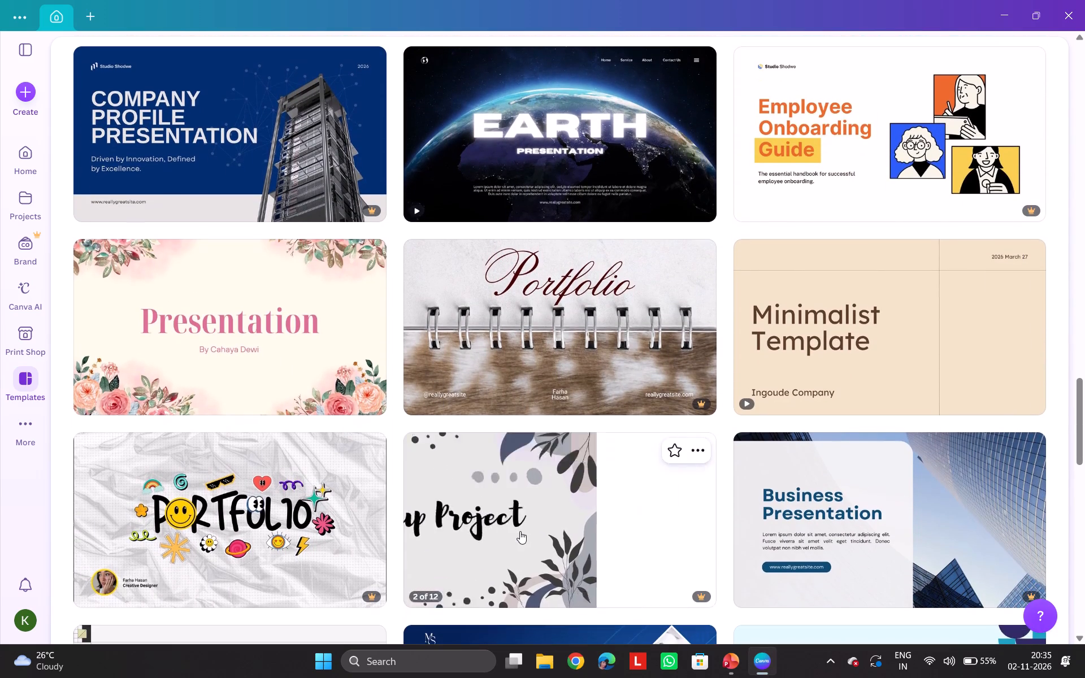
scroll(520, 531, "down", 2)
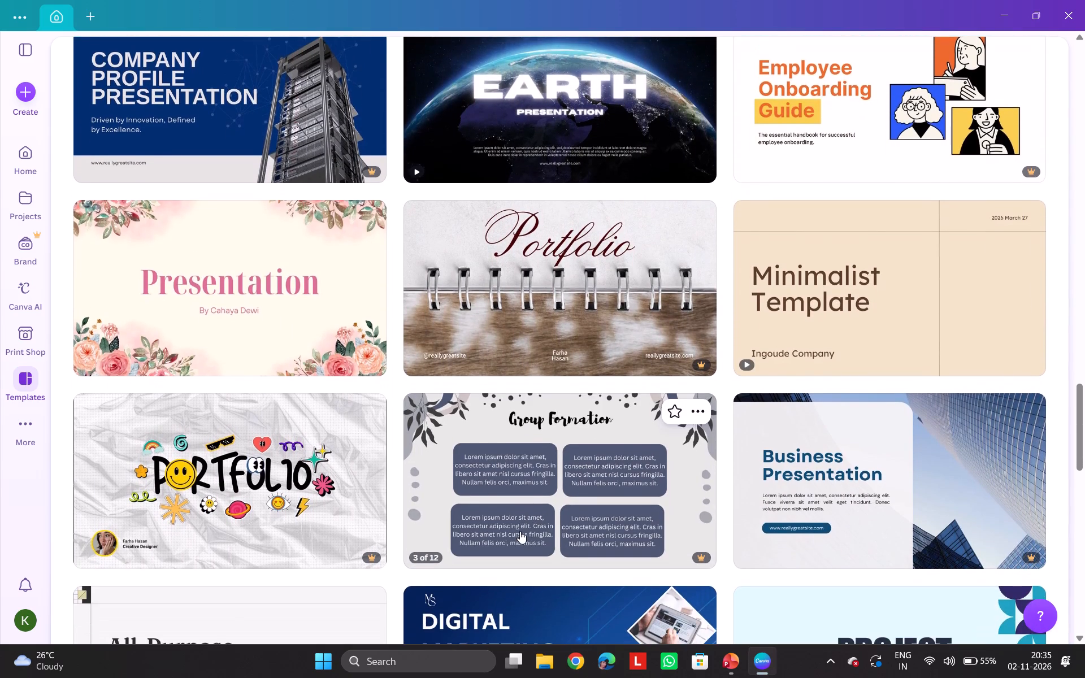
scroll(520, 531, "down", 1)
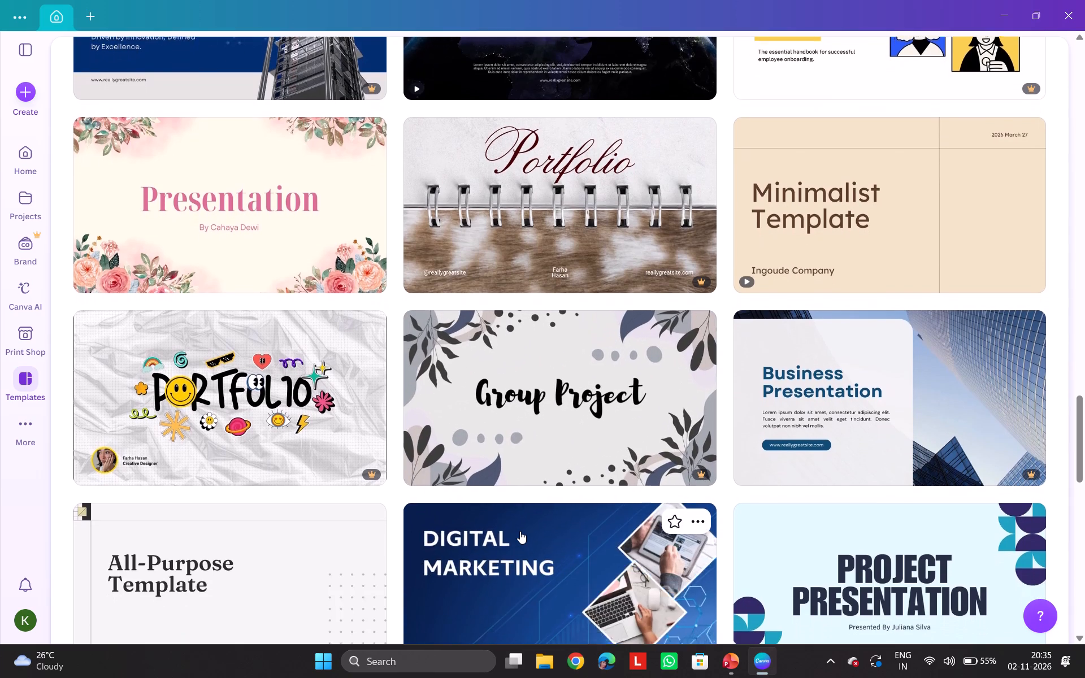
scroll(520, 531, "down", 3)
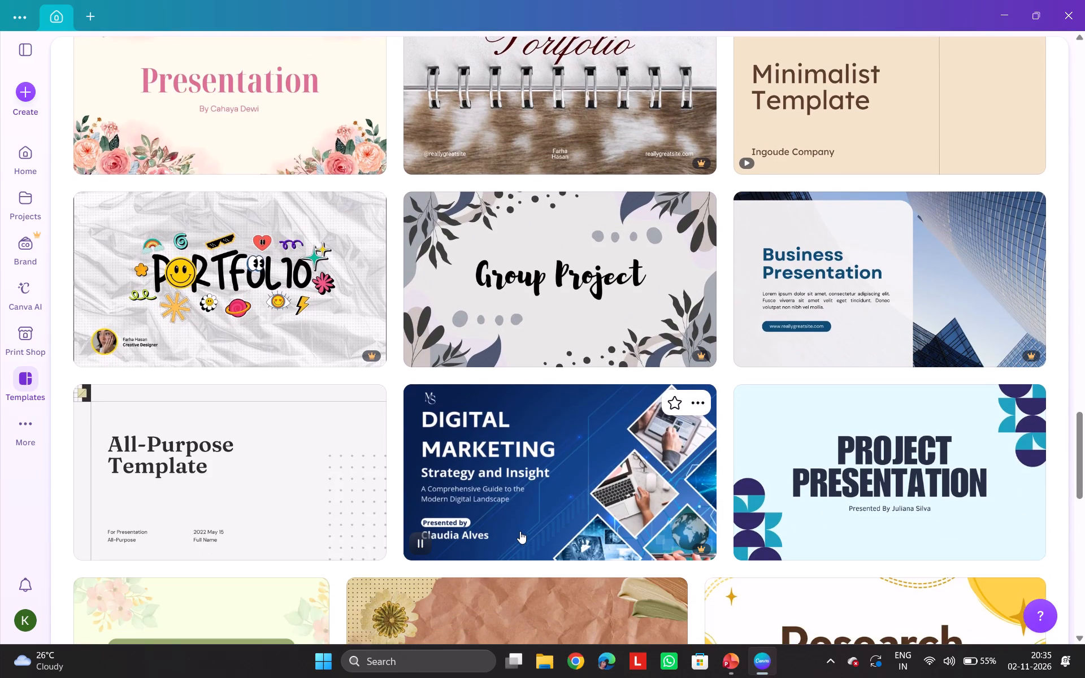
scroll(520, 531, "down", 2)
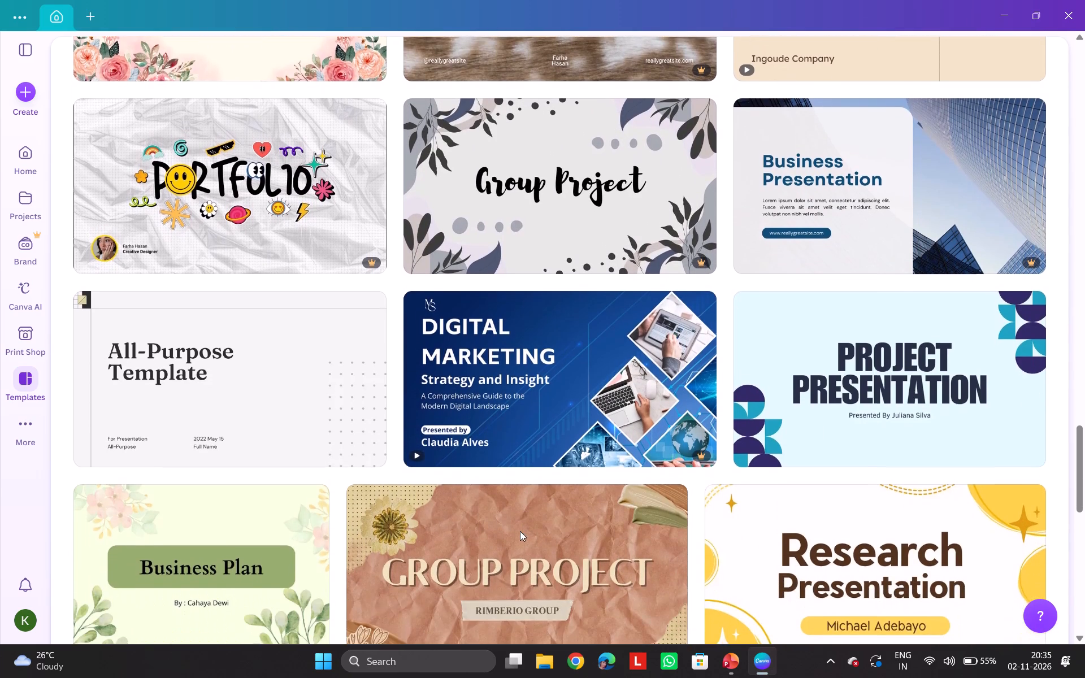
scroll(520, 531, "down", 2)
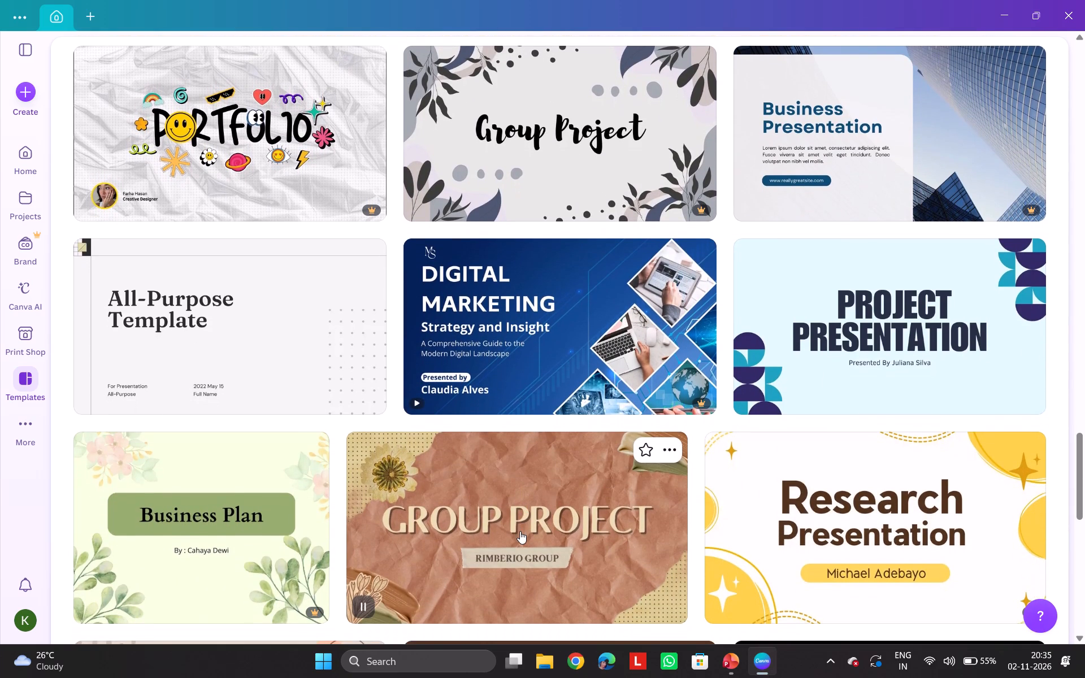
scroll(520, 531, "down", 3)
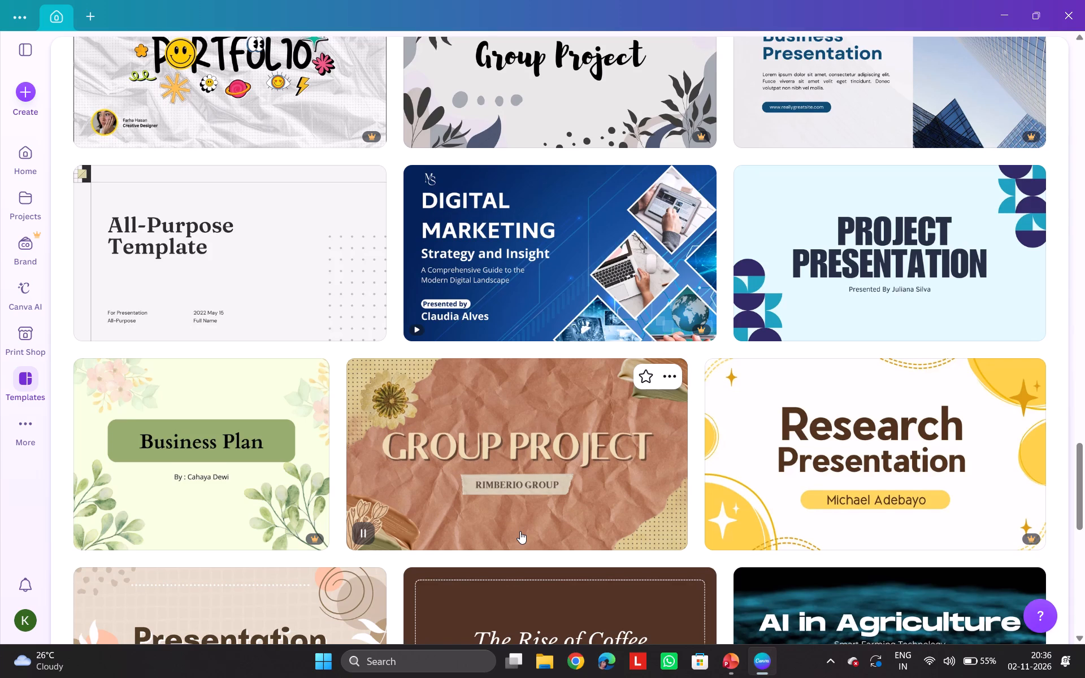
scroll(520, 531, "down", 3)
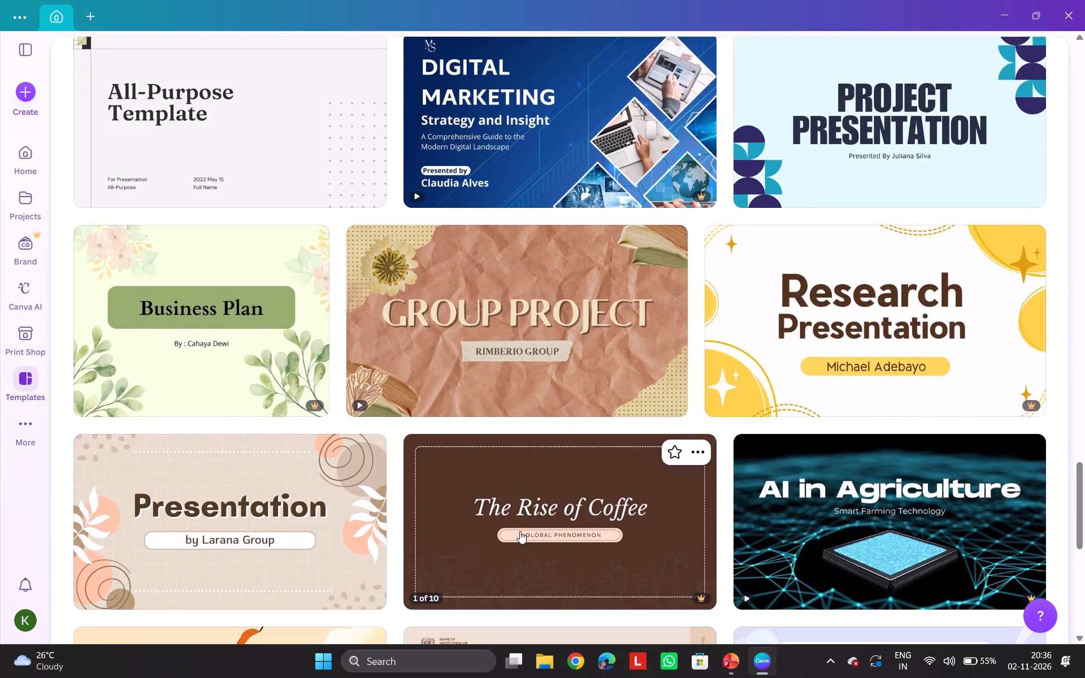
scroll(520, 531, "down", 4)
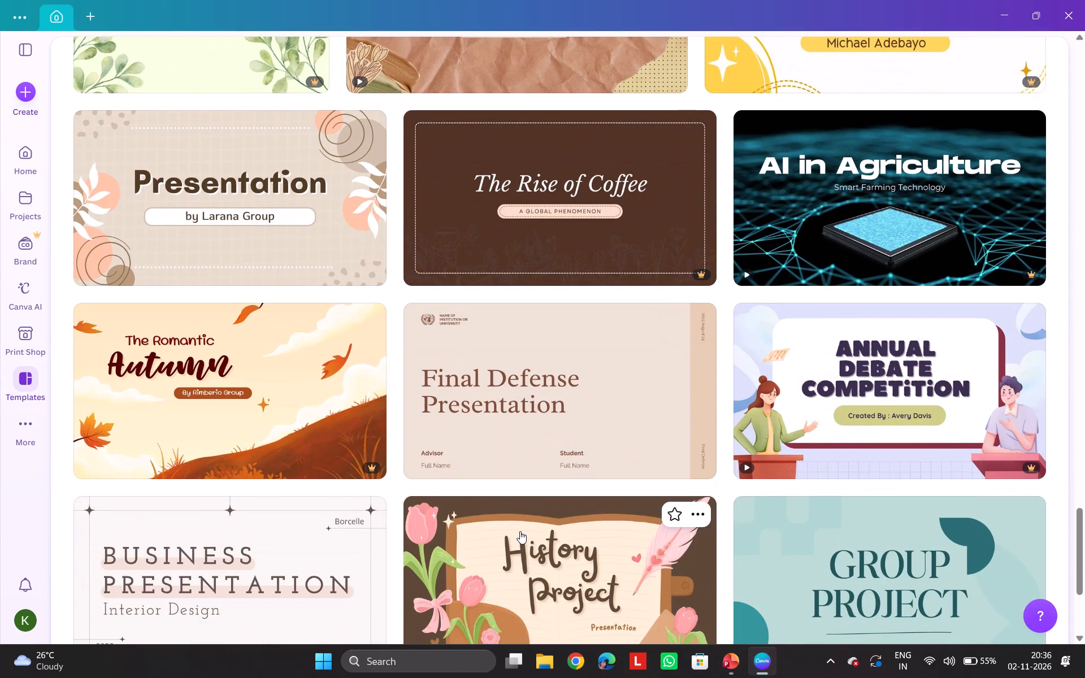
scroll(520, 531, "down", 2)
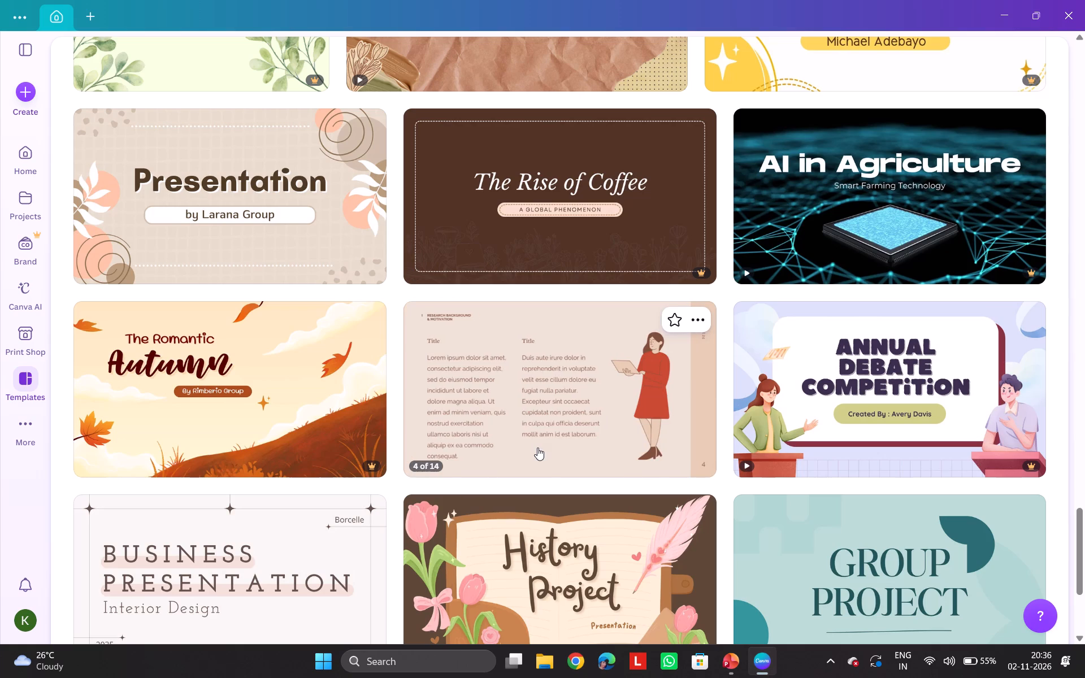
scroll(317, 581, "down", 1)
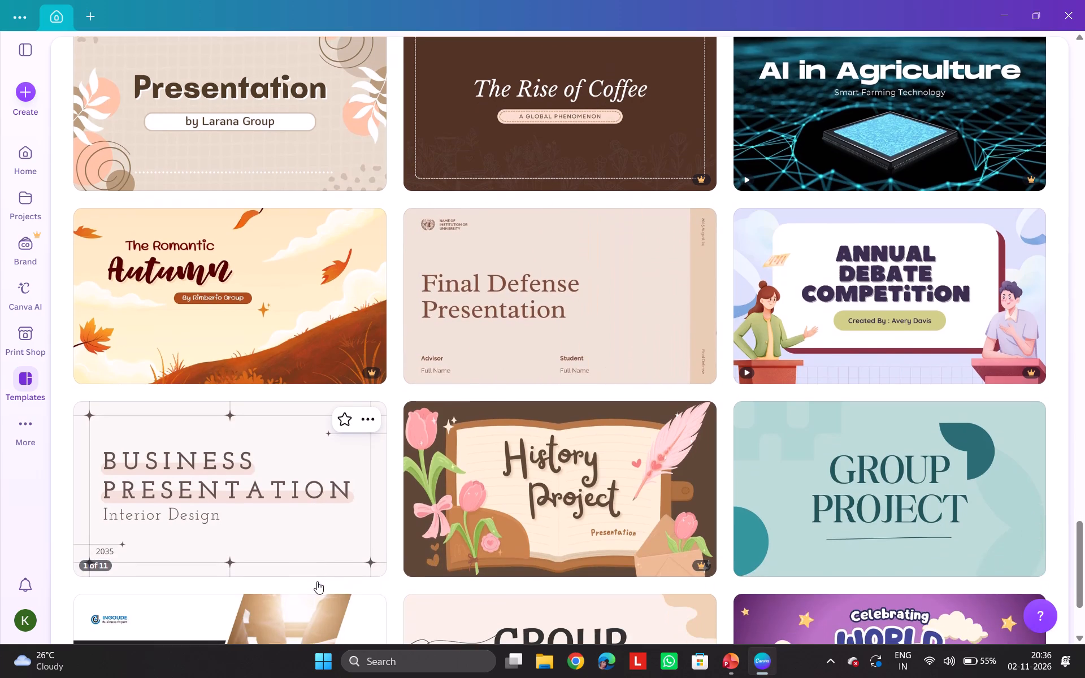
scroll(317, 581, "down", 2)
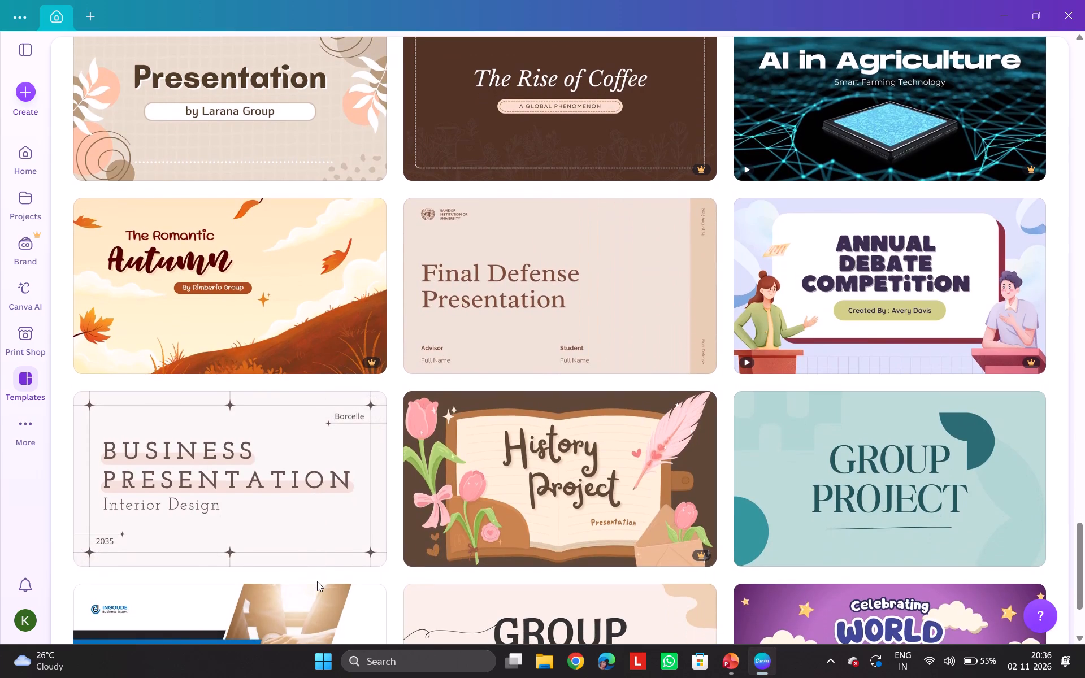
scroll(317, 581, "down", 2)
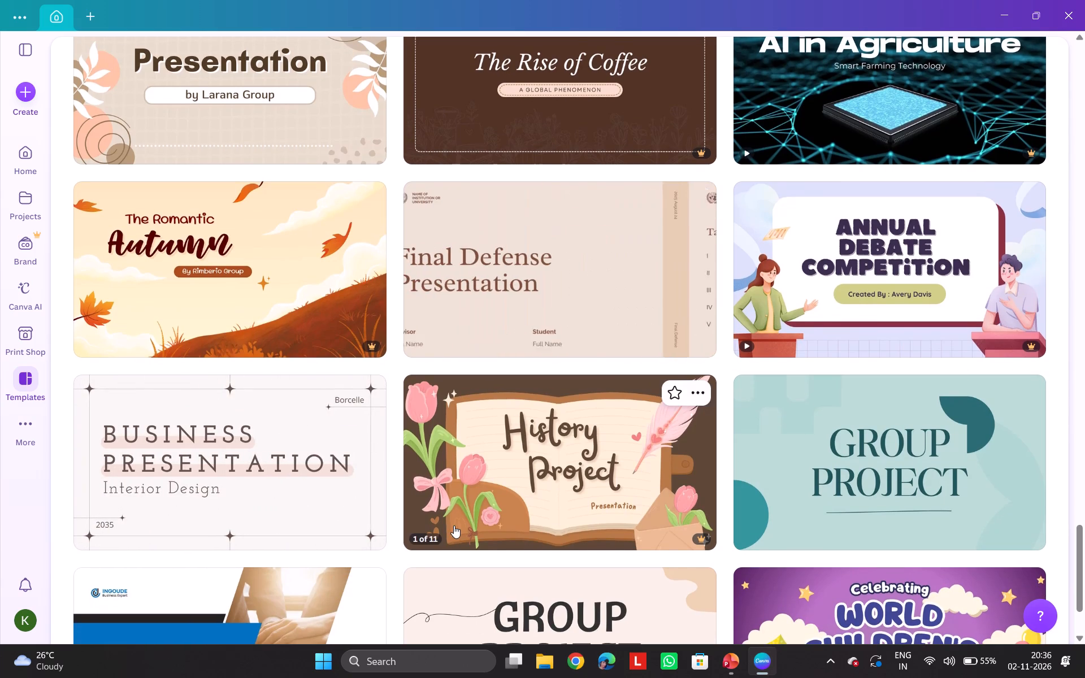
scroll(454, 525, "down", 4)
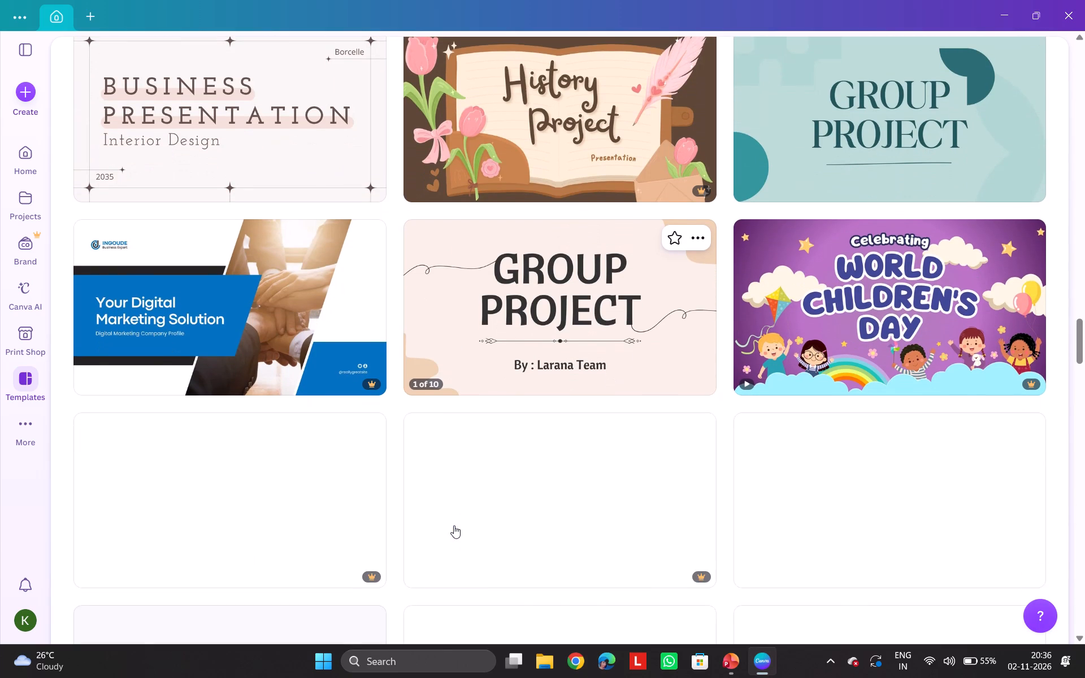
scroll(454, 525, "down", 5)
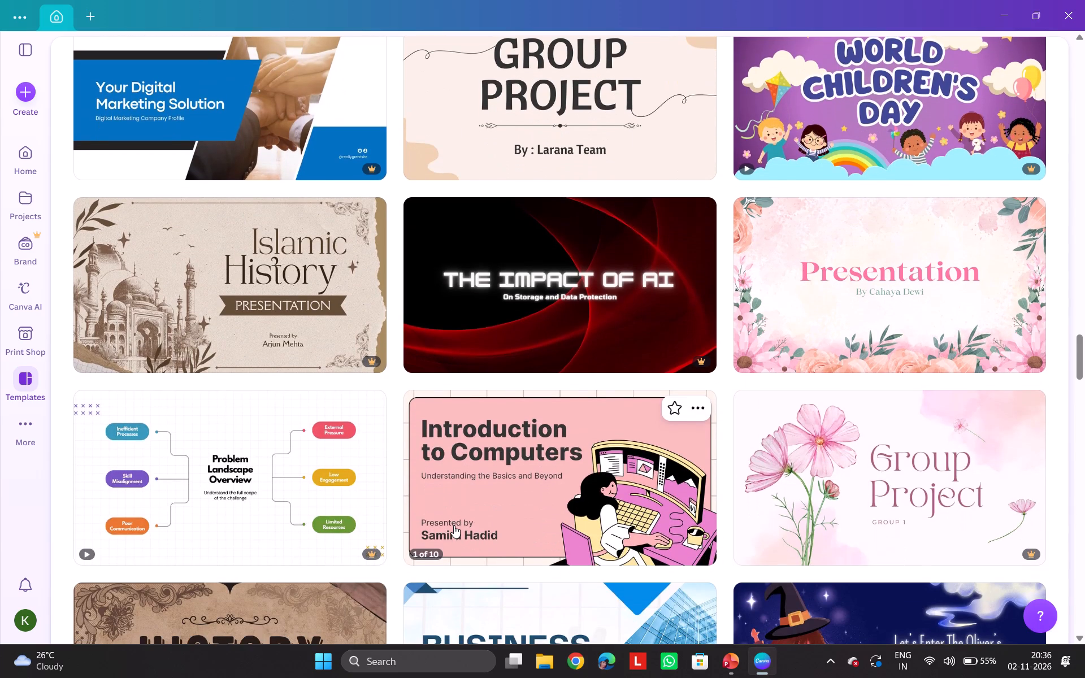
scroll(454, 525, "down", 4)
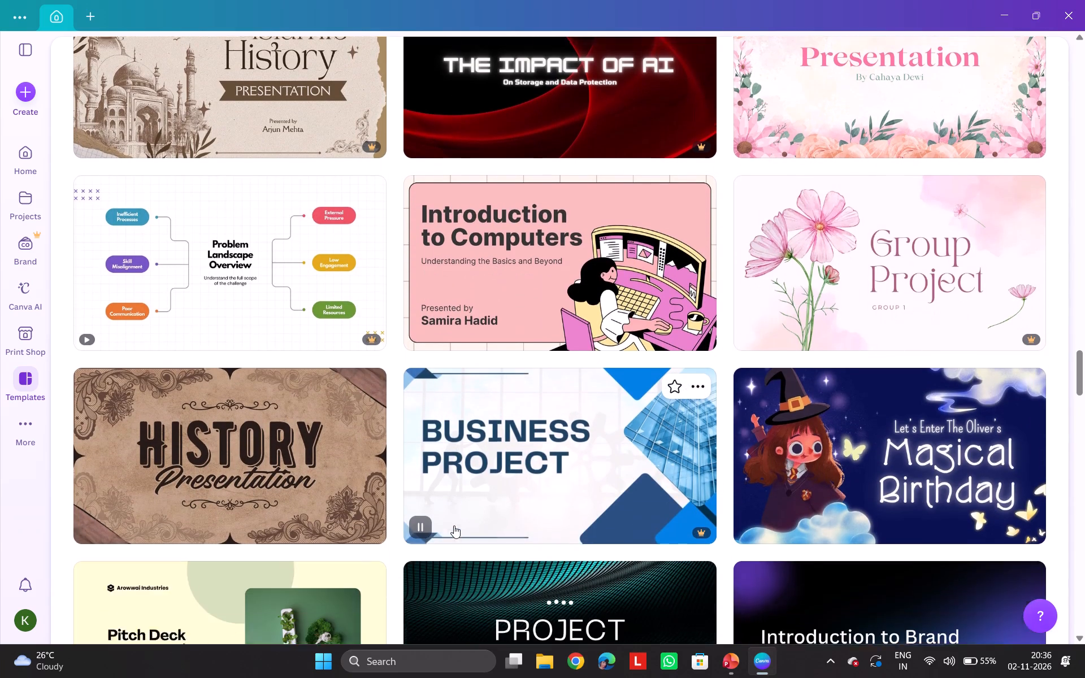
scroll(454, 525, "down", 6)
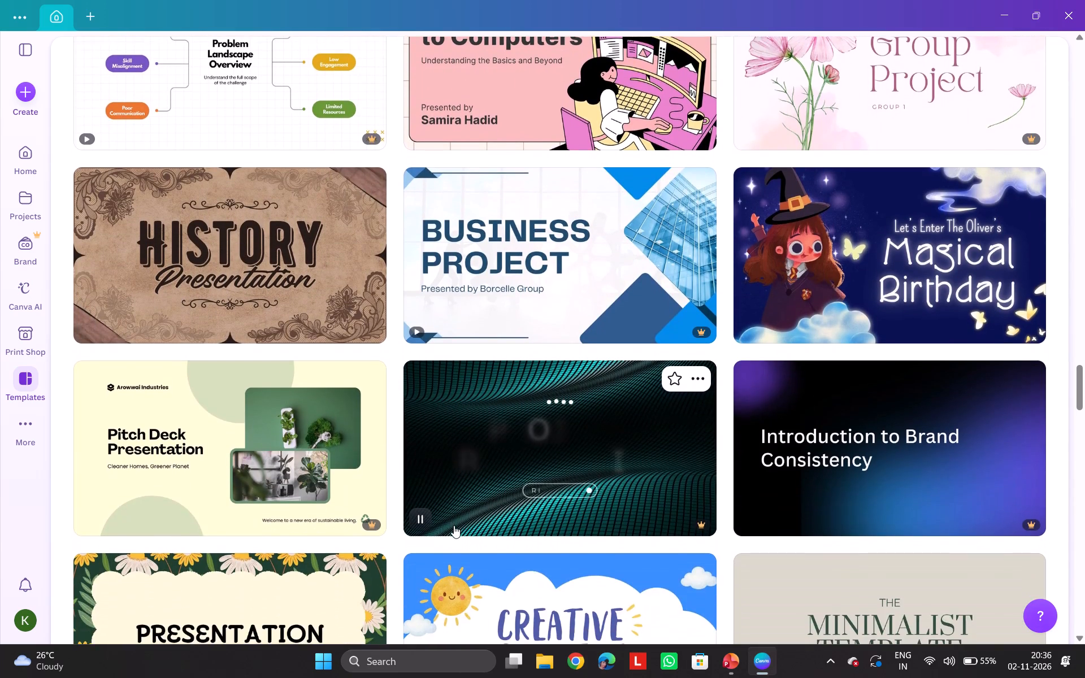
scroll(454, 525, "down", 4)
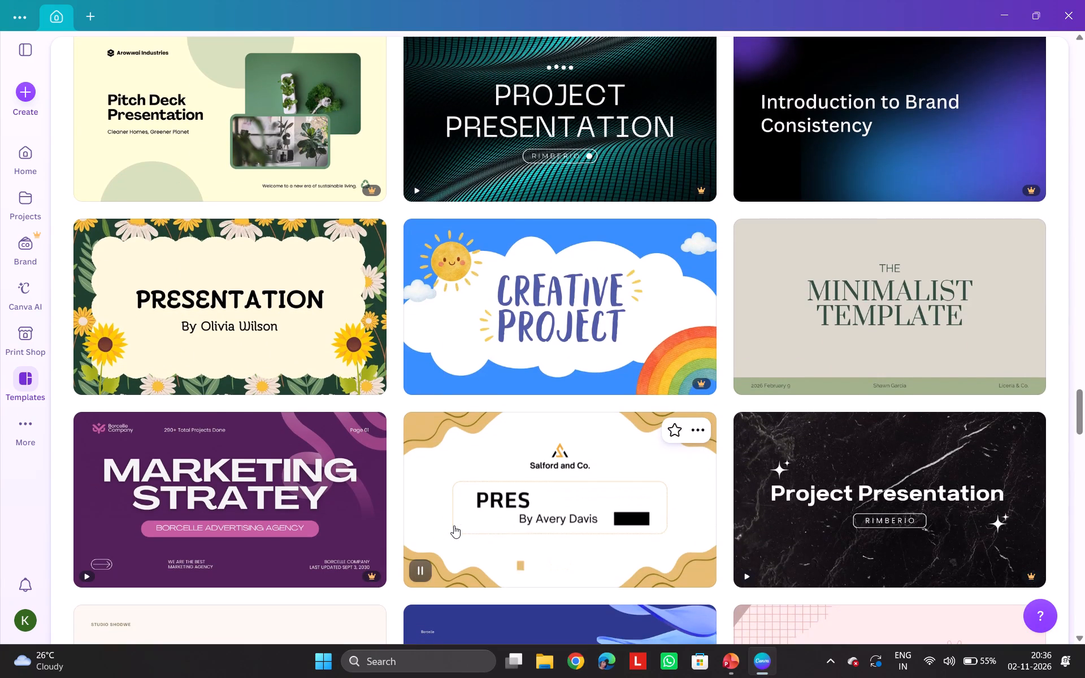
scroll(454, 525, "down", 2)
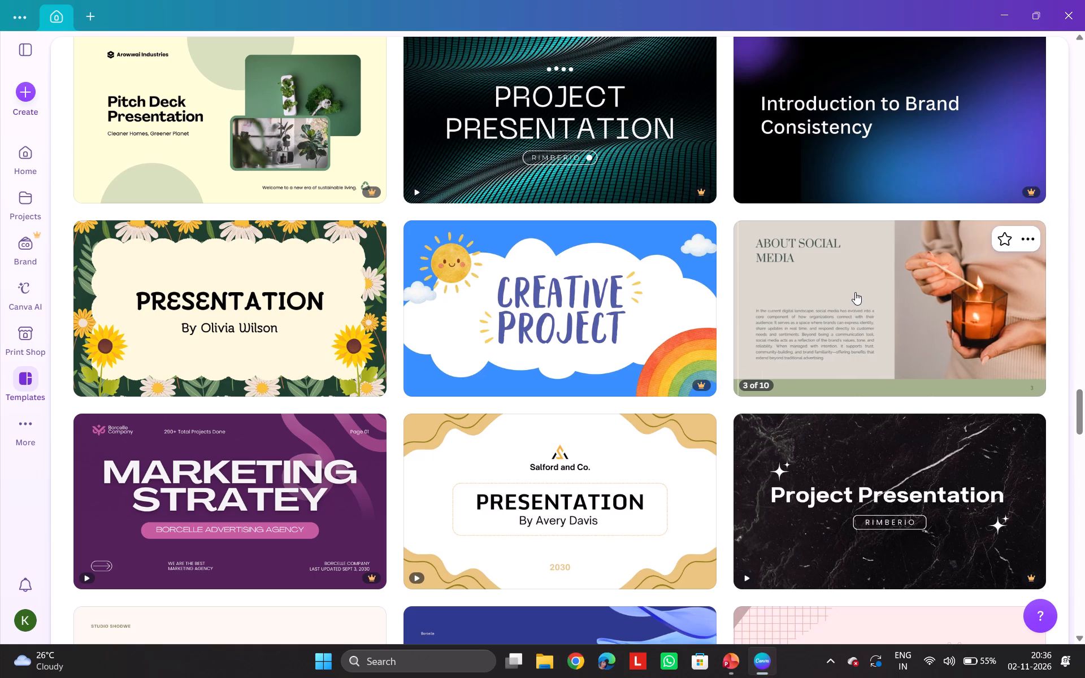
Choose the green and beige "The Minimalist Template" presentation and open it for editing as a new design.
left_click(855, 292)
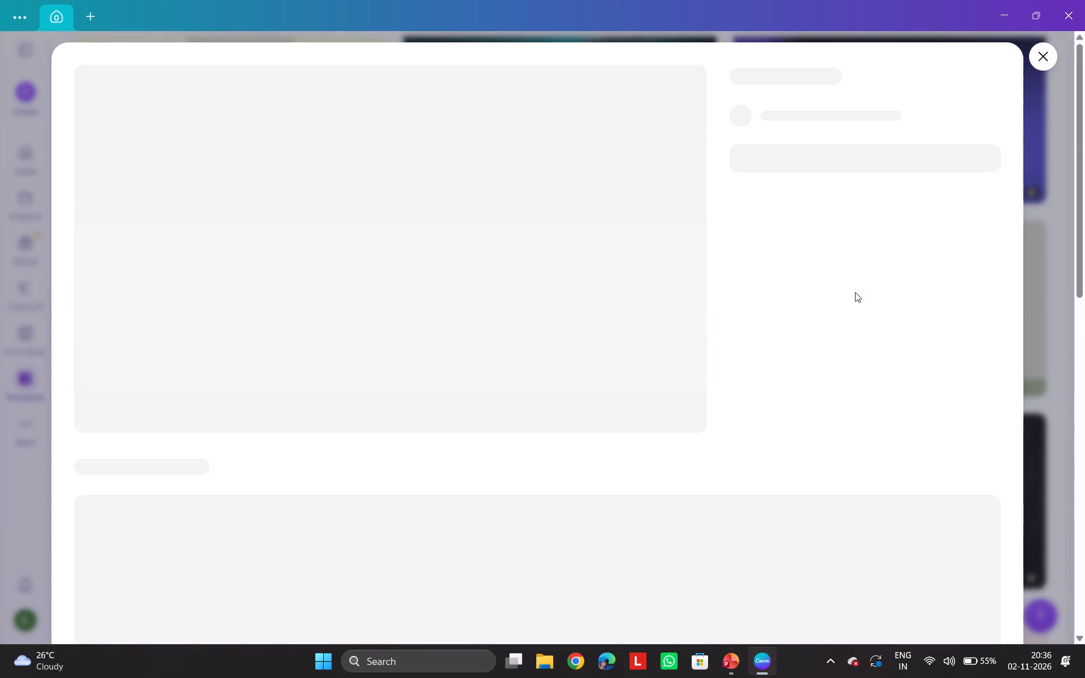
left_click(856, 232)
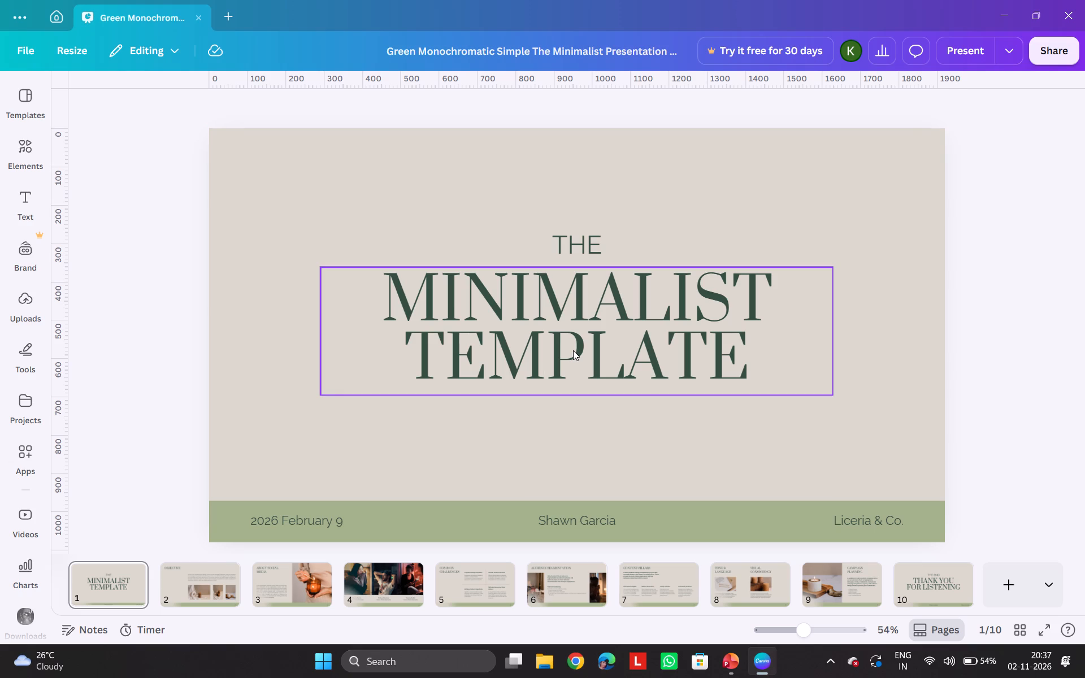
Examine the template's pages, including the cover, Objective, Tone & Language, Campaign Planning and closing slides, keeping the design in editing mode.
scroll(573, 350, "down", 1)
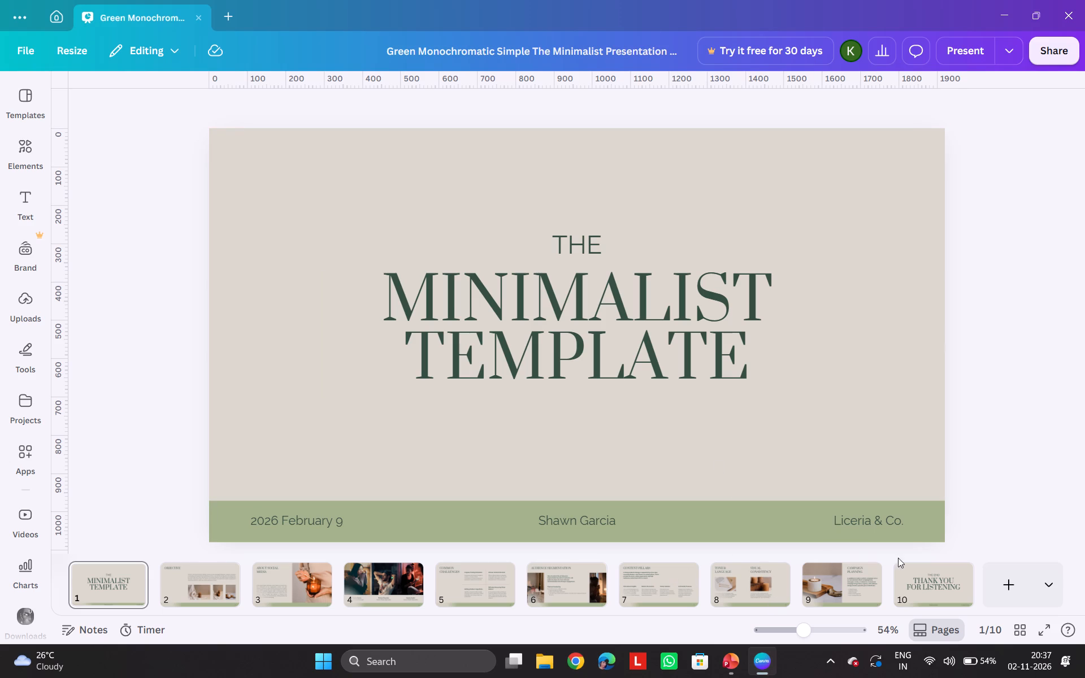
left_click(836, 601)
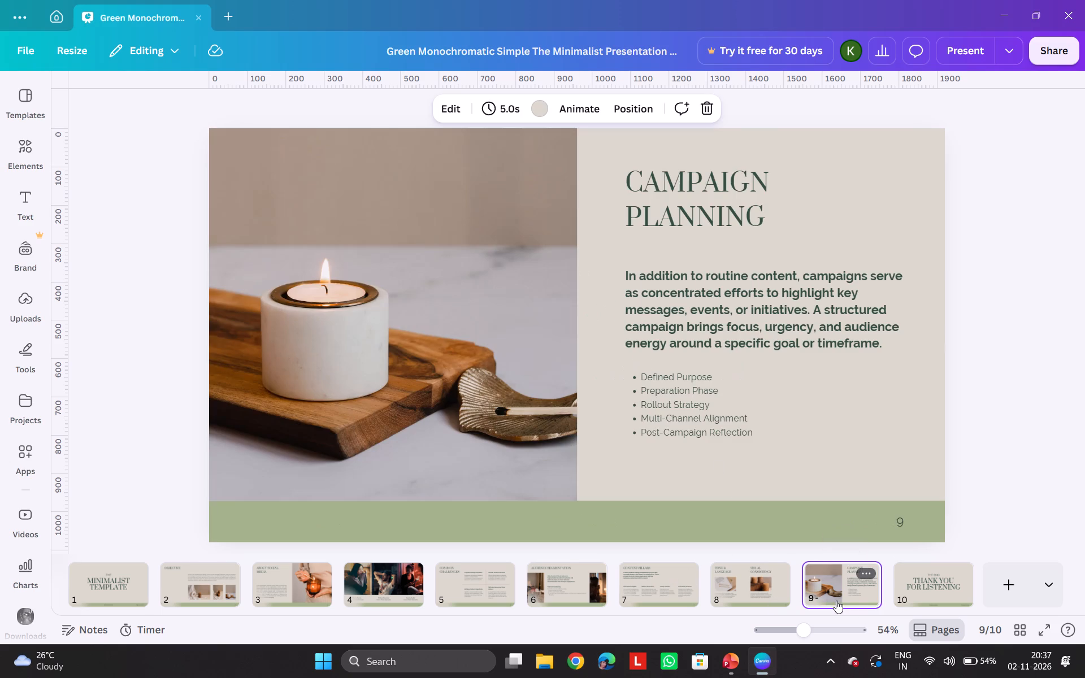
left_click(765, 590)
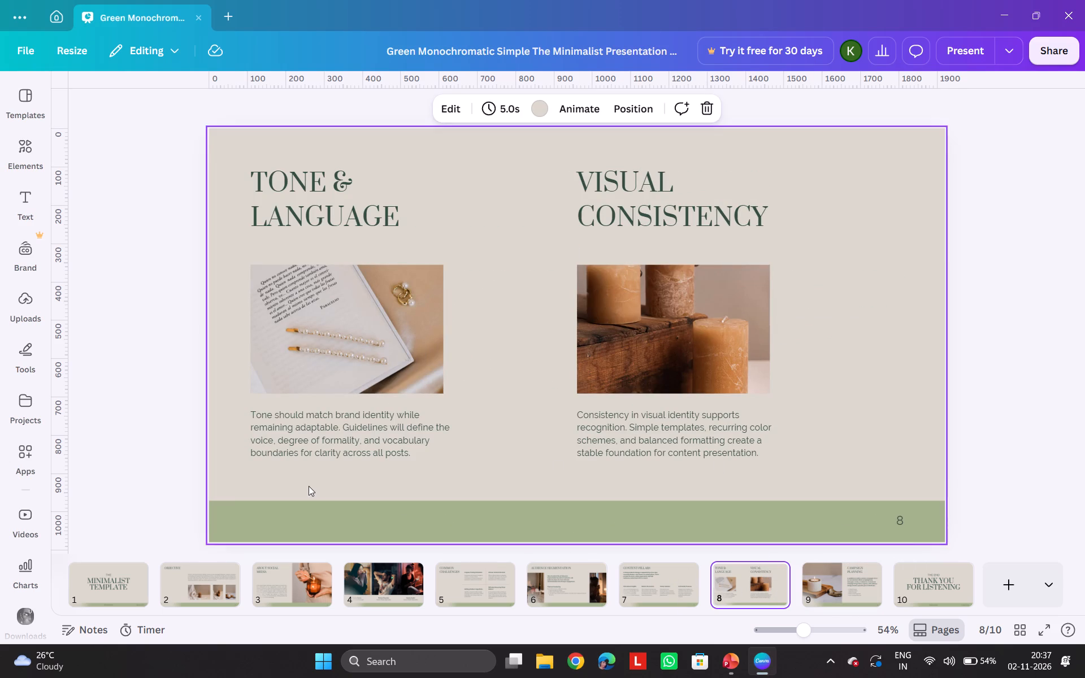
left_click(130, 577)
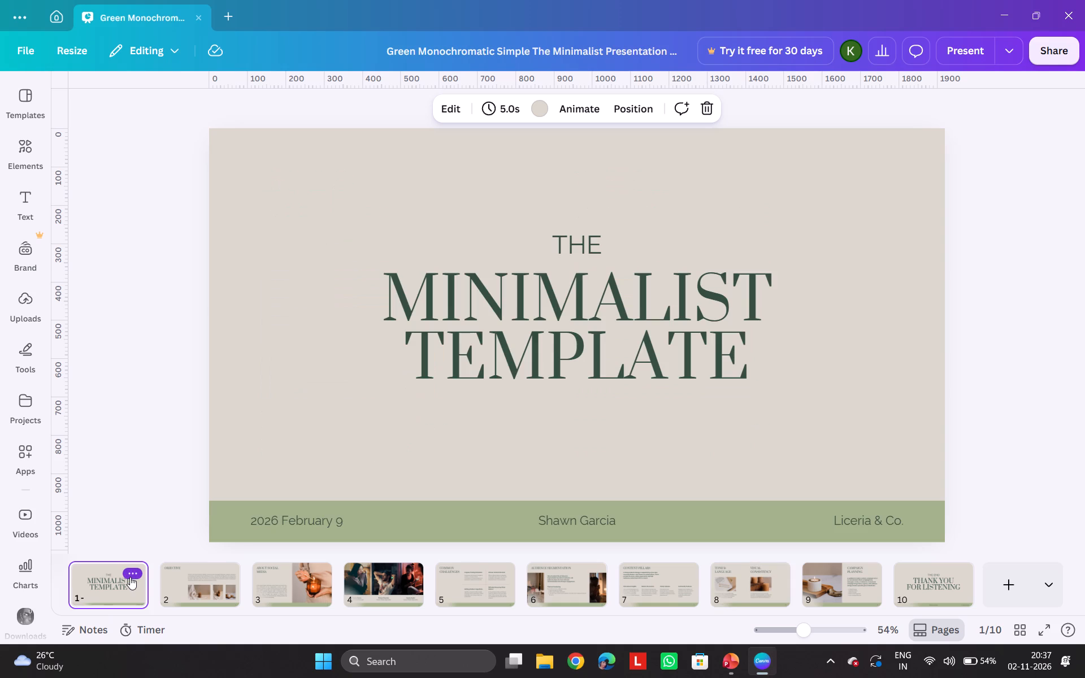
left_click(217, 587)
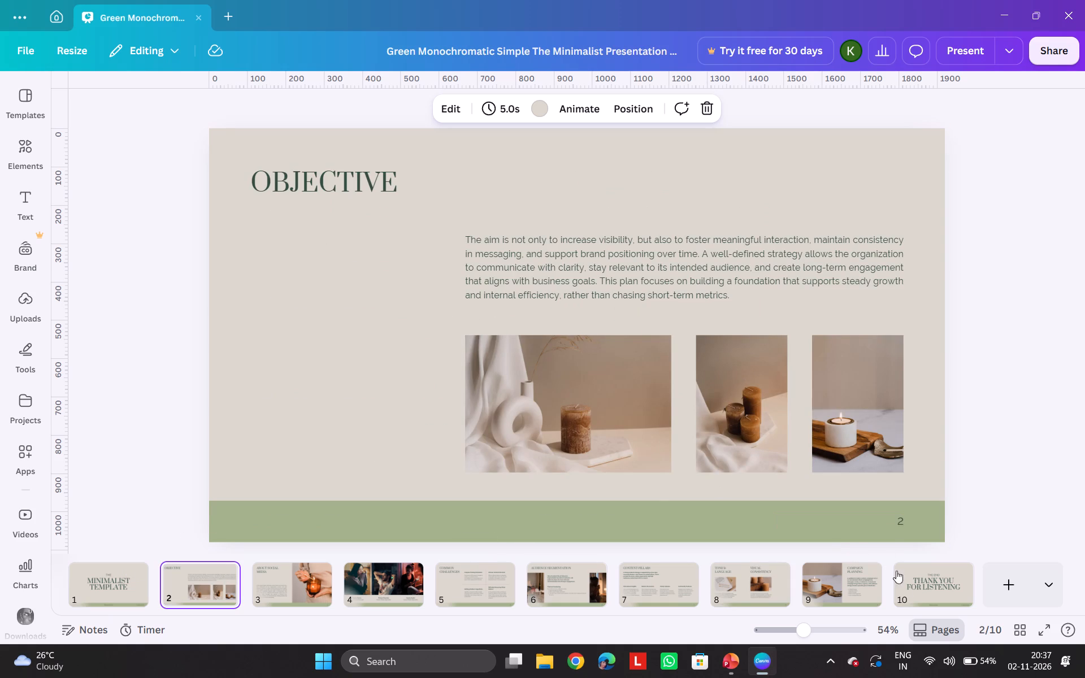
left_click(957, 582)
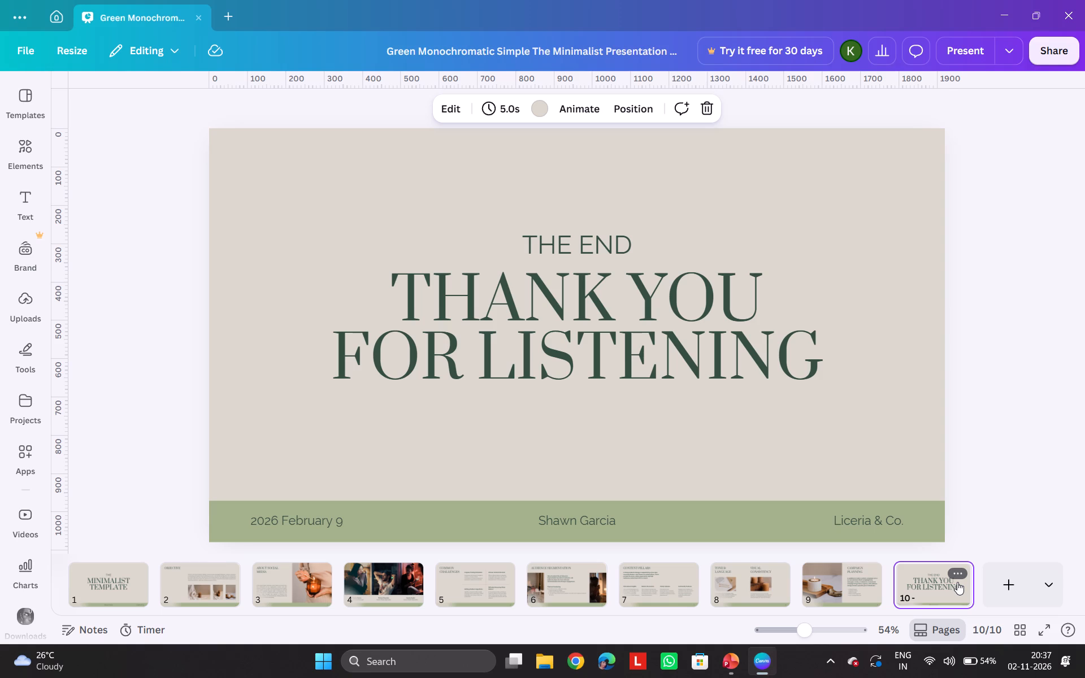
left_click(163, 49)
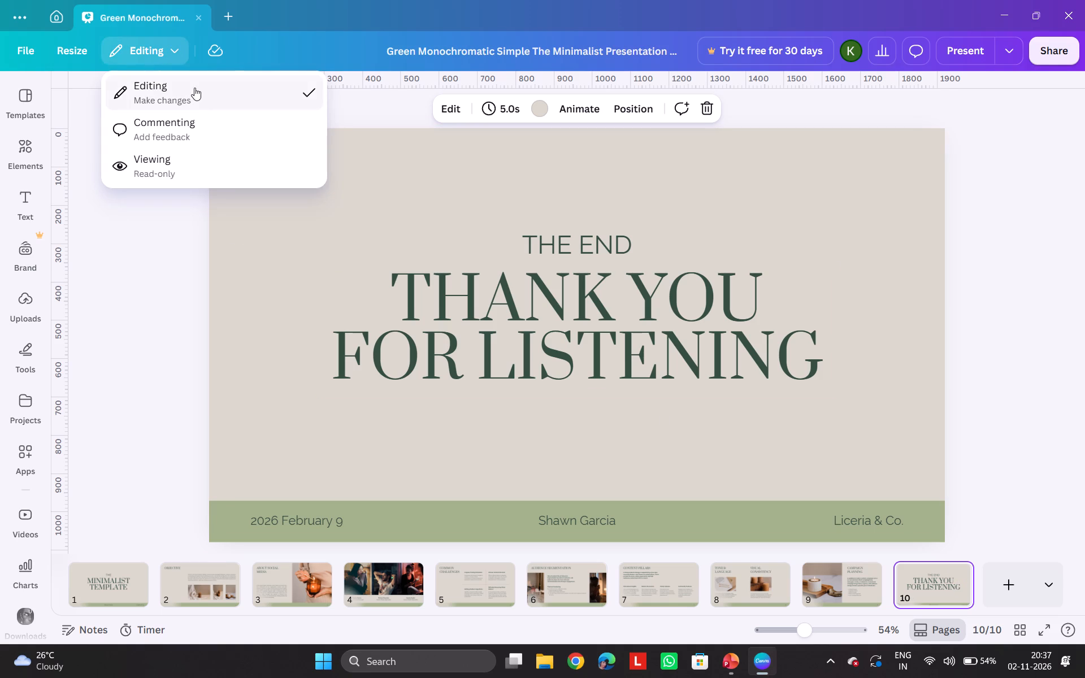
left_click(194, 88)
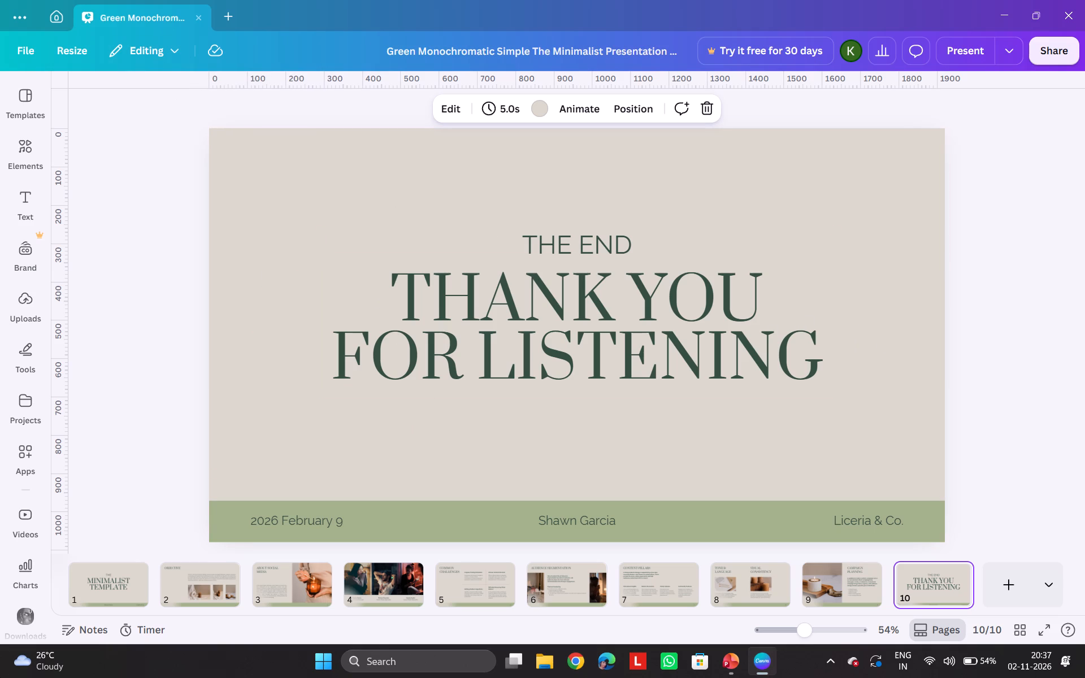
Delete the "MINIMALIST TEMPLATE" title and the "THE" line above it from page 1.
left_click(120, 585)
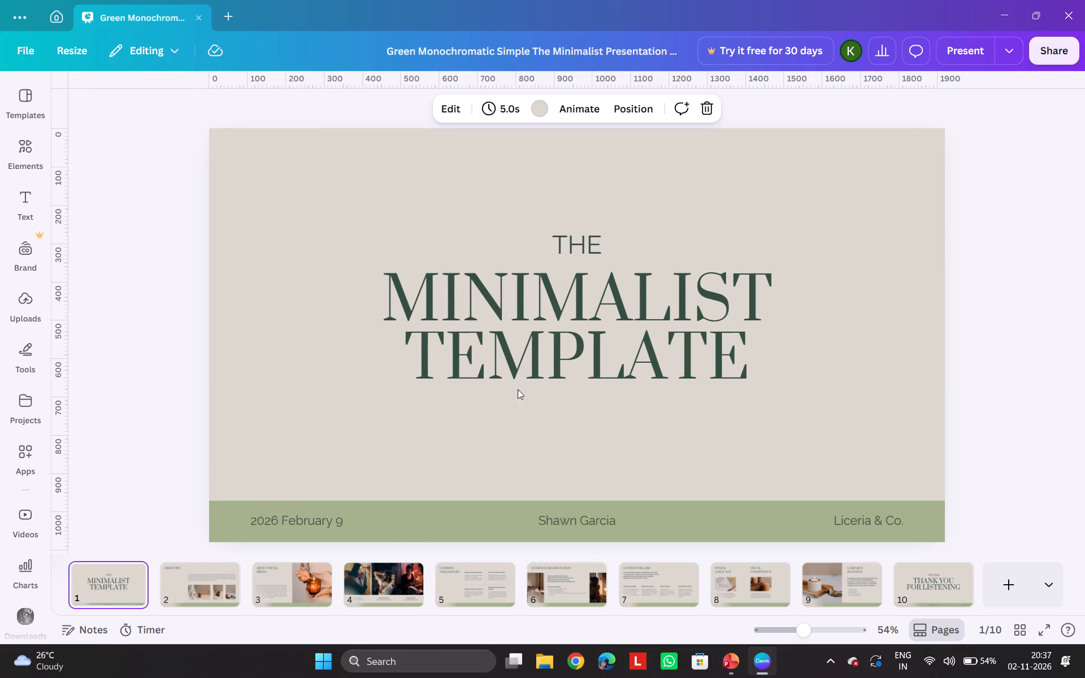
left_click(600, 288)
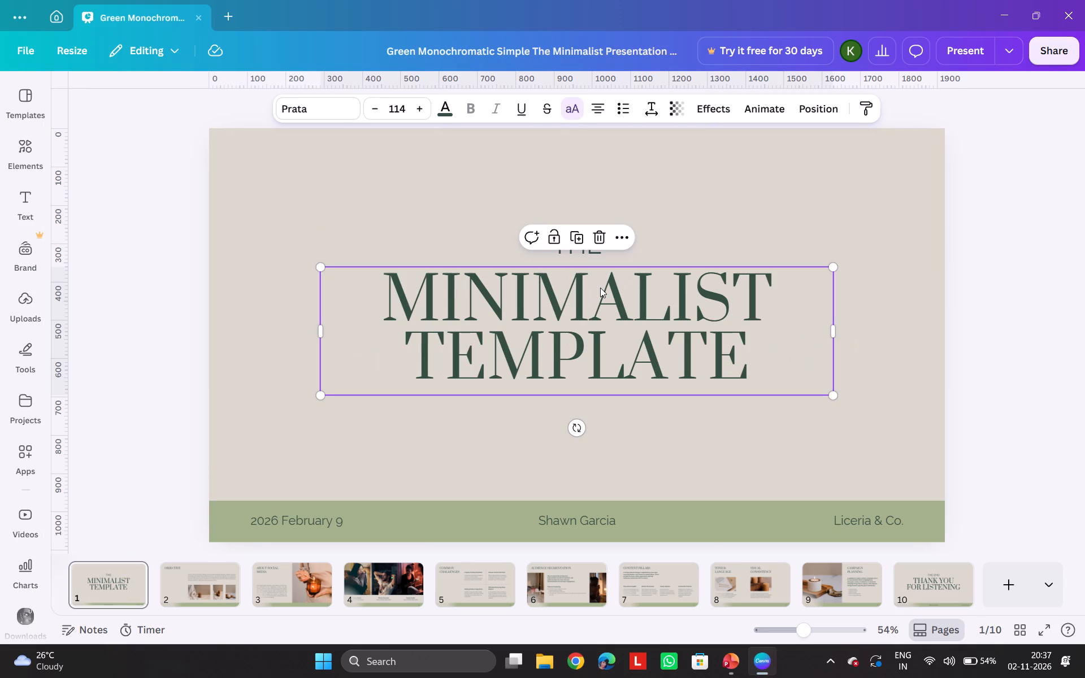
key("Delete")
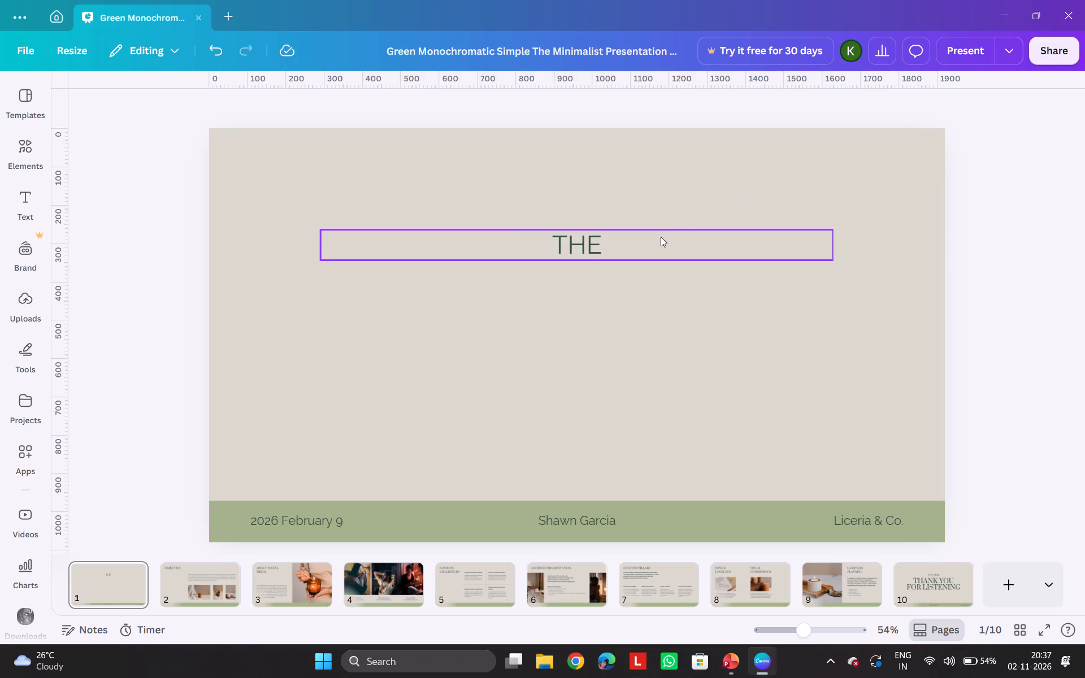
left_click(661, 237)
key("Delete")
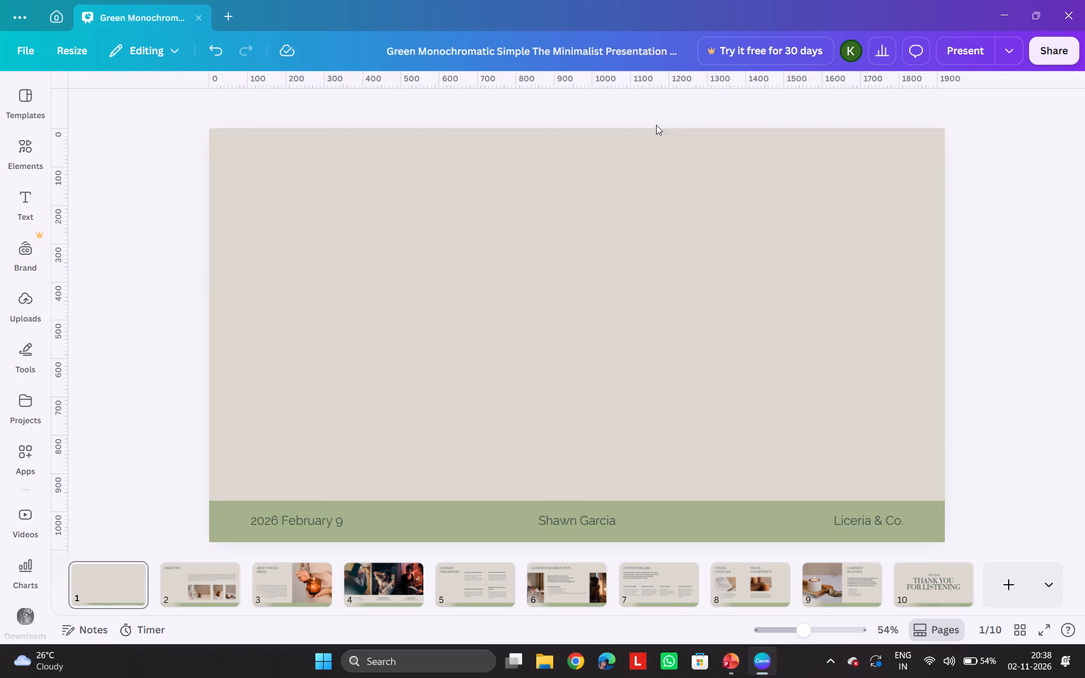
Copy the title "BOL KISAN" from slide 1 of the PowerPoint deck and paste it onto the emptied page 1 in Canva.
left_click(281, 179)
left_click(281, 179)
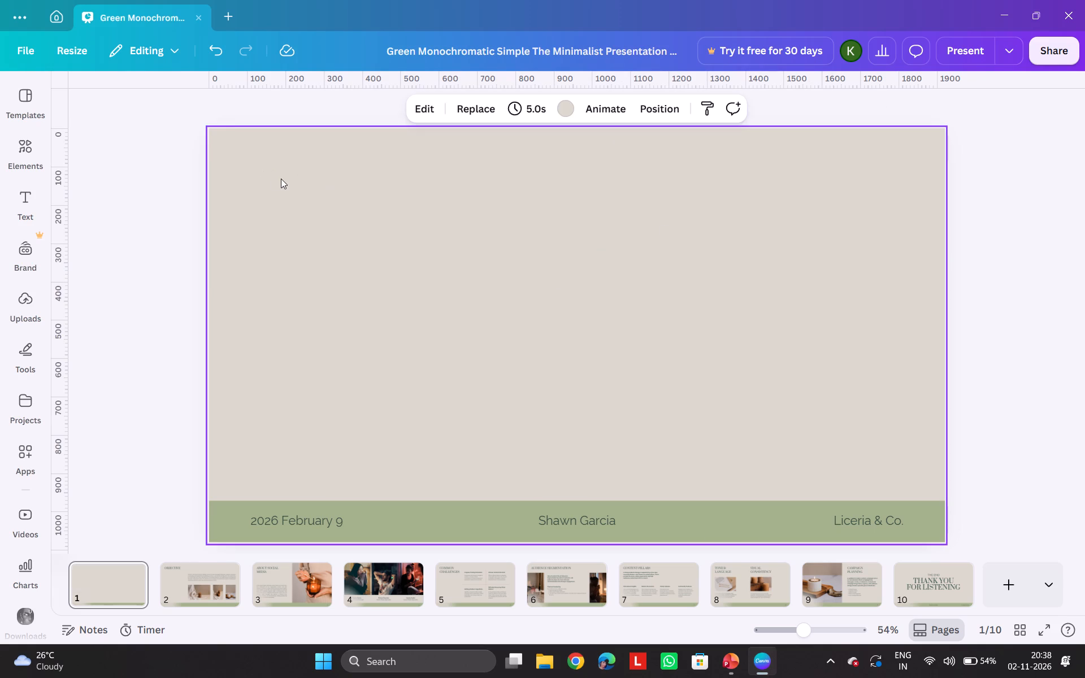
double_click(294, 180)
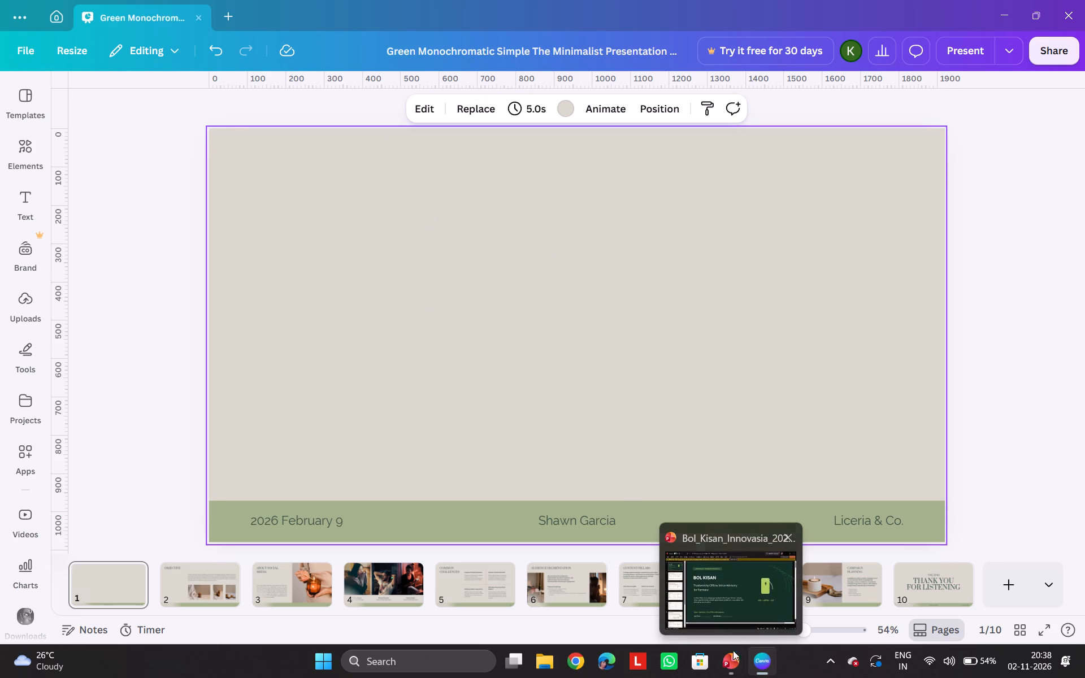
left_click(743, 581)
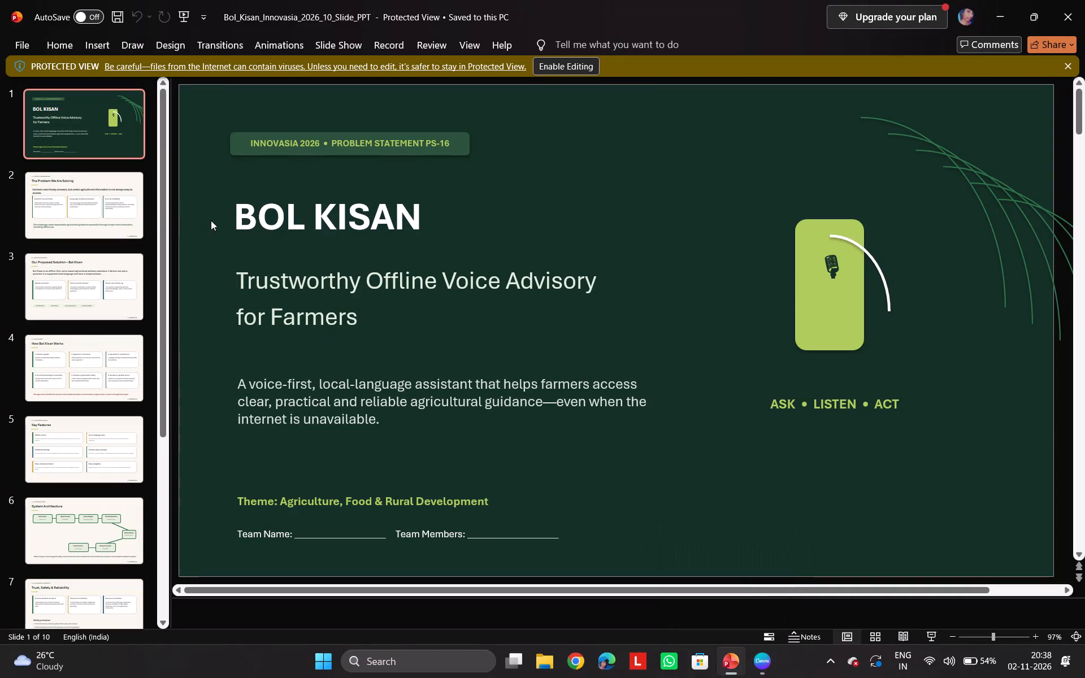
left_click_drag(236, 205, 449, 264)
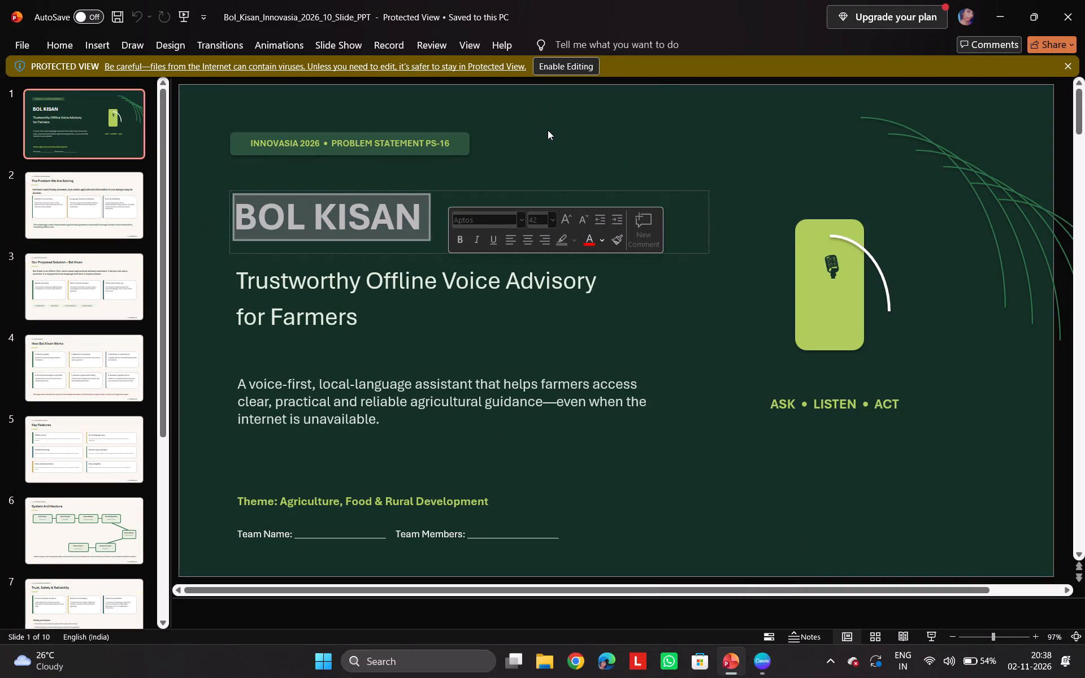
key("ctrl+c")
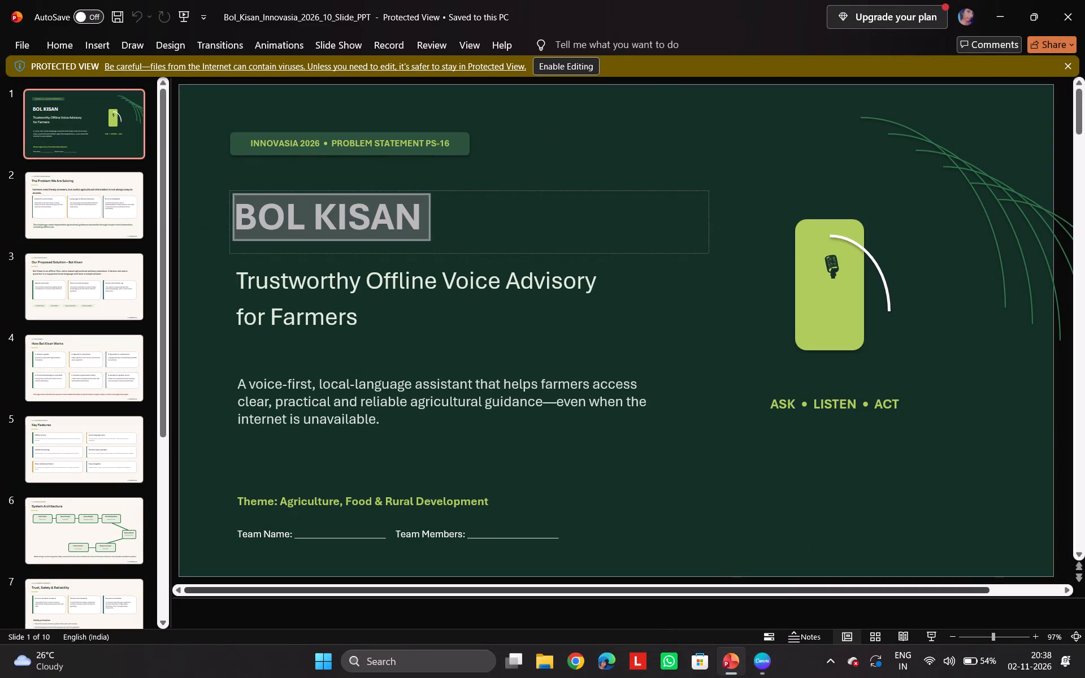
left_click(751, 596)
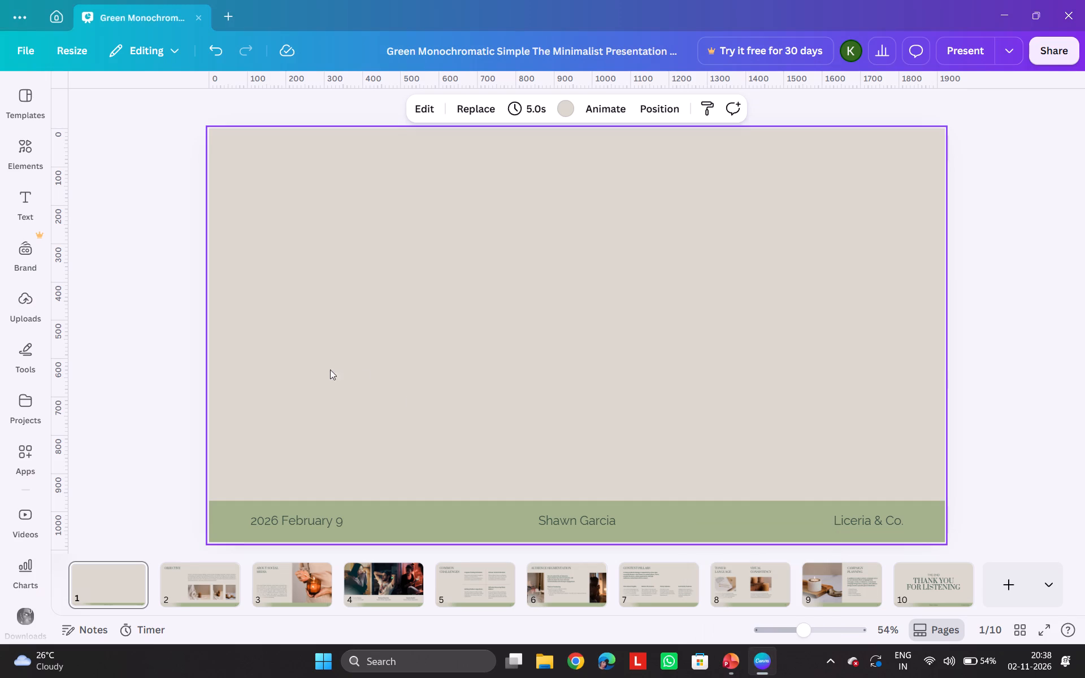
left_click(293, 206)
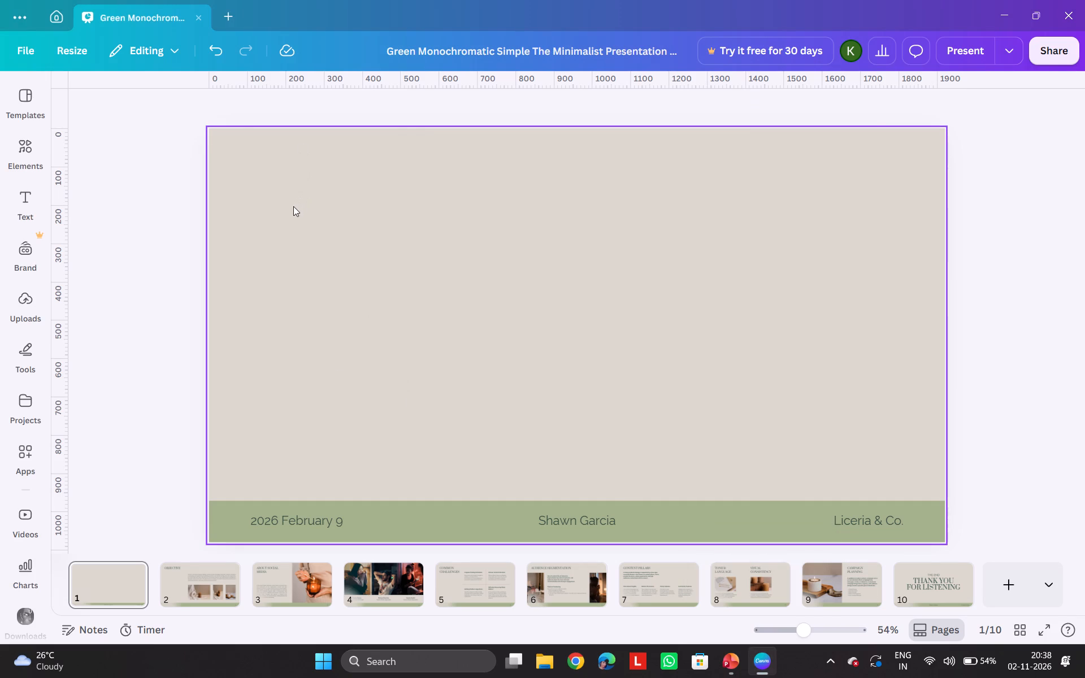
key("ctrl+v")
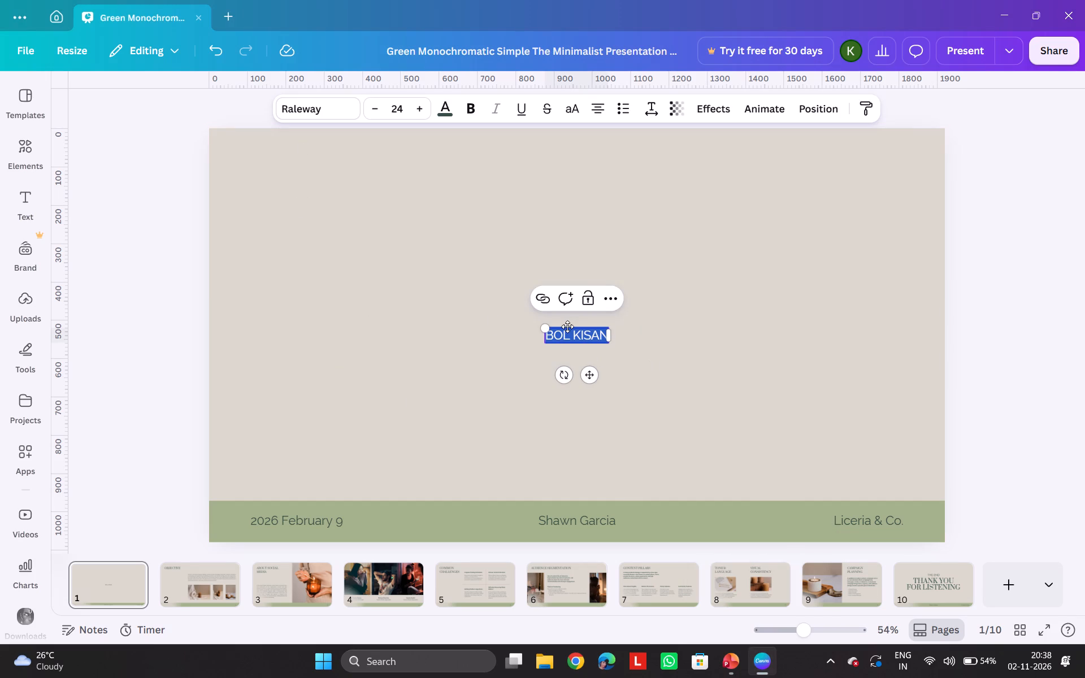
Move the "BOL KISAN" text to the upper-left area of page 1 and scale it to a font size of about 56.5.
left_click_drag(563, 334, 552, 323)
left_click_drag(552, 323, 546, 327)
left_click_drag(546, 327, 360, 202)
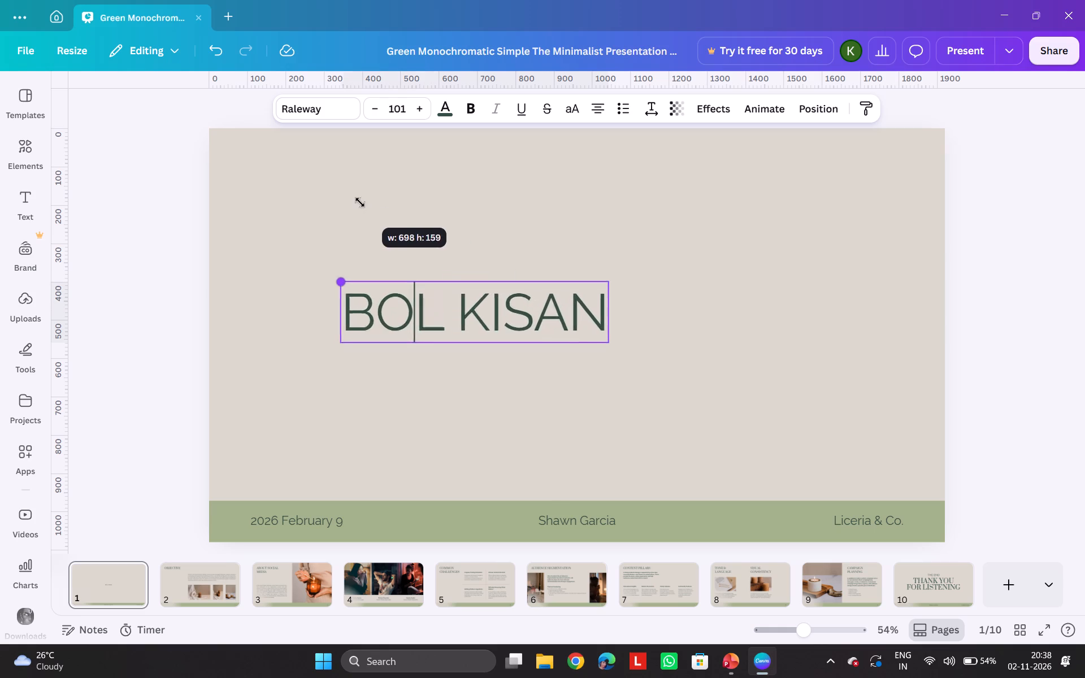
left_click_drag(360, 202, 398, 254)
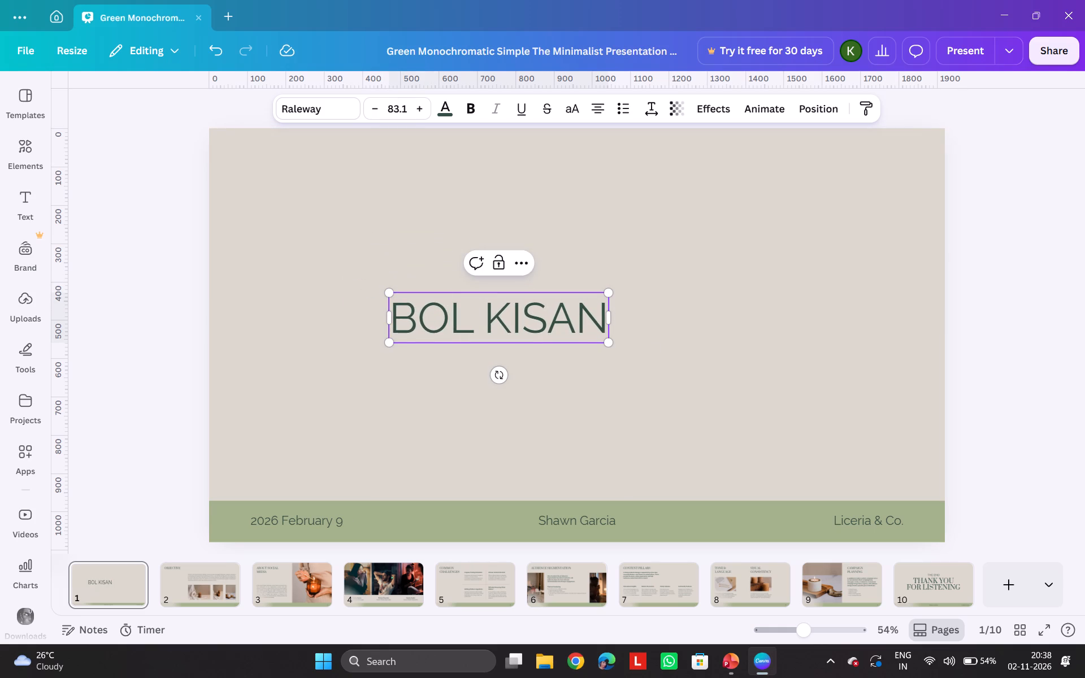
left_click_drag(607, 339, 448, 290)
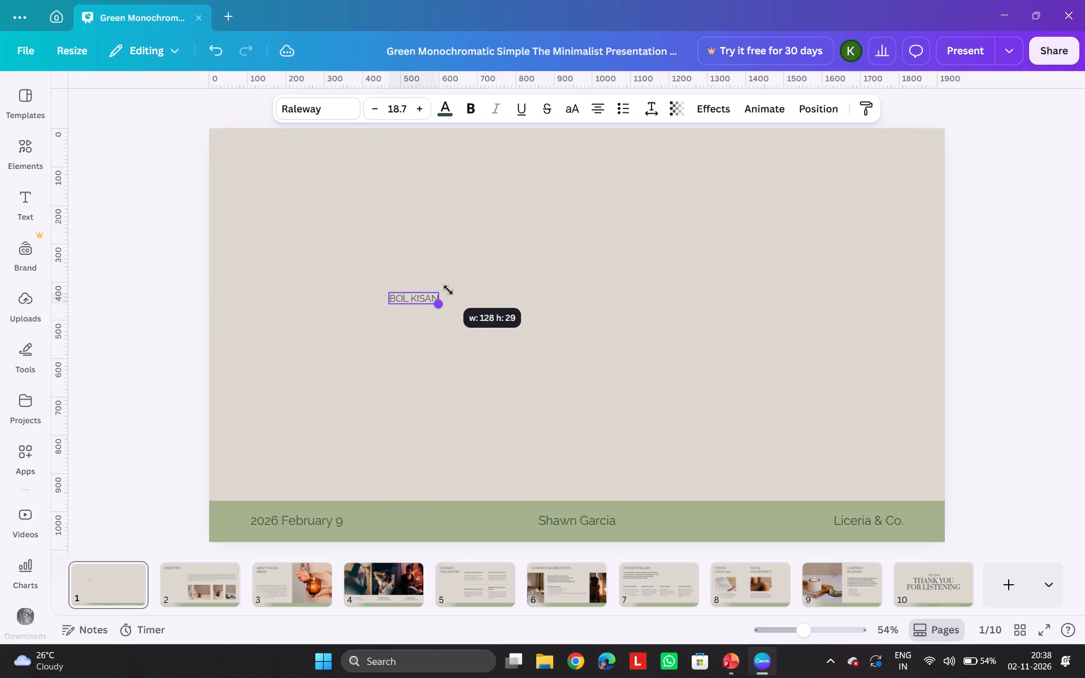
left_click_drag(448, 290, 450, 292)
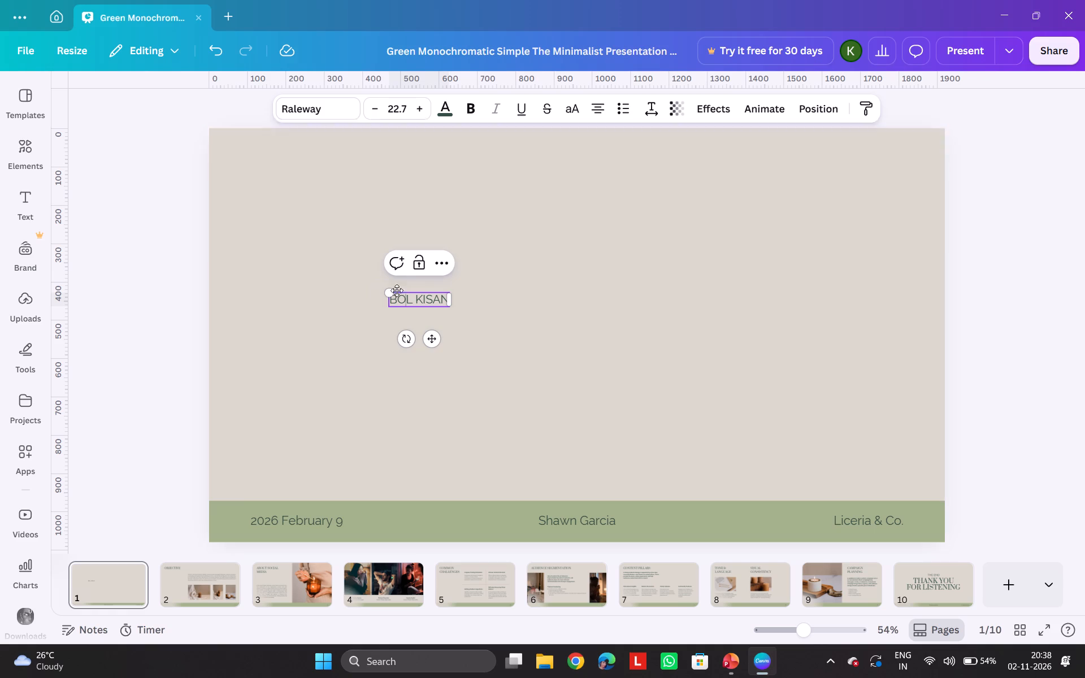
left_click_drag(432, 336, 401, 323)
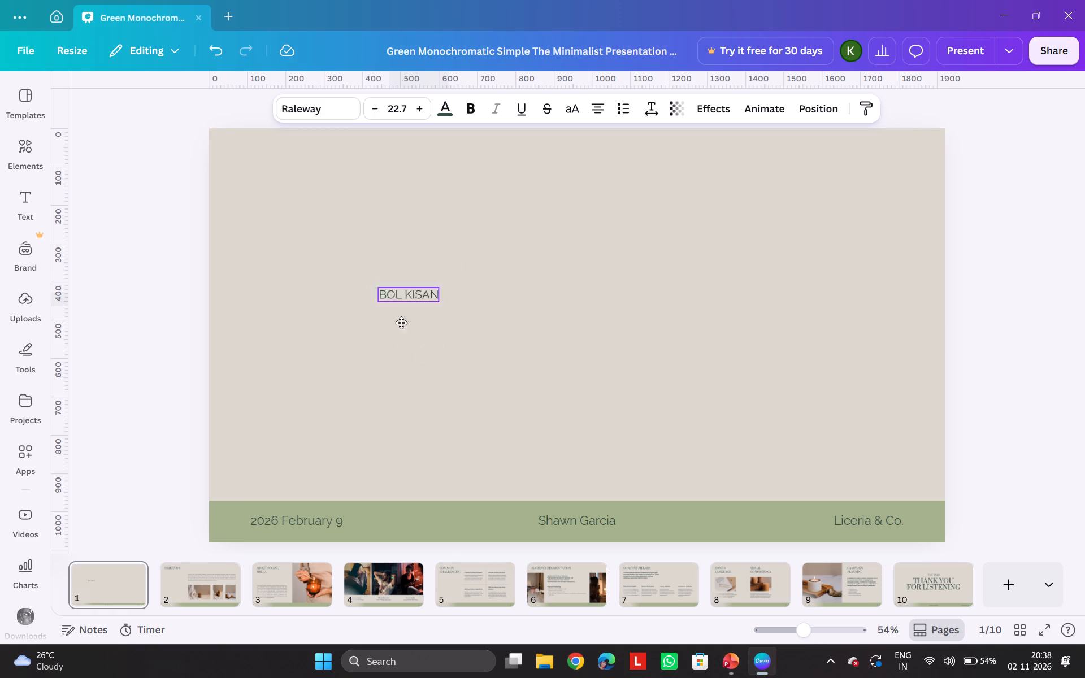
left_click_drag(401, 323, 332, 240)
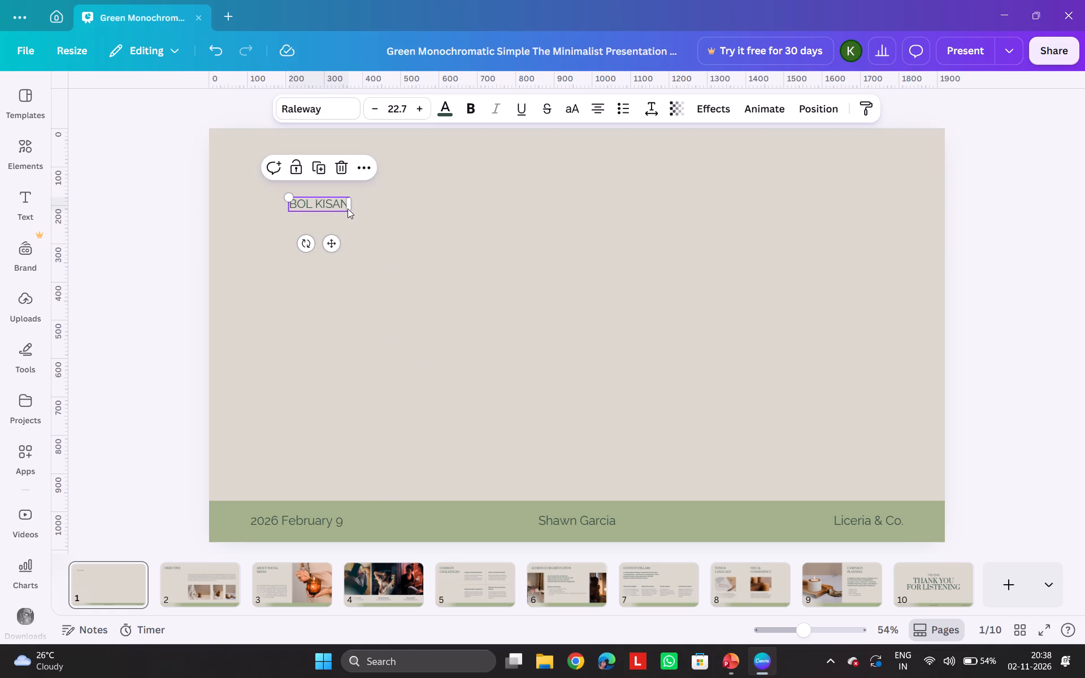
left_click_drag(348, 206, 343, 205)
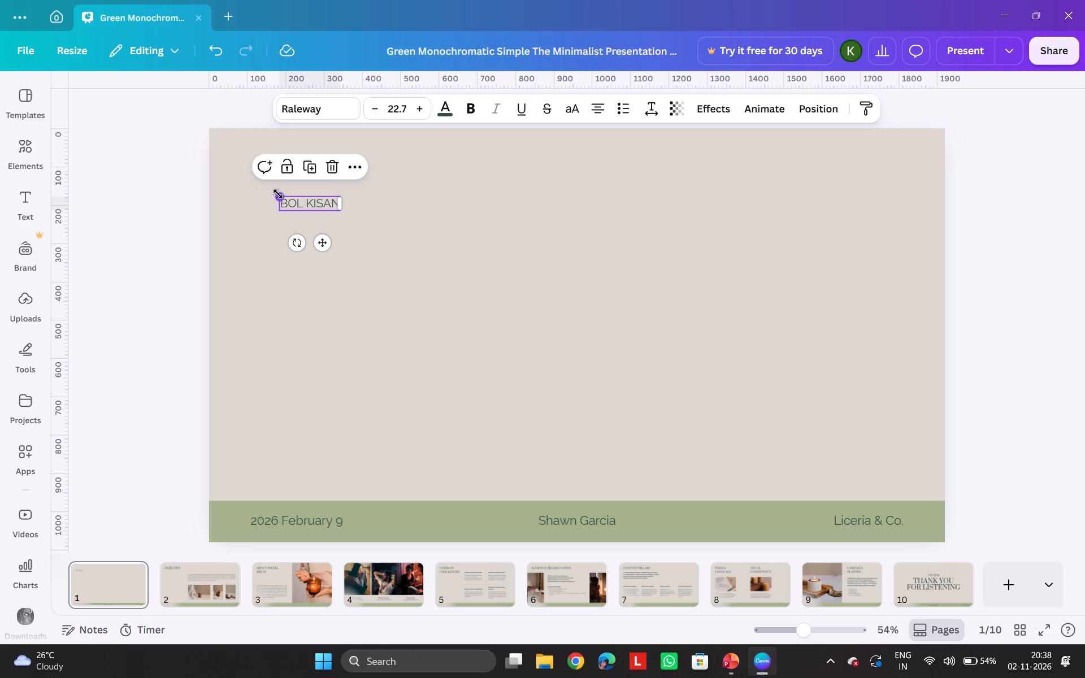
left_click_drag(278, 194, 243, 163)
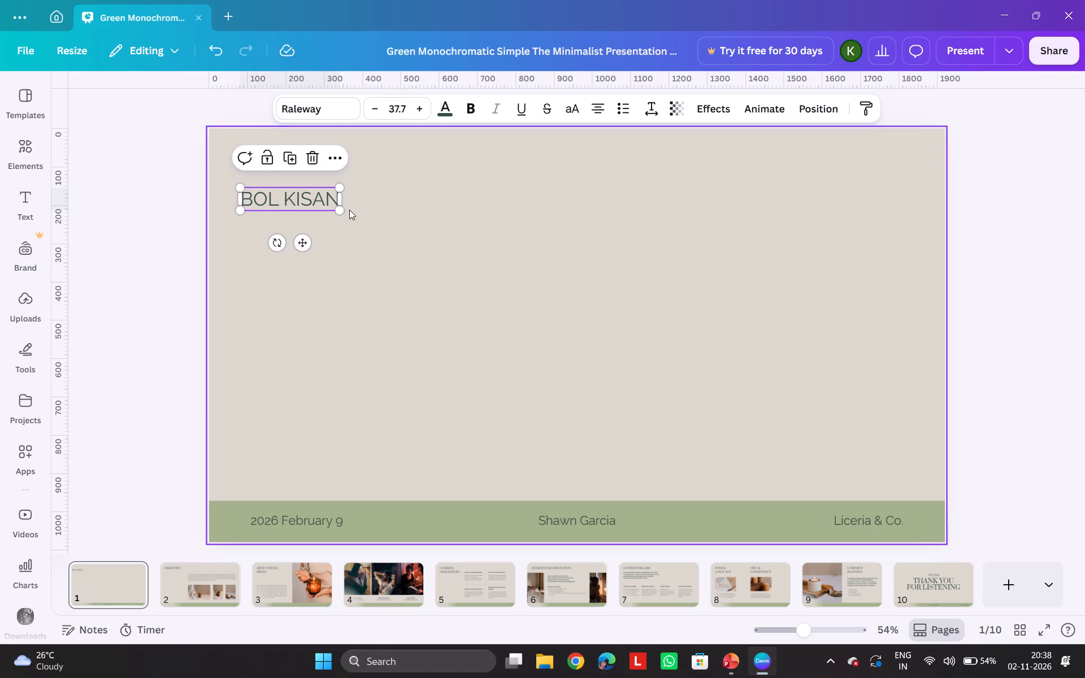
left_click_drag(340, 210, 389, 224)
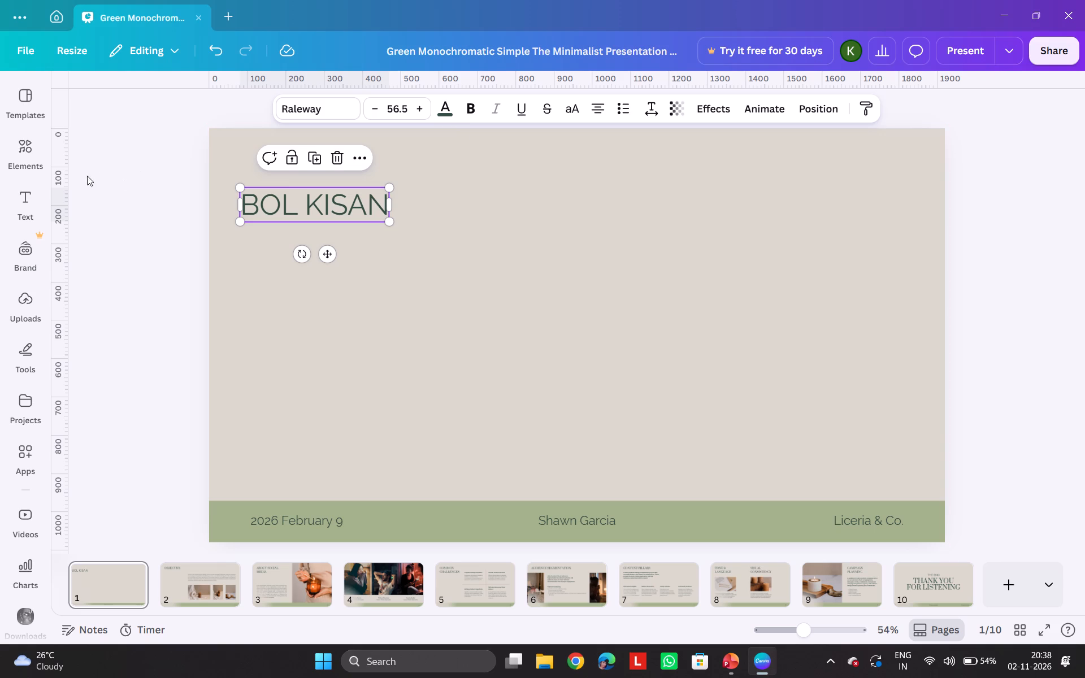
Compare template pages 1 and 2 with the PowerPoint deck's System Architecture and How Bol Kisan Works slides.
left_click(207, 588)
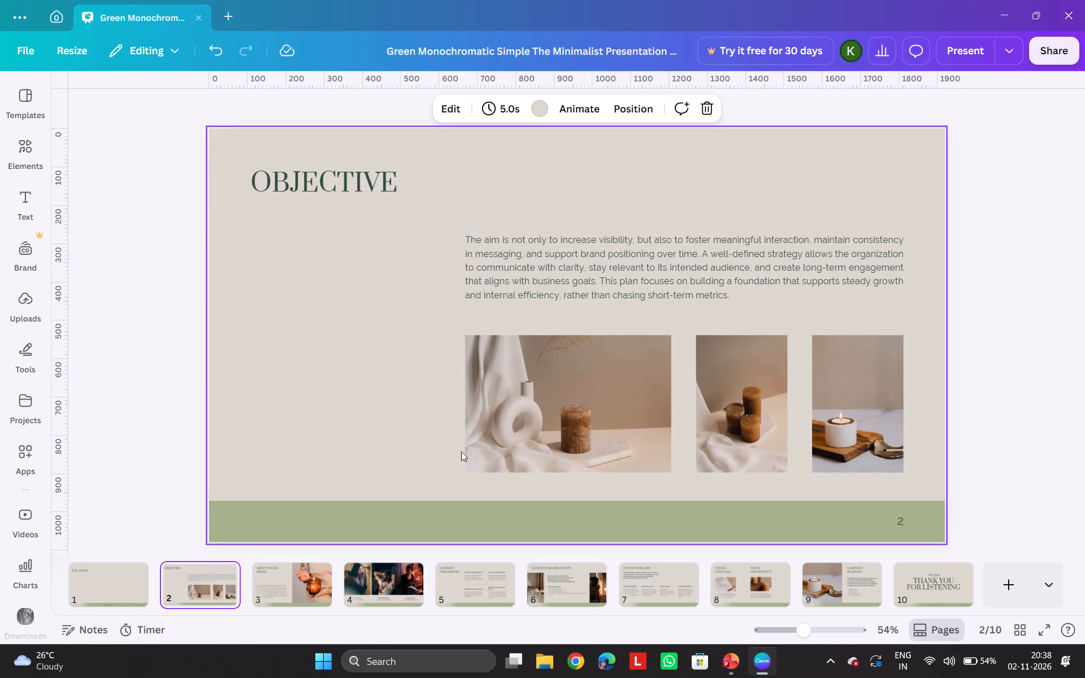
left_click(112, 561)
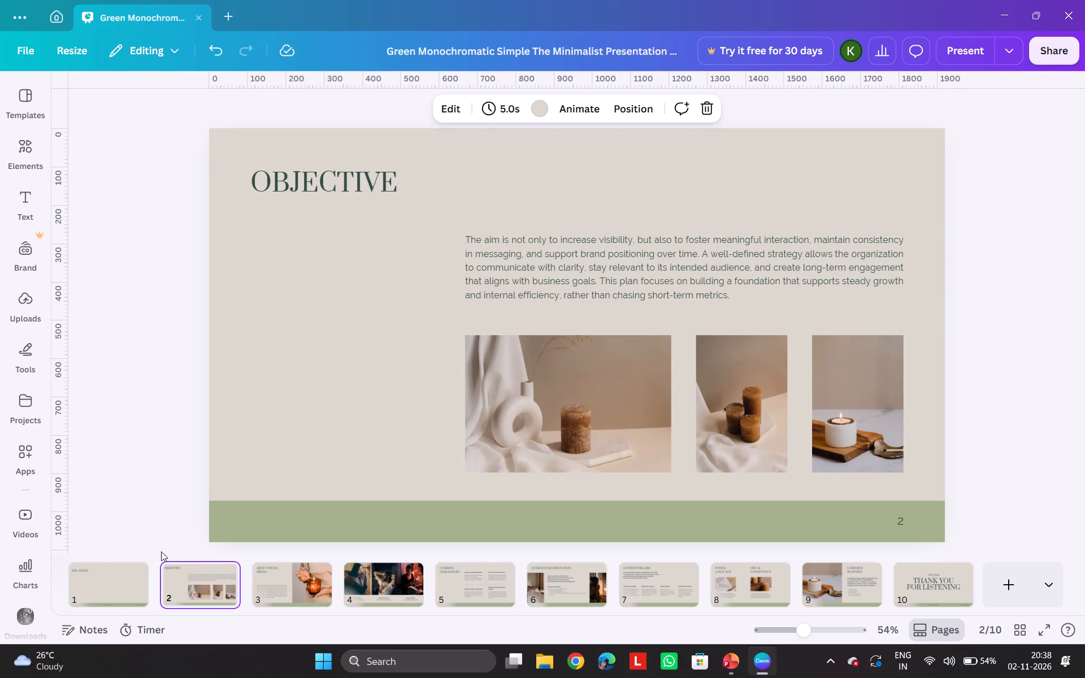
left_click(104, 582)
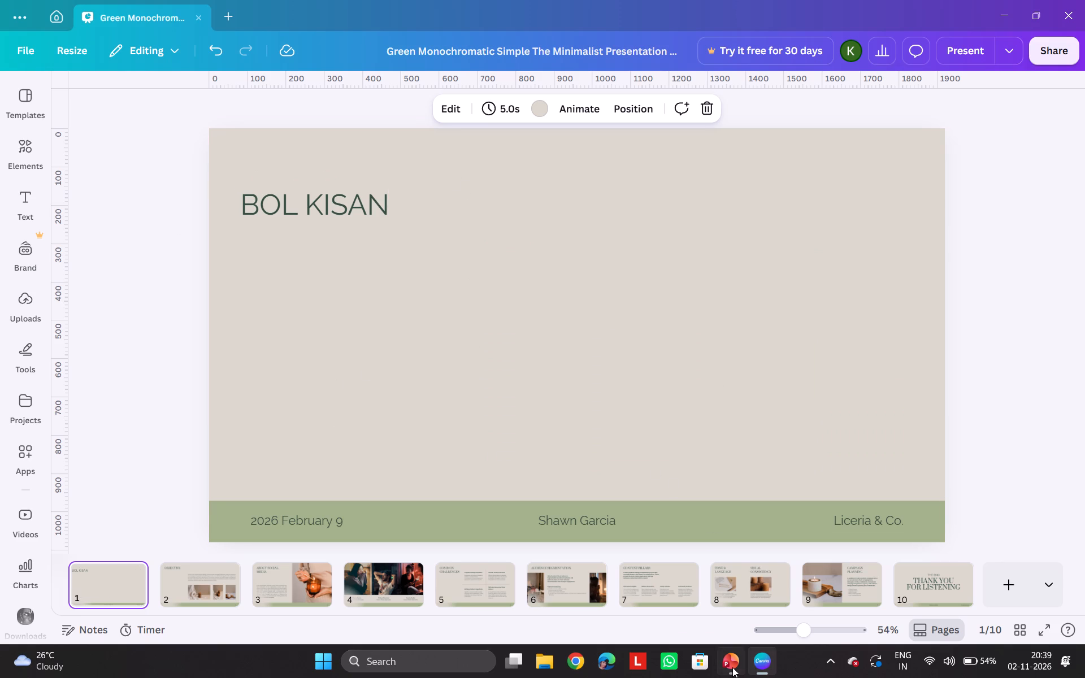
left_click(713, 597)
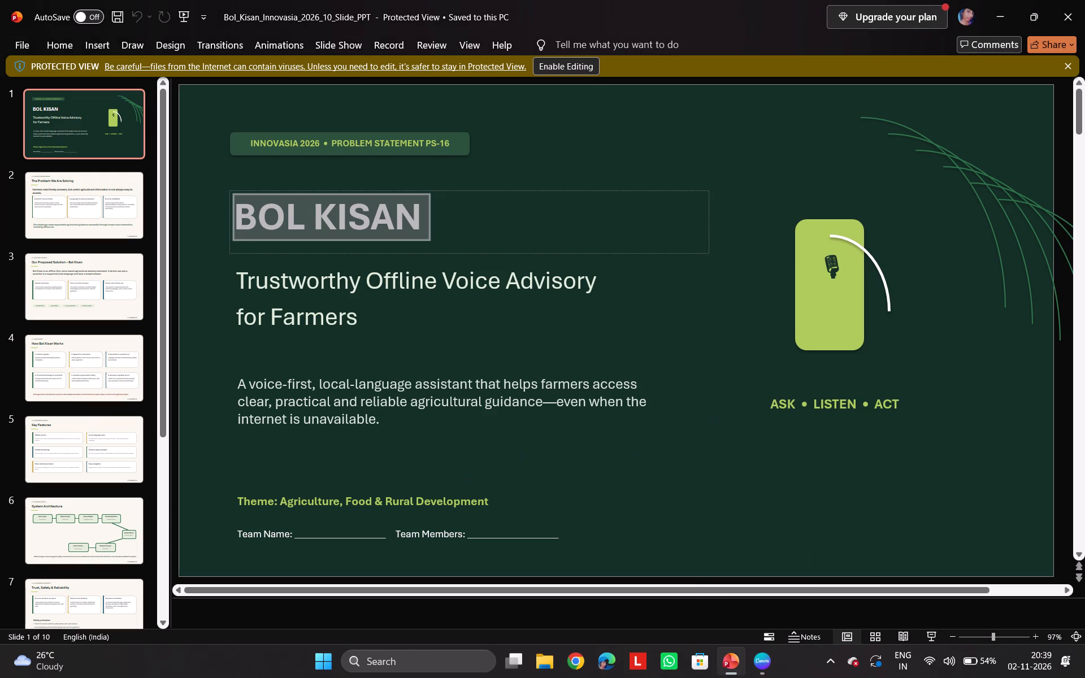
scroll(524, 417, "down", 1)
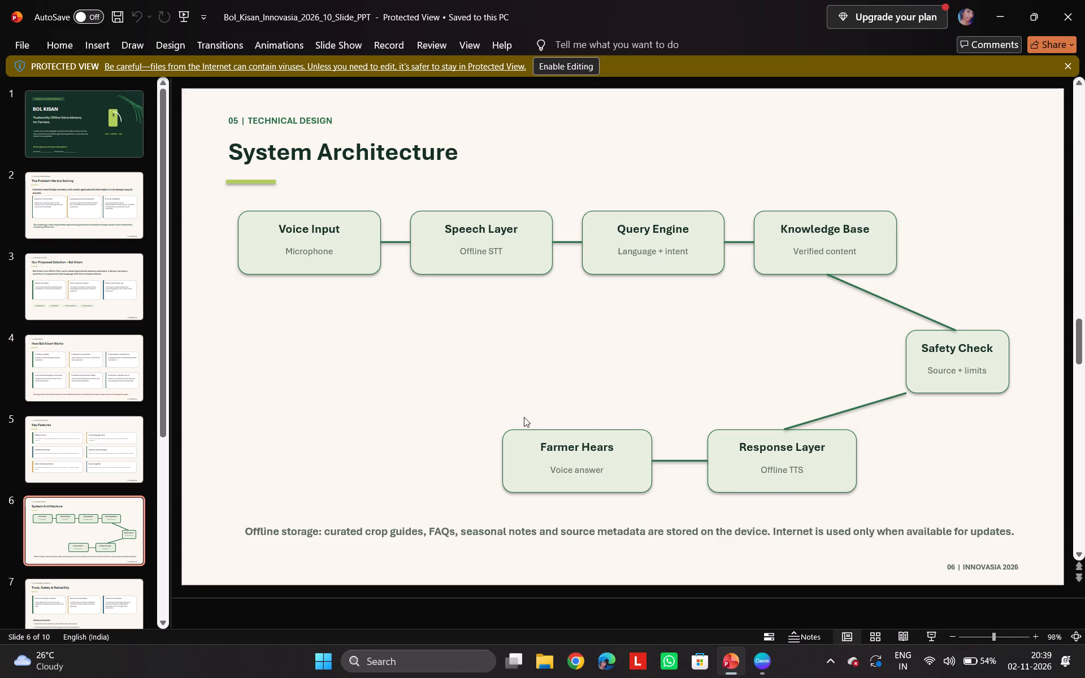
scroll(524, 417, "up", 1)
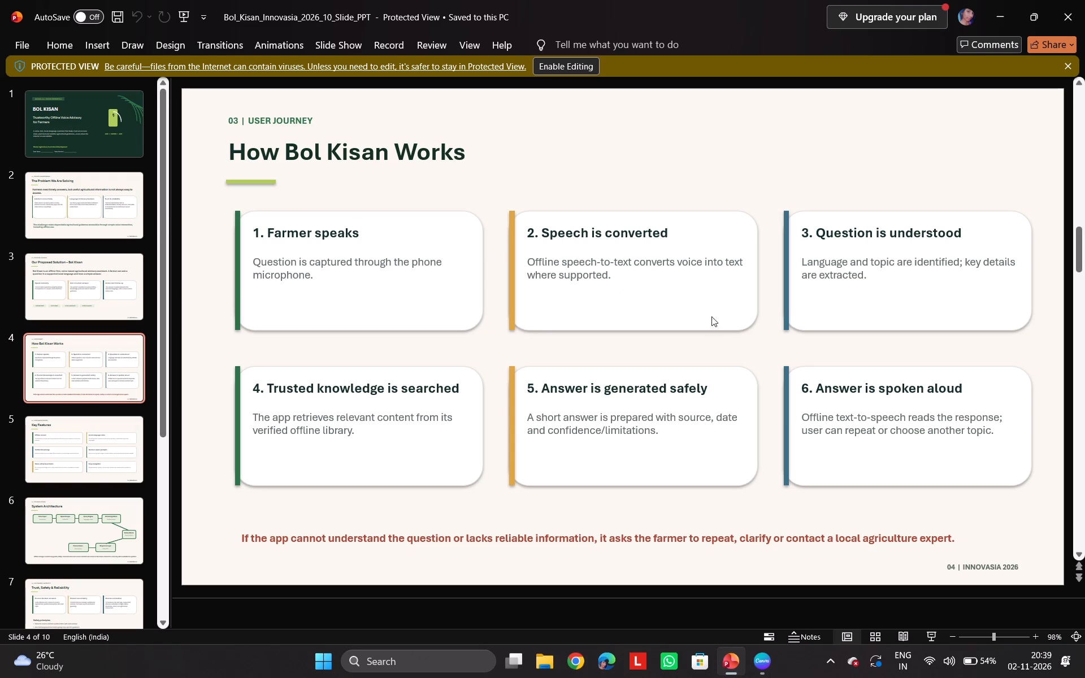
In Canva, nudge the "BOL KISAN" title on page 1 slightly up and to the left.
left_click(761, 668)
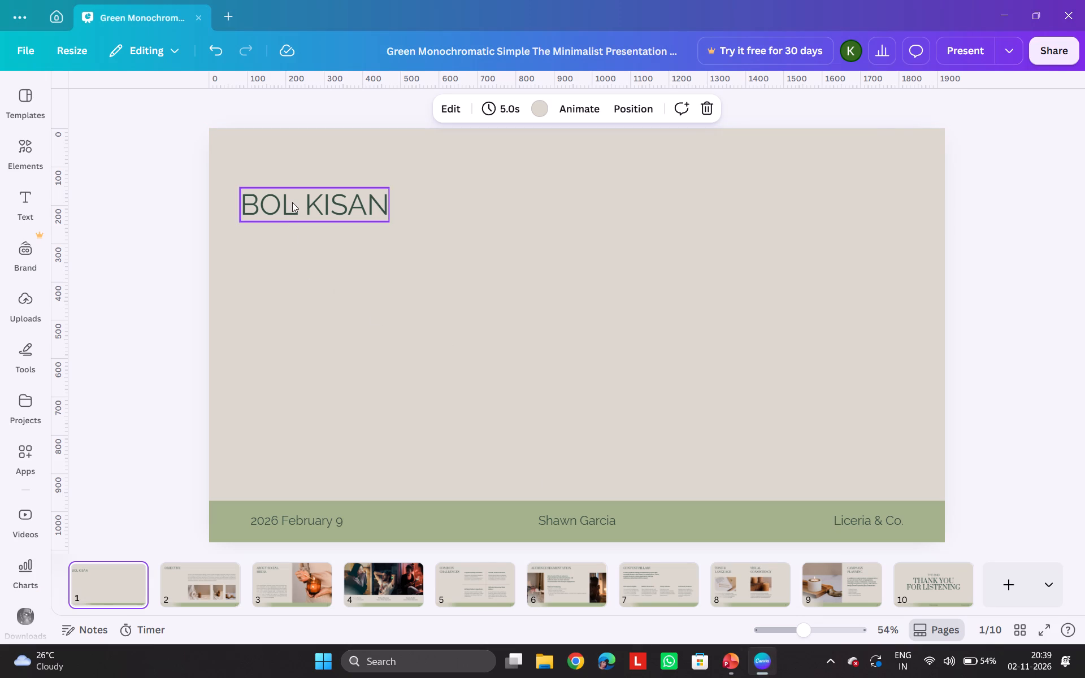
left_click(292, 202)
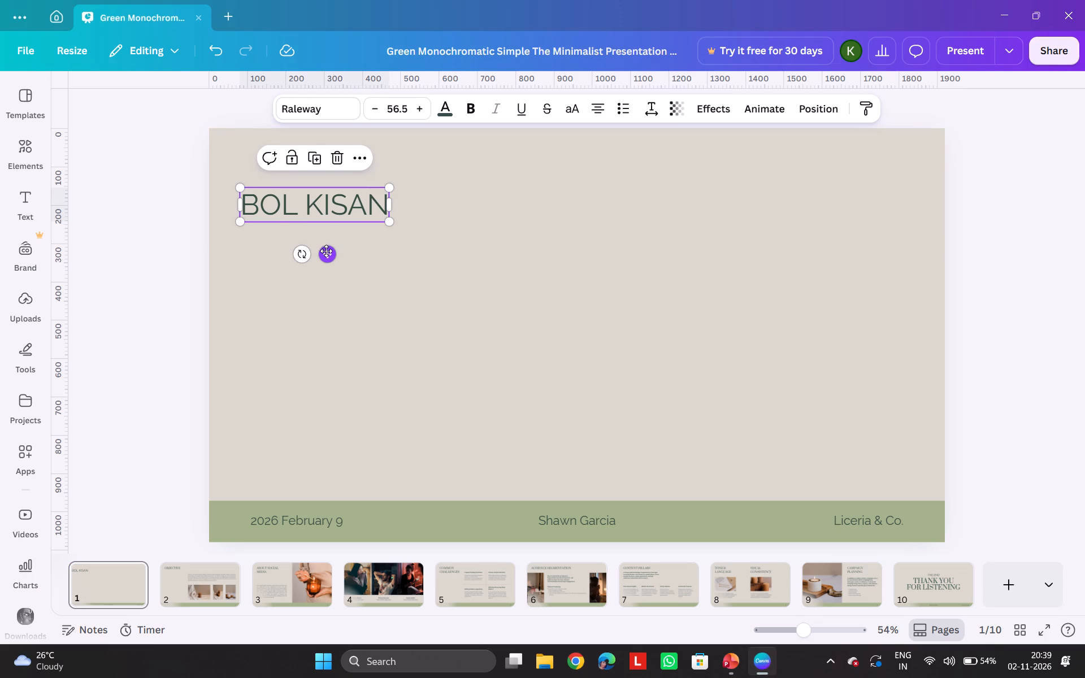
left_click_drag(325, 251, 324, 241)
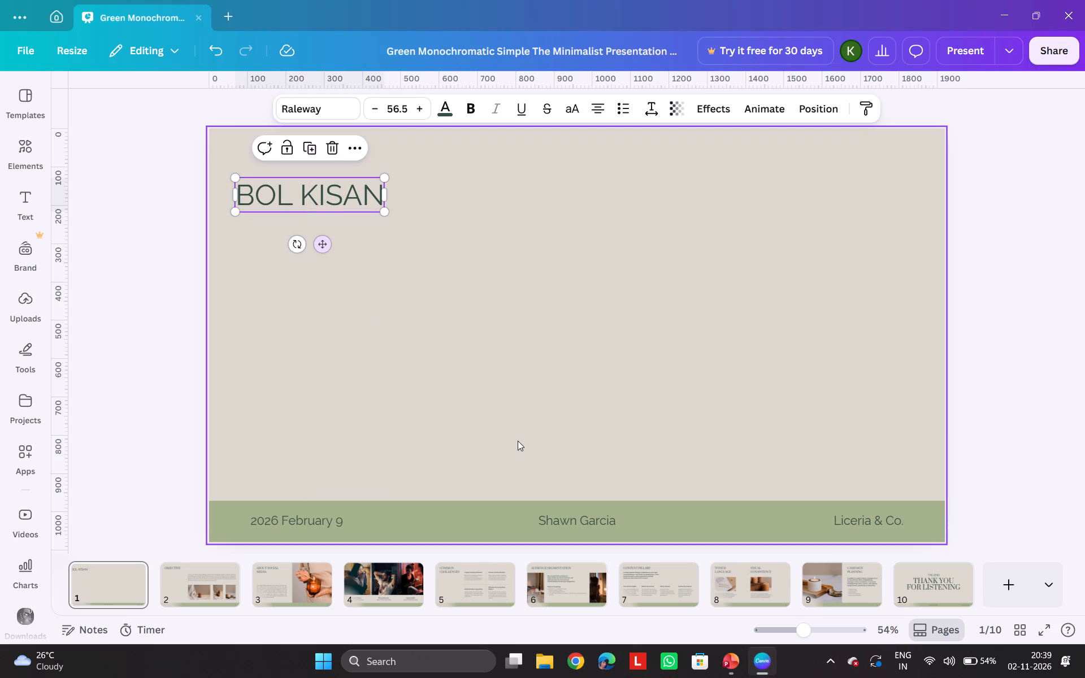
Copy the subtitle "Trustworthy Offline Voice Advisory for Farmers" from slide 1 of the PowerPoint deck and paste it onto page 1 in Canva.
left_click(721, 666)
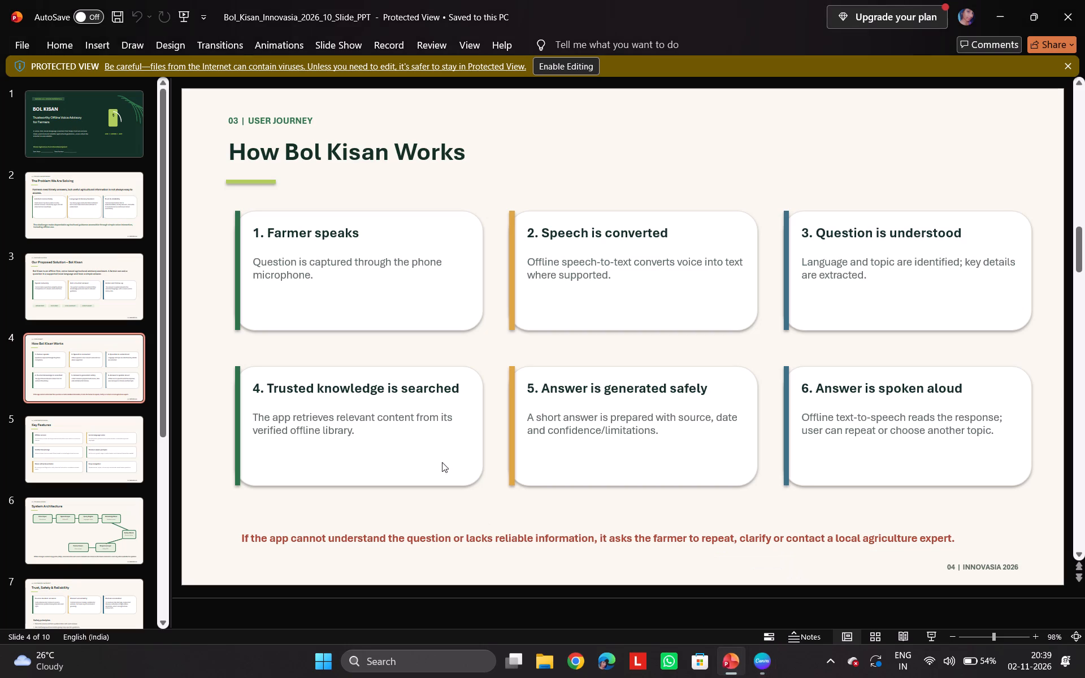
left_click(62, 133)
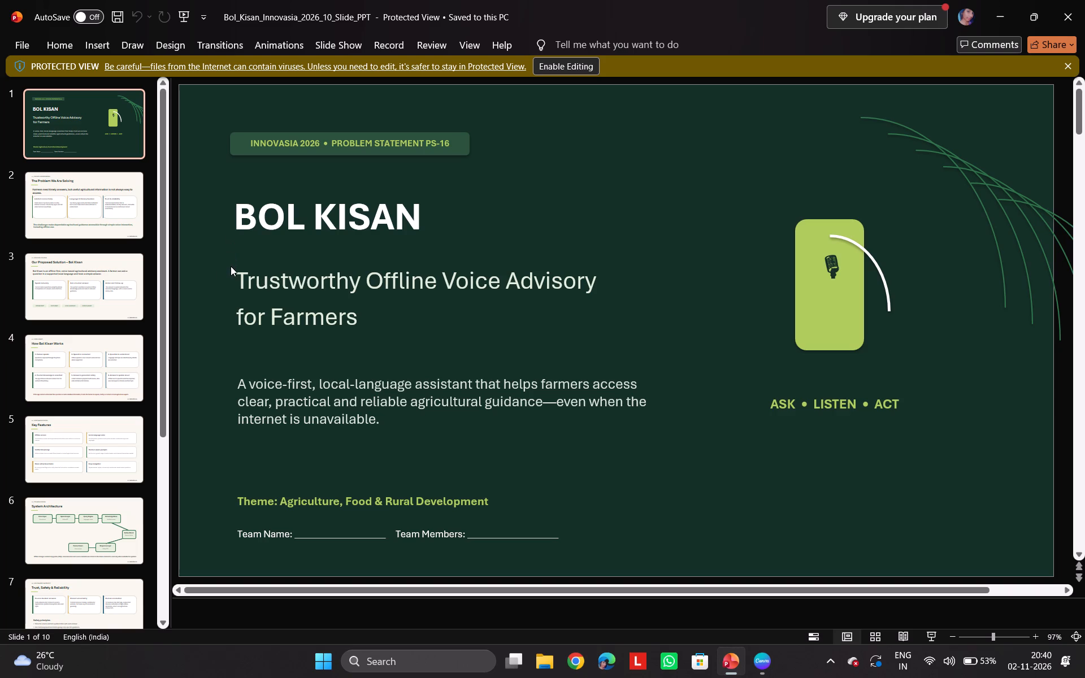
left_click_drag(232, 277, 275, 291)
left_click(275, 291)
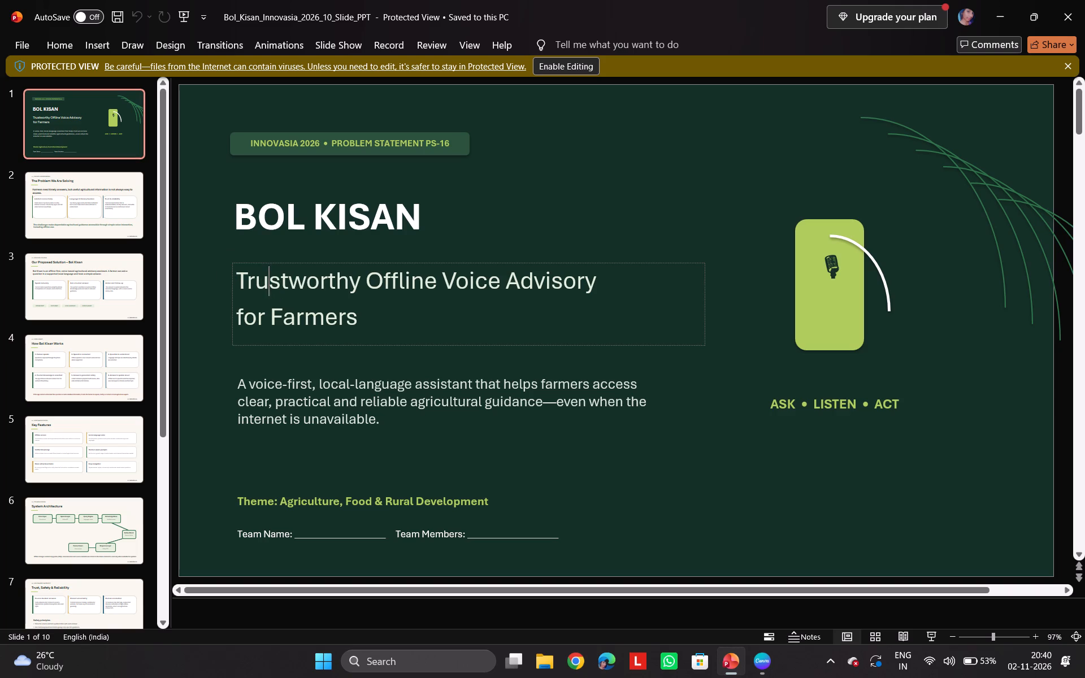
left_click(237, 281)
left_click_drag(237, 281, 376, 323)
key("ctrl+c")
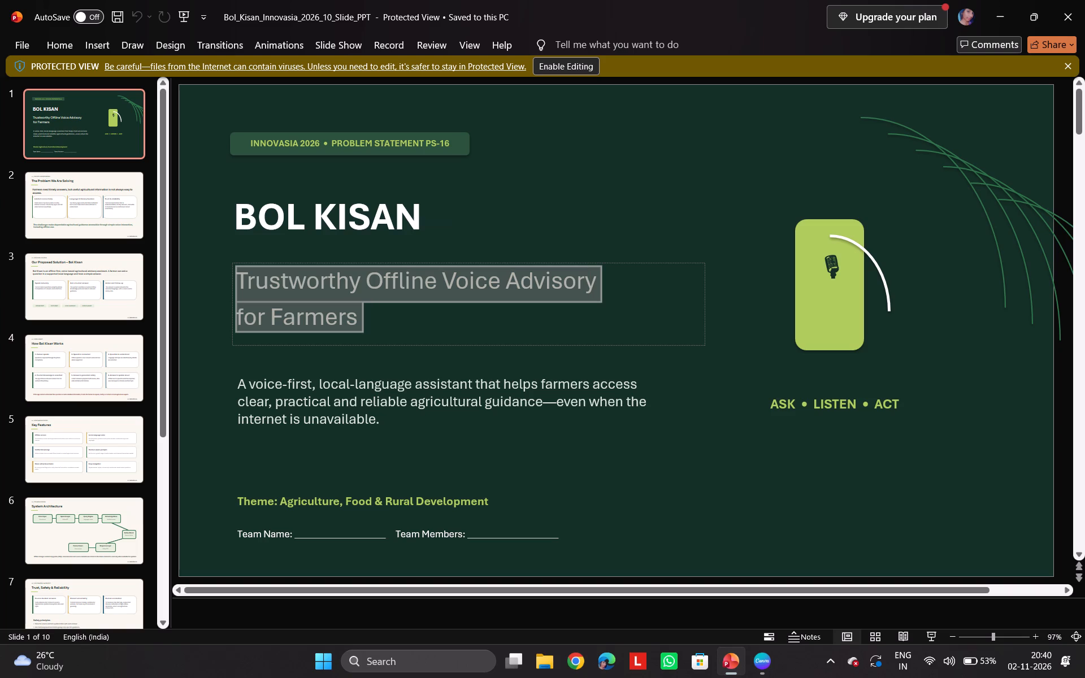
left_click(755, 664)
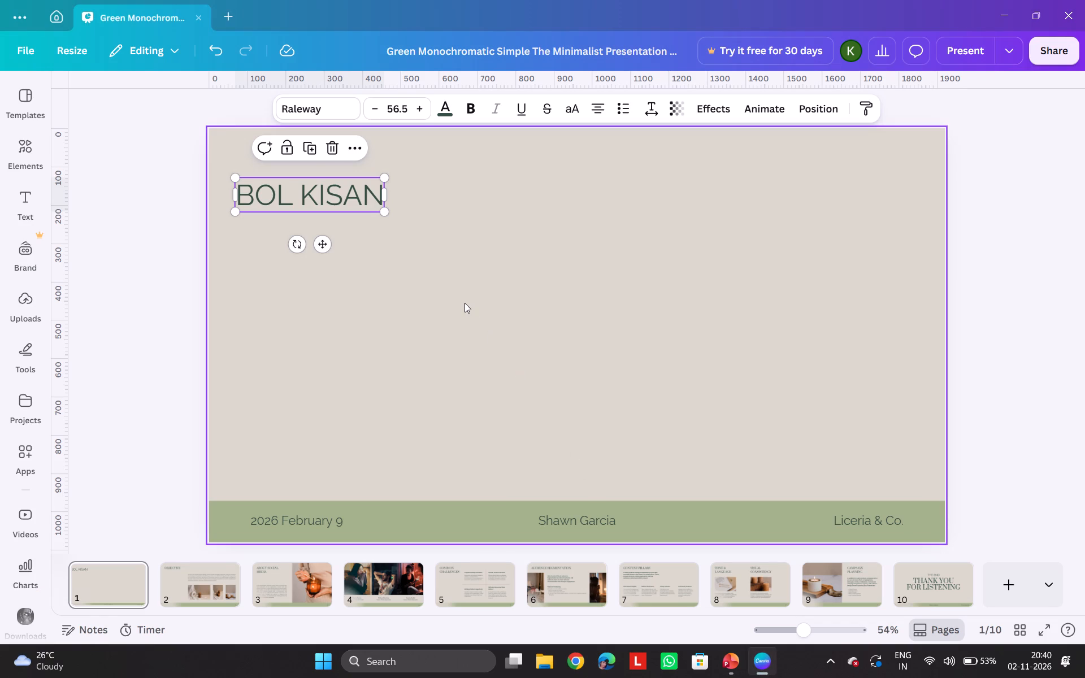
key("ctrl+v")
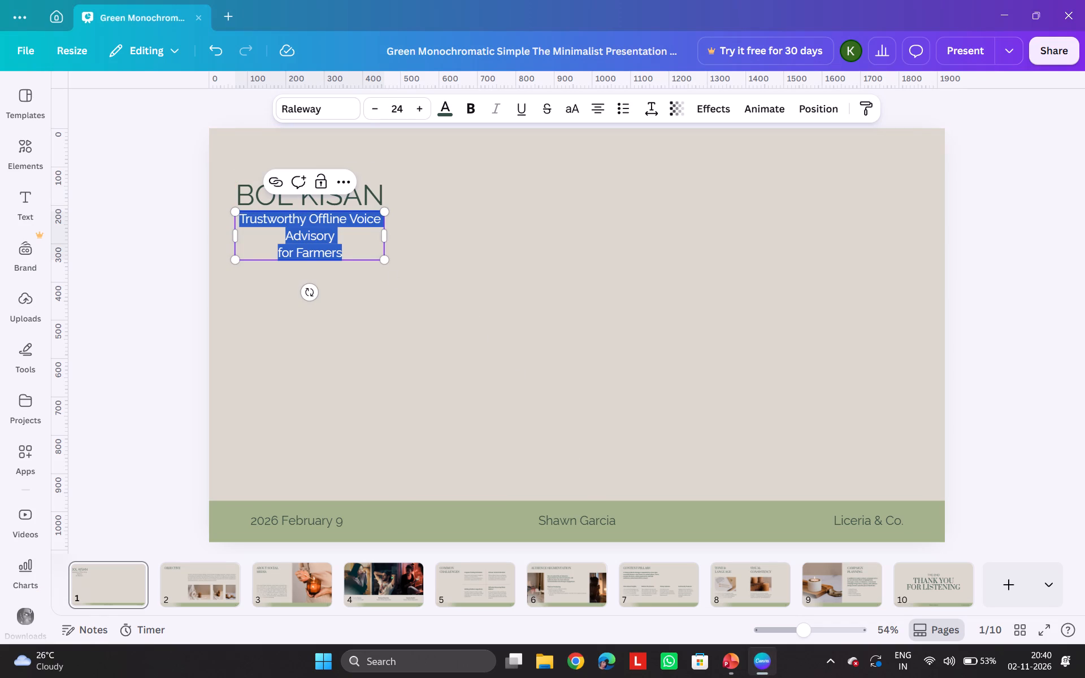
Scale the pasted subtitle on page 1 up to a font size of about 42.8.
left_click_drag(351, 219, 340, 259)
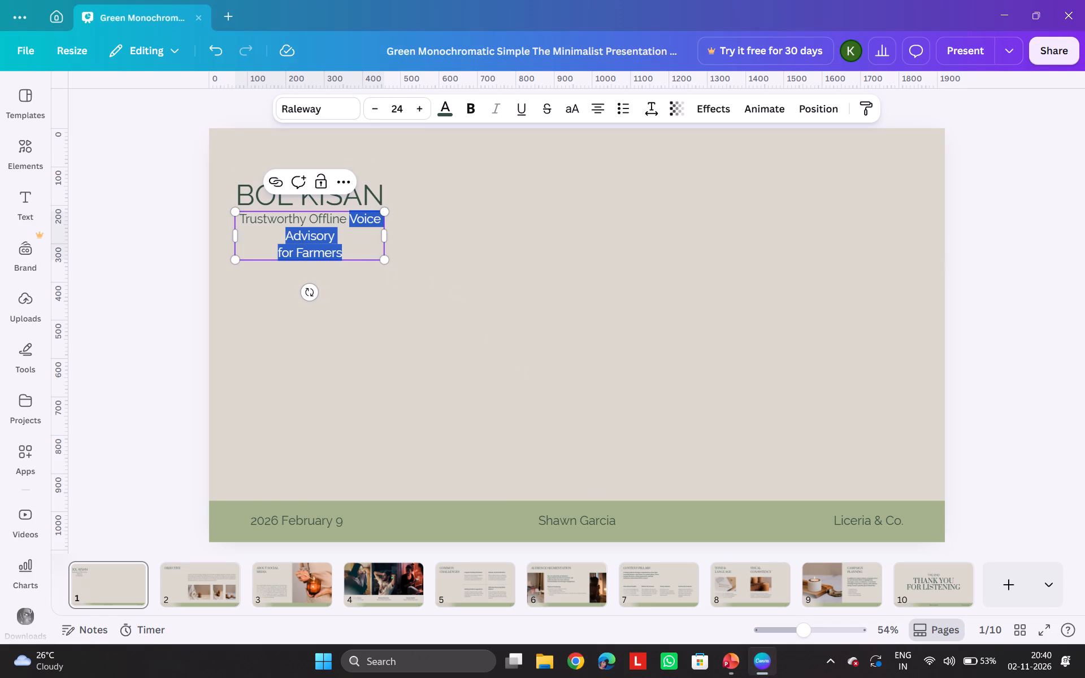
left_click_drag(340, 259, 346, 247)
left_click(346, 247)
left_click(346, 247)
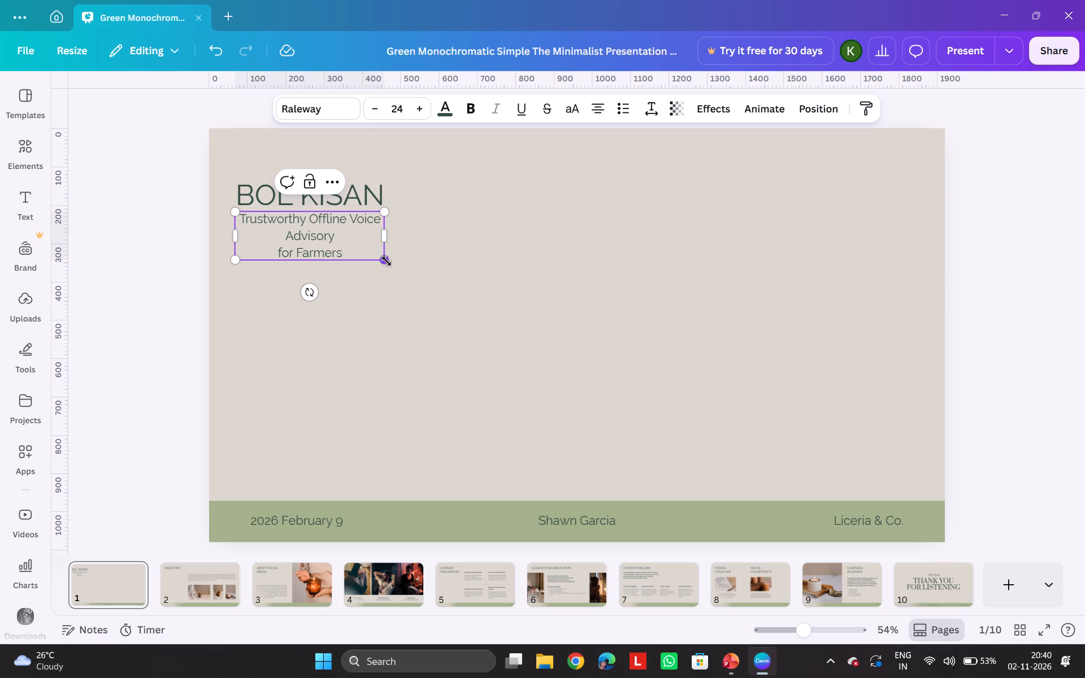
left_click_drag(387, 261, 484, 358)
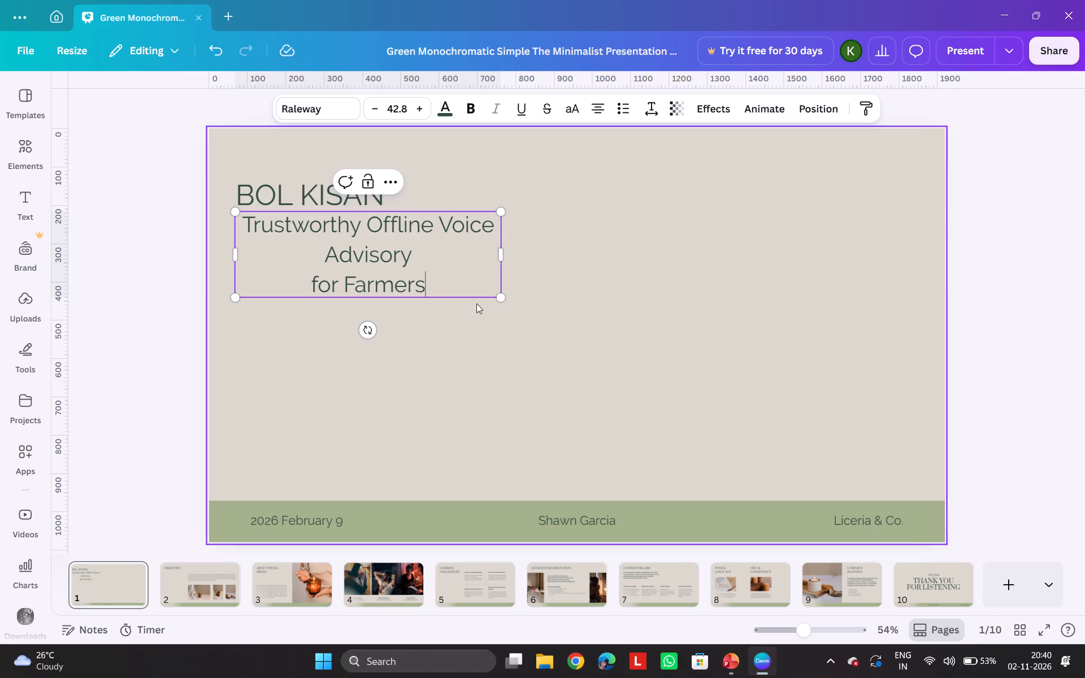
Move the subtitle down and right, leaving a gap below "BOL KISAN" and ending its text box at the page's vertical centre line.
left_click_drag(477, 296, 478, 296)
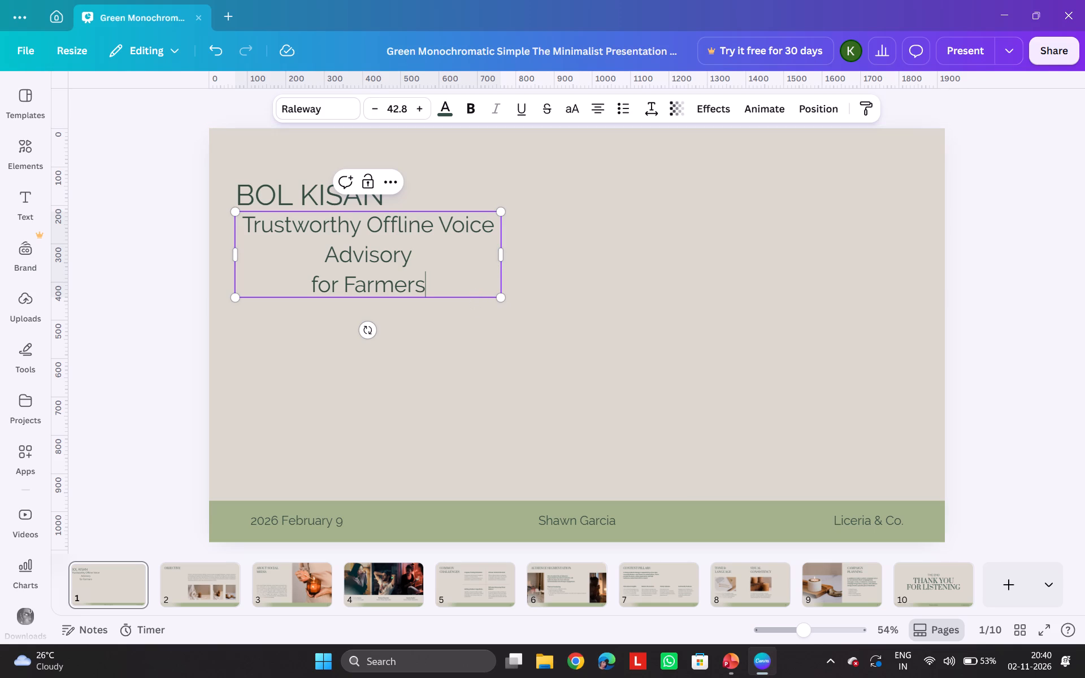
left_click_drag(478, 296, 471, 300)
left_click_drag(471, 300, 539, 340)
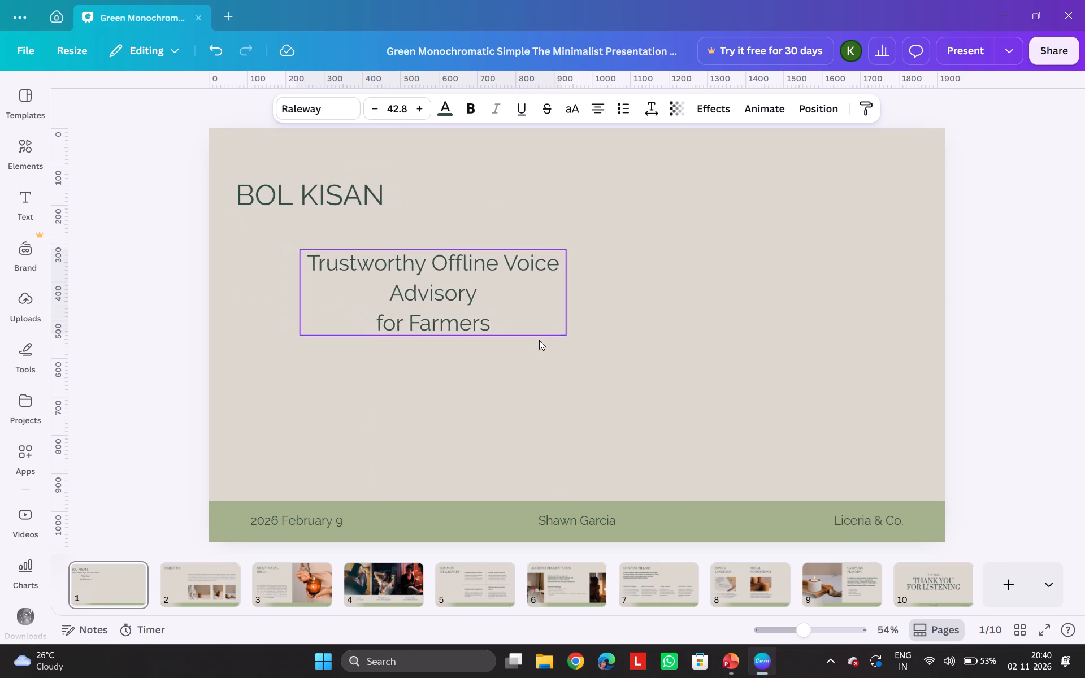
left_click_drag(539, 340, 549, 361)
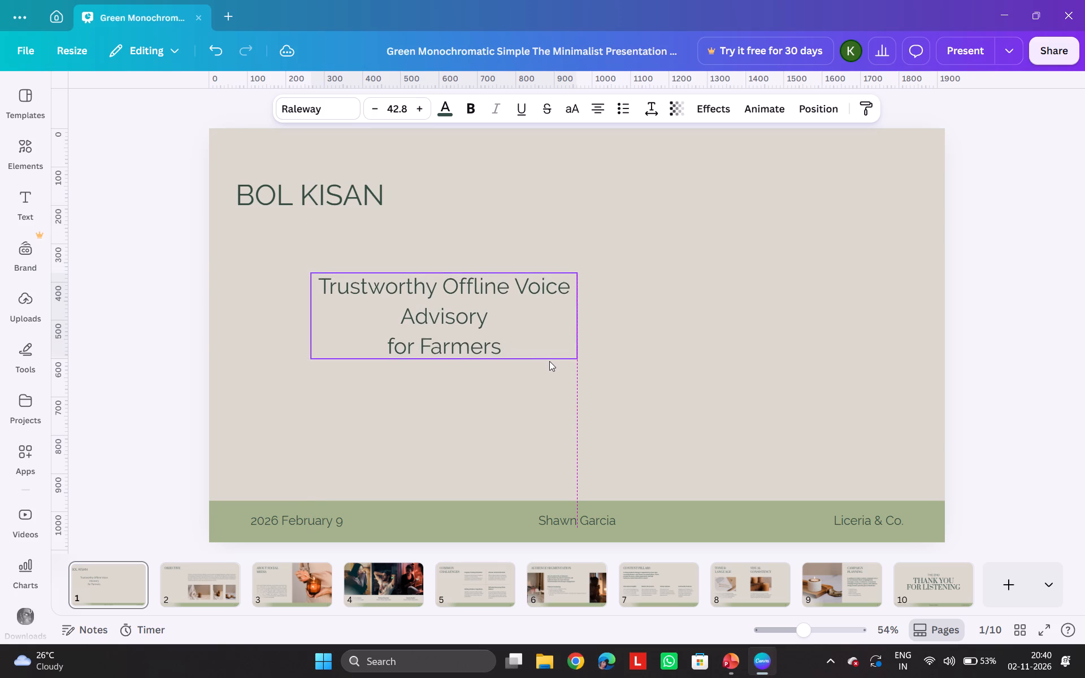
left_click_drag(549, 361, 550, 362)
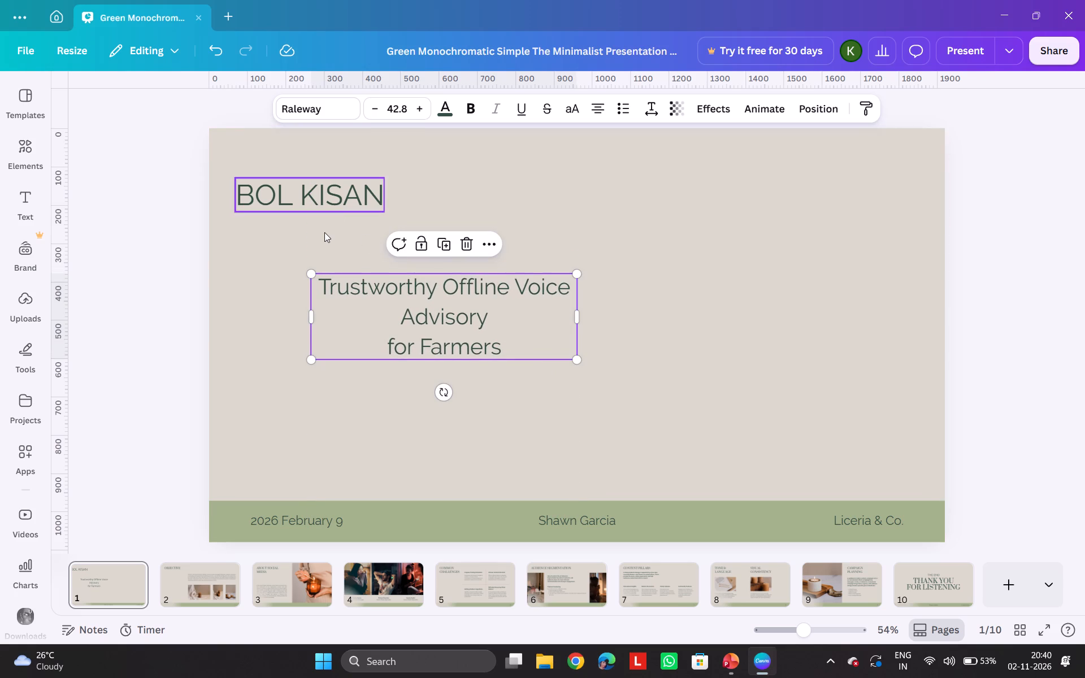
Make the "BOL KISAN" title on page 1 bold.
left_click(324, 232)
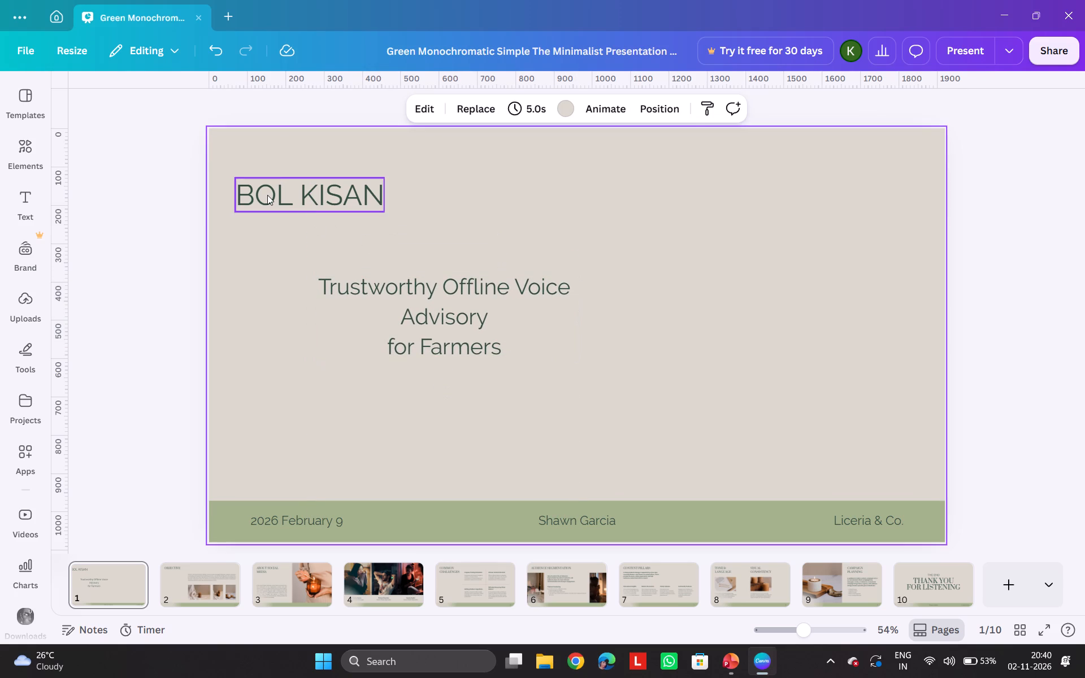
left_click(267, 195)
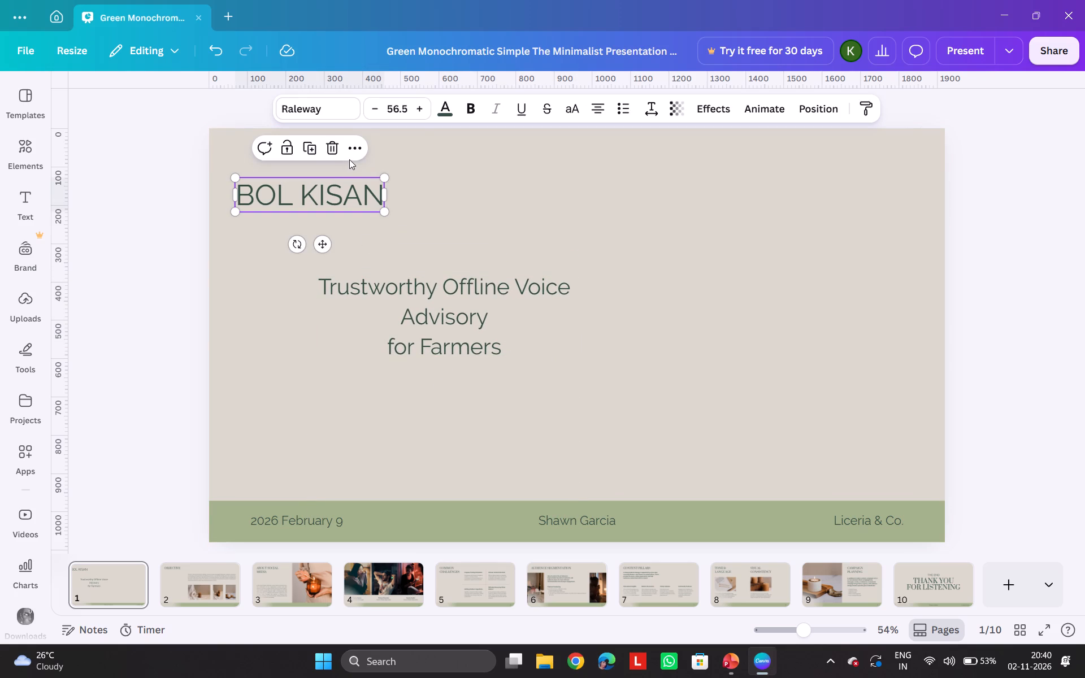
left_click(470, 107)
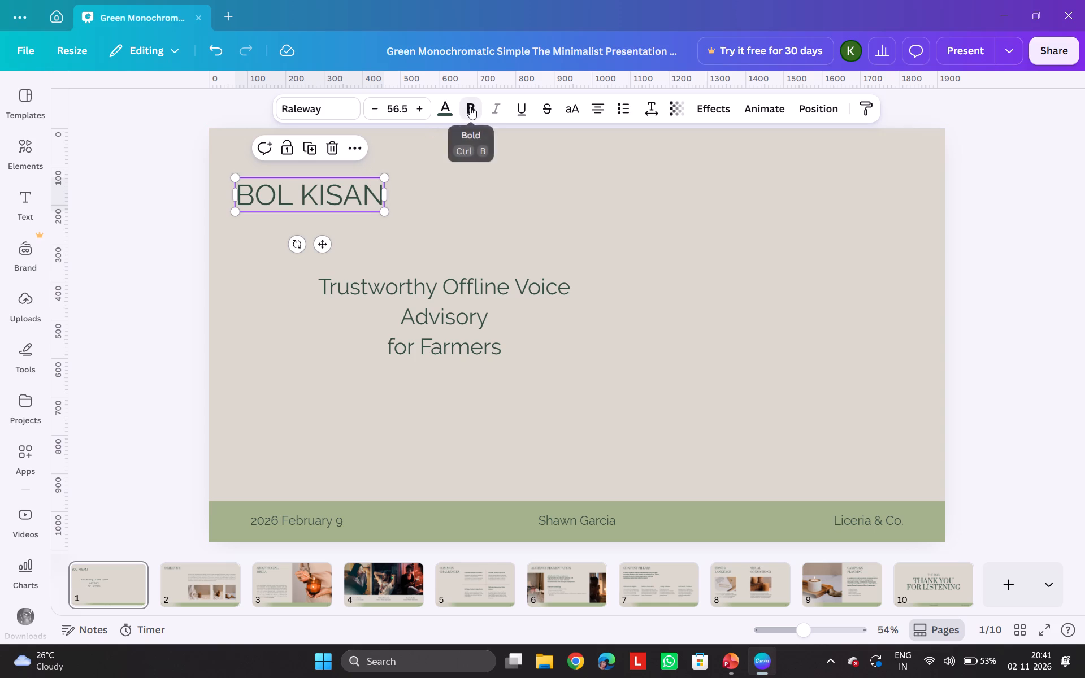
left_click(228, 376)
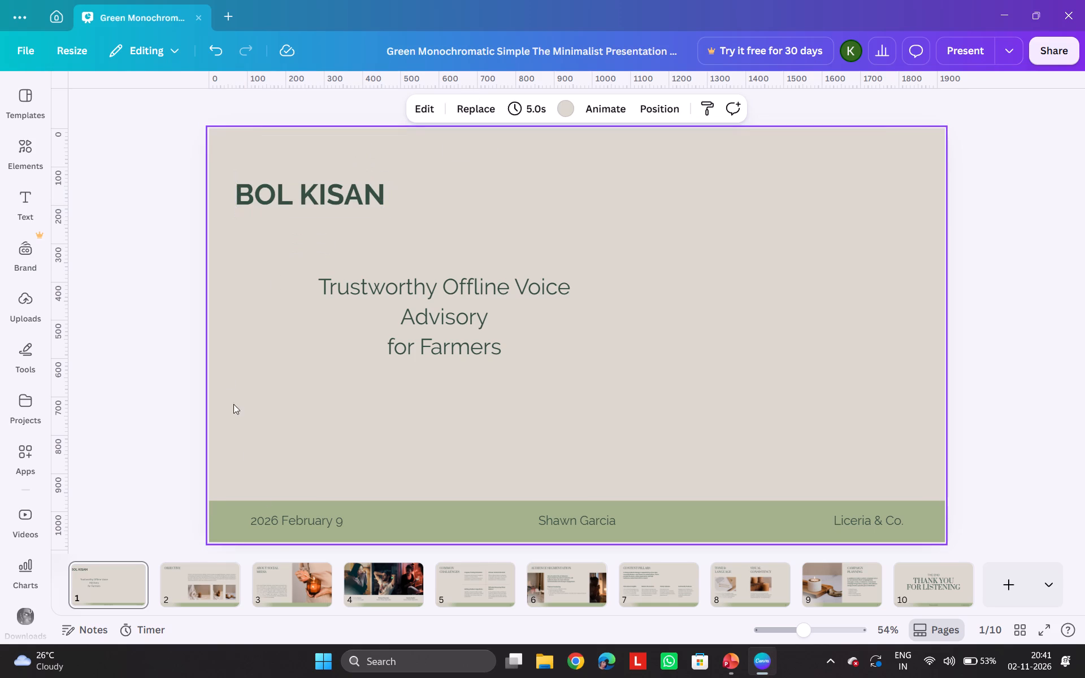
Delete the date, the presenter name and "Liceria & Co." from the green footer band on page 1.
left_click(290, 518)
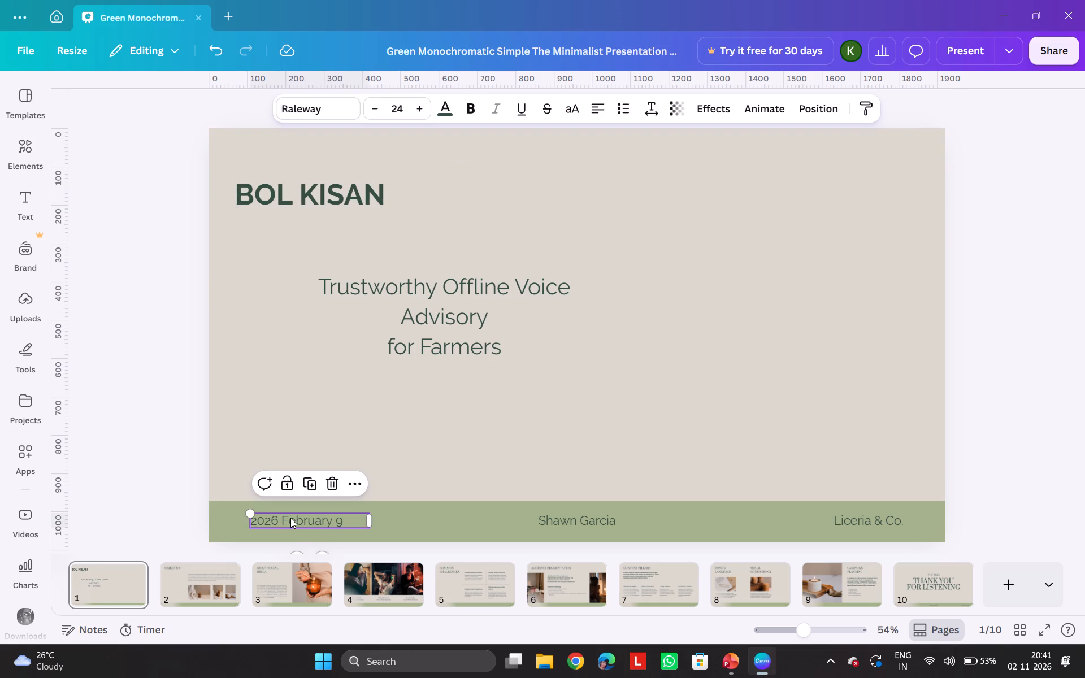
key("BackSpace")
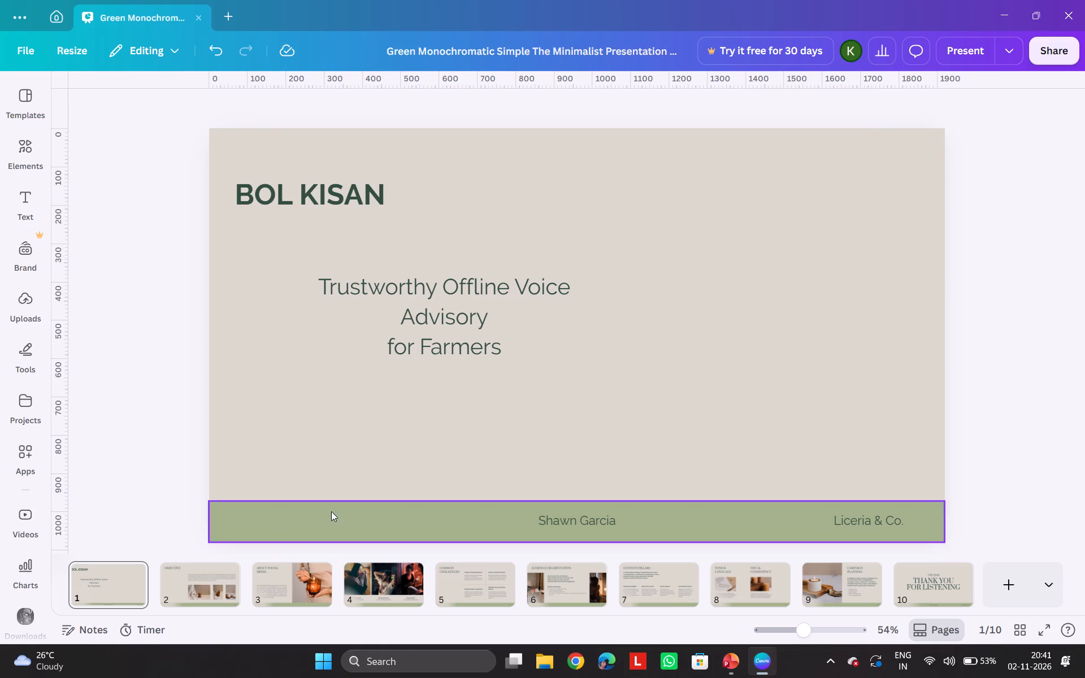
left_click(592, 528)
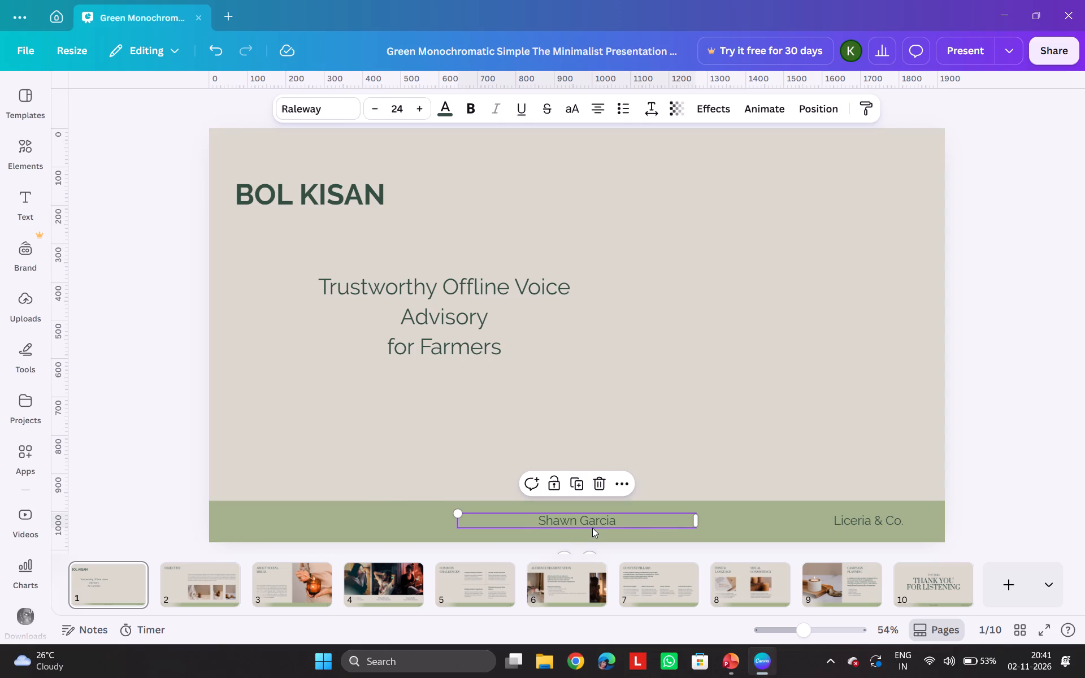
key("Delete")
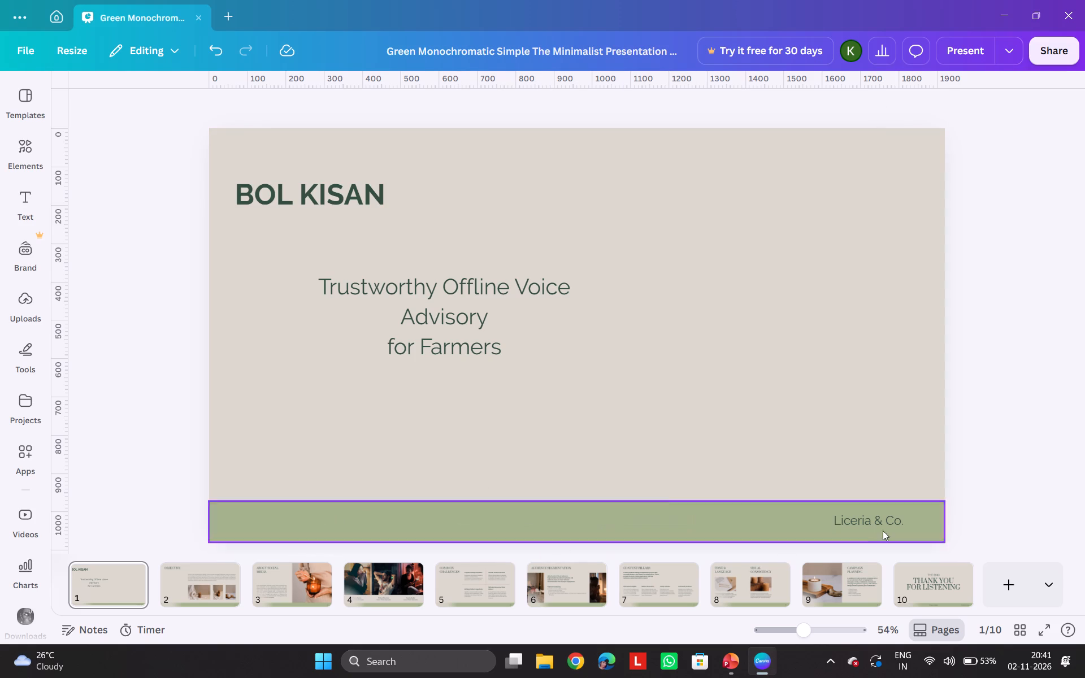
left_click(880, 518)
key("Delete")
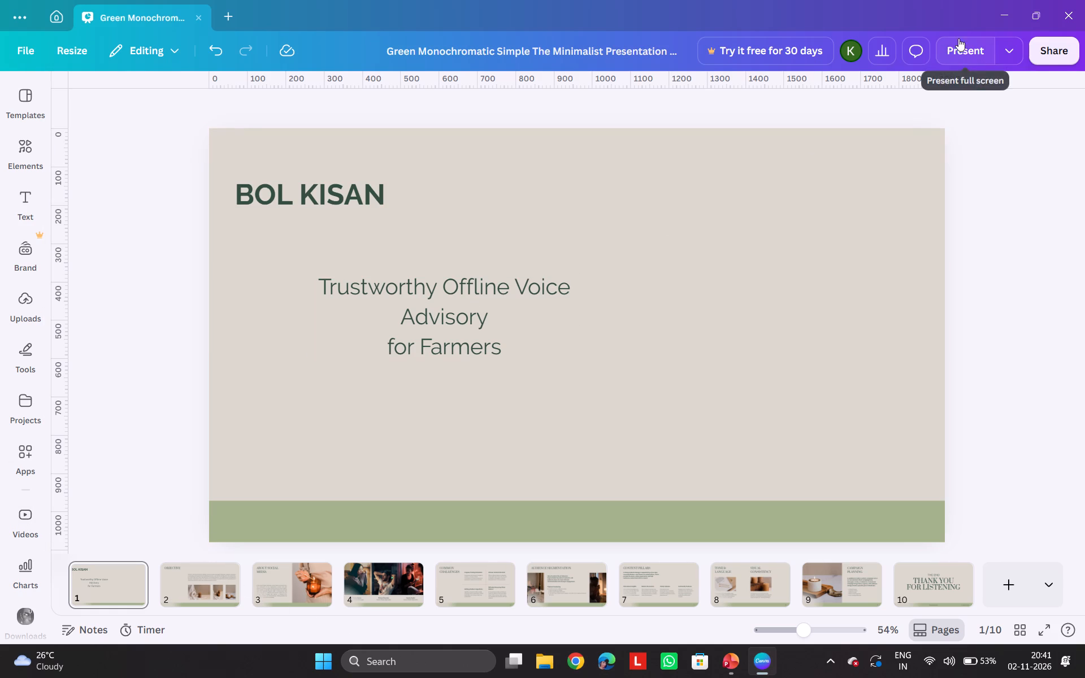
Minimize the Canva and PowerPoint windows and launch Kuro from the desktop.
left_click(1003, 14)
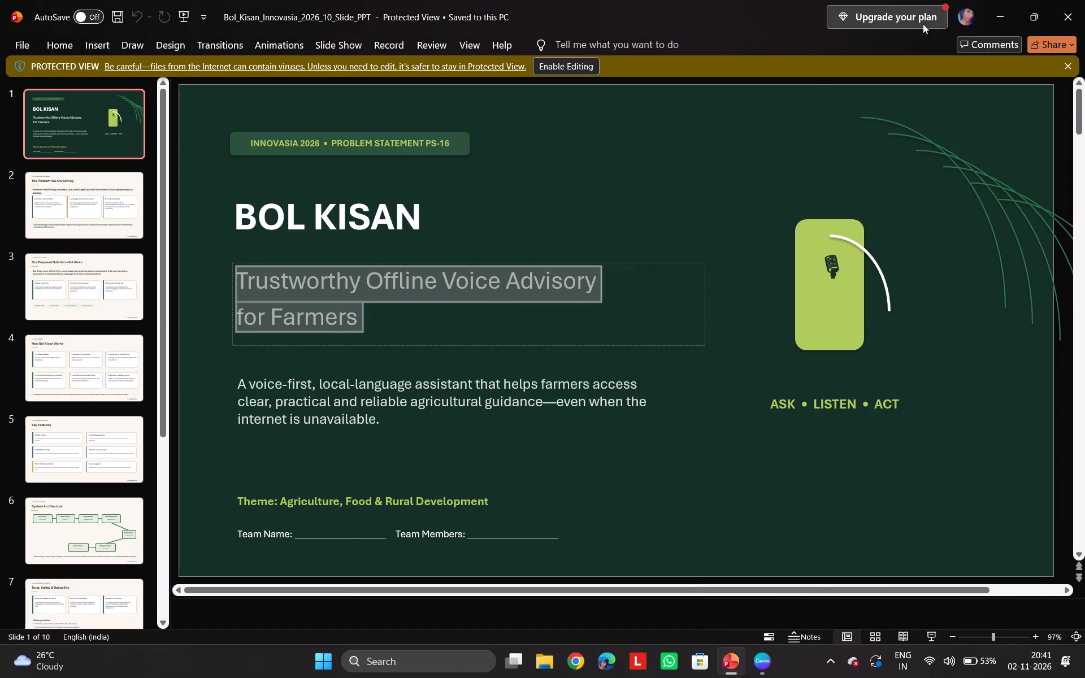
left_click(989, 12)
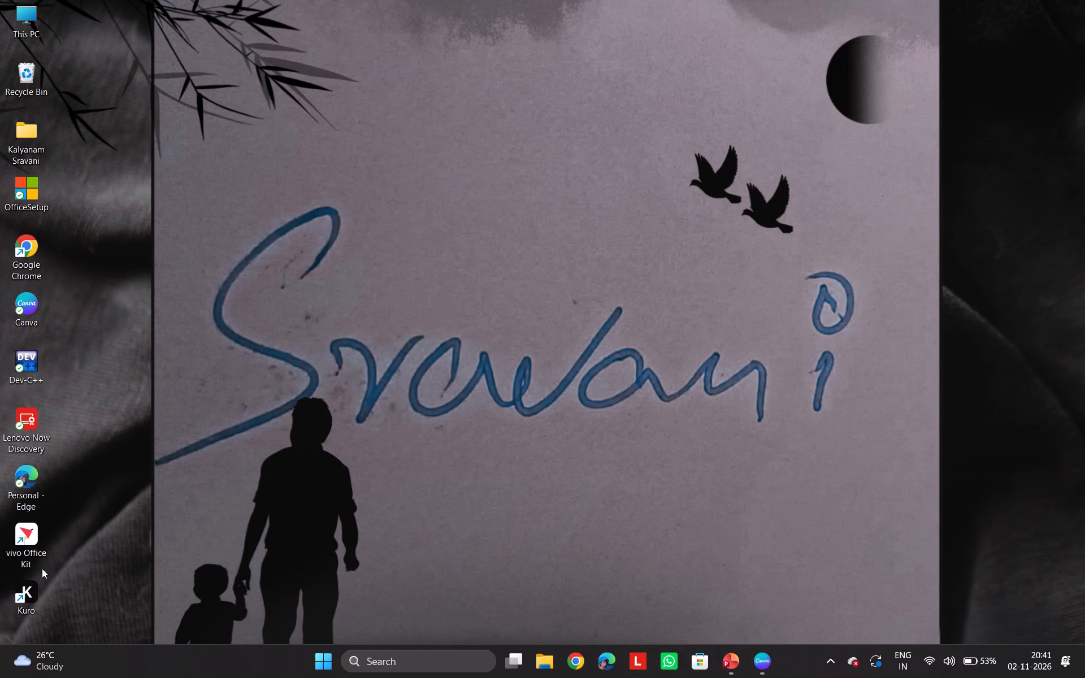
double_click(27, 584)
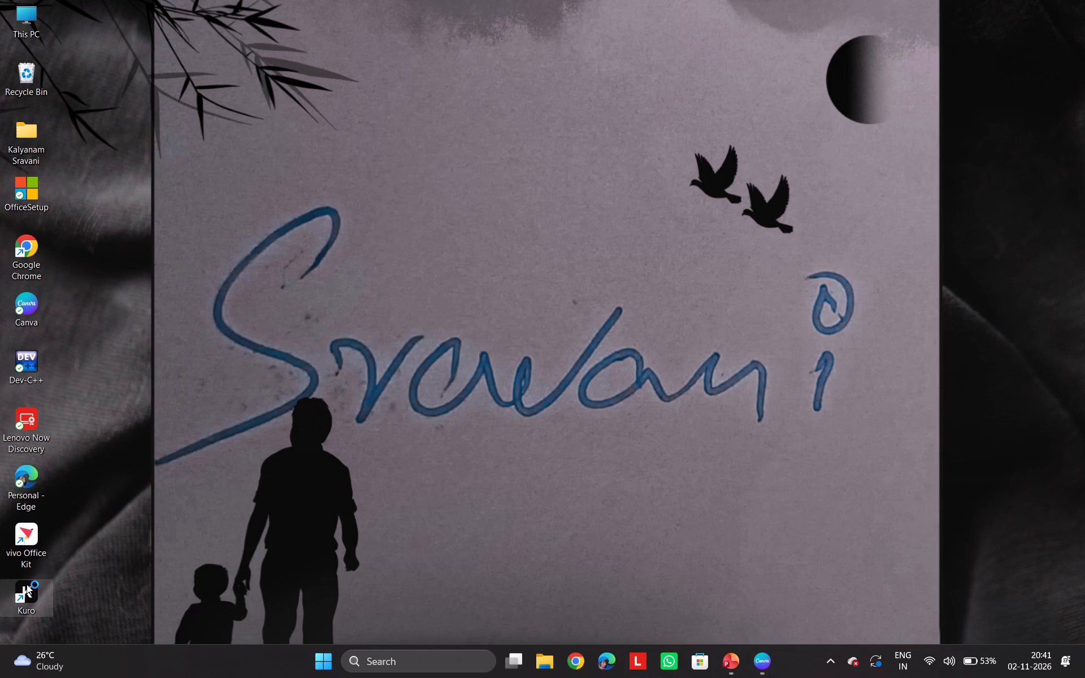
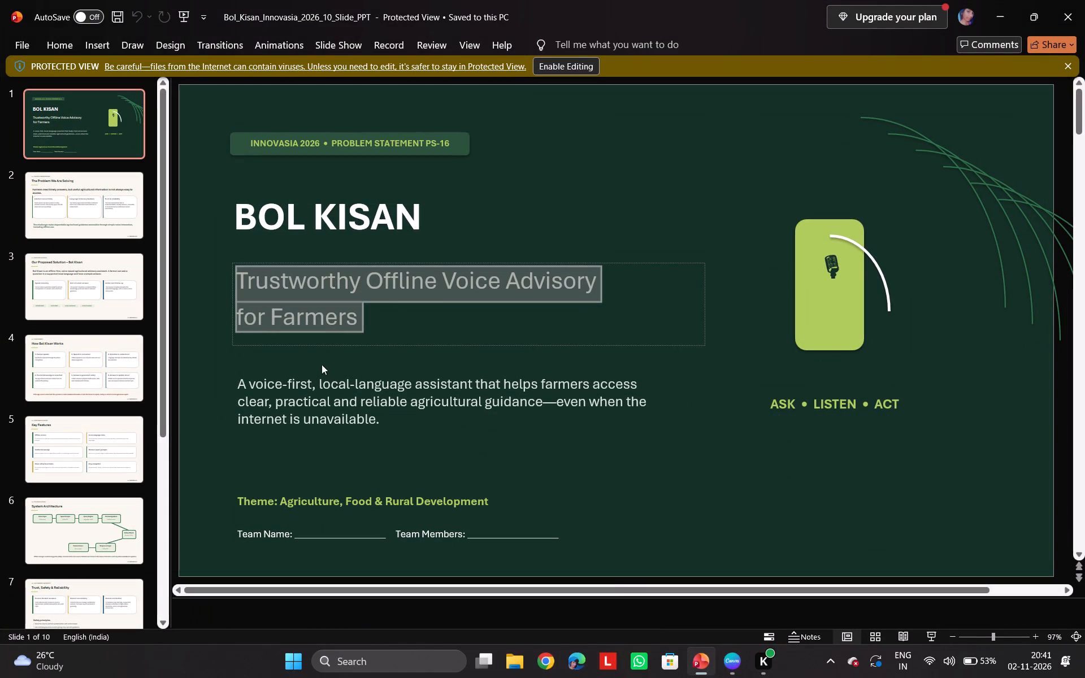
Copy the "A voice-first, local-language assistant…" description from PowerPoint slide 1 and paste it onto page 1 in Canva.
left_click(250, 398)
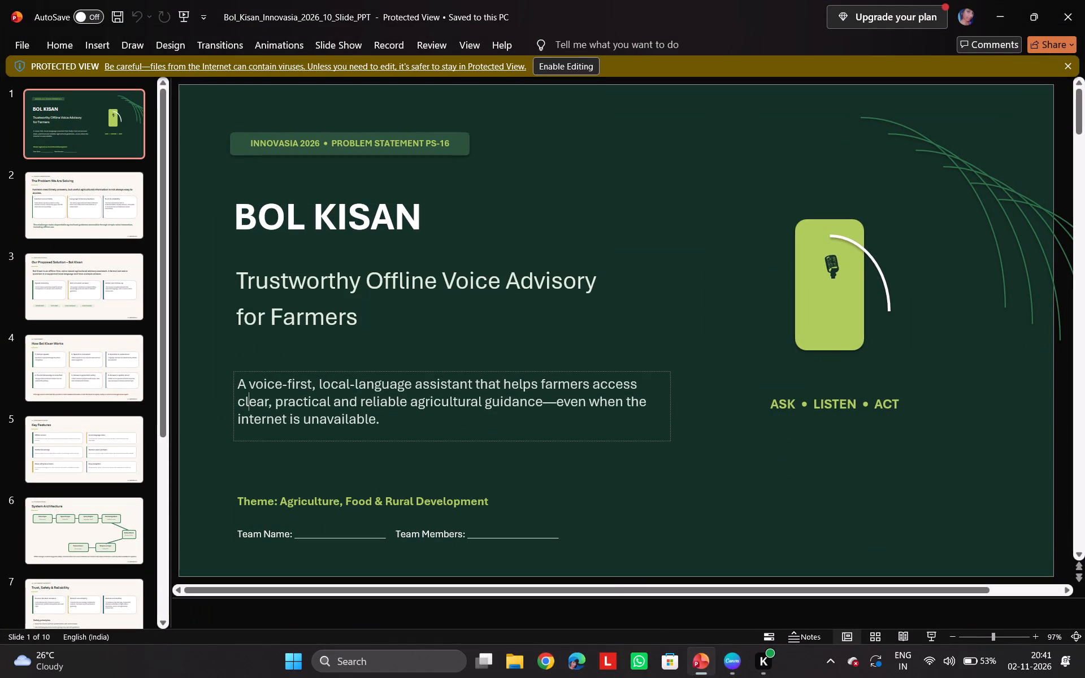
left_click_drag(243, 388, 355, 428)
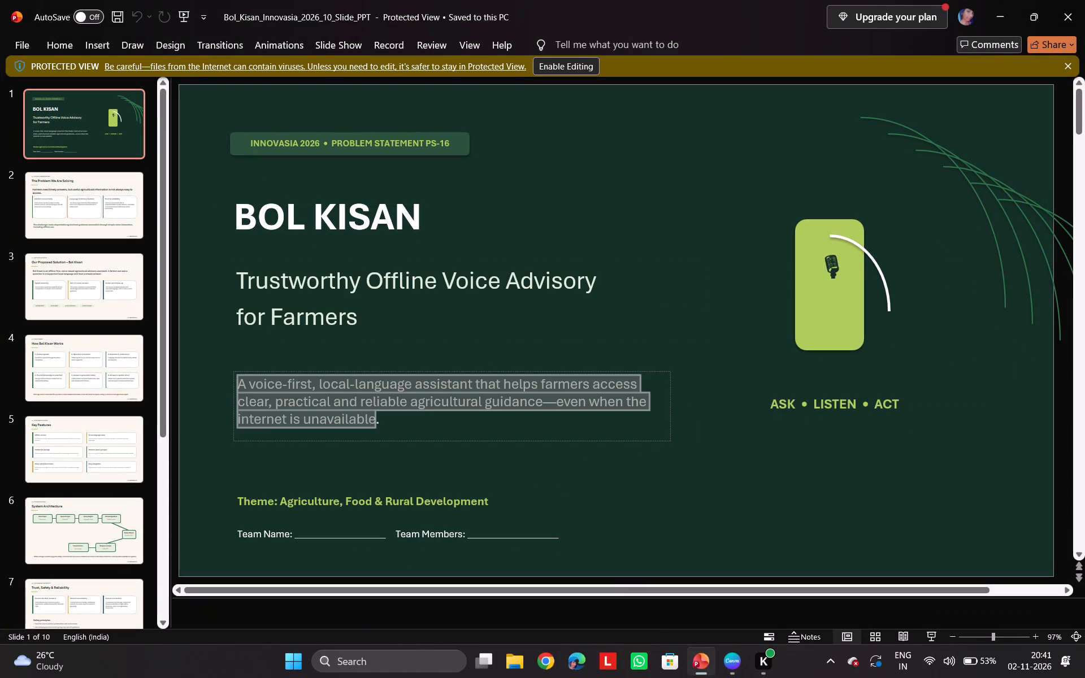
left_click_drag(355, 428, 385, 429)
key("ctrl+c")
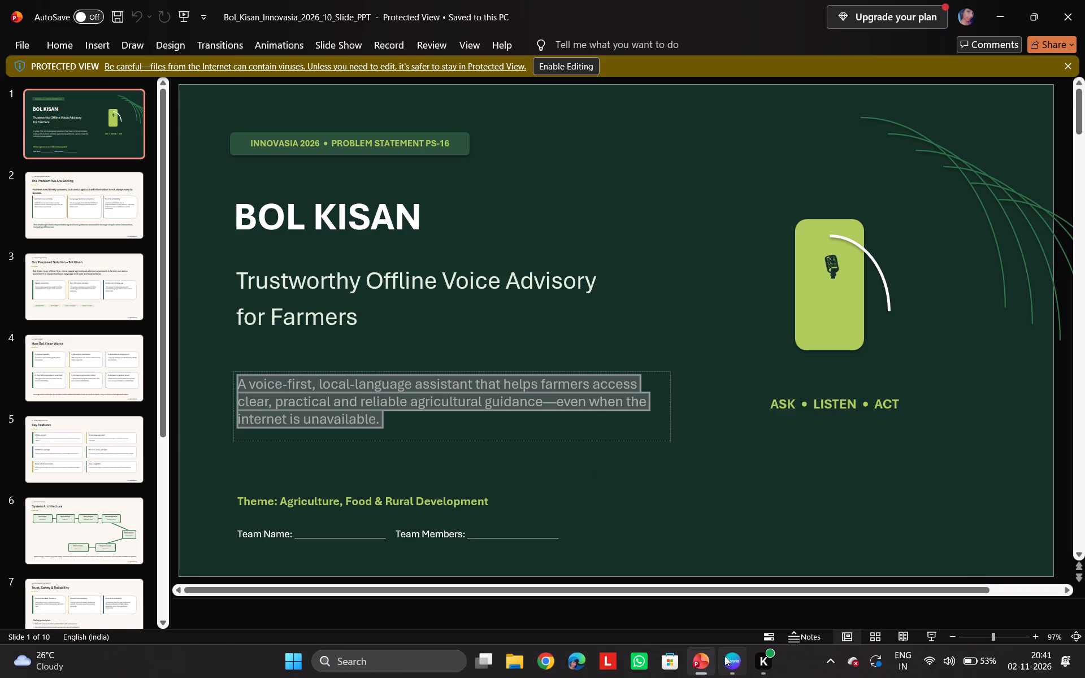
left_click(726, 658)
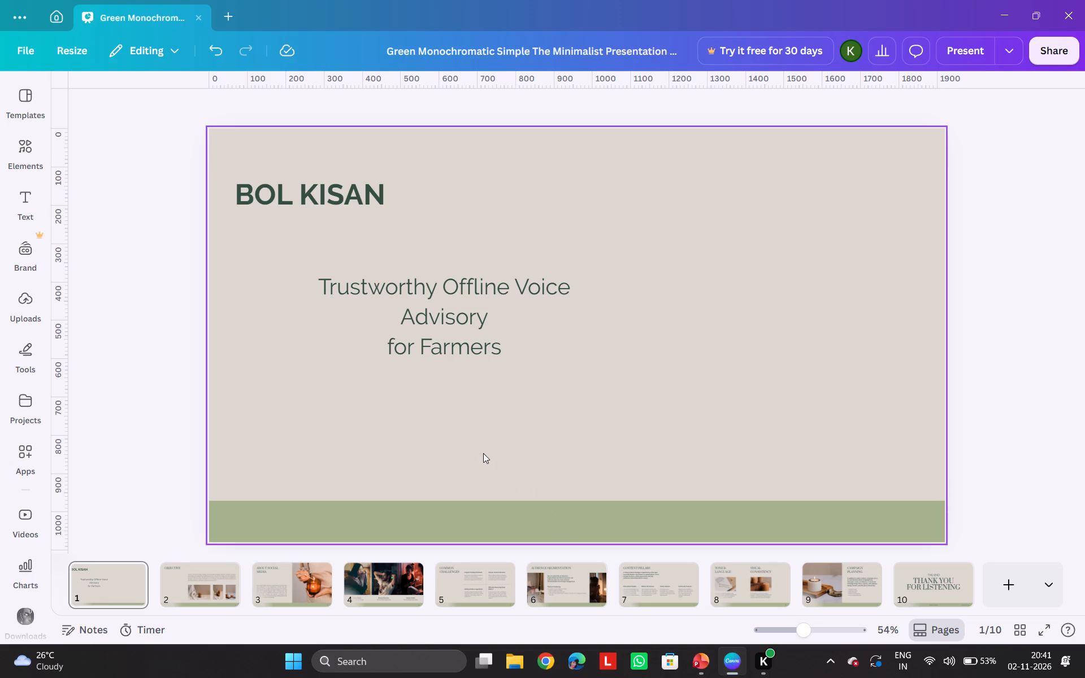
left_click(483, 453)
key("ctrl+v")
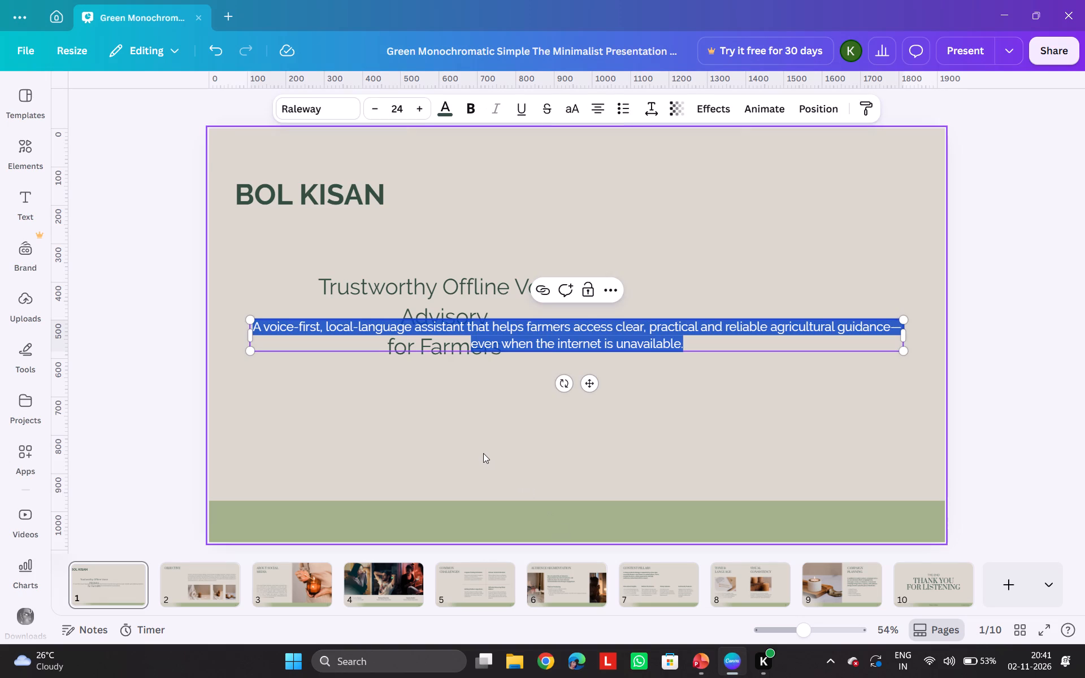
Move the pasted description into the gap between the "for Farmers" line and the green footer band.
left_click(526, 334)
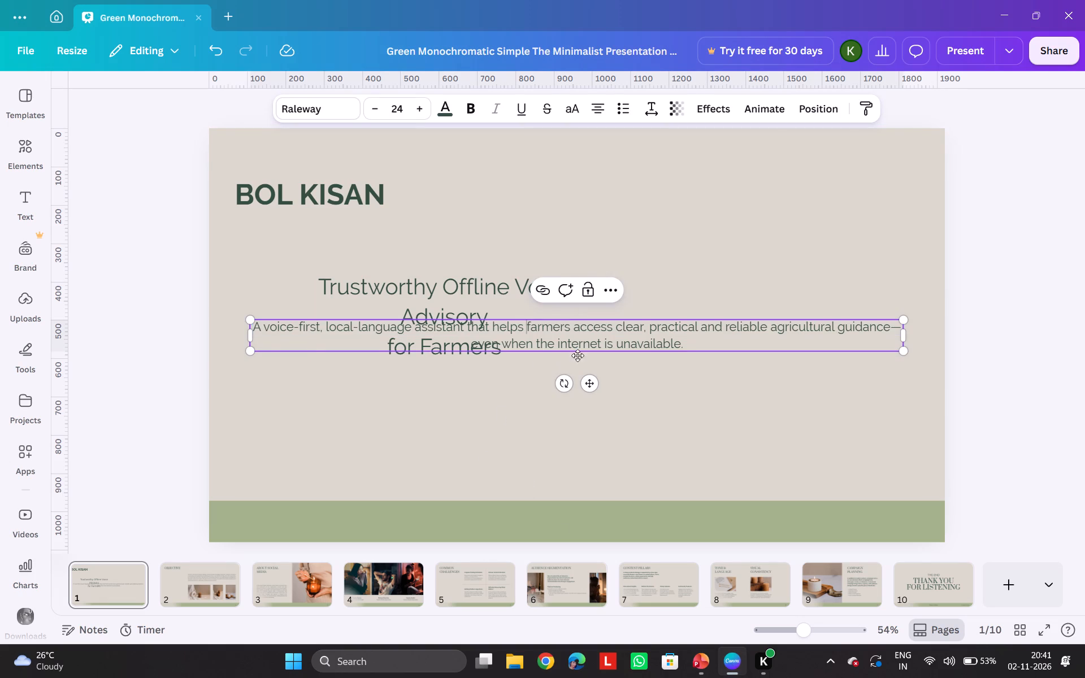
left_click_drag(591, 379, 589, 445)
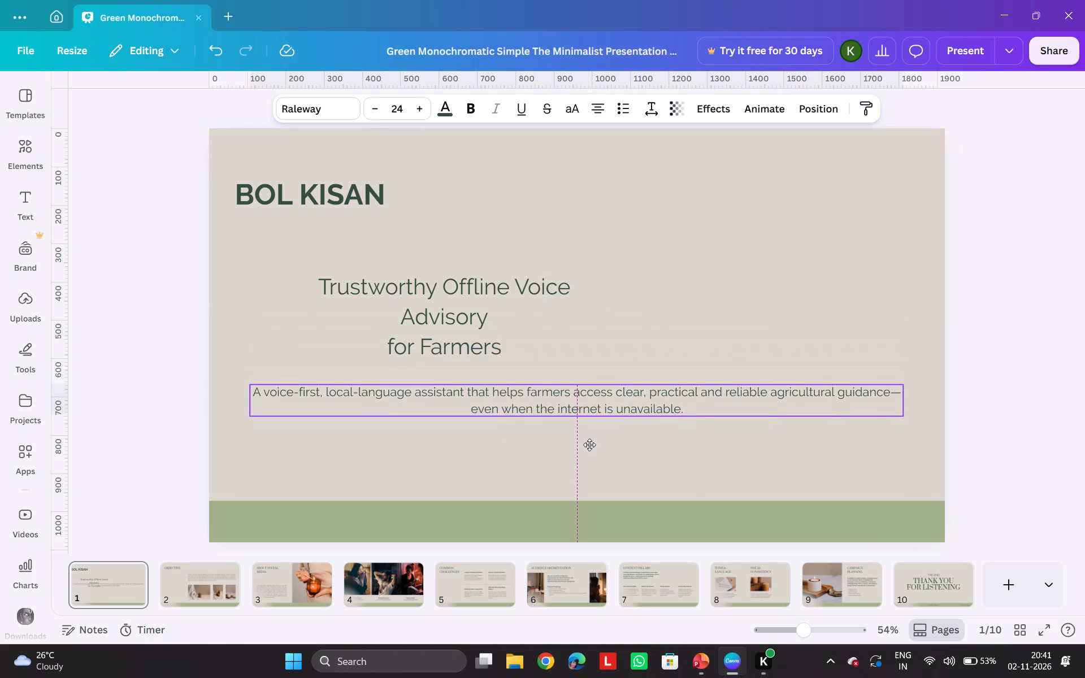
left_click_drag(589, 445, 583, 485)
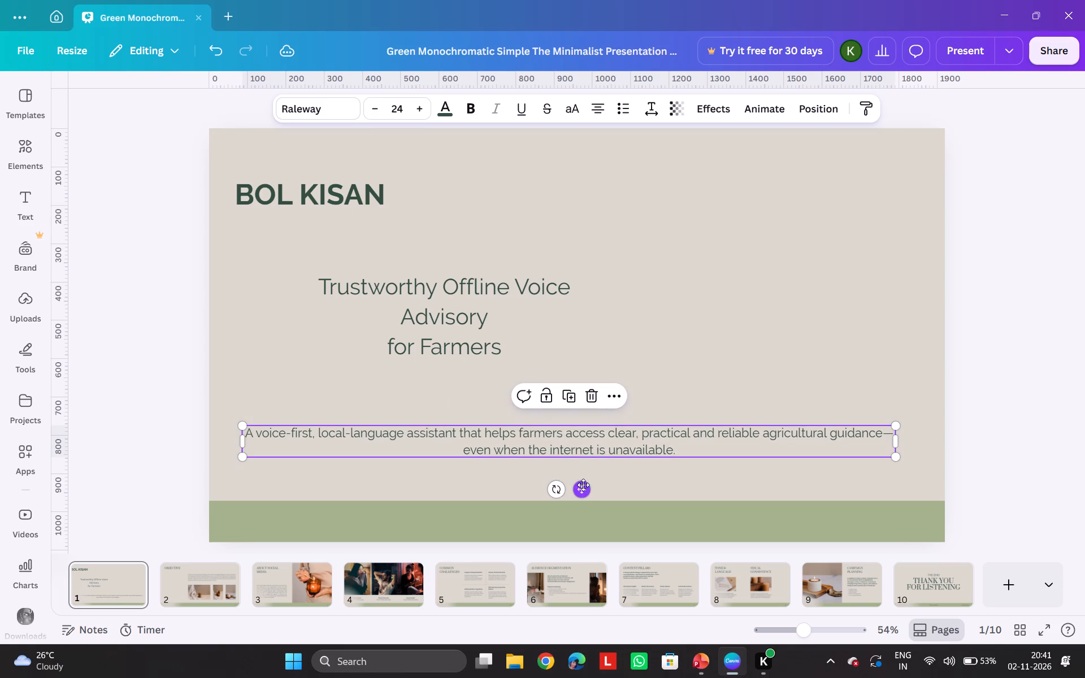
Enlarge the description text to size 24.6 and widen its text box on both sides to span nearly the full page width.
left_click_drag(246, 429, 245, 427)
left_click_drag(245, 427, 231, 418)
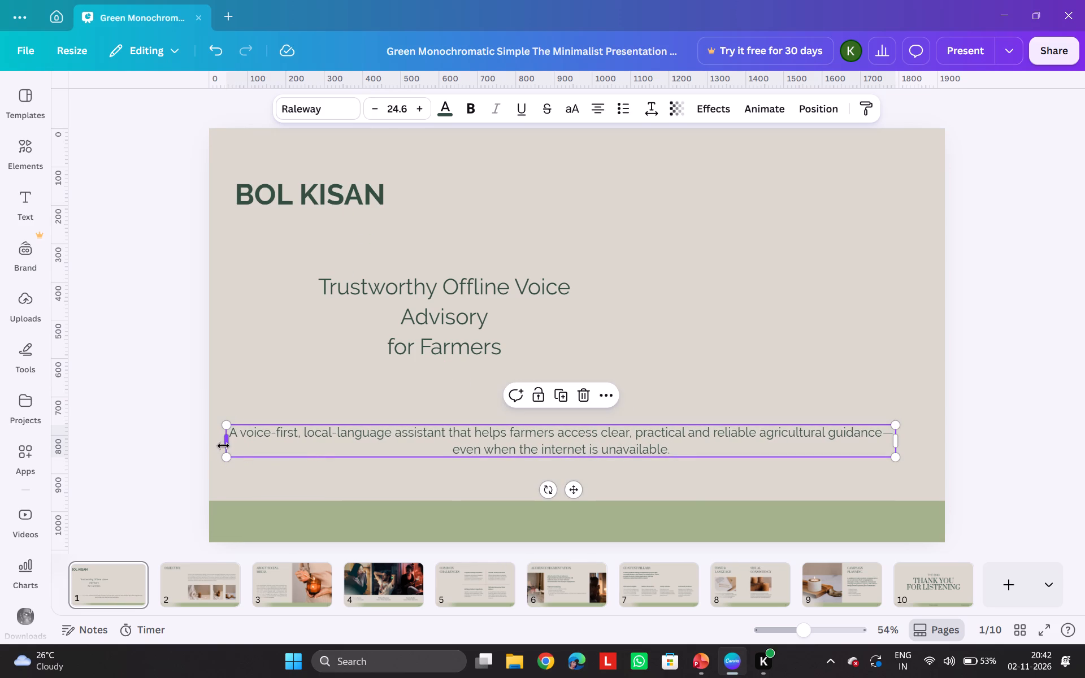
left_click_drag(225, 446, 212, 450)
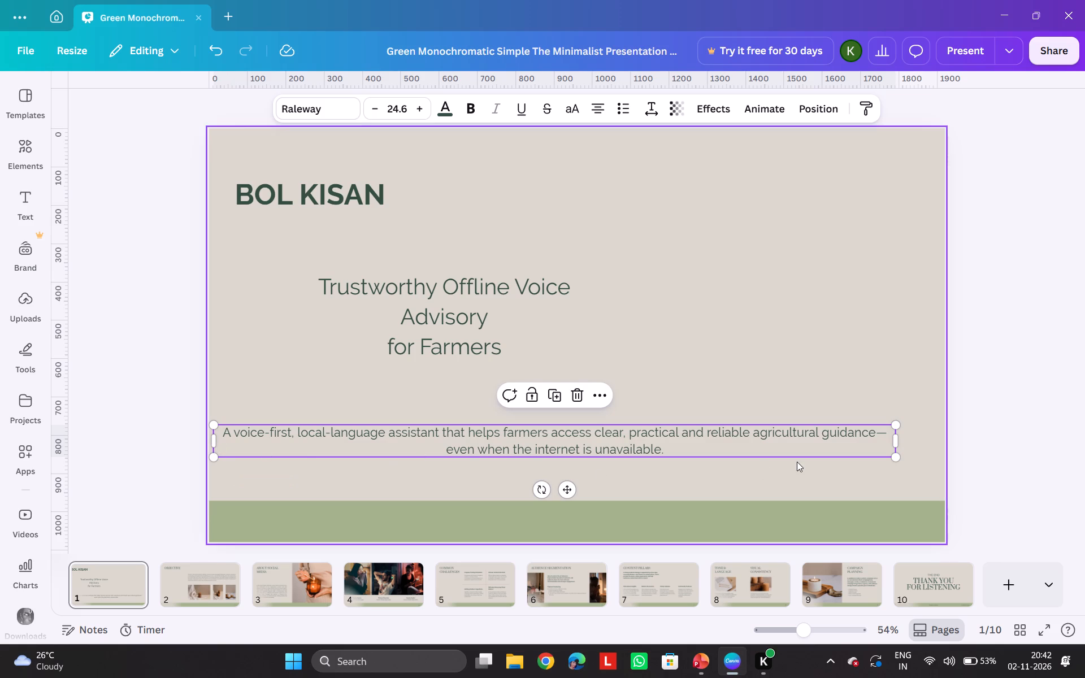
left_click_drag(896, 443, 933, 447)
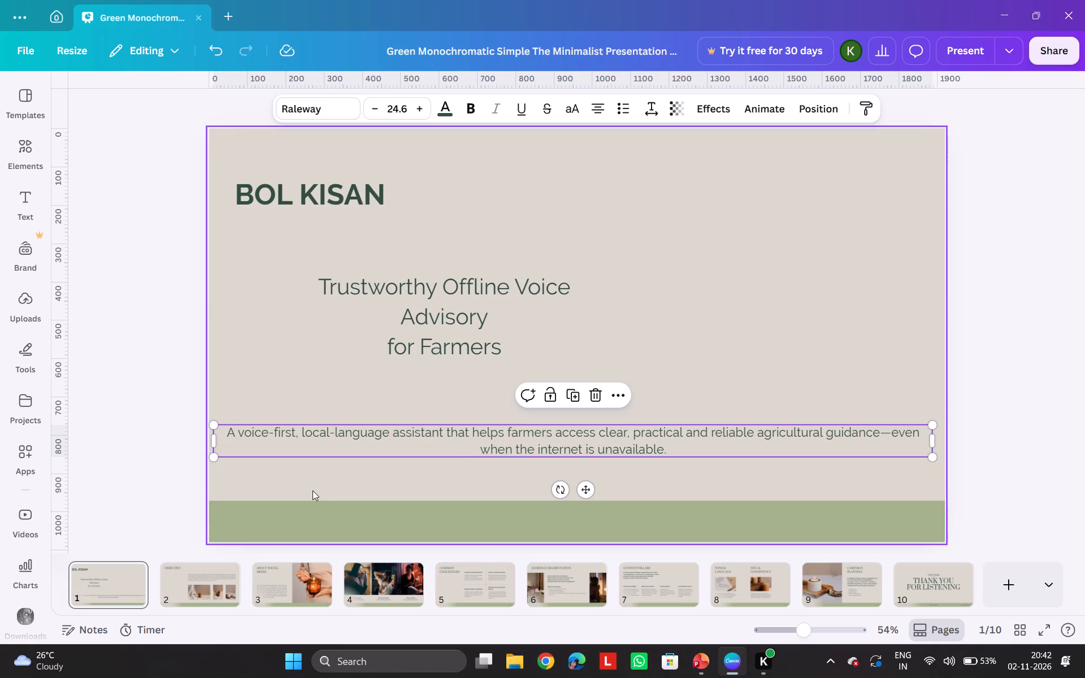
left_click(374, 474)
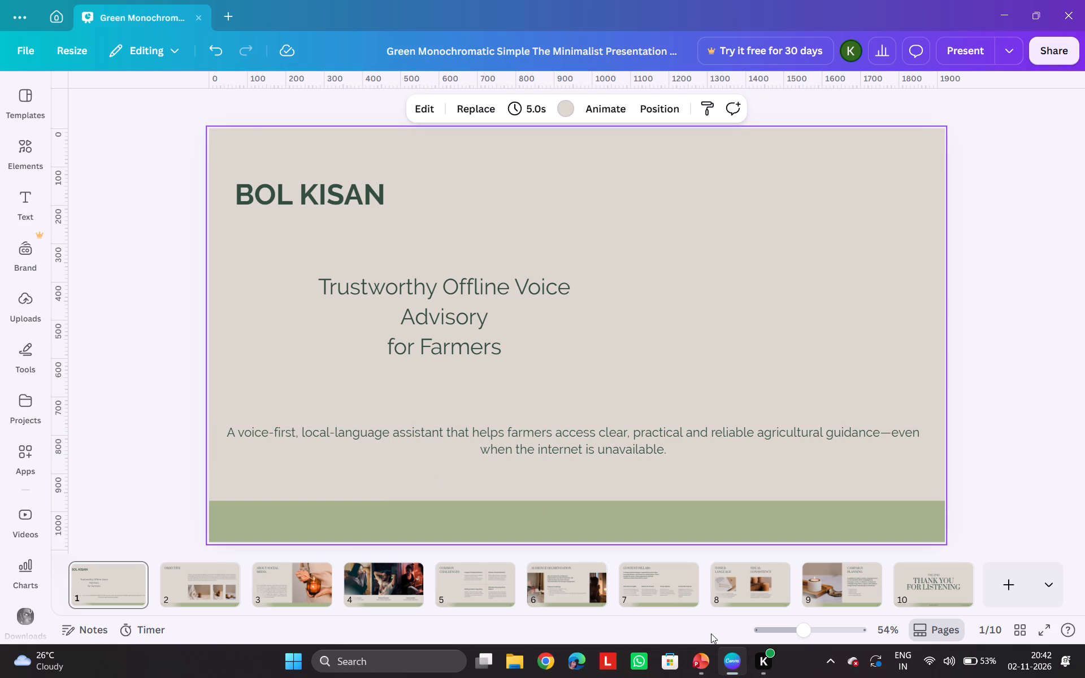
Switch to PowerPoint and copy the "ASK • LISTEN • ACT" text box from slide 1.
left_click(698, 658)
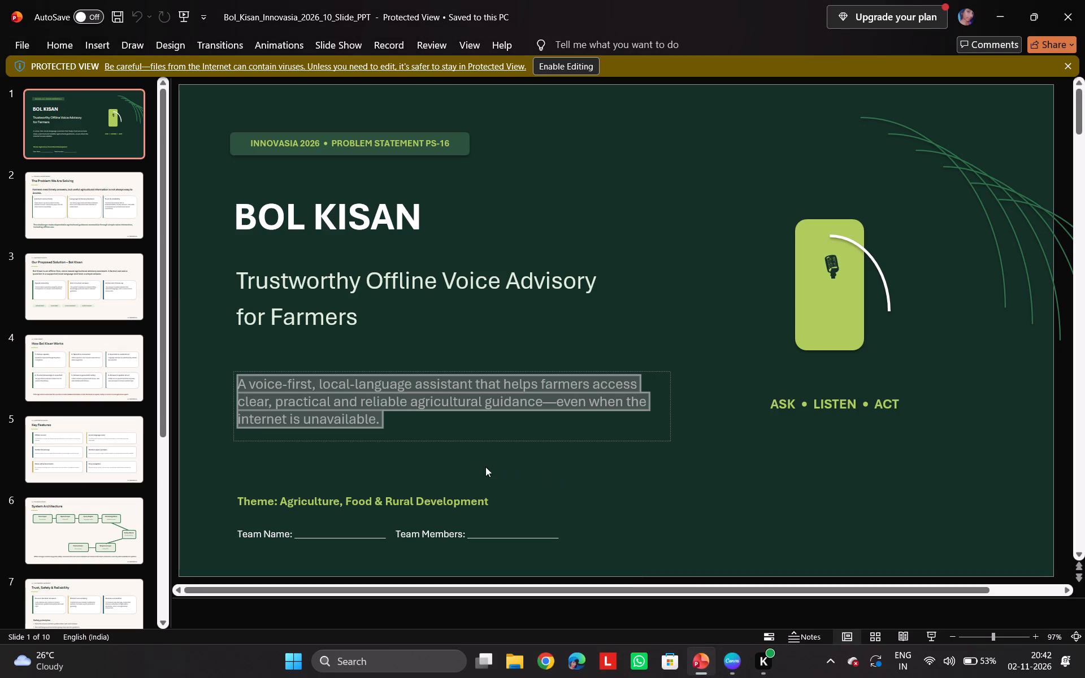
left_click(468, 438)
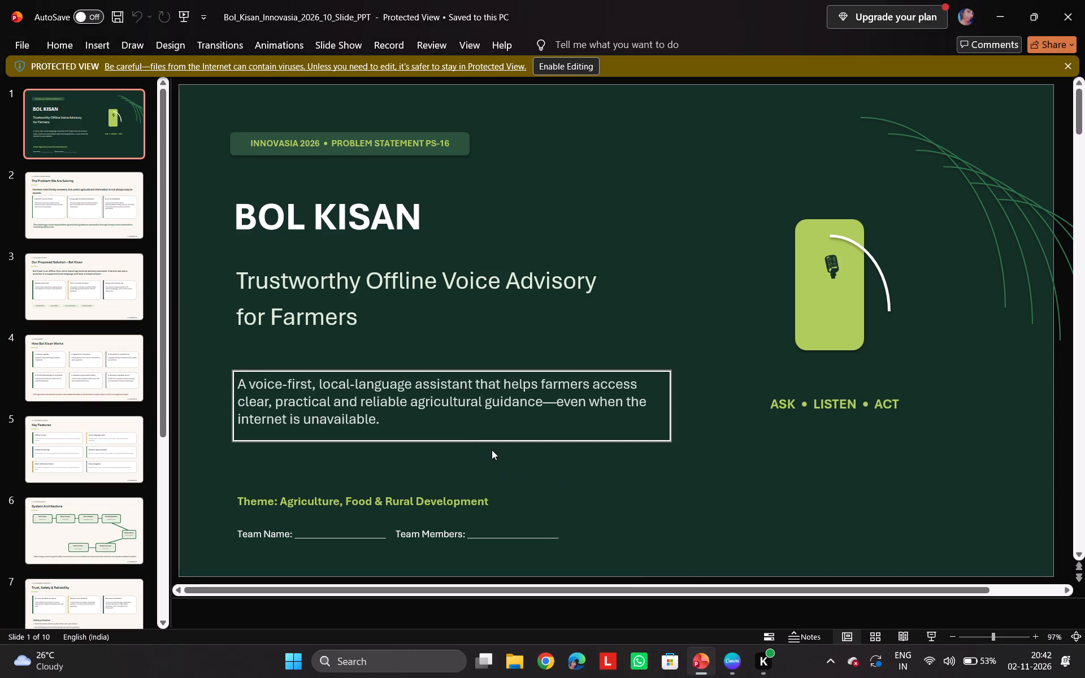
scroll(504, 467, "down", 1)
scroll(504, 467, "up", 3)
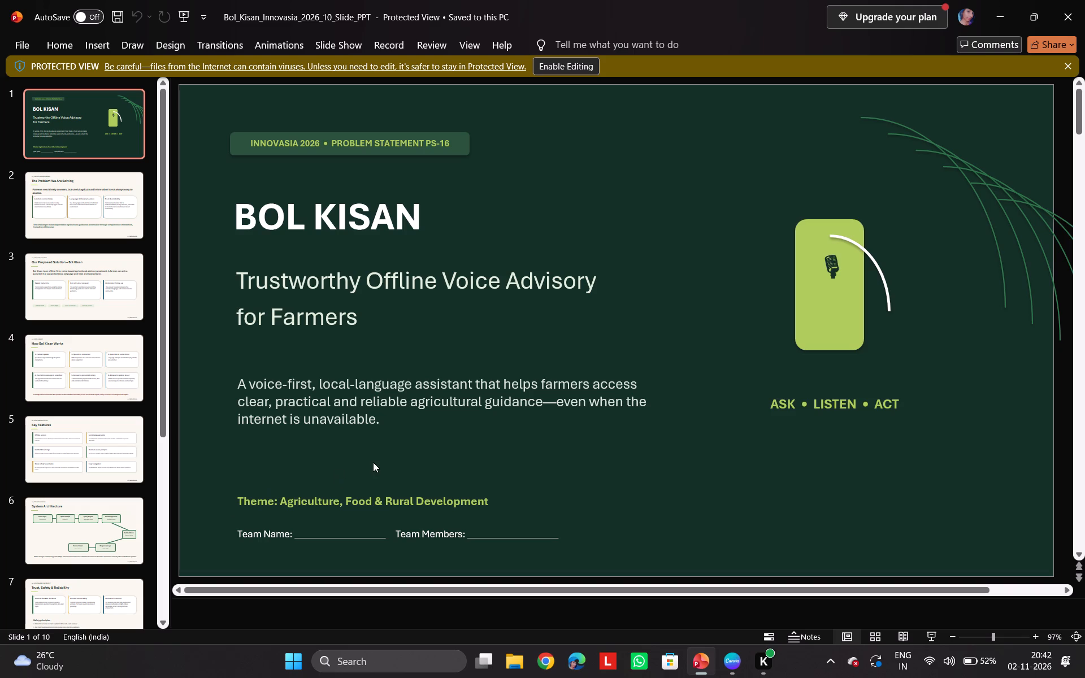
left_click(768, 407)
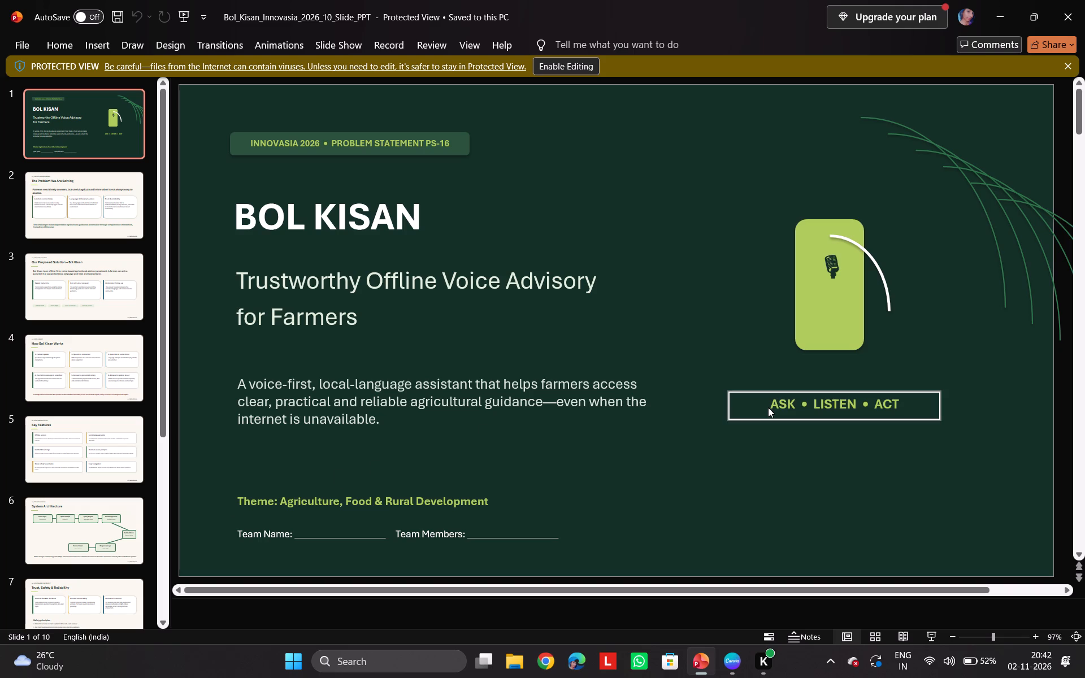
left_click_drag(767, 400, 842, 405)
left_click_drag(842, 405, 760, 405)
left_click_drag(730, 409, 747, 408)
left_click_drag(747, 408, 918, 391)
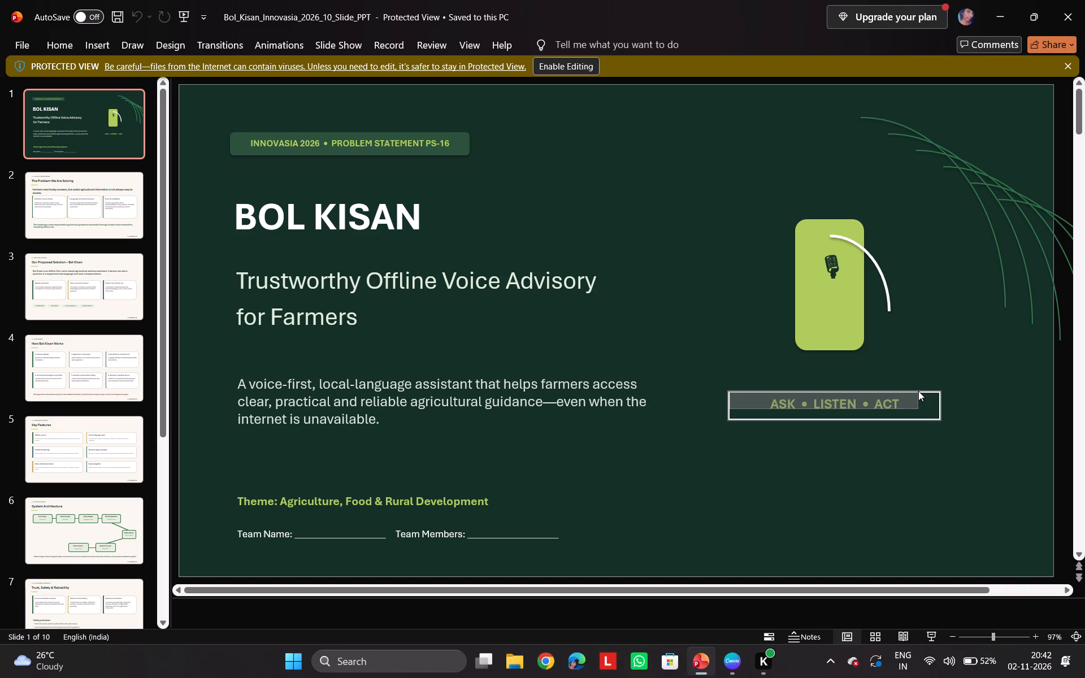
left_click_drag(918, 391, 962, 422)
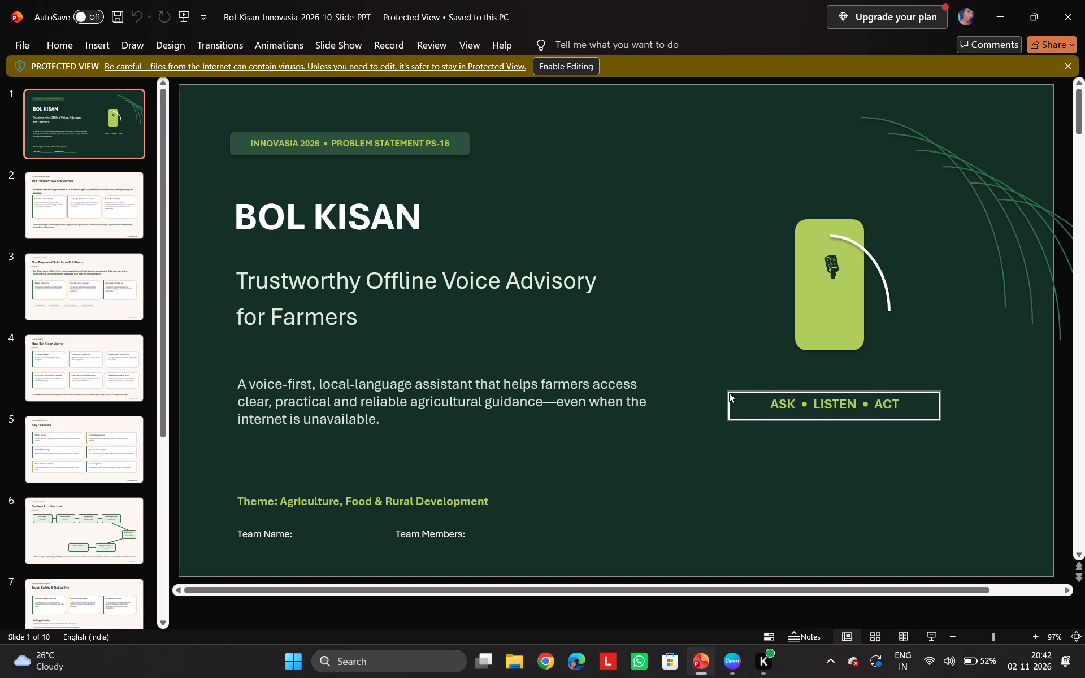
left_click_drag(729, 393, 944, 421)
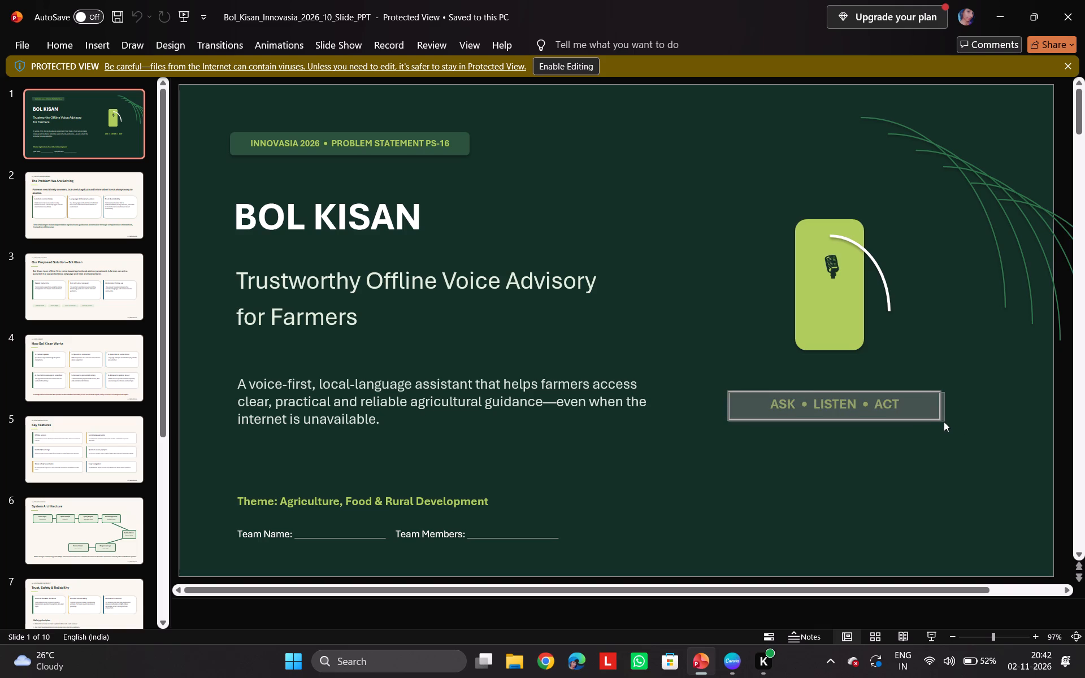
left_click_drag(944, 421, 939, 420)
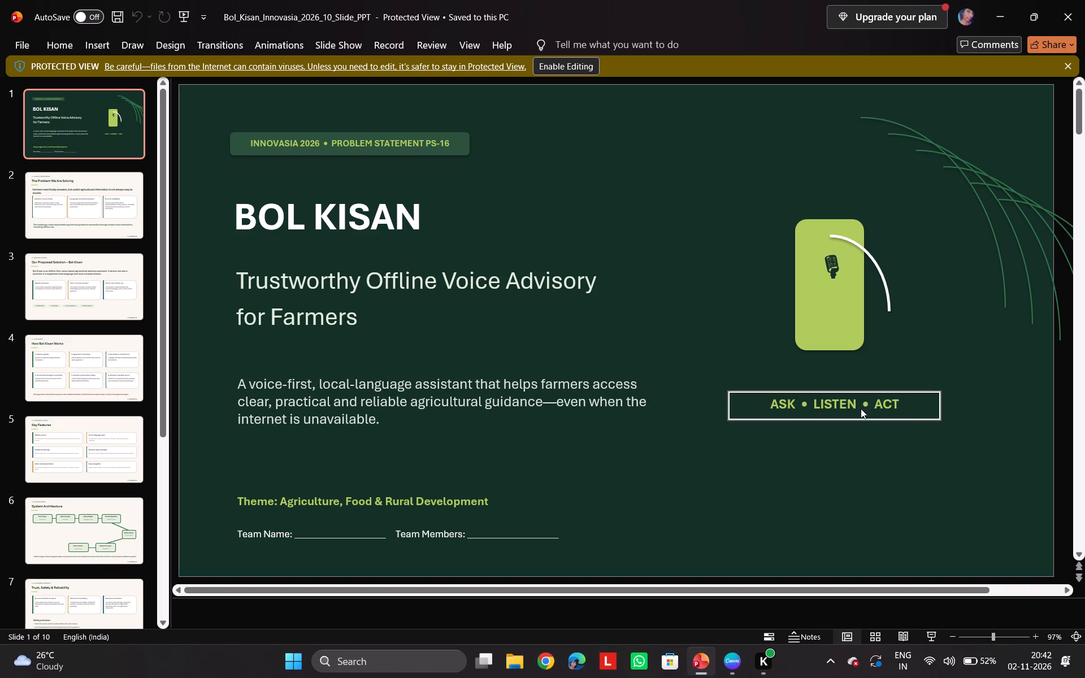
left_click_drag(728, 393, 915, 408)
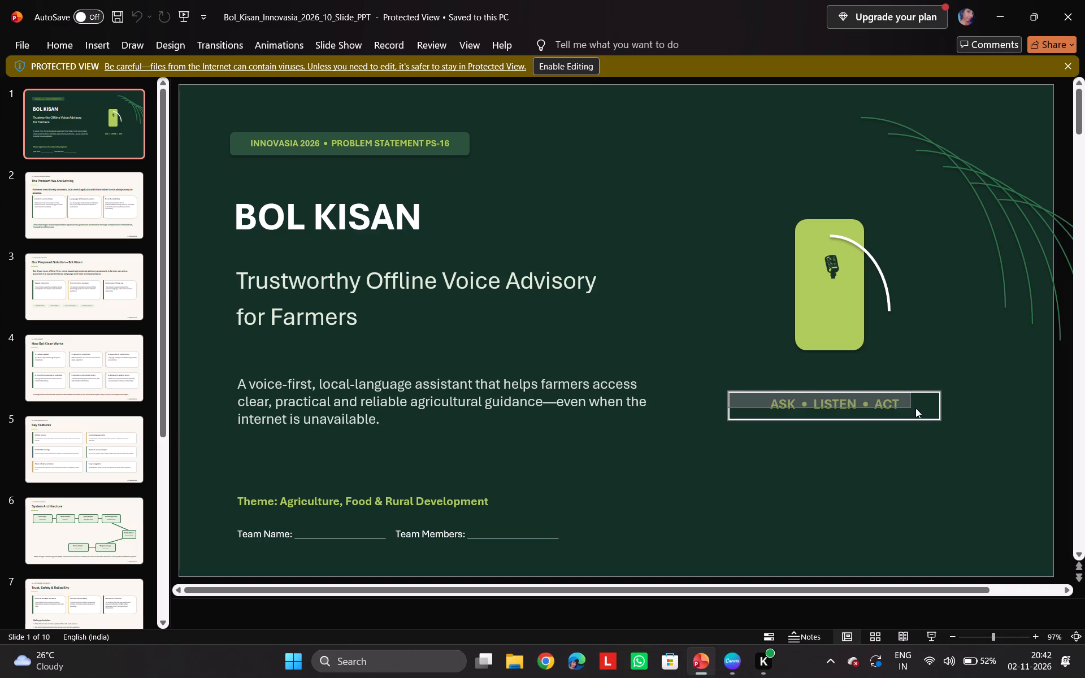
left_click_drag(915, 408, 939, 417)
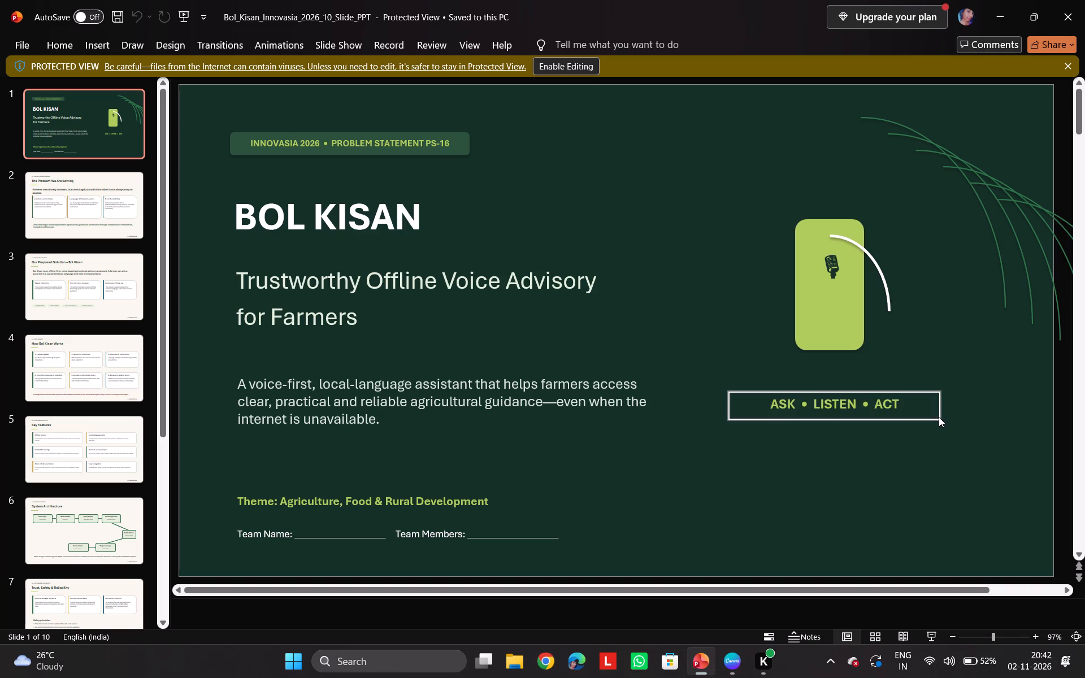
left_click_drag(851, 390, 805, 408)
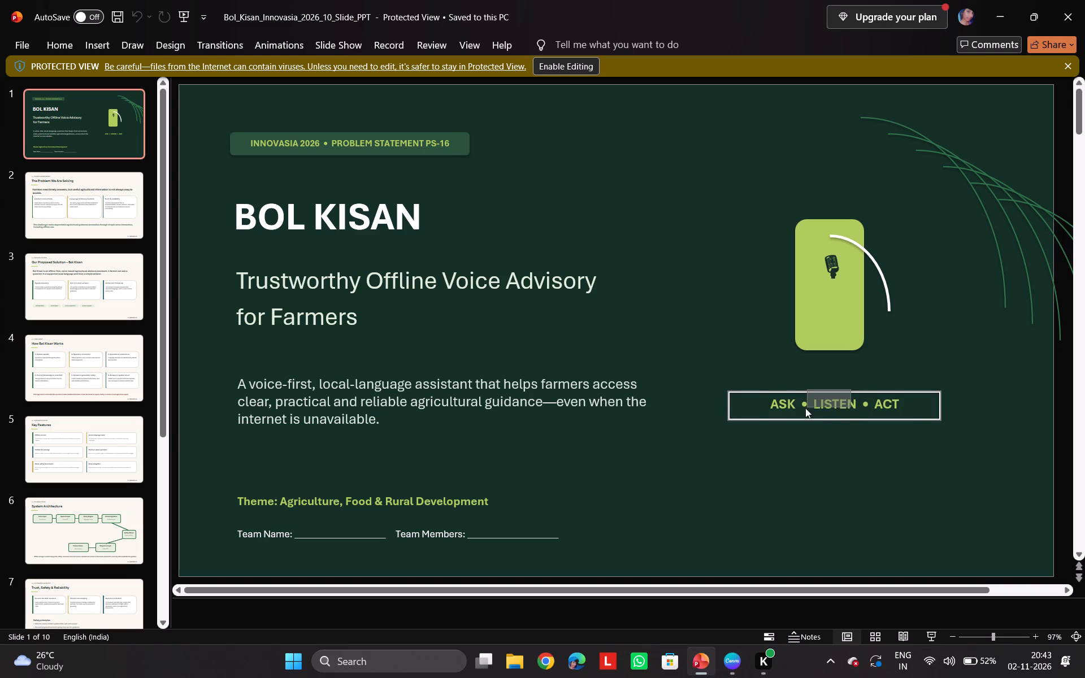
left_click_drag(805, 408, 765, 426)
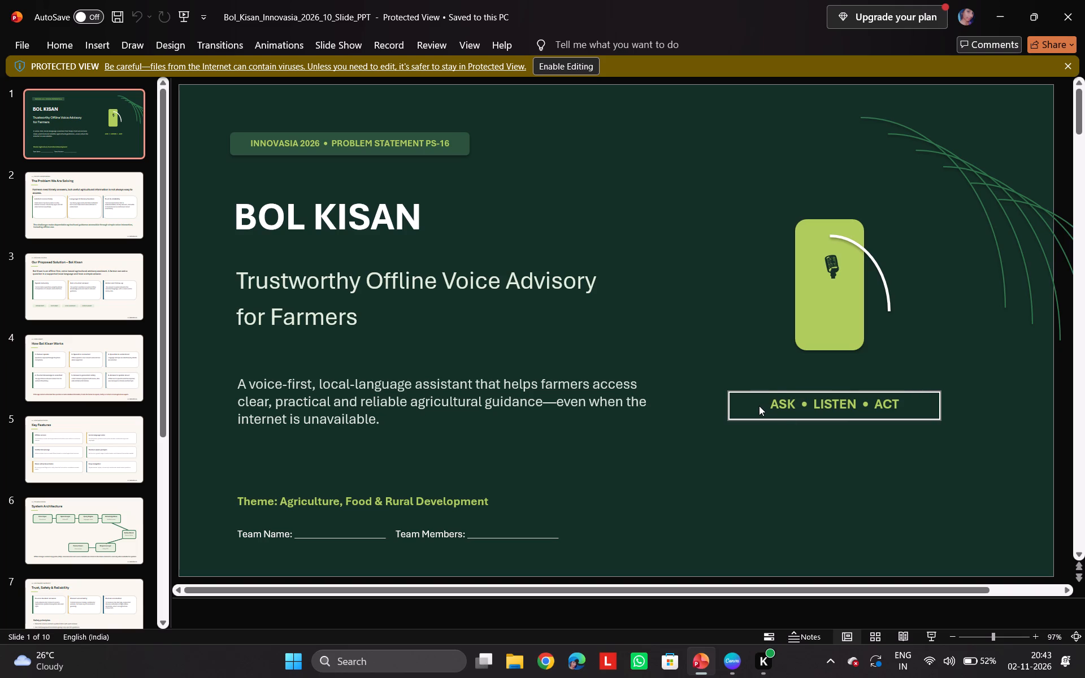
key("ctrl+c")
Paste the "ASK • LISTEN • ACT" tagline onto Canva page 1 and place it right of the subtitle, just above the description.
left_click(735, 650)
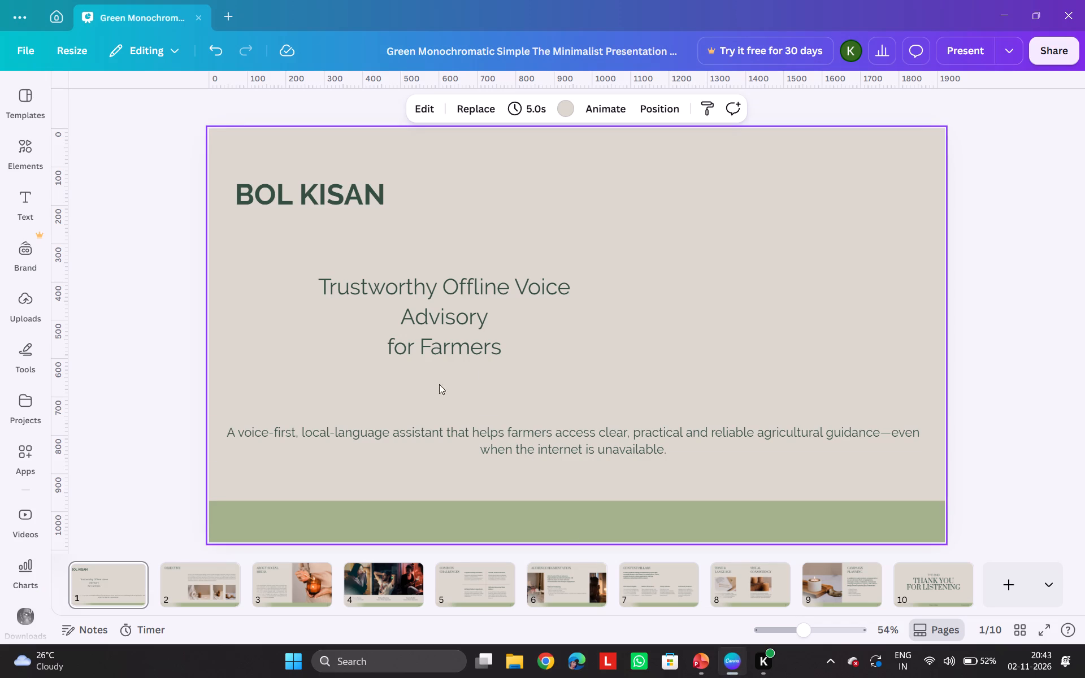
left_click(735, 289)
key("ctrl+v")
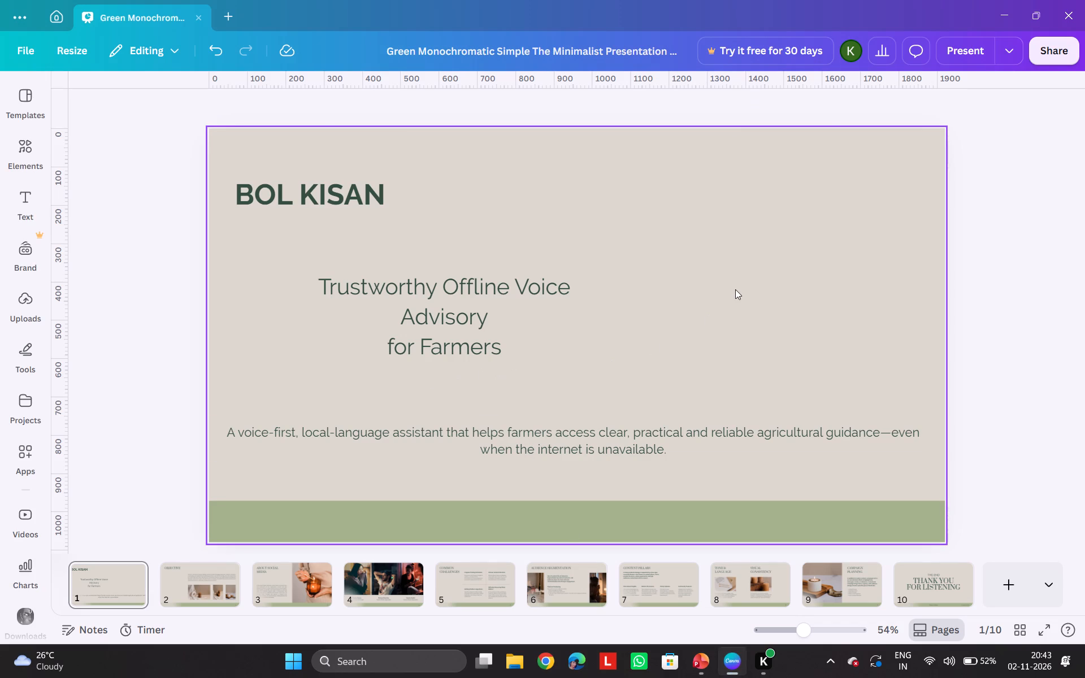
left_click_drag(617, 331, 701, 340)
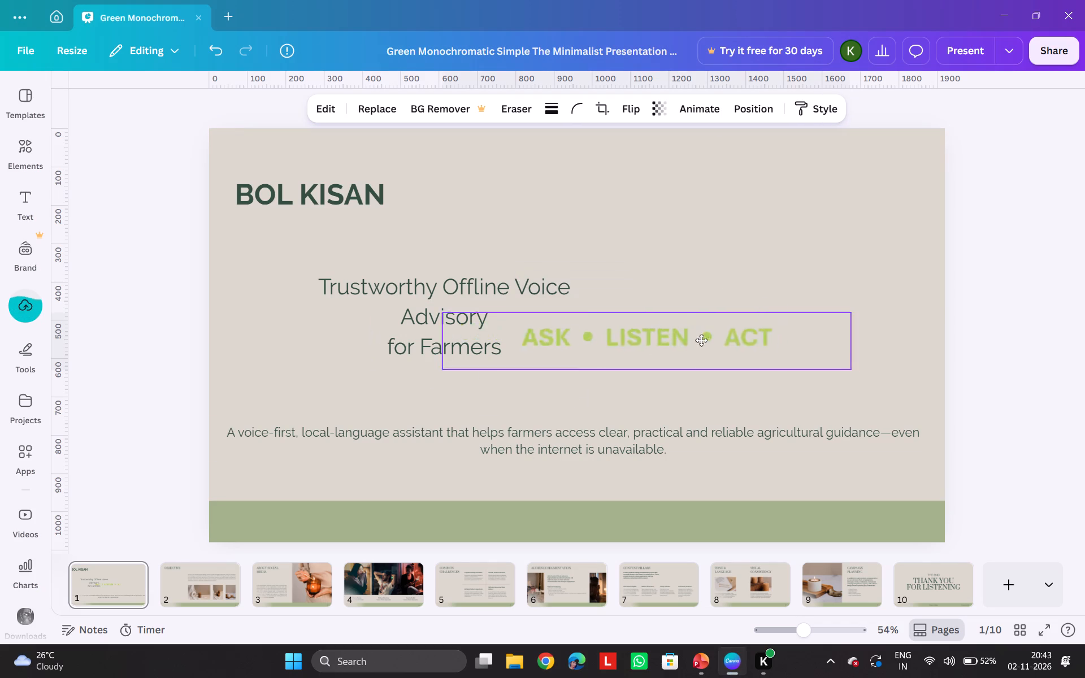
left_click_drag(701, 340, 775, 379)
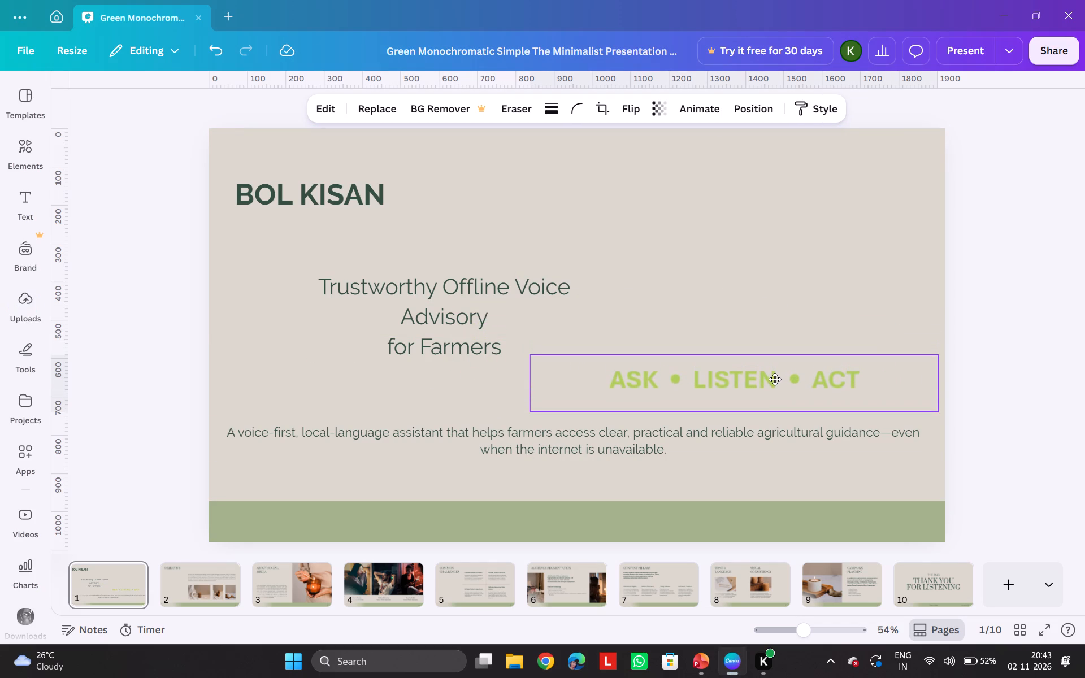
left_click_drag(775, 379, 779, 376)
left_click(455, 390)
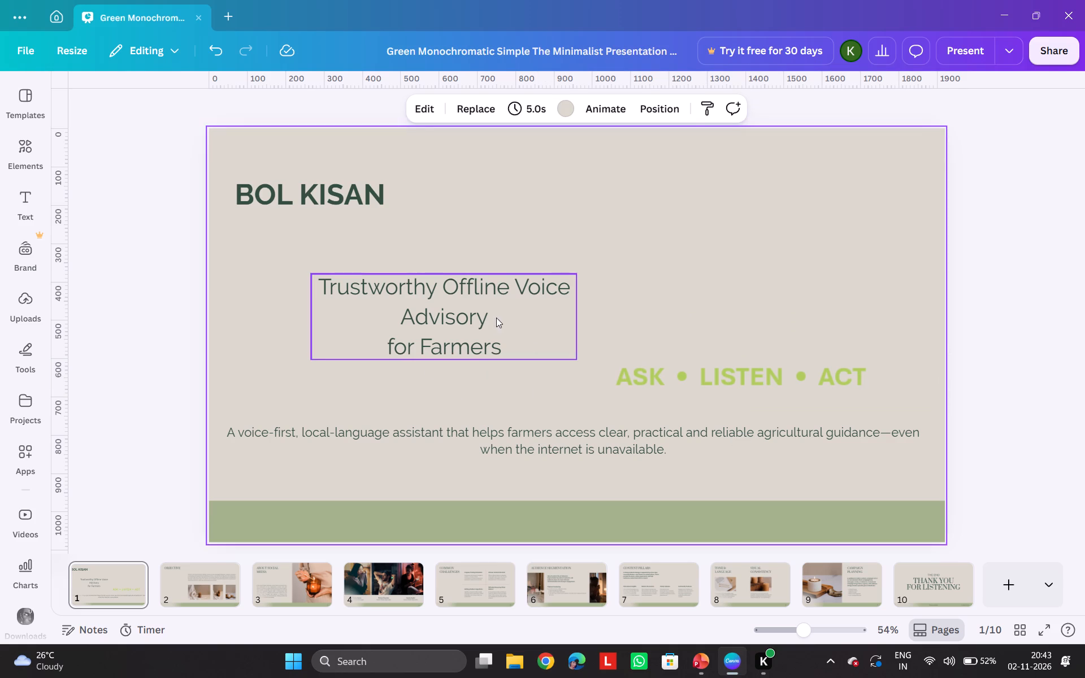
Move the "Trustworthy Offline Voice Advisory for Farmers" subtitle left on page 1 so it sits beneath the BOL KISAN title.
left_click_drag(494, 318, 419, 322)
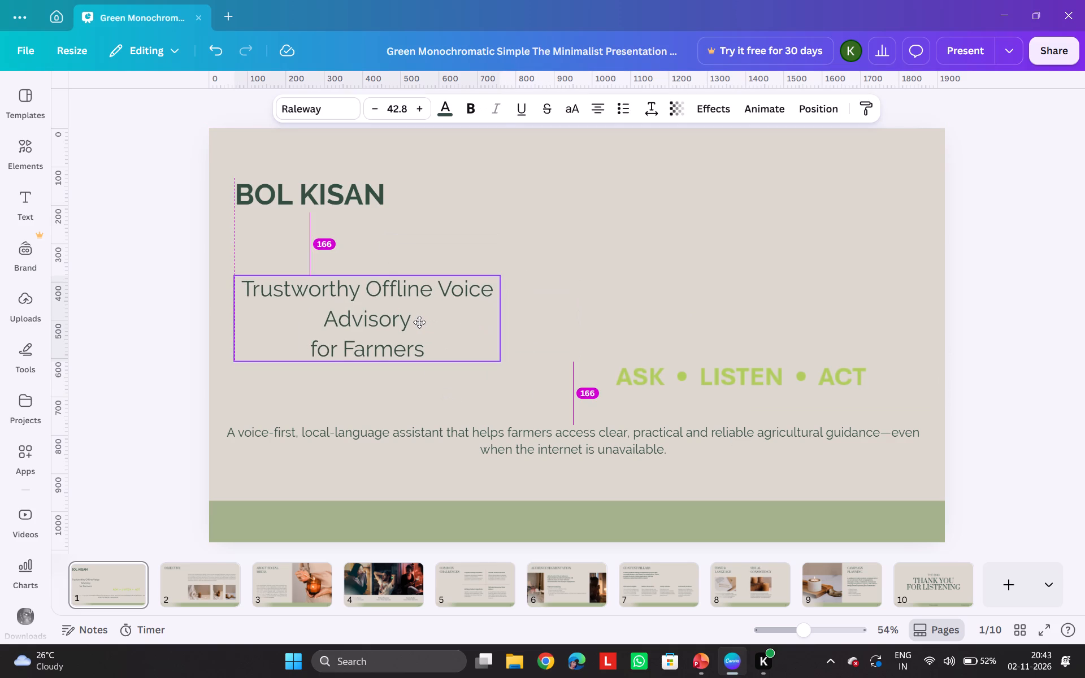
left_click_drag(419, 322, 425, 322)
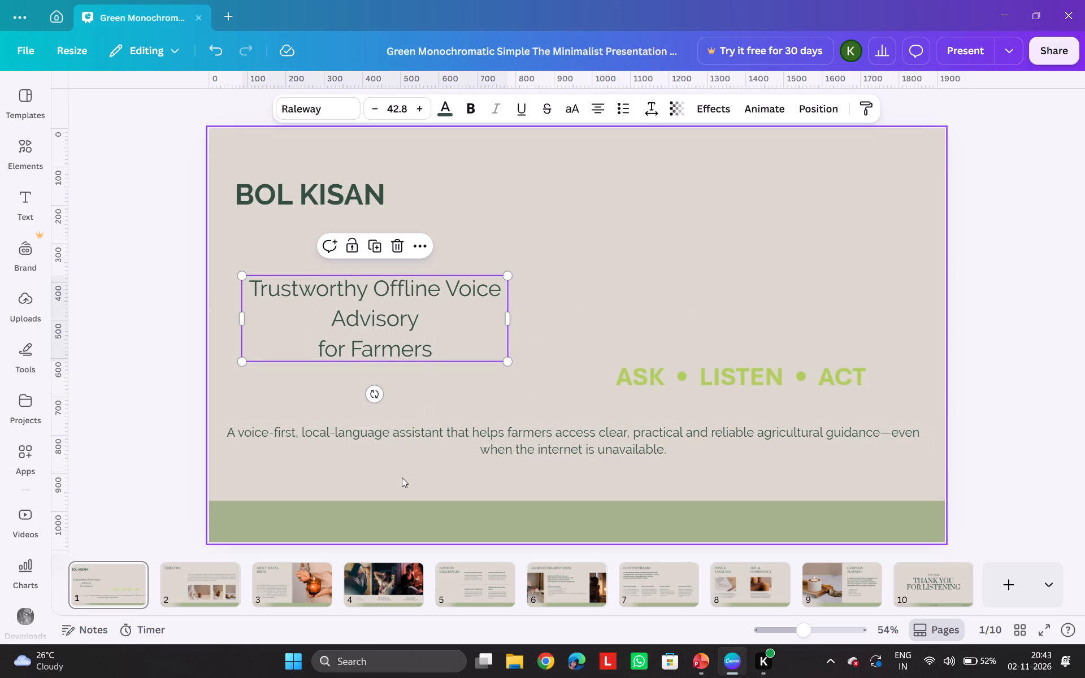
left_click(402, 477)
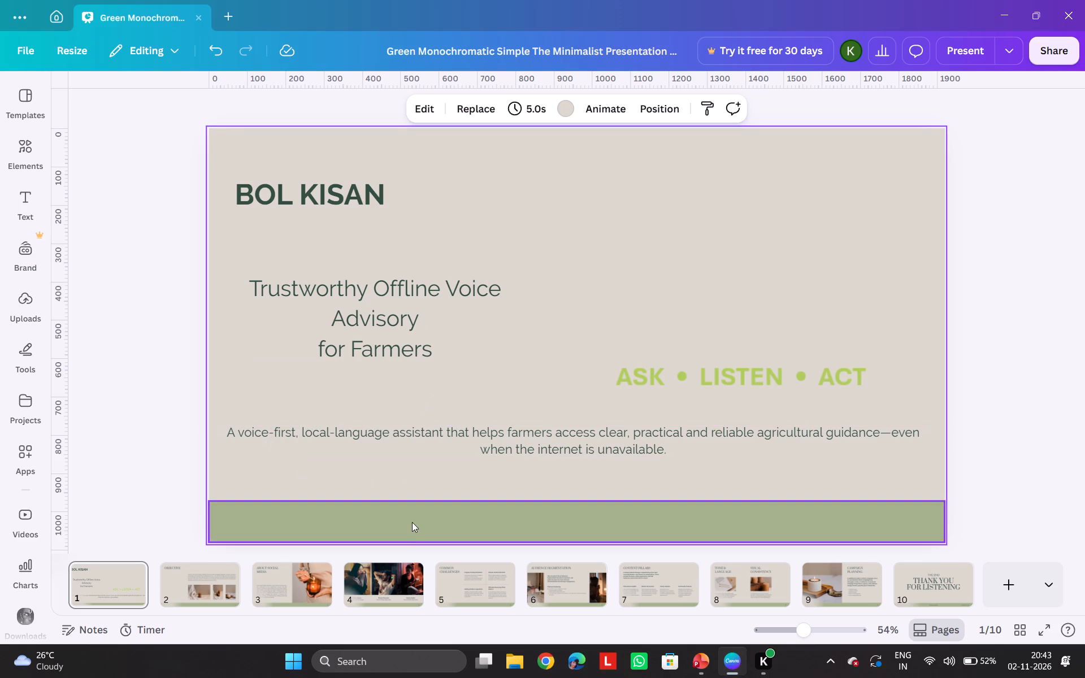
Clear page 2 of its OBJECTIVE heading, paragraph, three candle photos and page number, keeping the green footer band.
left_click(181, 583)
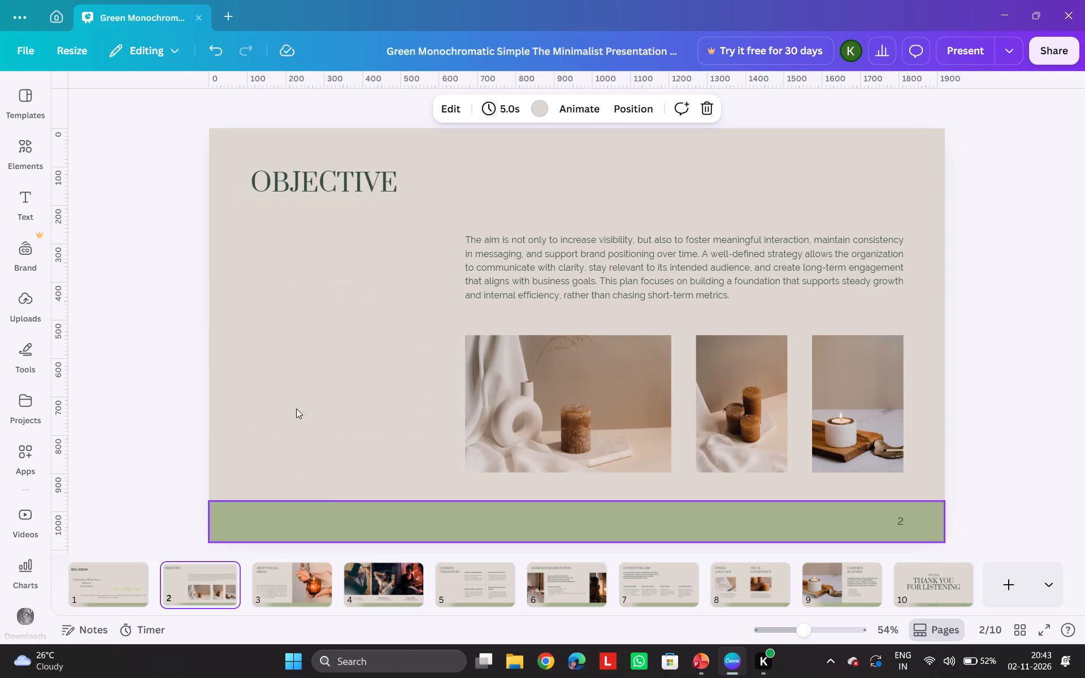
left_click(381, 188)
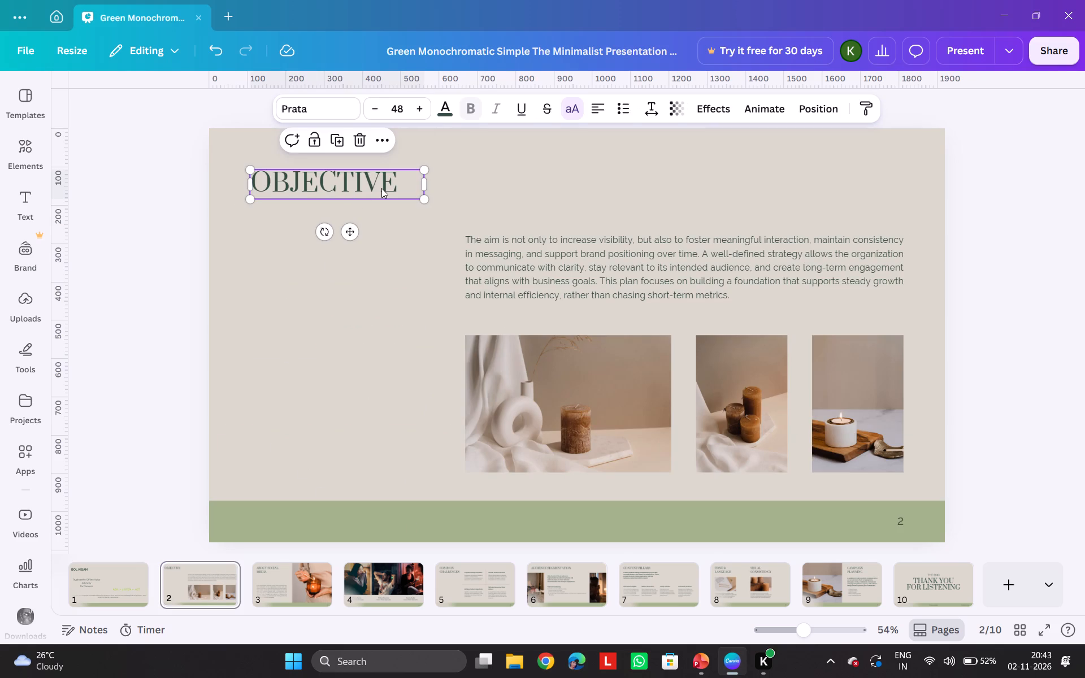
key("Delete")
left_click(552, 279)
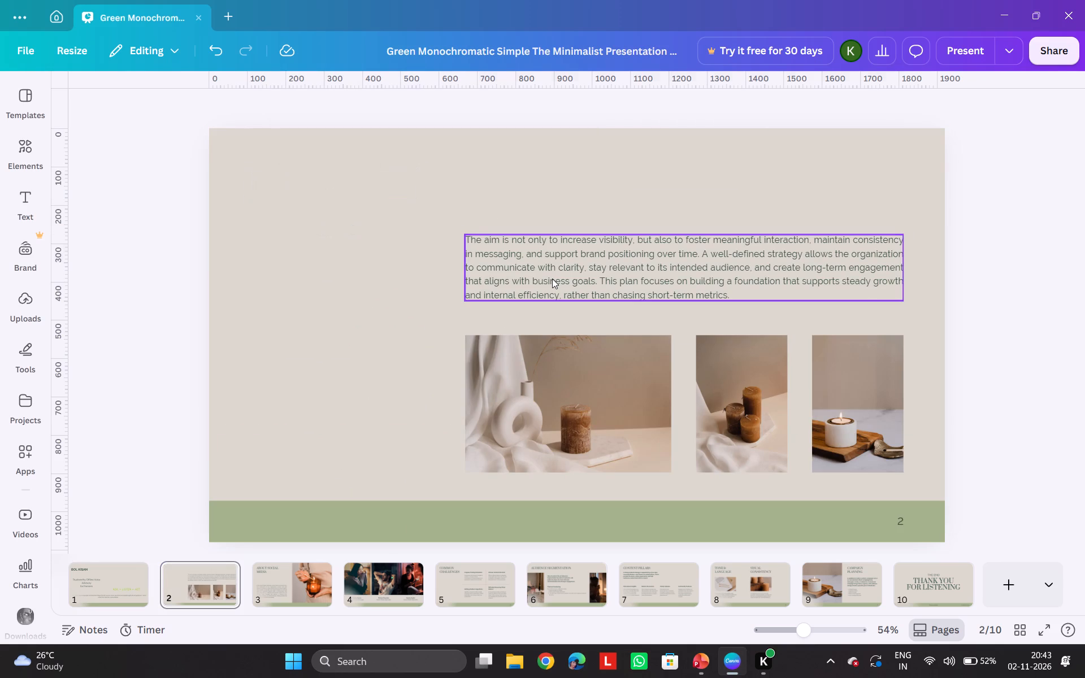
key("Delete")
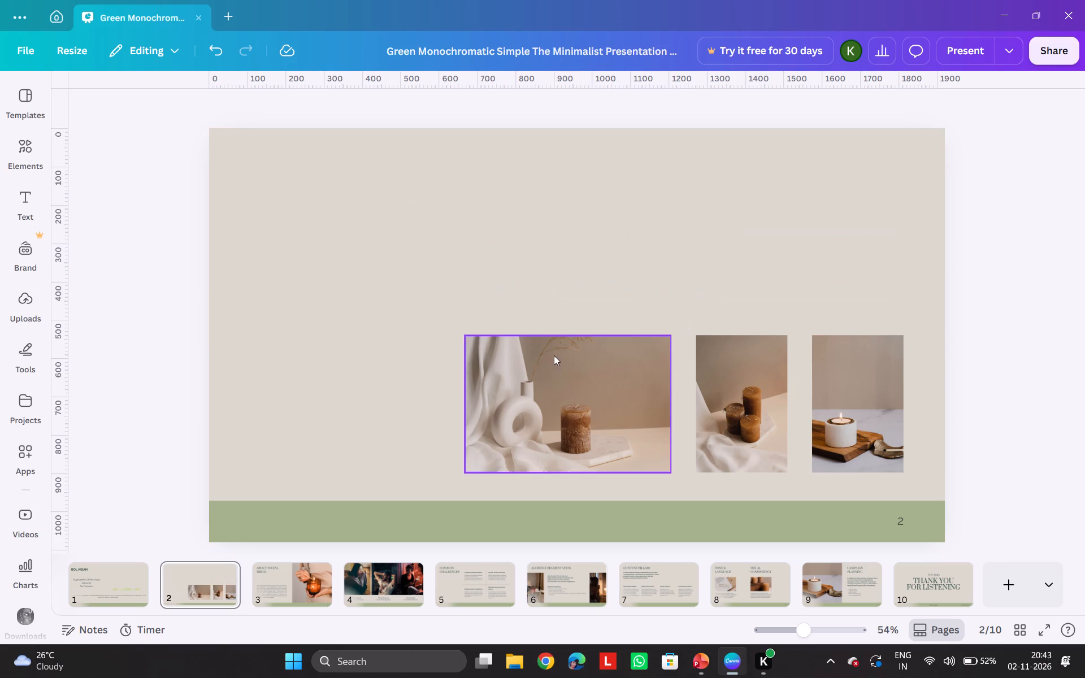
left_click(555, 370)
key("Delete")
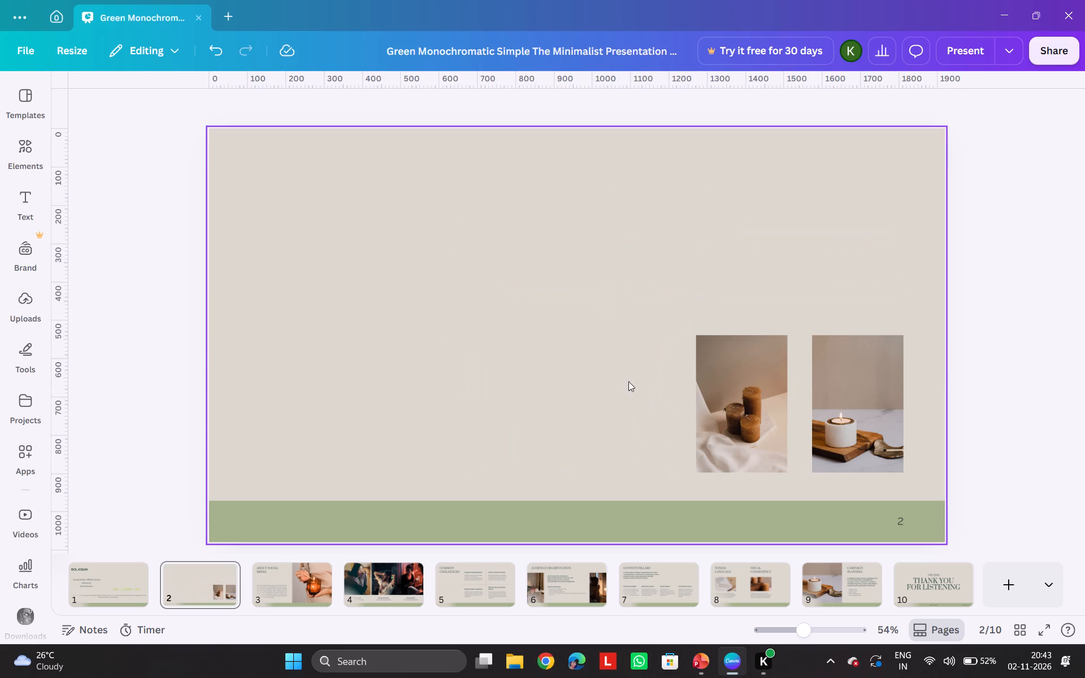
left_click(706, 391)
key("Delete")
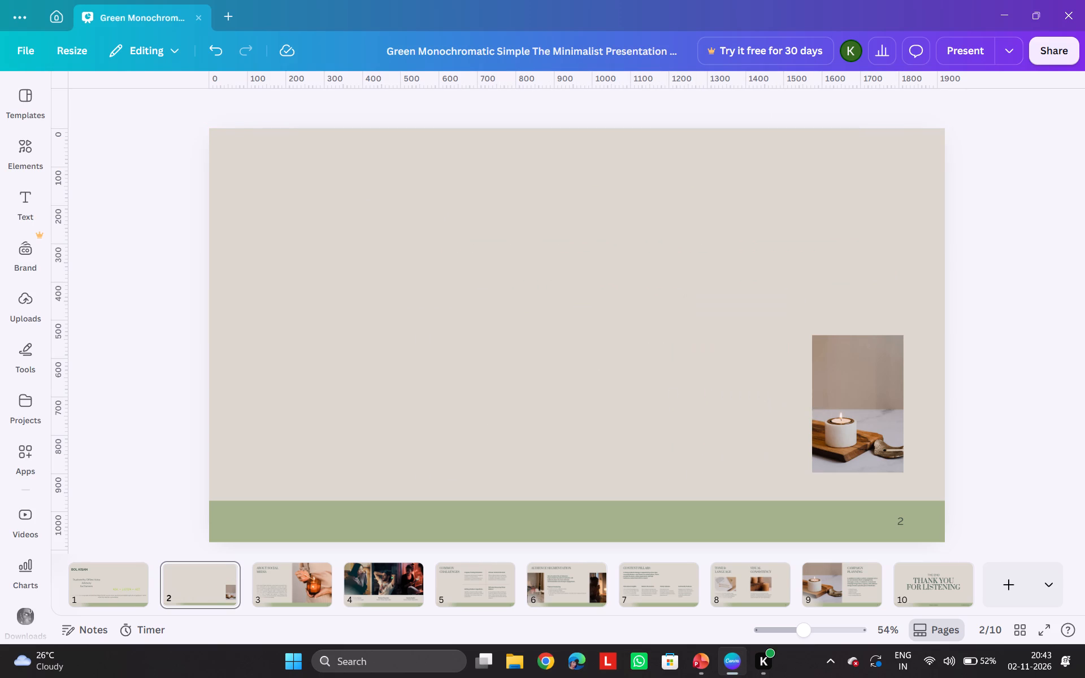
left_click(839, 397)
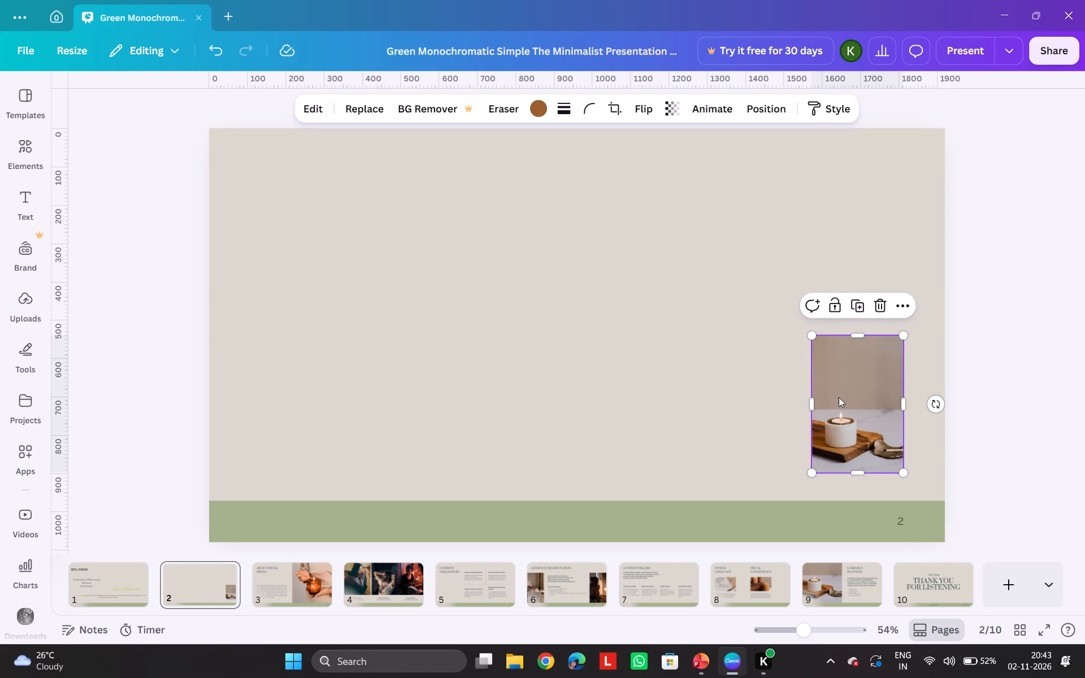
key("Delete")
left_click(902, 519)
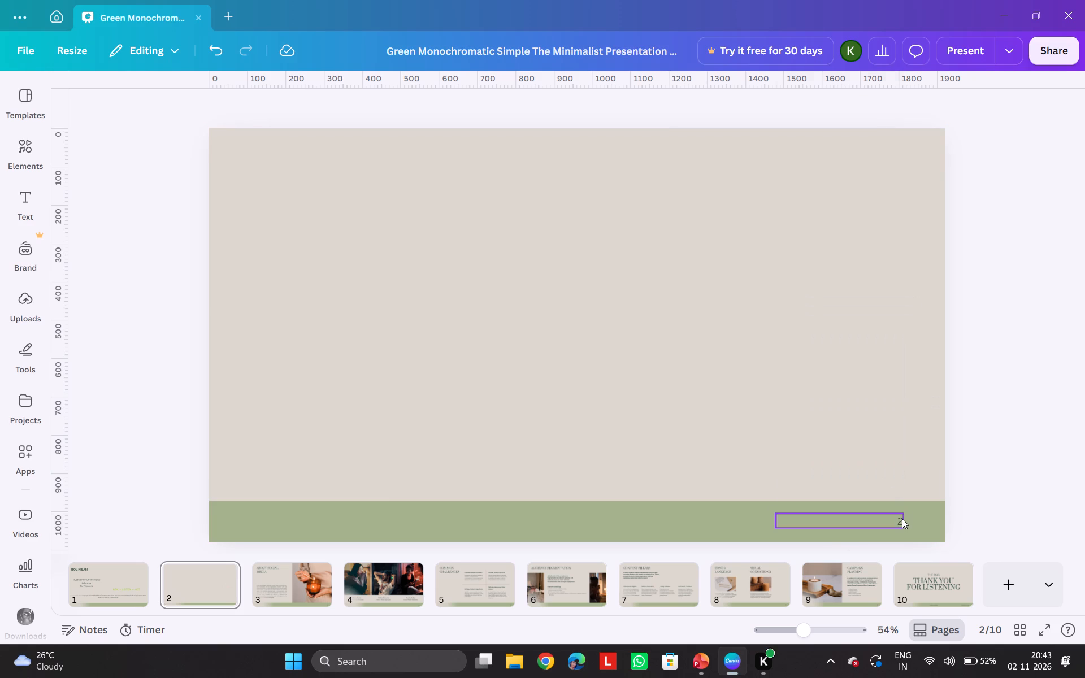
key("Delete")
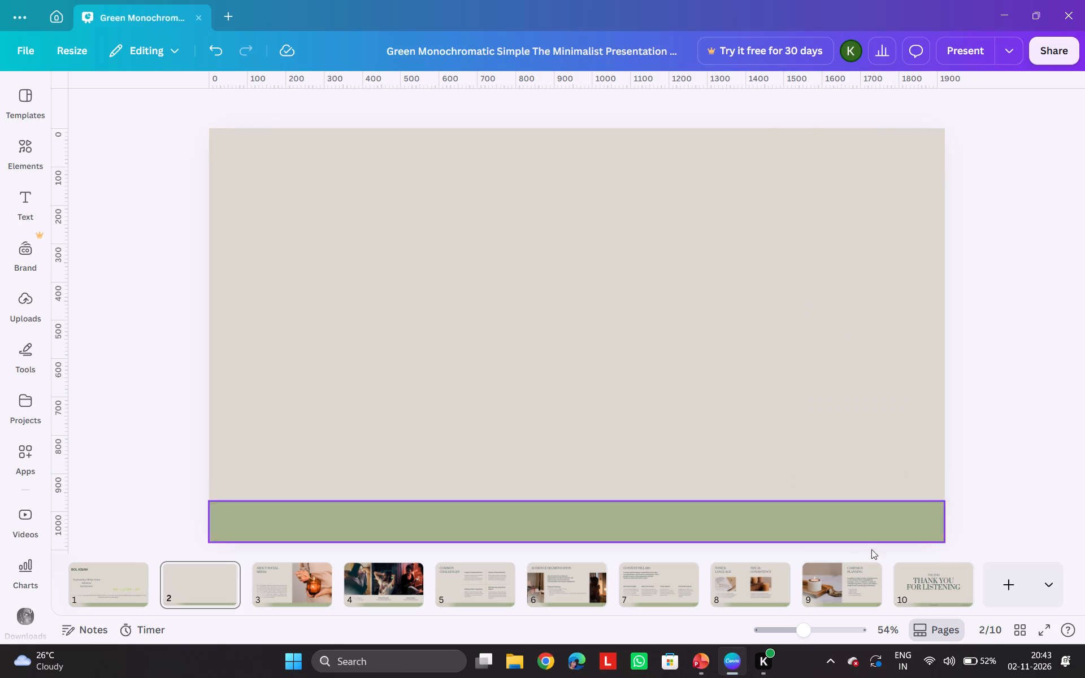
Switch to PowerPoint and copy the "The Problem We Are Solving" title box from slide 2.
left_click(700, 671)
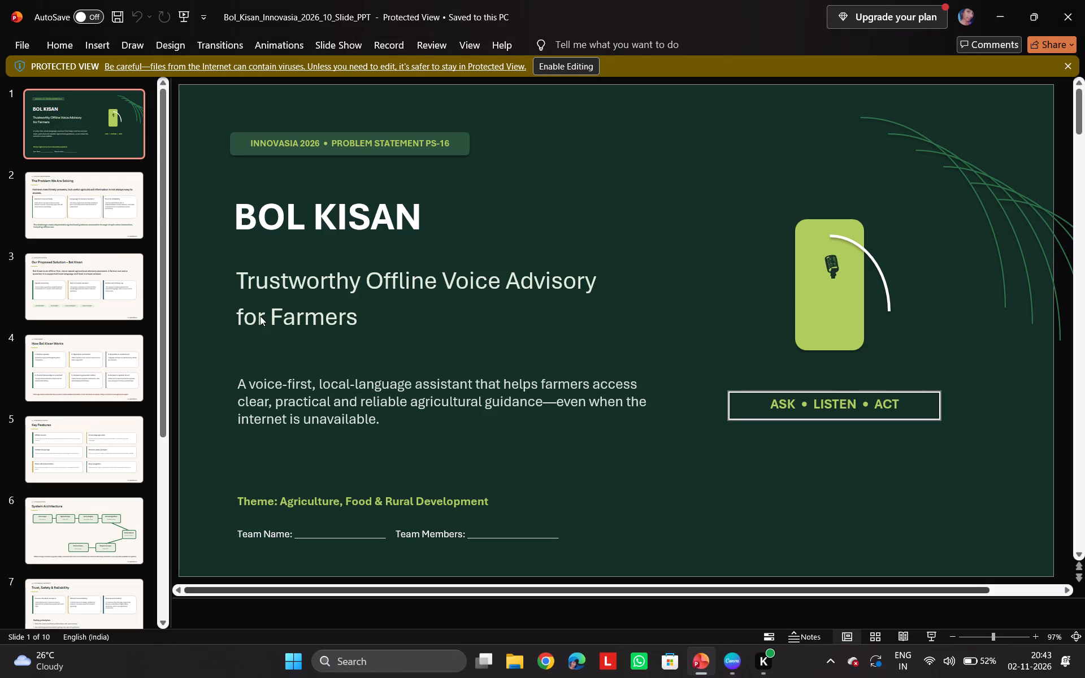
left_click(78, 201)
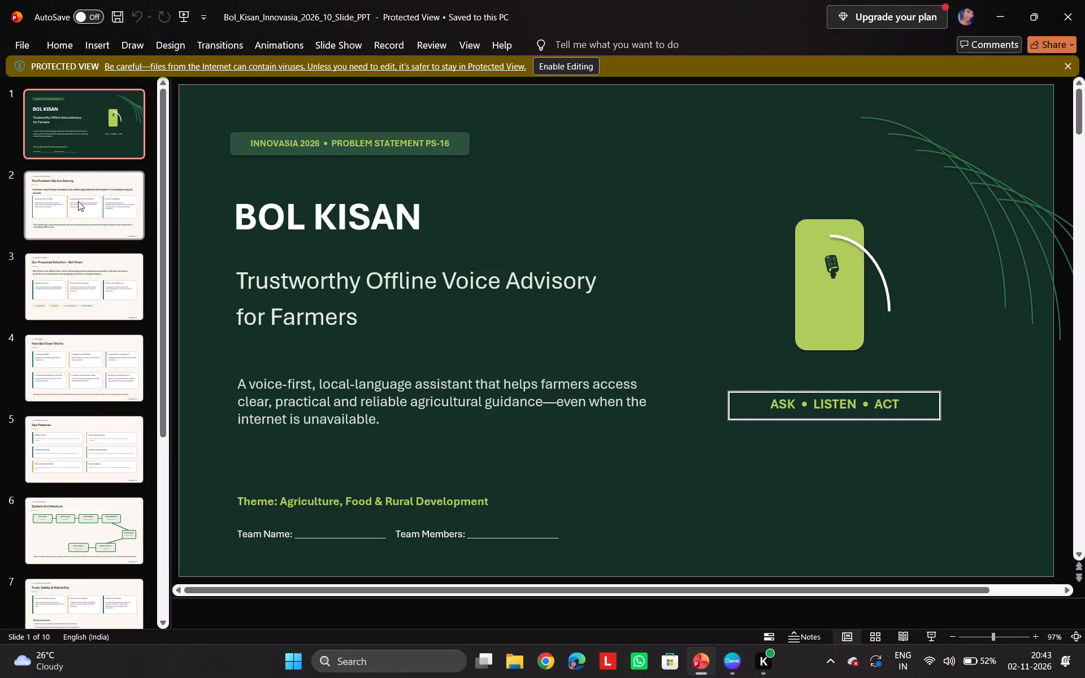
left_click_drag(224, 144, 503, 154)
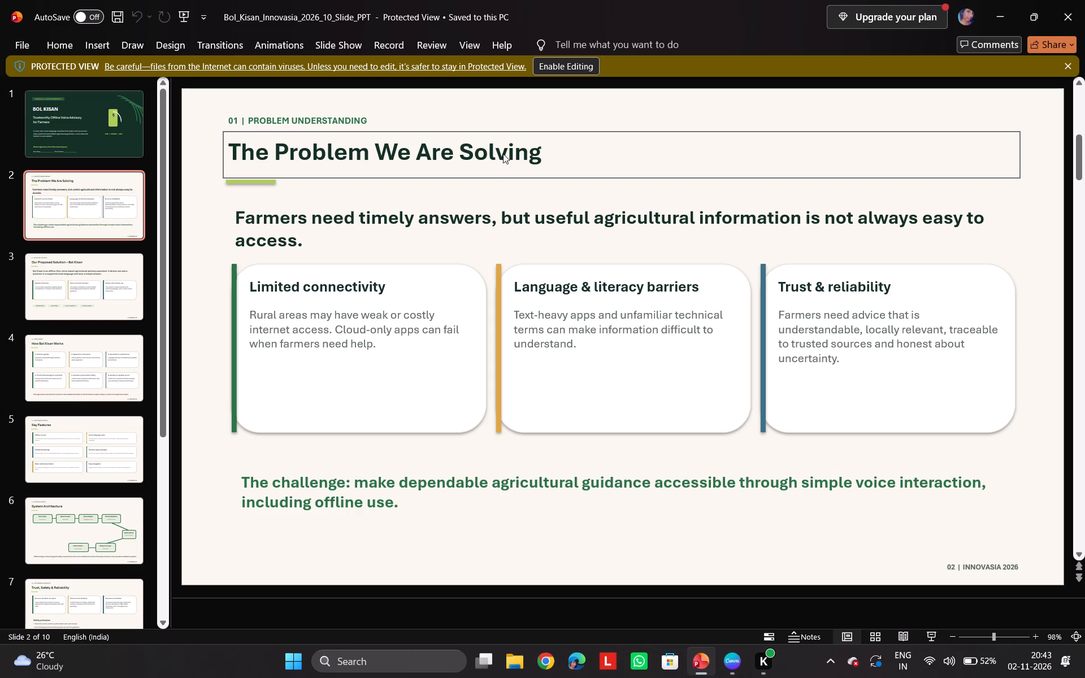
key("ctrl+c")
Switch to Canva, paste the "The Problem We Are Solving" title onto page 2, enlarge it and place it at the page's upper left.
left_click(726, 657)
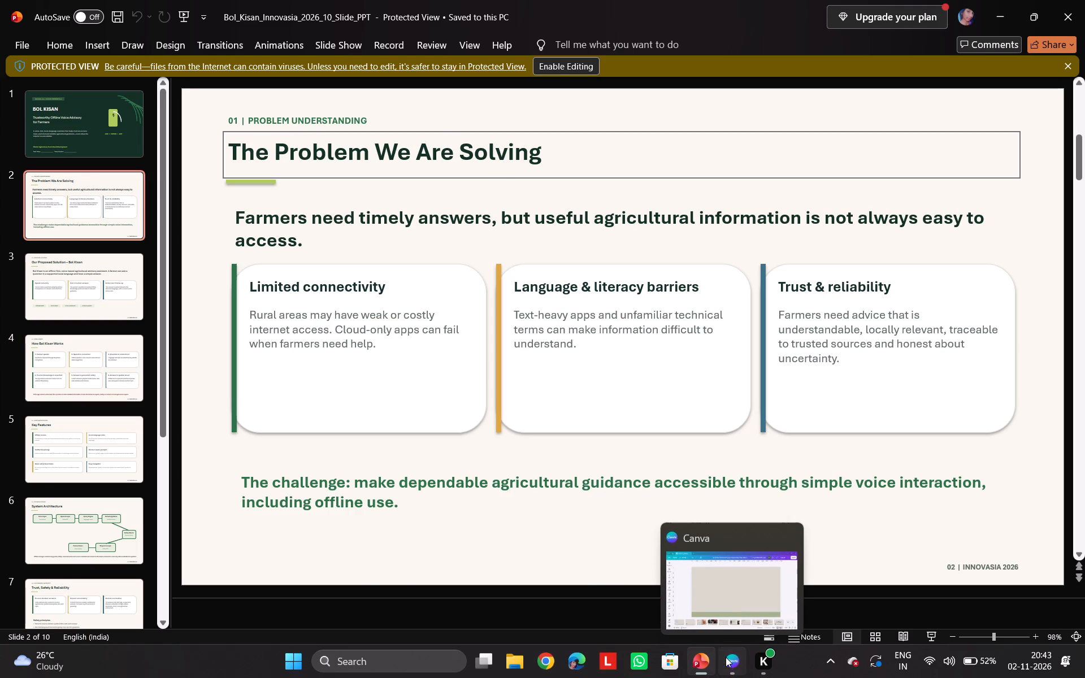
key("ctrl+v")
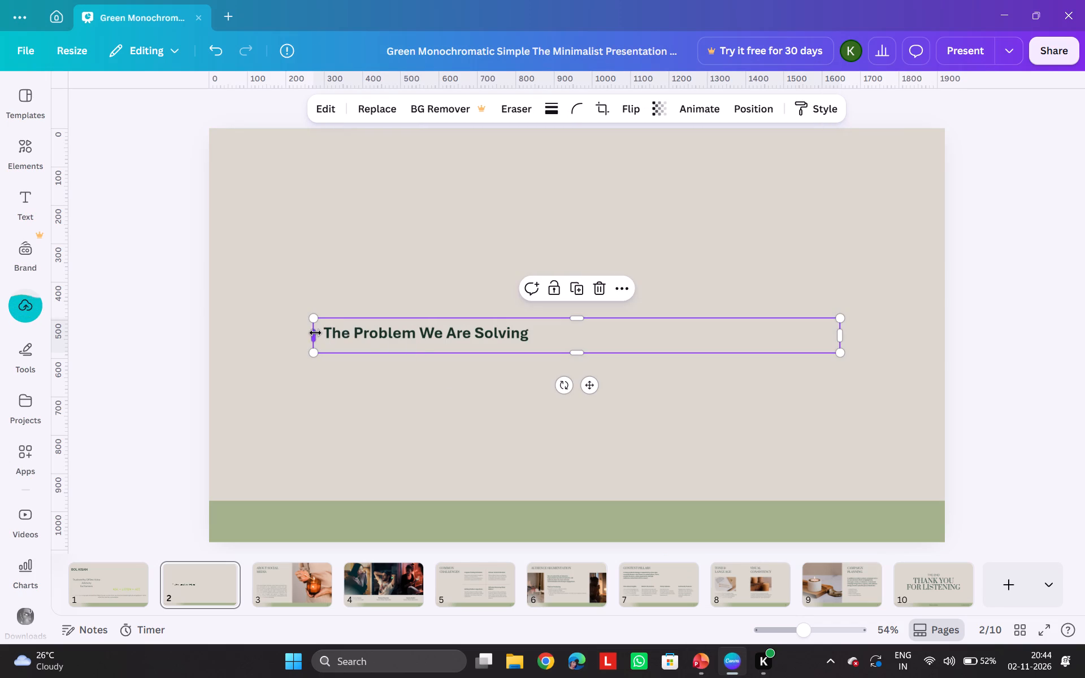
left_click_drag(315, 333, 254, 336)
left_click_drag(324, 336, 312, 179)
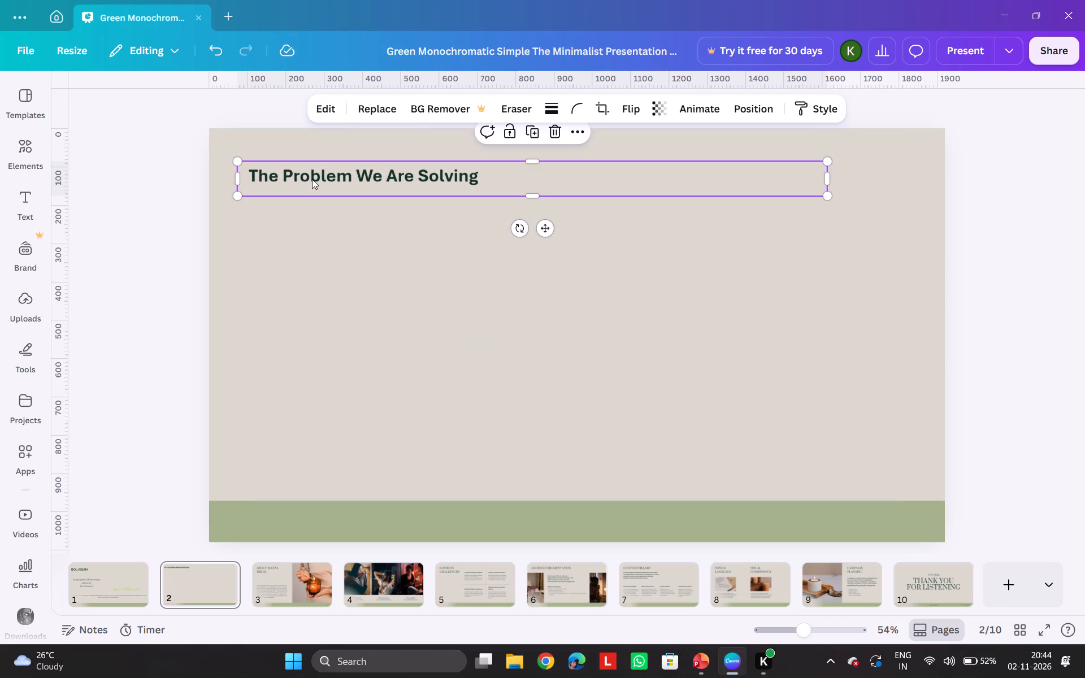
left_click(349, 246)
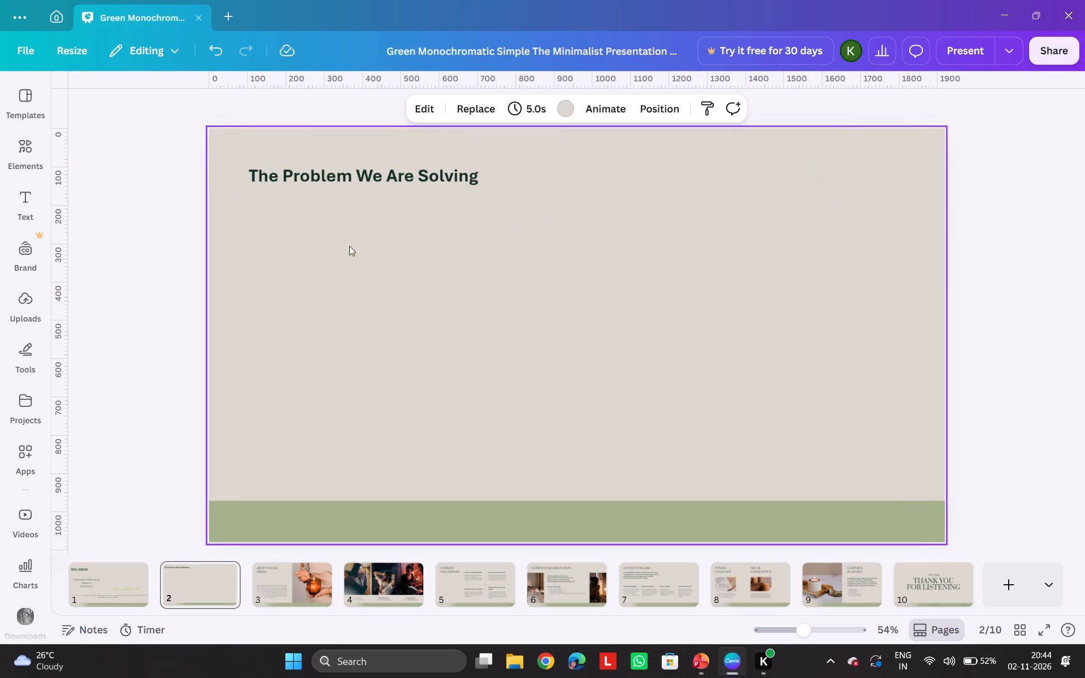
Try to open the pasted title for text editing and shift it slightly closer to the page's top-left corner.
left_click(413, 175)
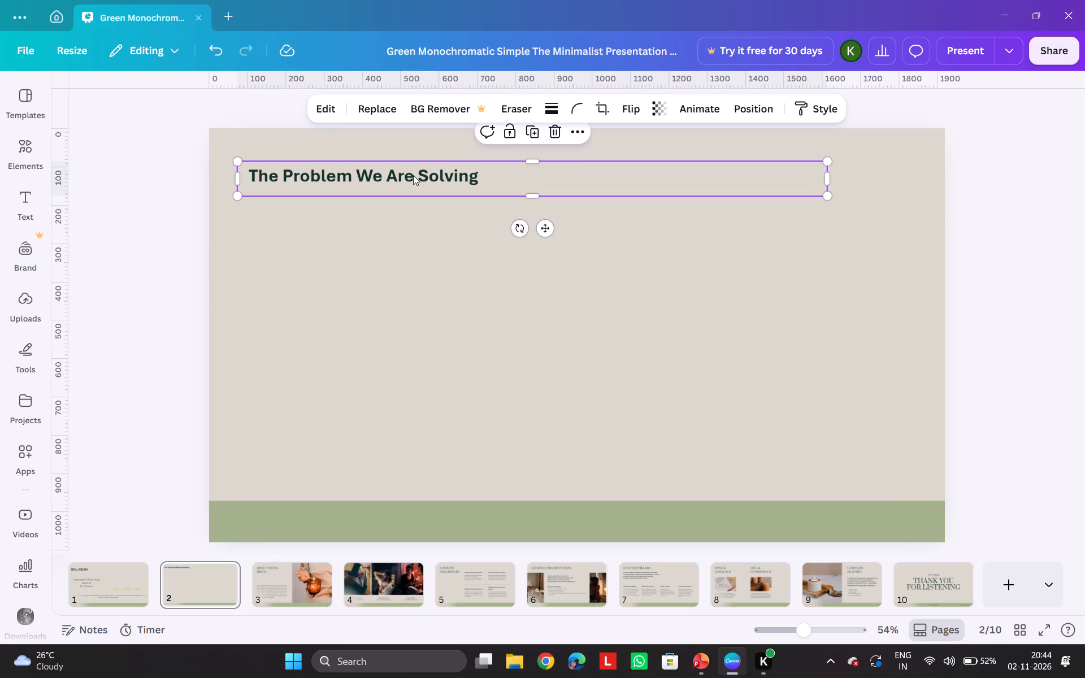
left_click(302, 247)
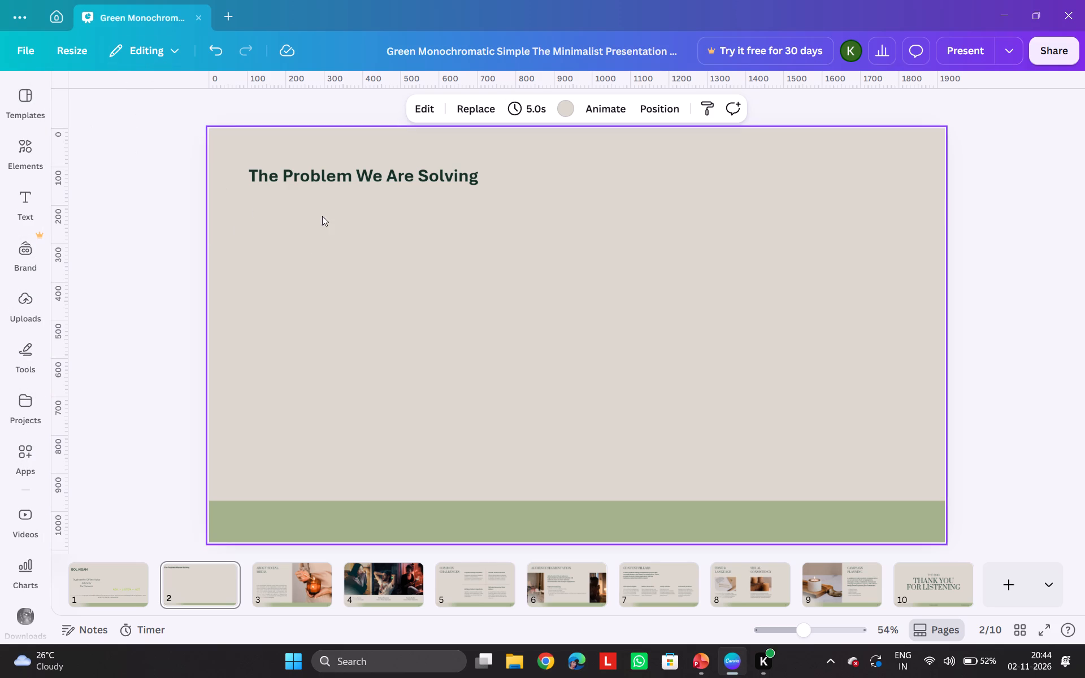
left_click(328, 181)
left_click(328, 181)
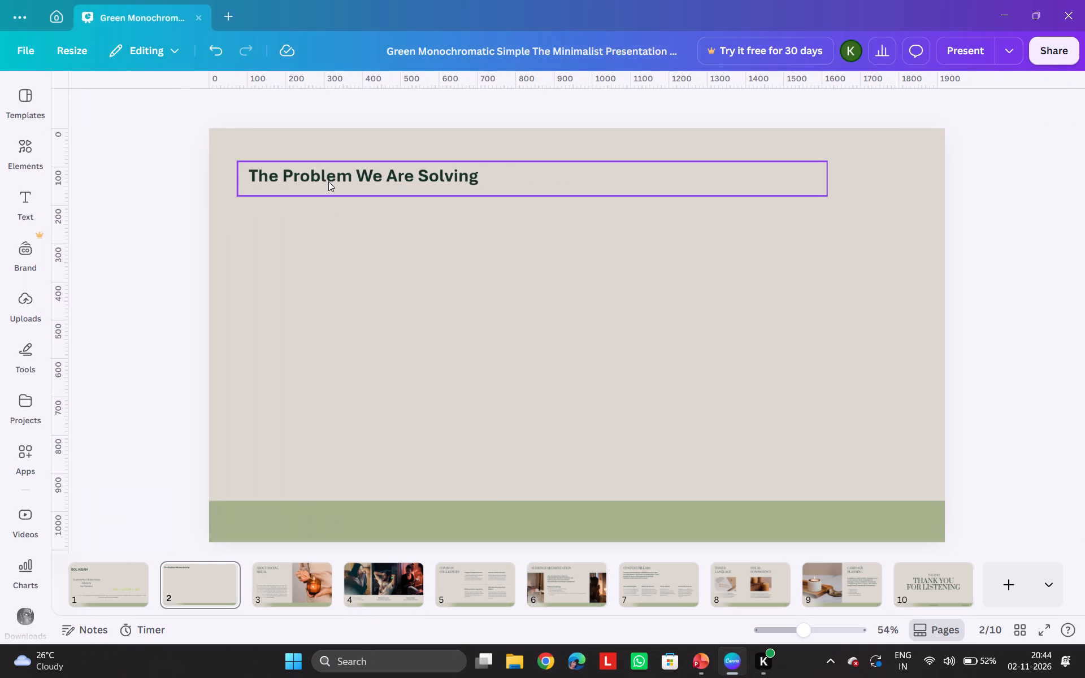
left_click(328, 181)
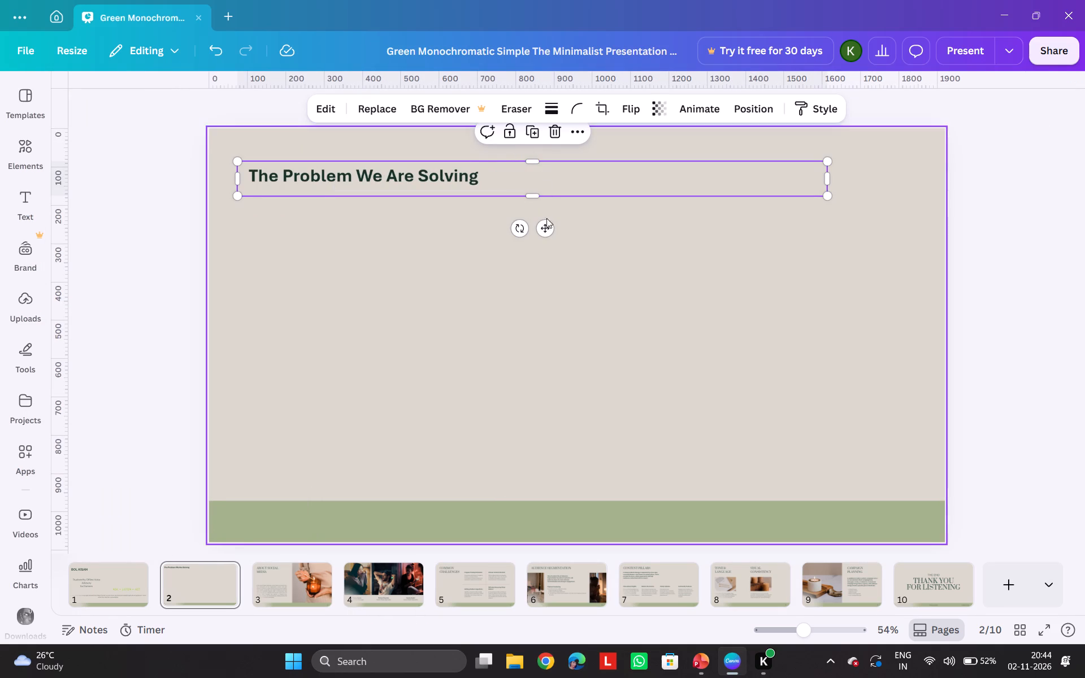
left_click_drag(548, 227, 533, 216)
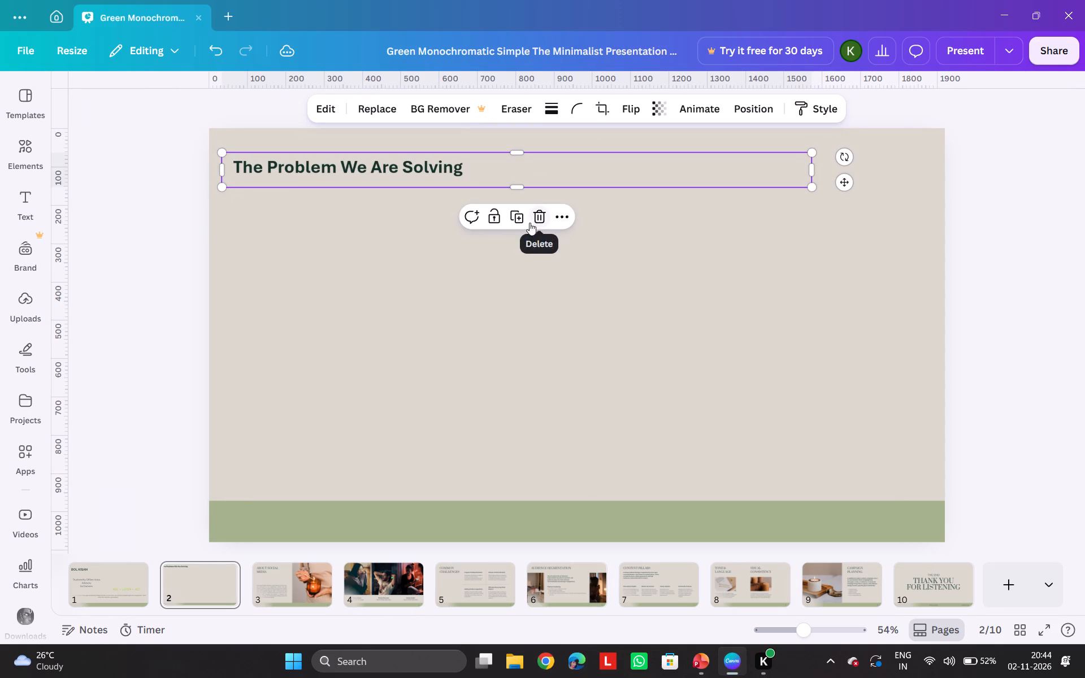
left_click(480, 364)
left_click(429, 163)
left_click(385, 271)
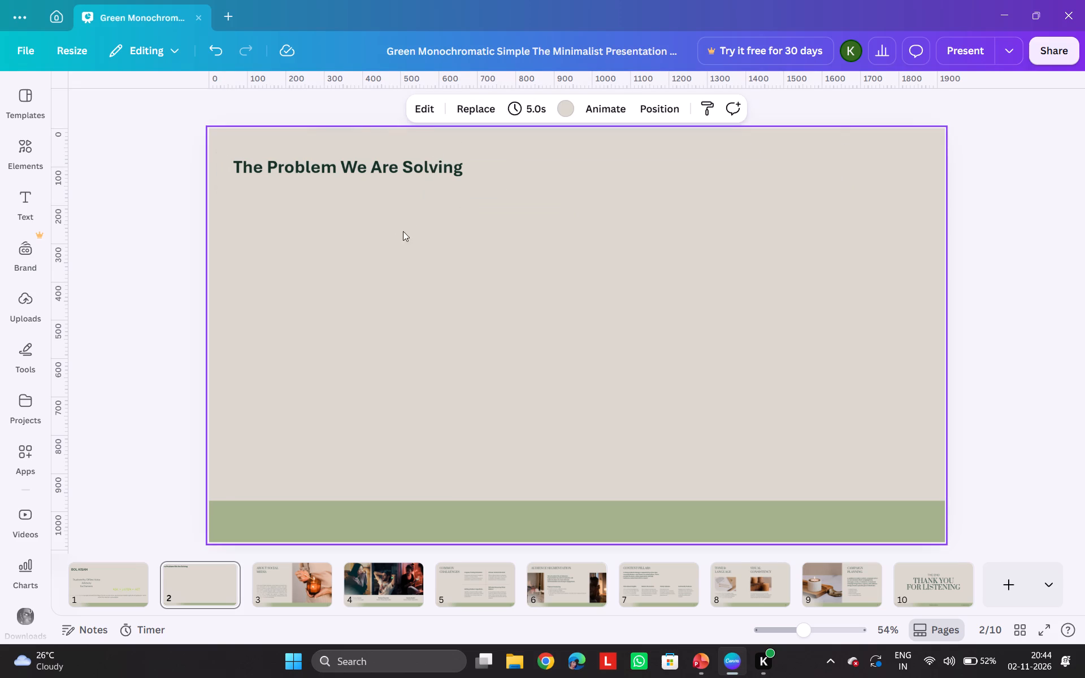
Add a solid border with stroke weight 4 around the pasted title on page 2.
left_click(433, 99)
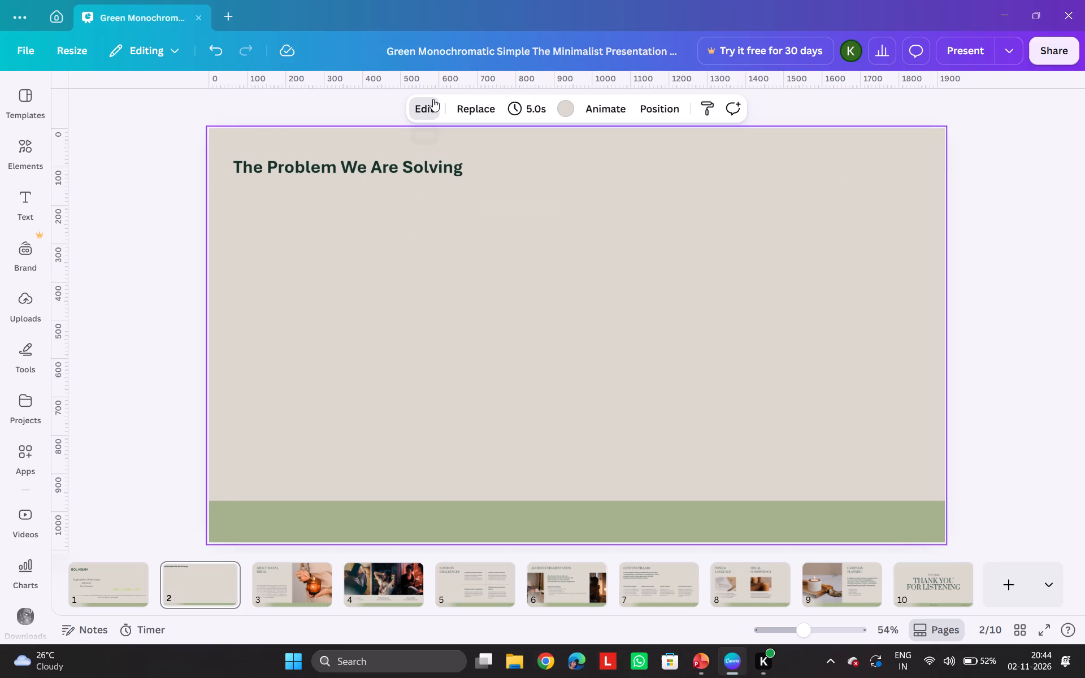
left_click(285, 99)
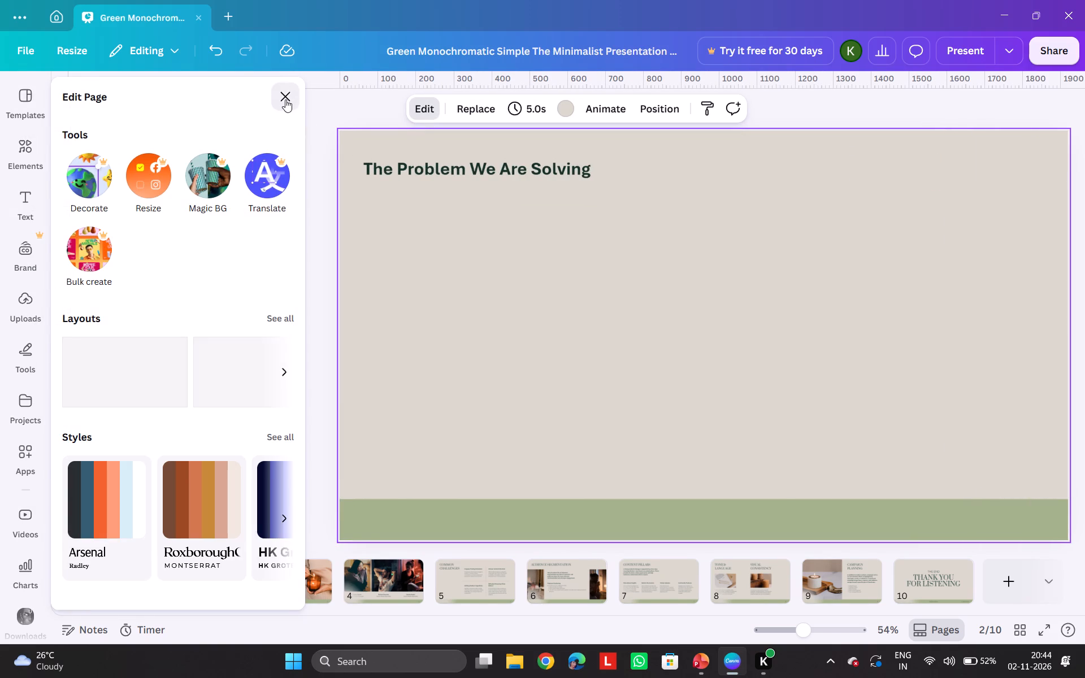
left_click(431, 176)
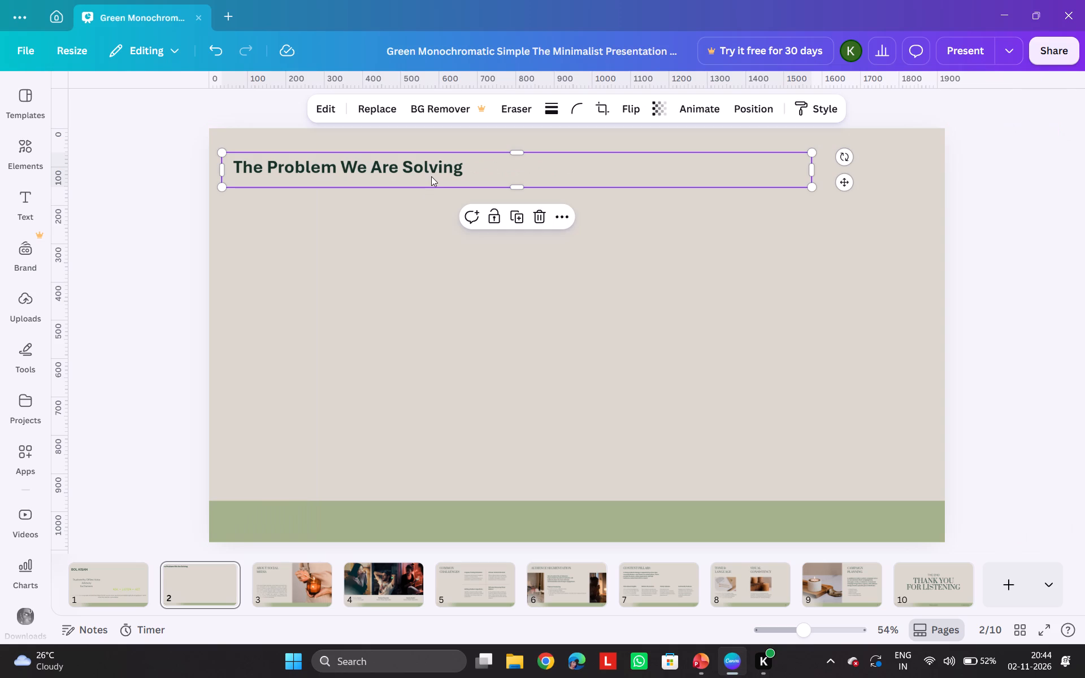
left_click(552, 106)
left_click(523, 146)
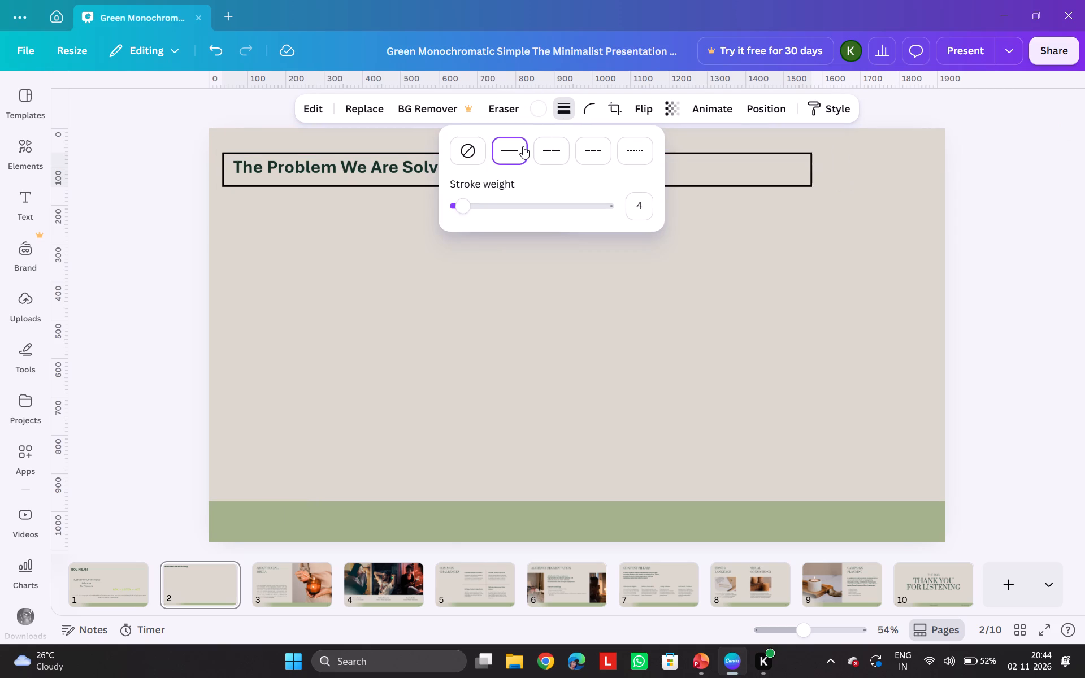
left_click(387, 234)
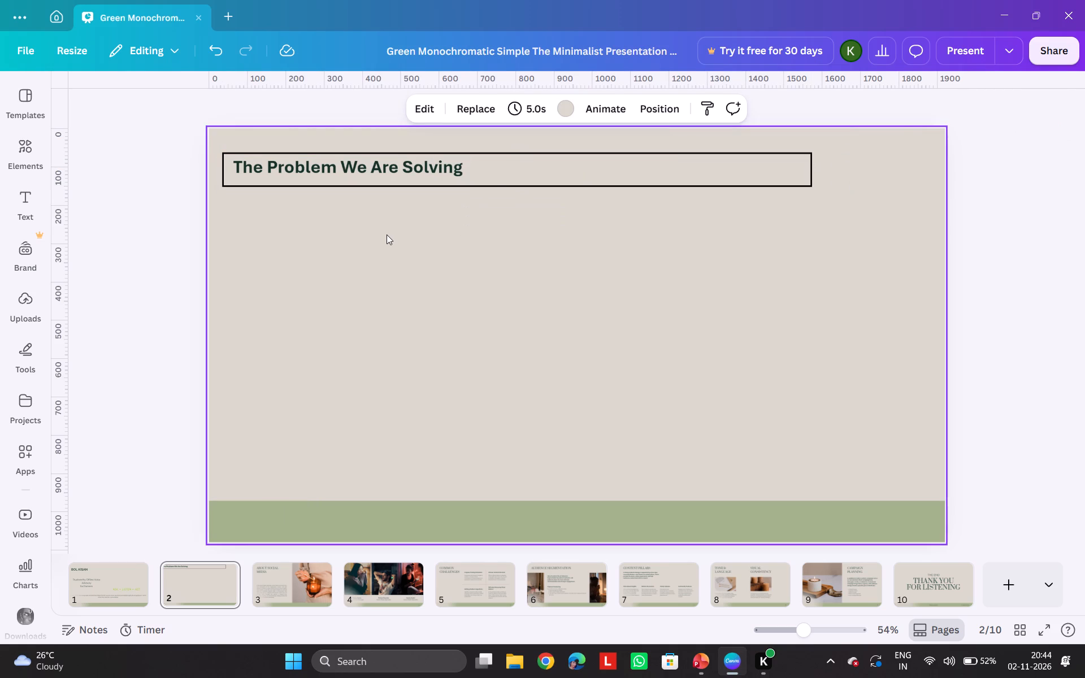
Delete the bordered title from page 2 and paste the copied "The Problem We Are Solving" title again.
left_click(507, 185)
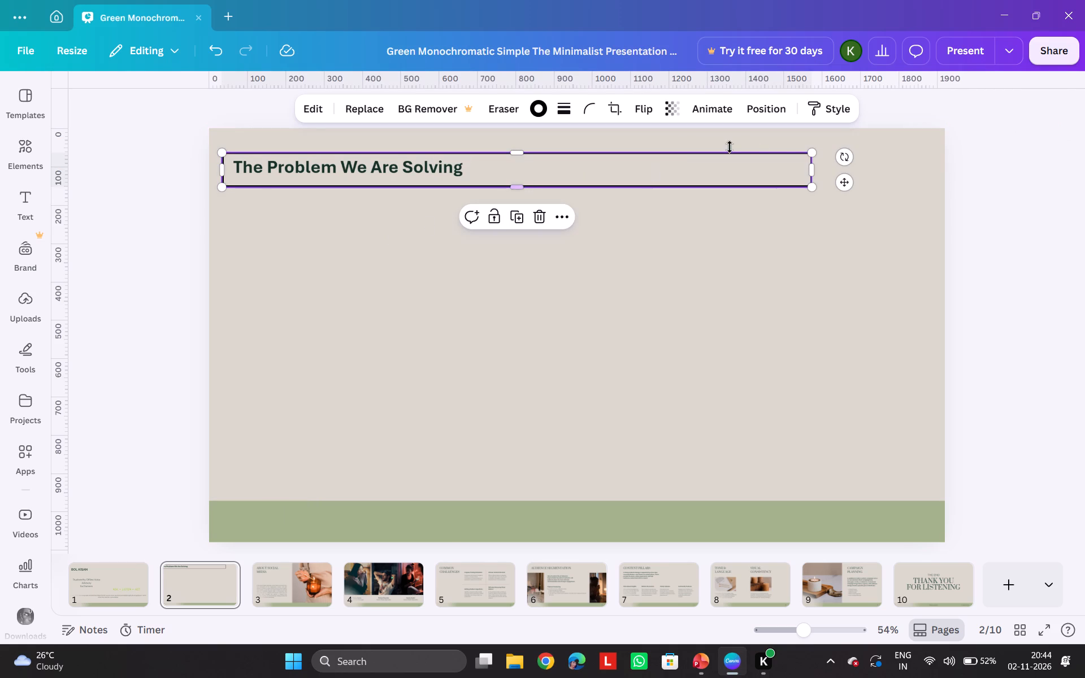
left_click(537, 212)
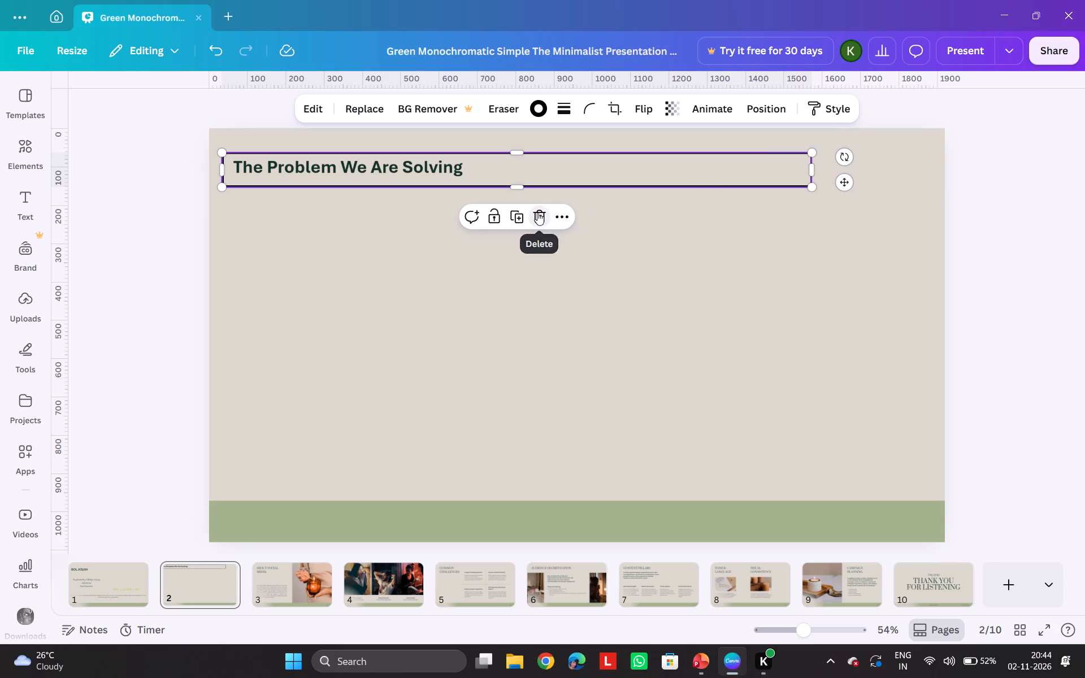
key("ctrl+v")
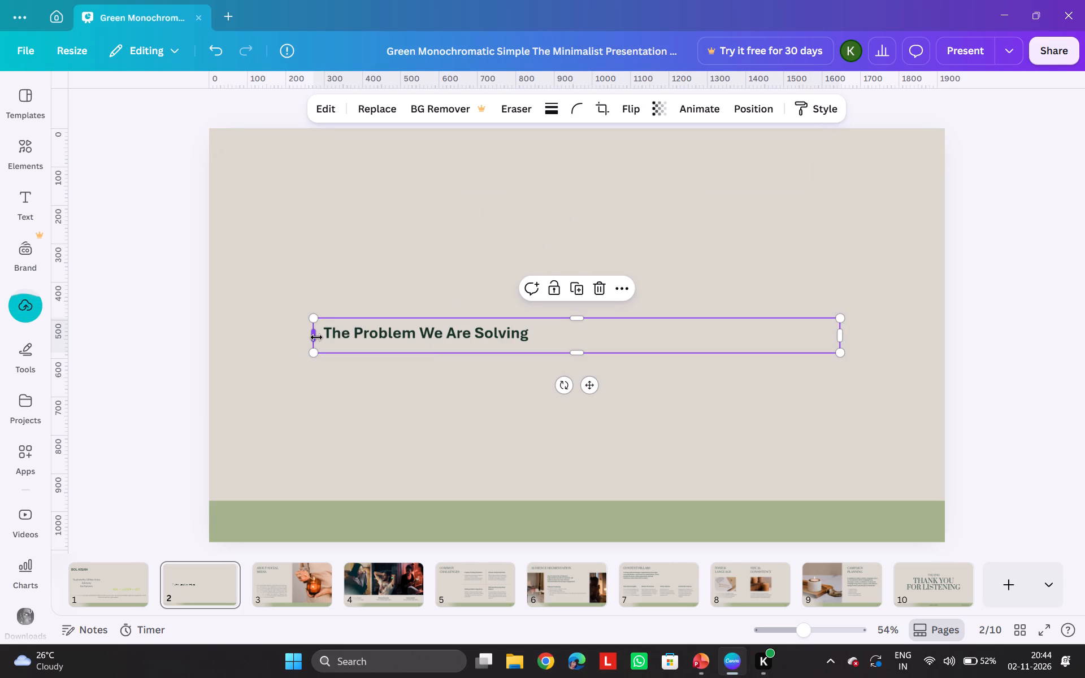
Enlarge the pasted "The Problem We Are Solving" title and place it at the upper left of page 2.
left_click_drag(316, 337, 232, 346)
left_click_drag(324, 334, 327, 173)
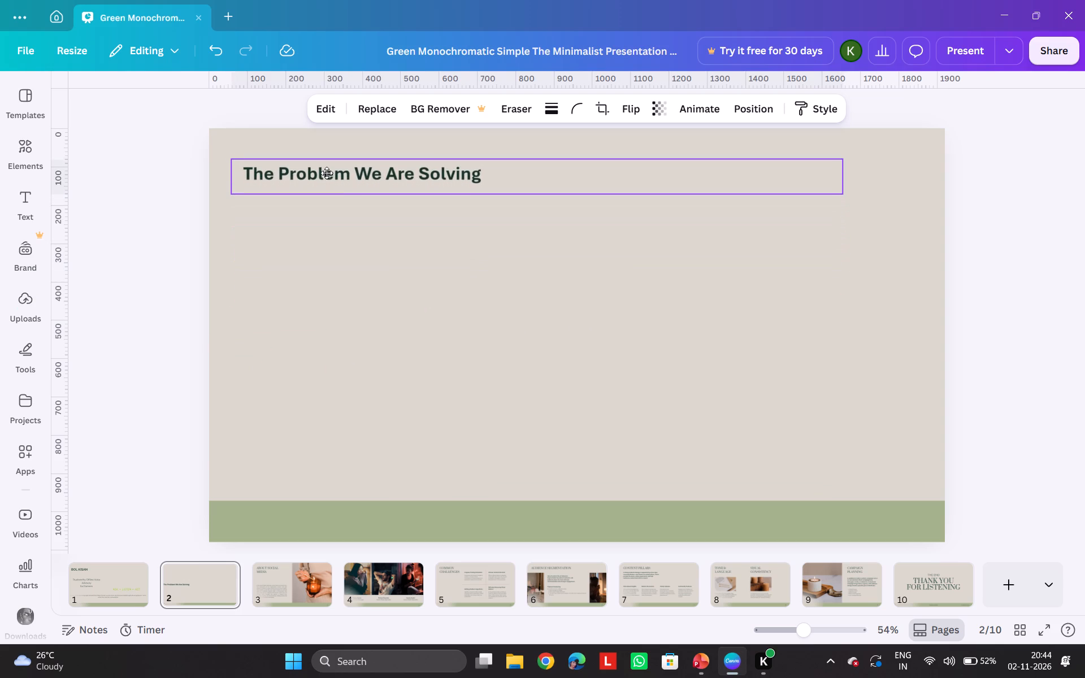
left_click_drag(327, 173, 327, 179)
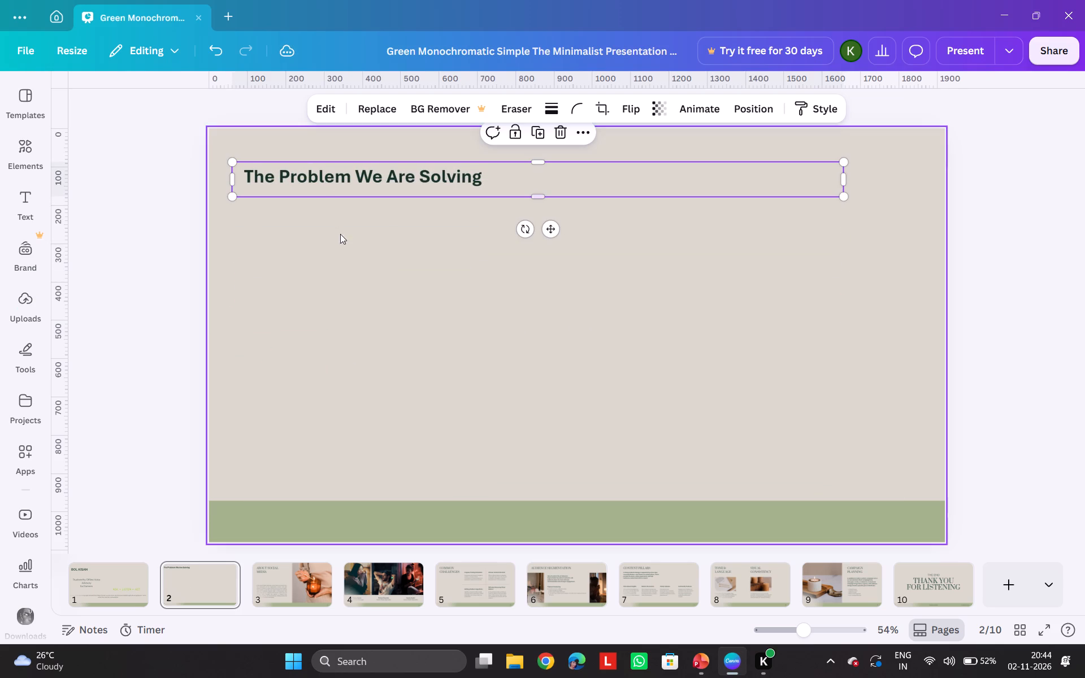
left_click(344, 276)
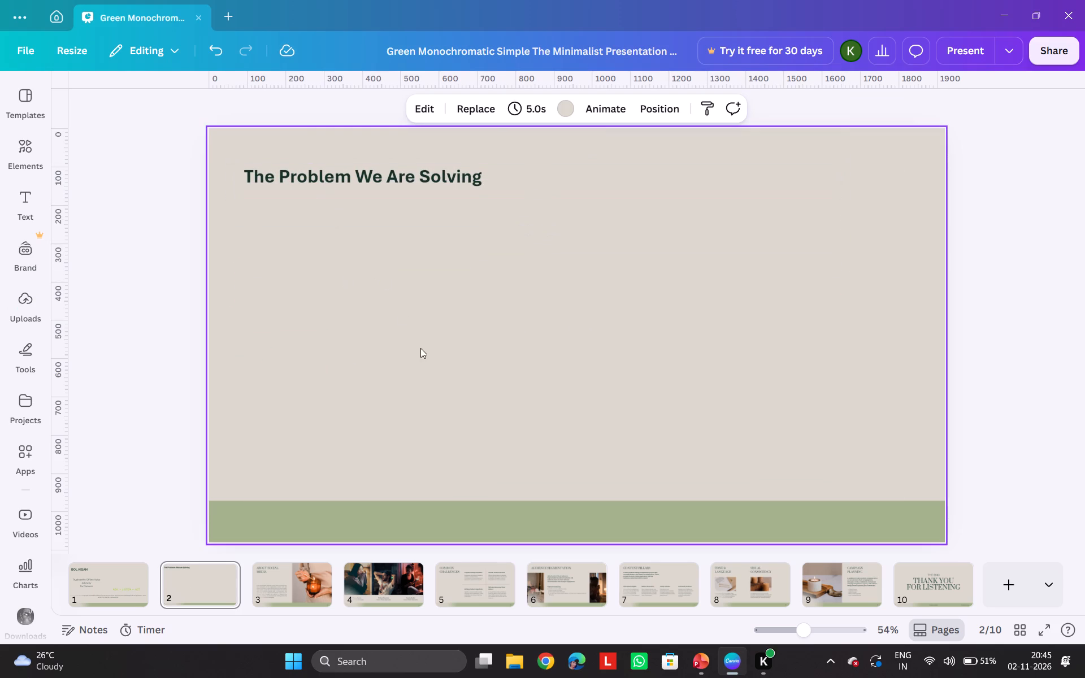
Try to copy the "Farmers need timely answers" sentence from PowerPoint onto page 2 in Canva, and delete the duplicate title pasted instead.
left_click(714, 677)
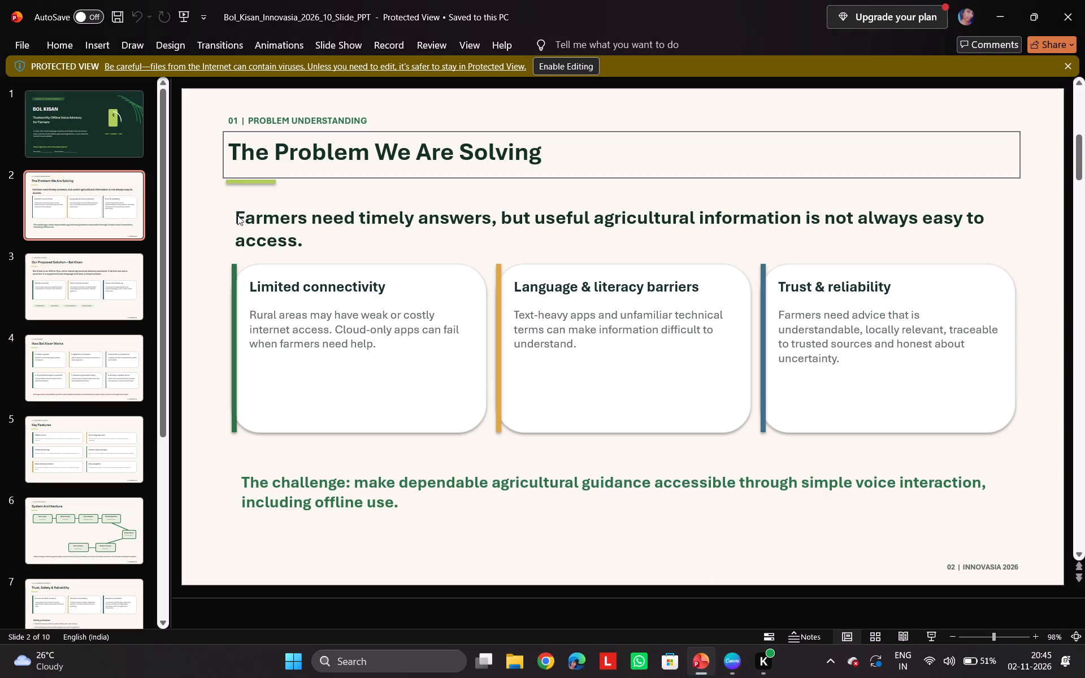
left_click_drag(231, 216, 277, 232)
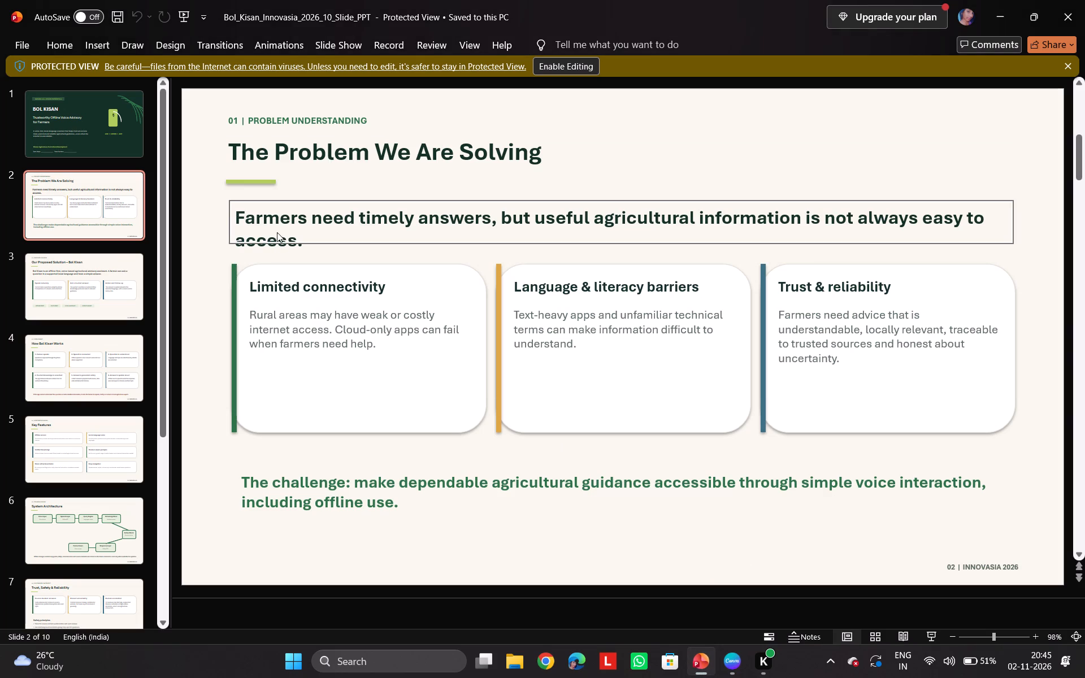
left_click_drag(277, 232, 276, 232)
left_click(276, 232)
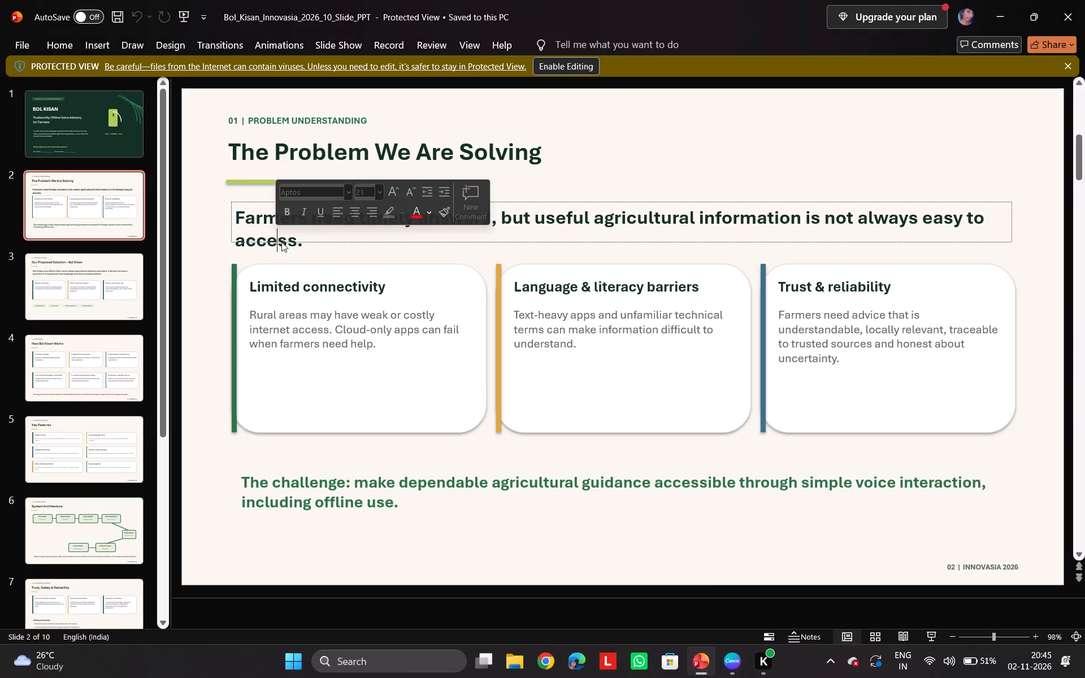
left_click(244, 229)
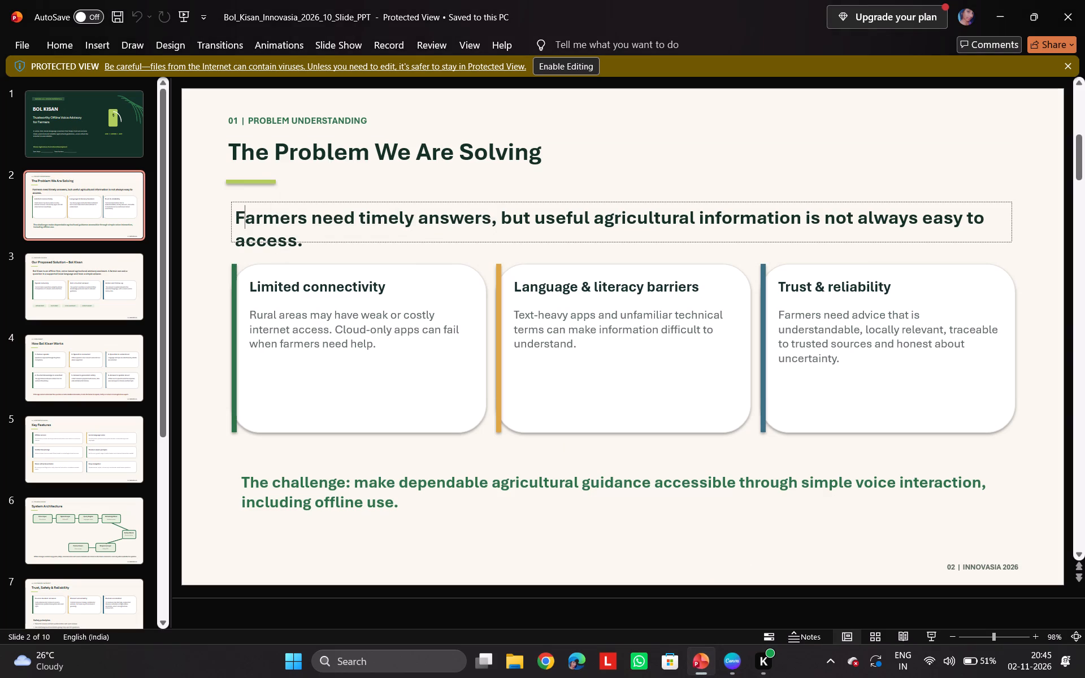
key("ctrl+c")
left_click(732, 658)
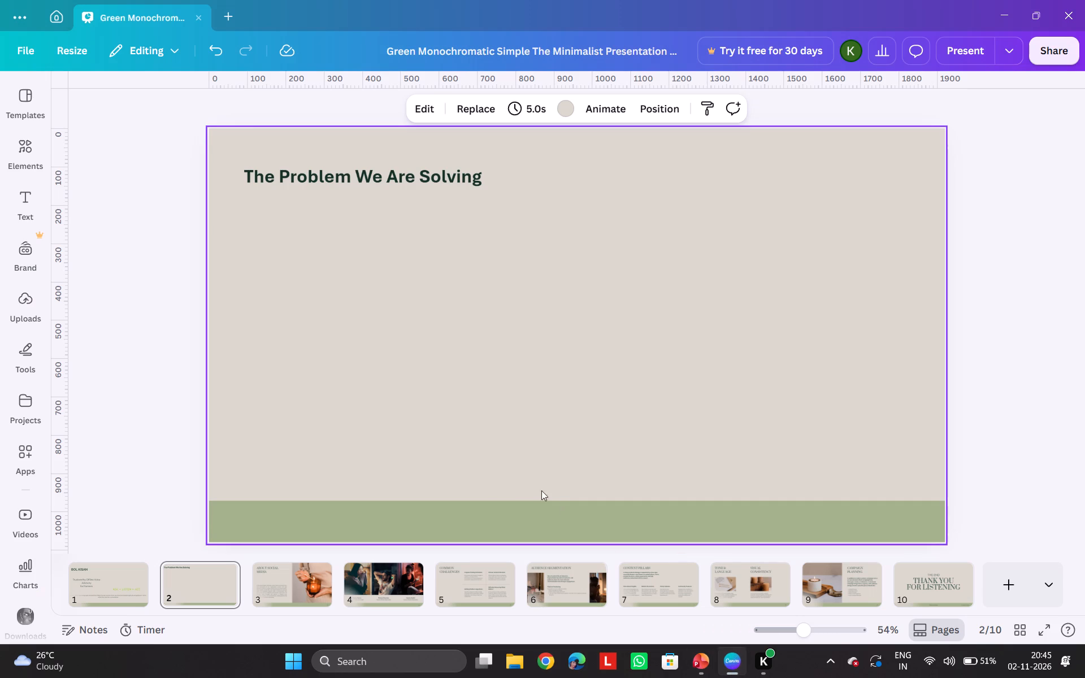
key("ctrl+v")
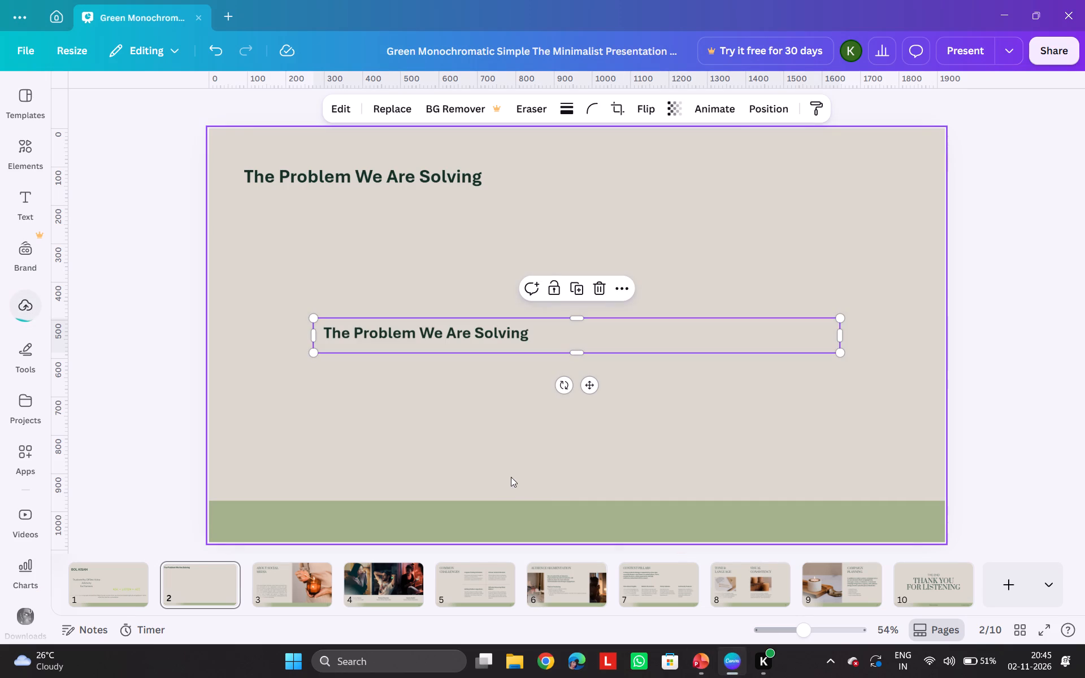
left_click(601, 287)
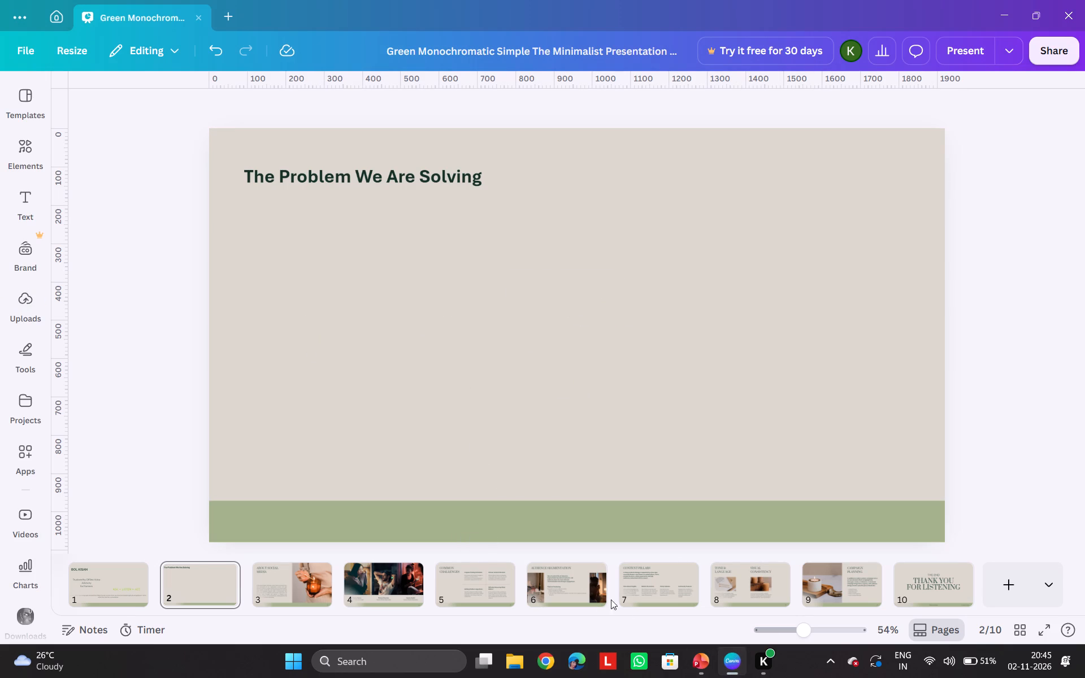
Copy "Farmers need timely answers, but useful agricultural information is not always easy to access" from PowerPoint slide 2 and paste it onto Canva page 2.
left_click(688, 657)
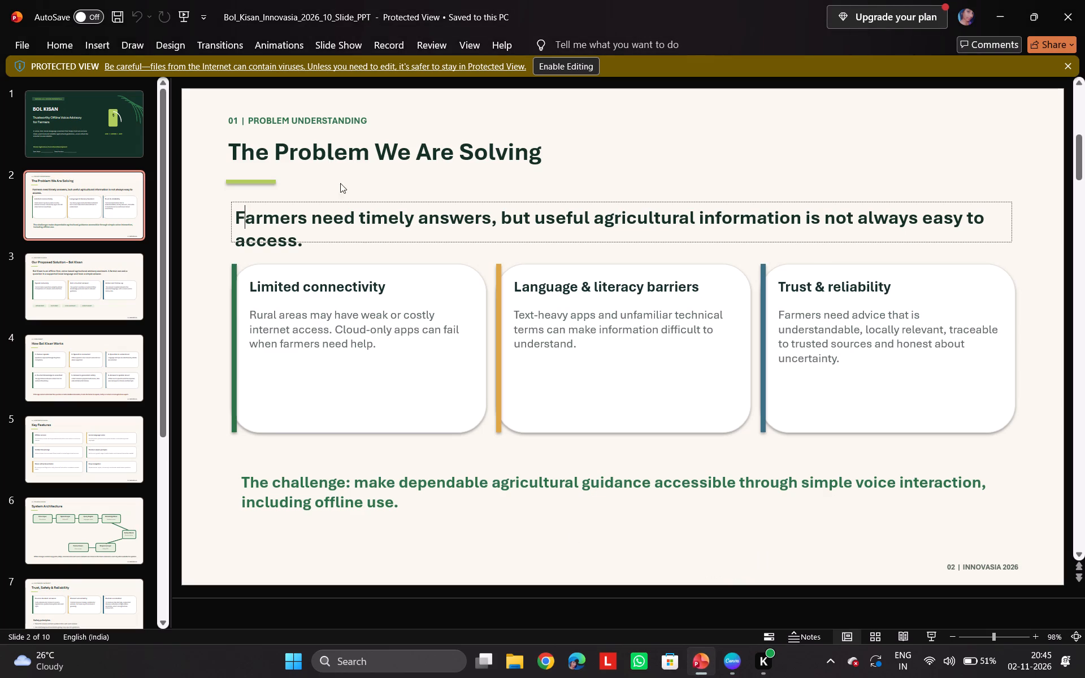
left_click(336, 212)
left_click_drag(237, 209, 281, 242)
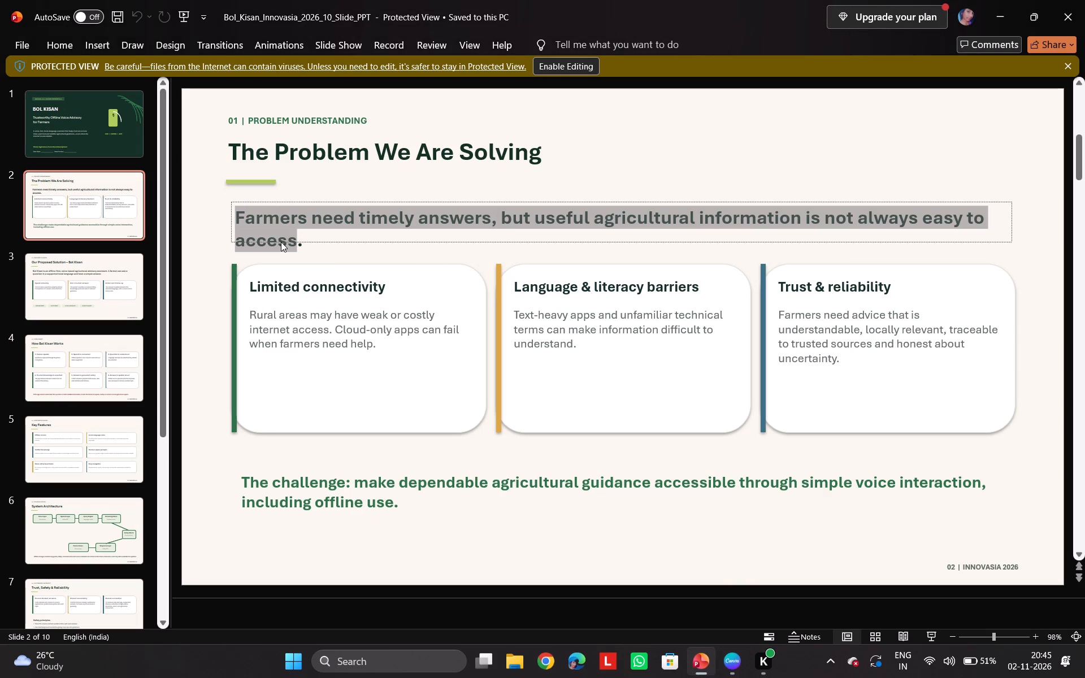
key("ctrl+c")
left_click(736, 670)
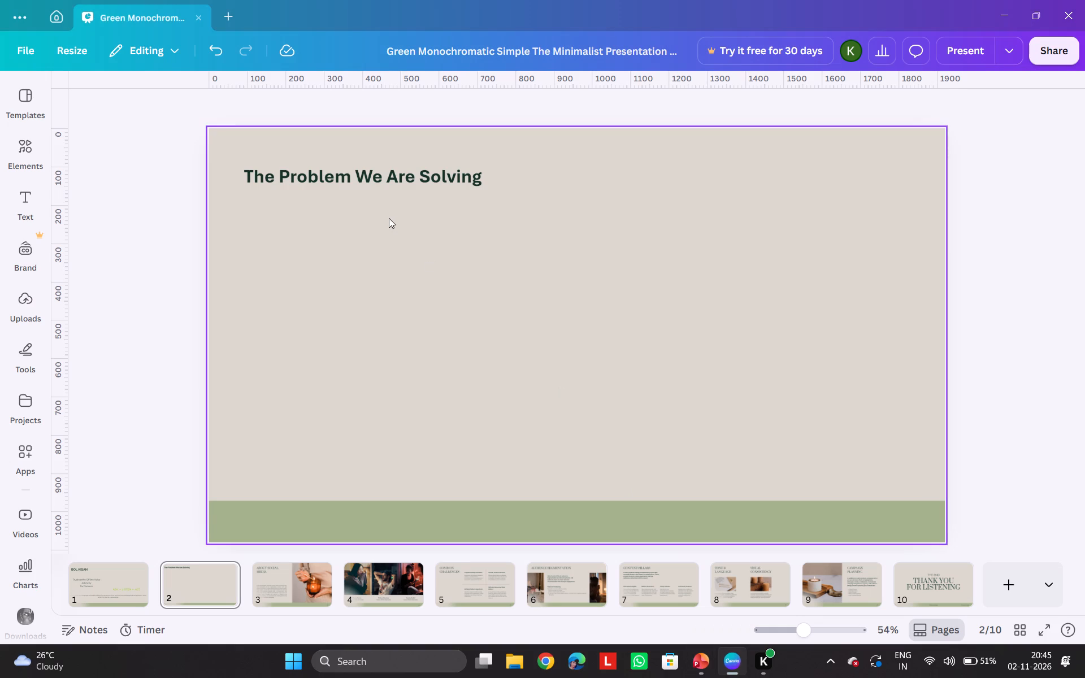
left_click(411, 315)
key("ctrl+v")
left_click(411, 315)
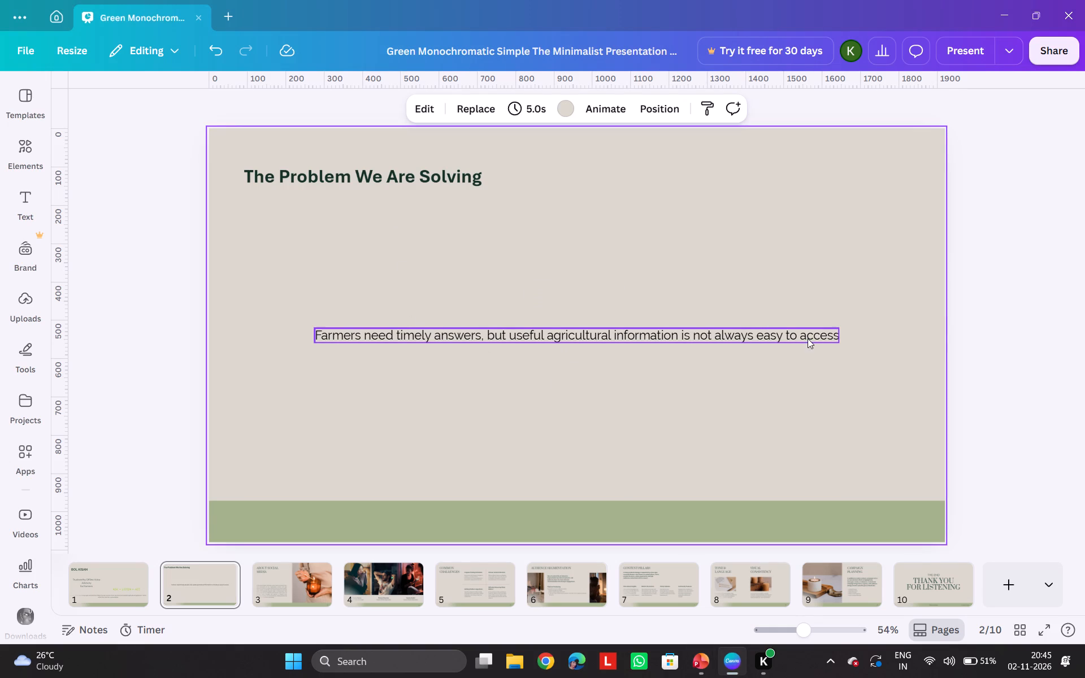
Enlarge the pasted sentence to font size 27.3 and widen its text box to nearly the page's right edge.
left_click(546, 339)
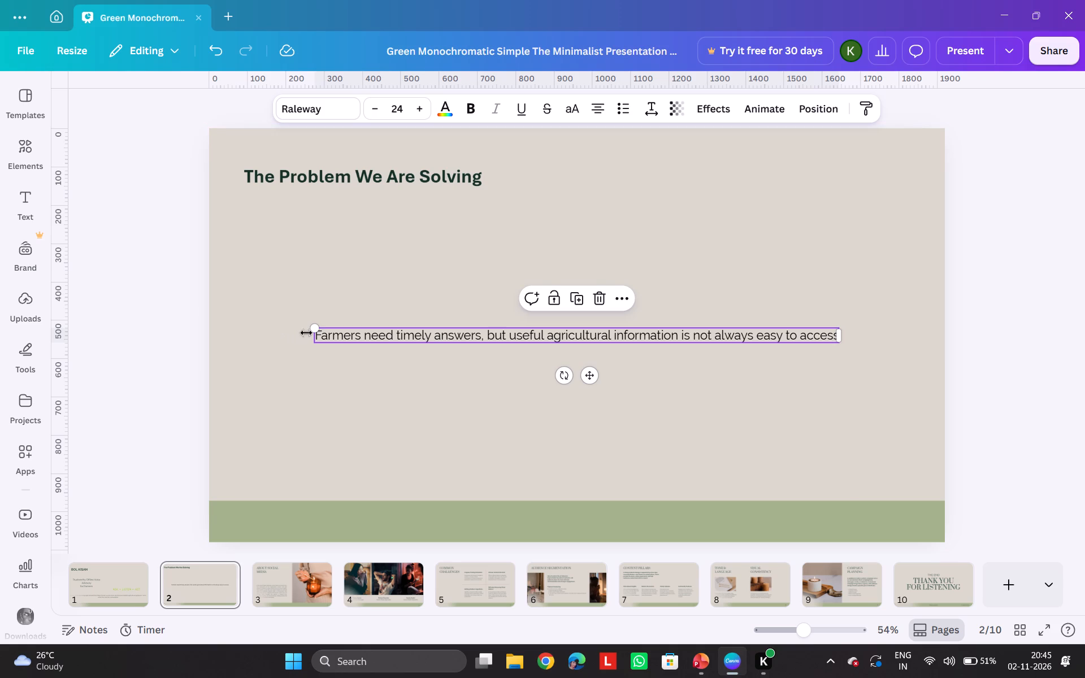
left_click_drag(313, 330, 274, 263)
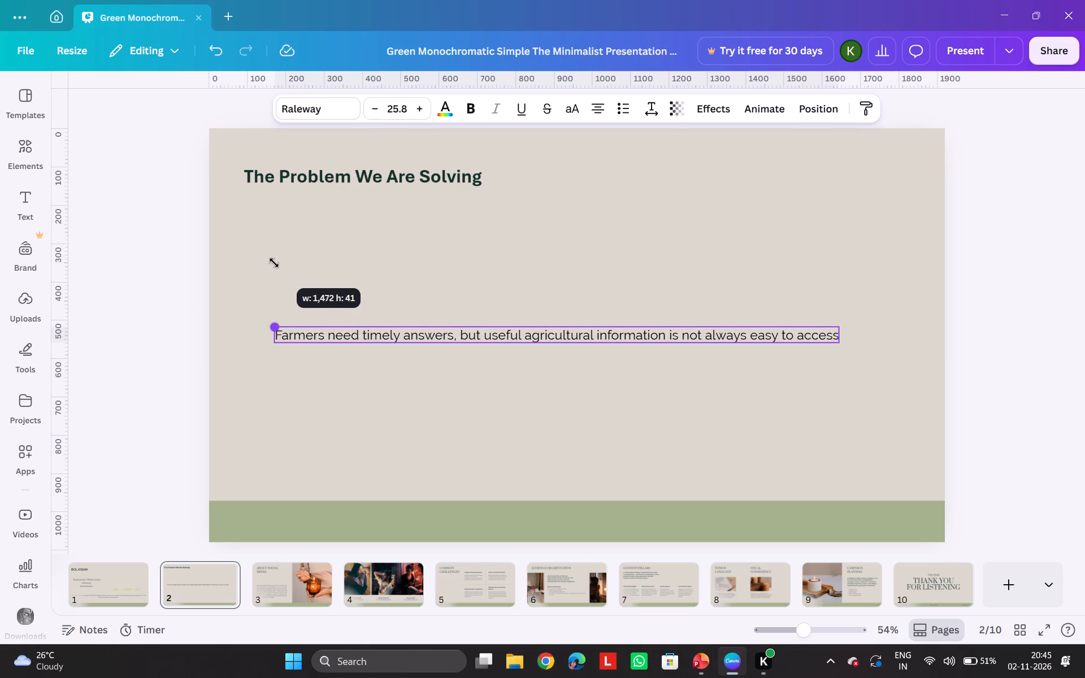
left_click_drag(274, 263, 241, 267)
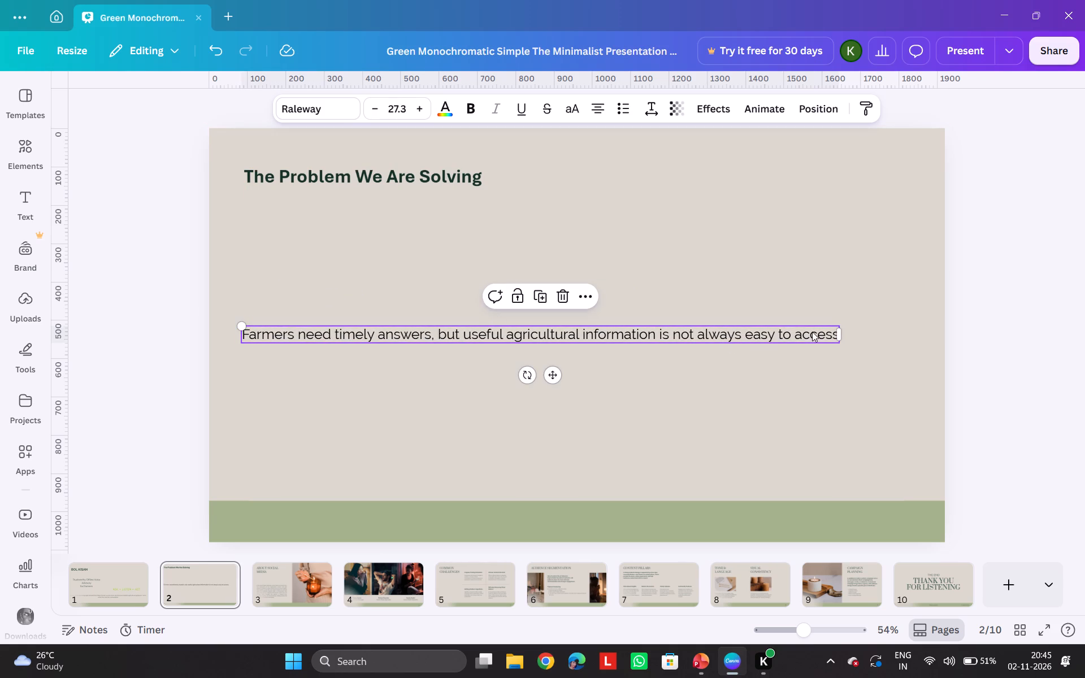
left_click_drag(840, 331, 900, 325)
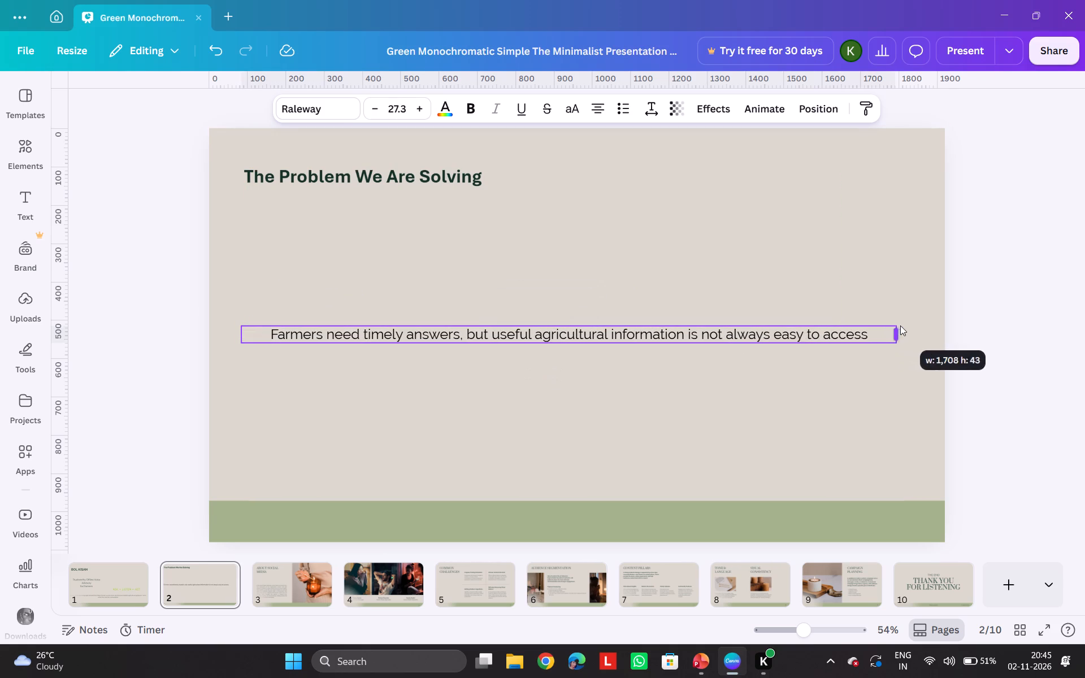
left_click_drag(900, 325, 924, 327)
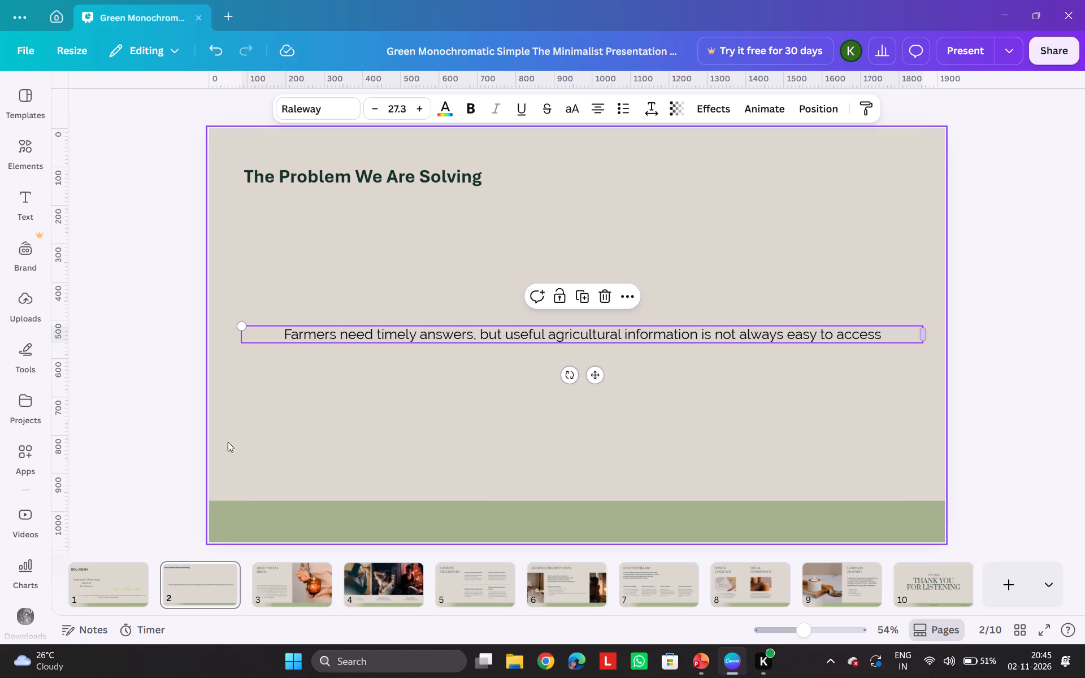
left_click_drag(277, 501, 302, 436)
left_click(302, 436)
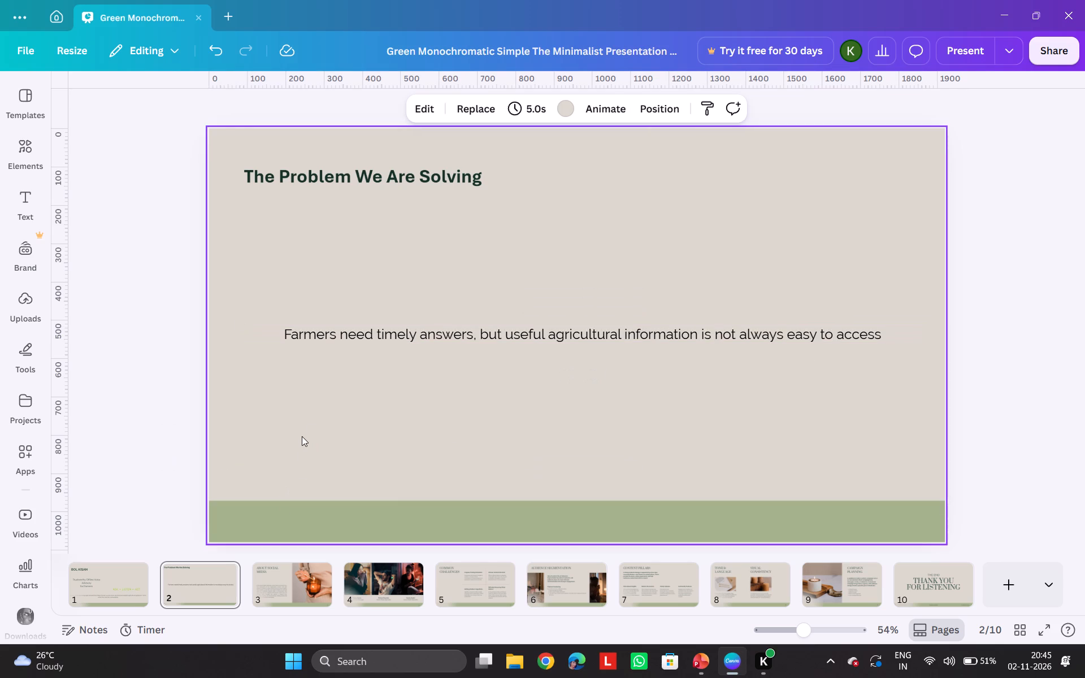
Add a full stop at the end of the "Farmers need timely answers" sentence.
left_click(339, 340)
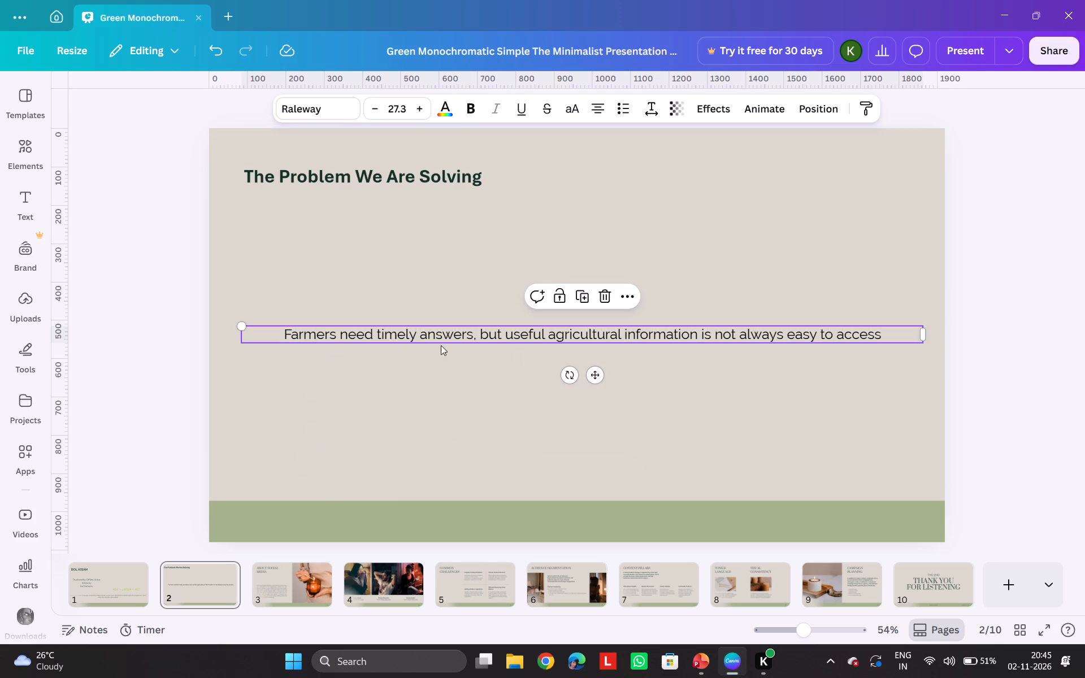
left_click(889, 336)
left_click(889, 336)
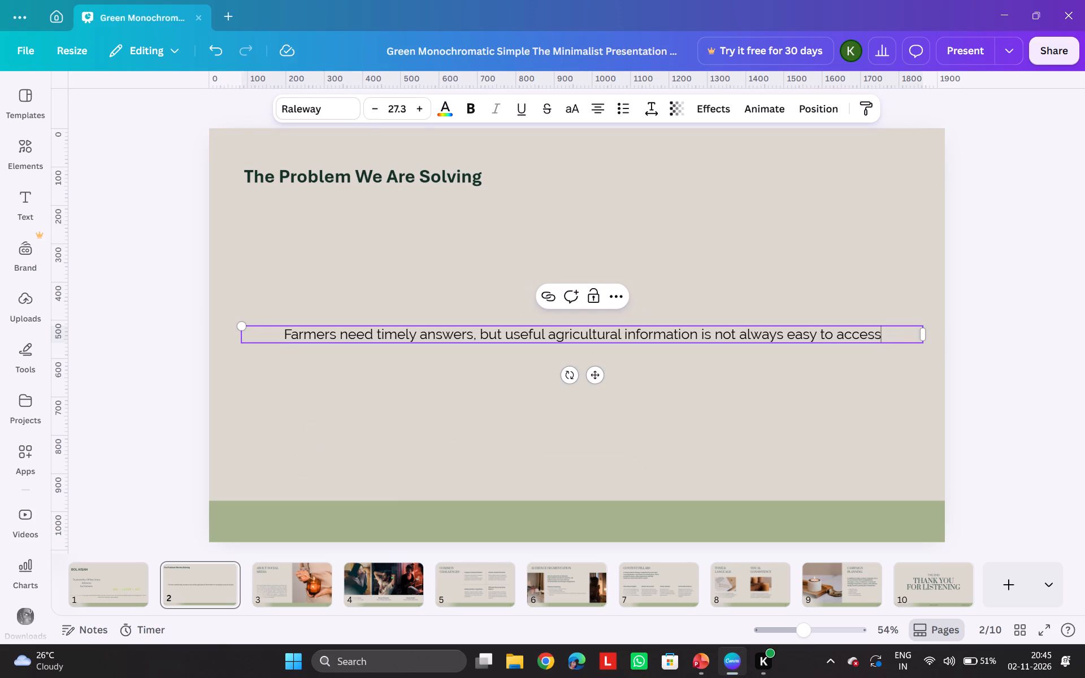
key("period")
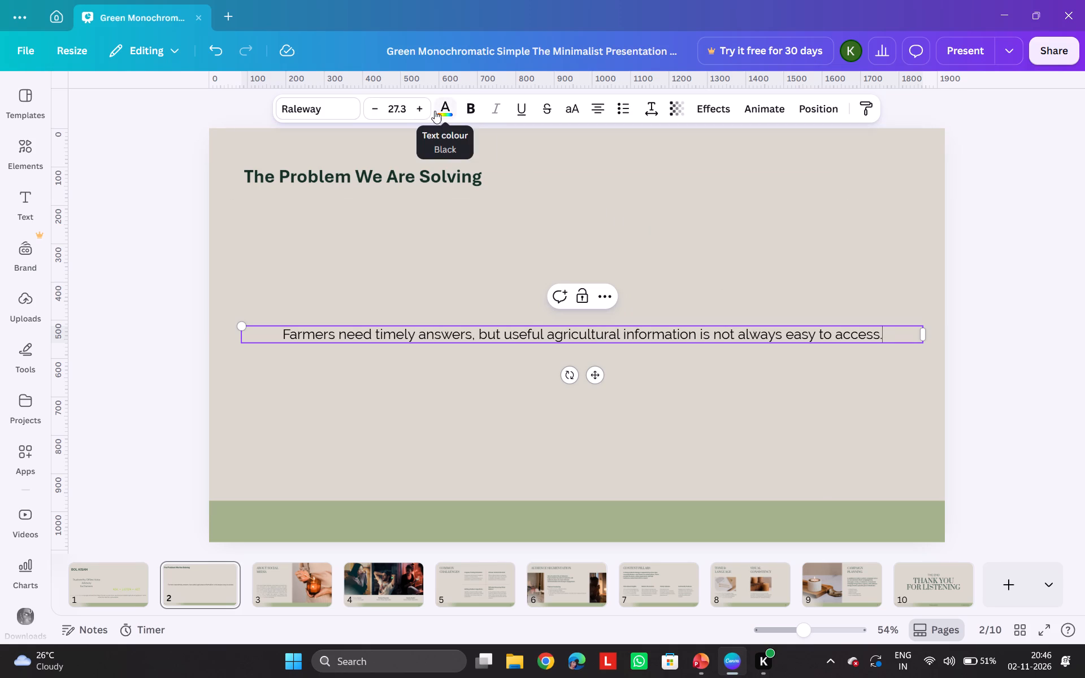
Move the sentence up beneath the title, aligning its text box's left edge with the title's box.
left_click(362, 196)
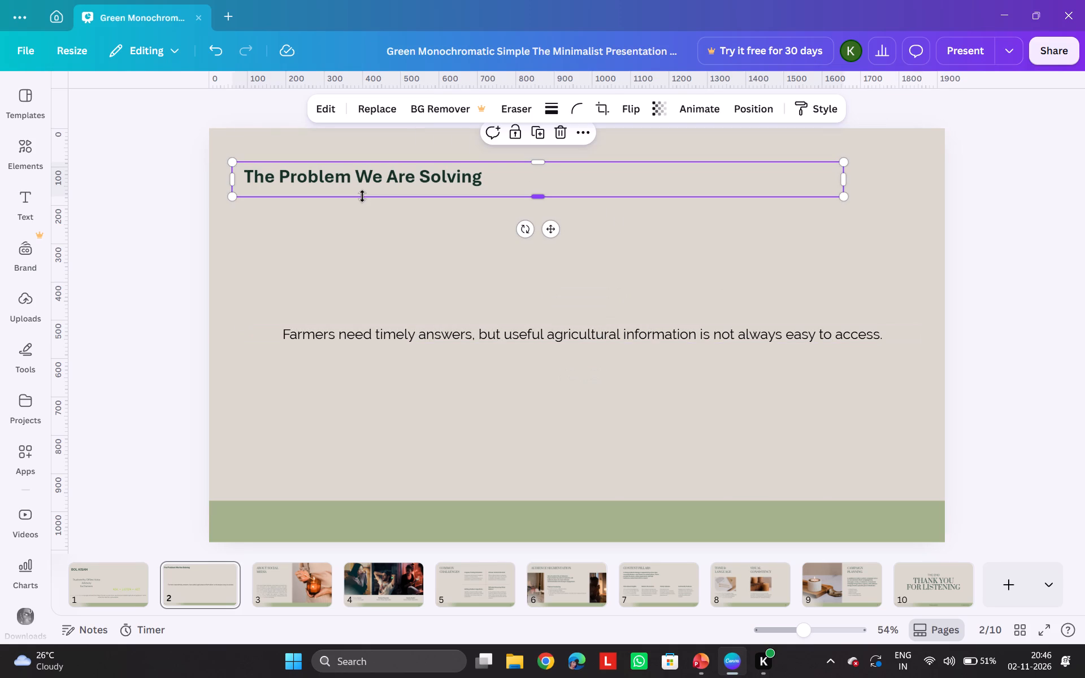
left_click(362, 196)
left_click(438, 330)
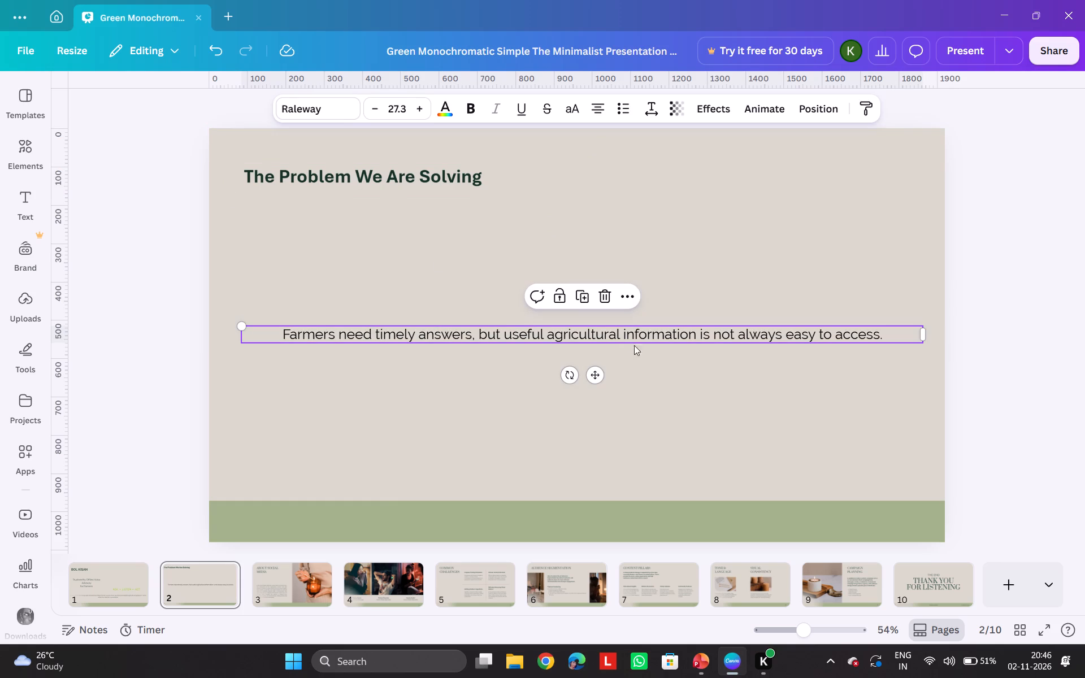
left_click_drag(597, 373, 594, 339)
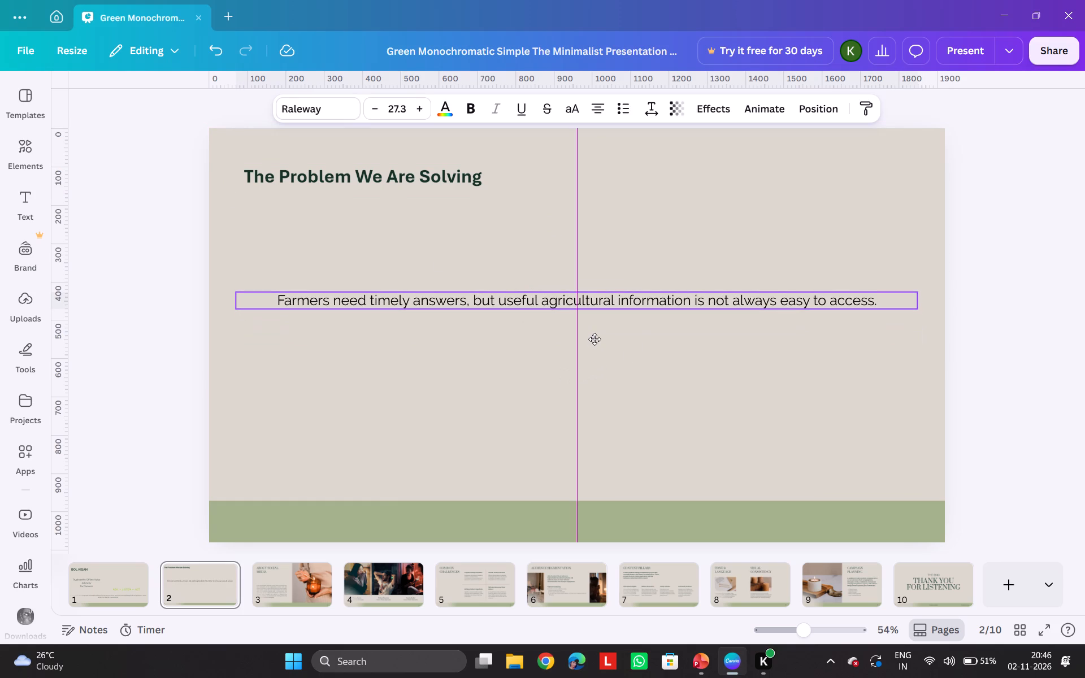
left_click_drag(594, 339, 589, 310)
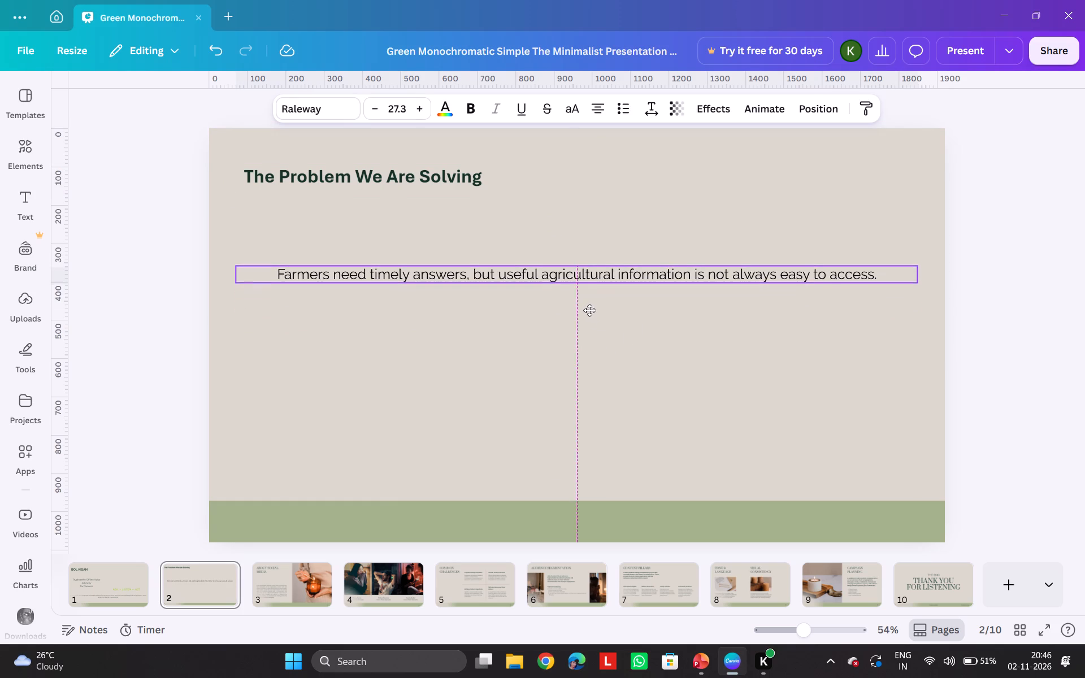
left_click_drag(589, 310, 586, 309)
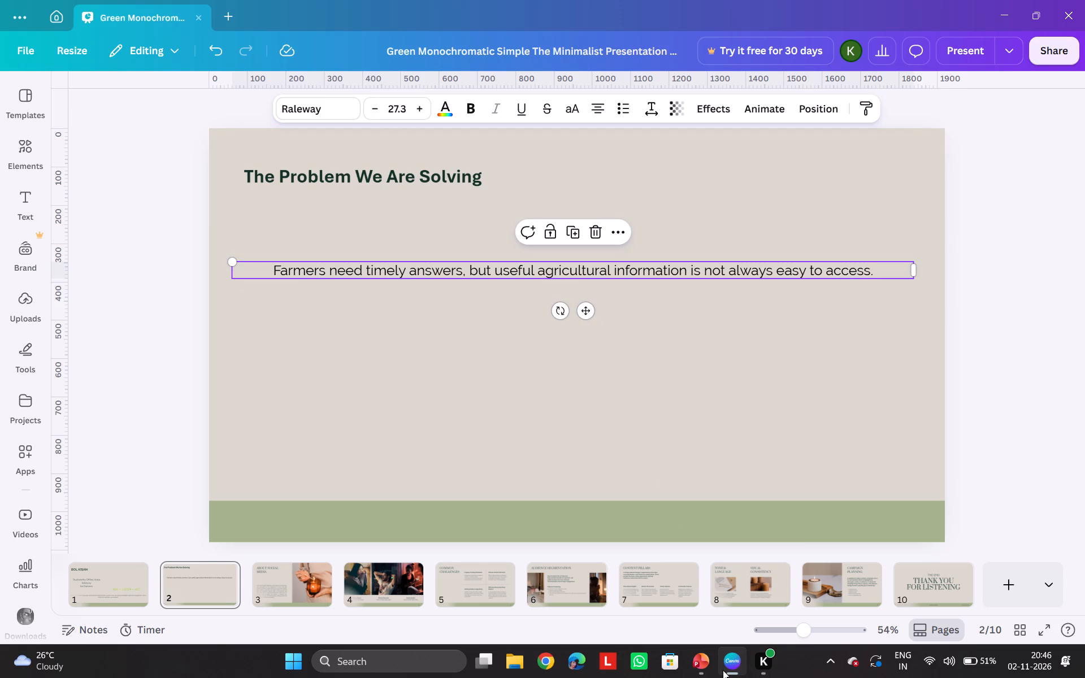
Check the source slide in PowerPoint, and back in Canva extend the sentence's text box slightly toward the page's left edge.
left_click(706, 667)
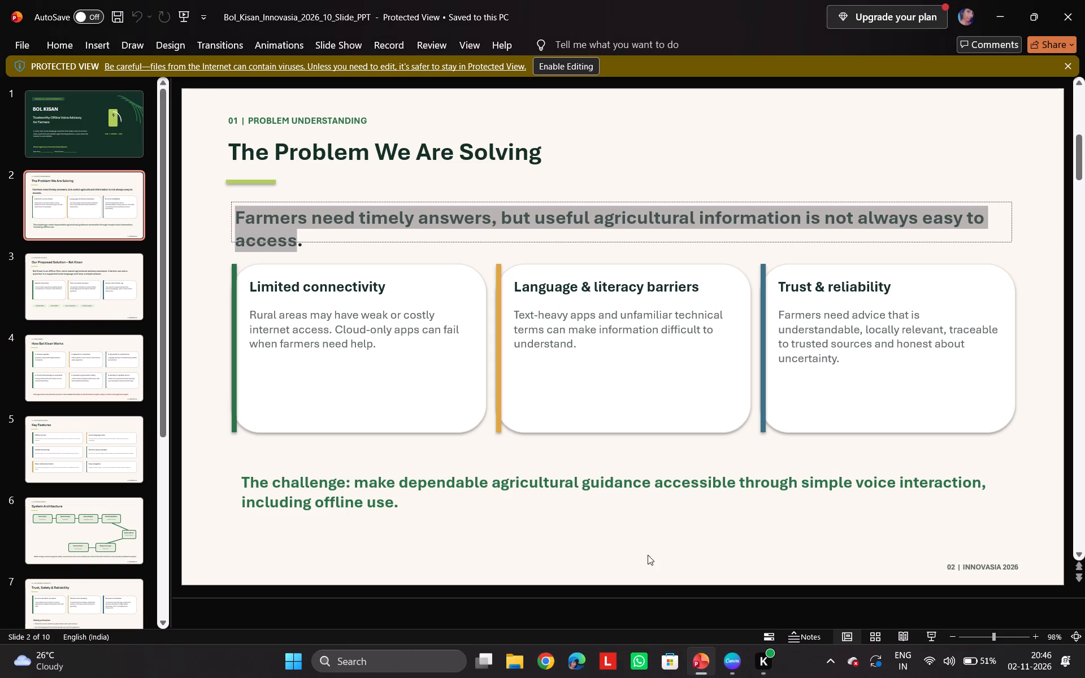
left_click(728, 655)
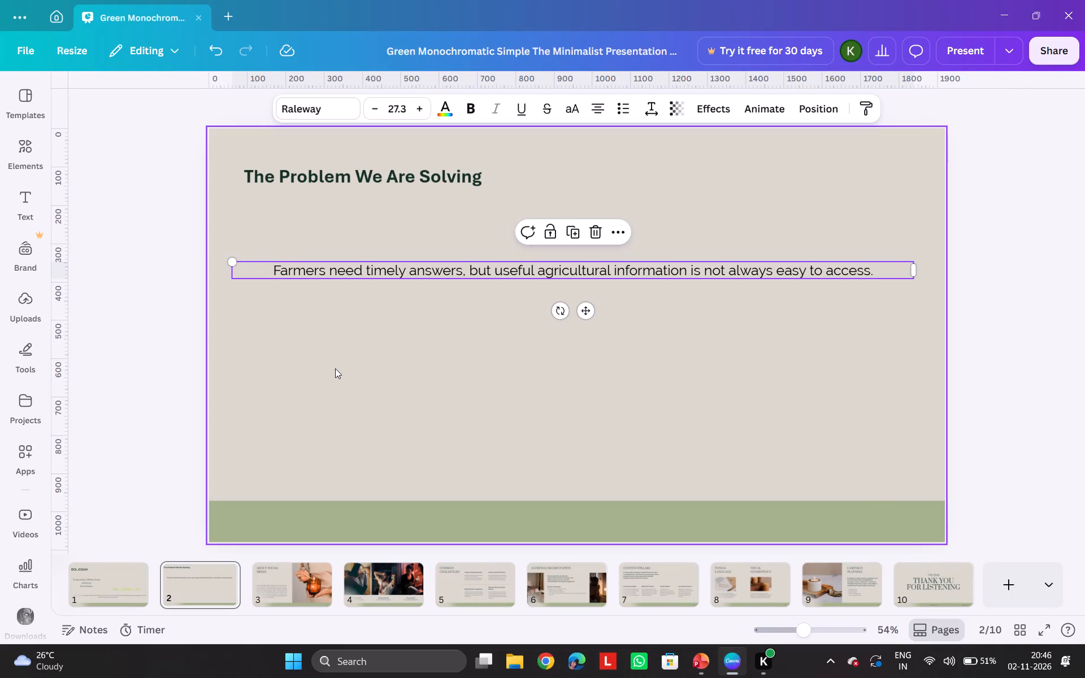
left_click(265, 271)
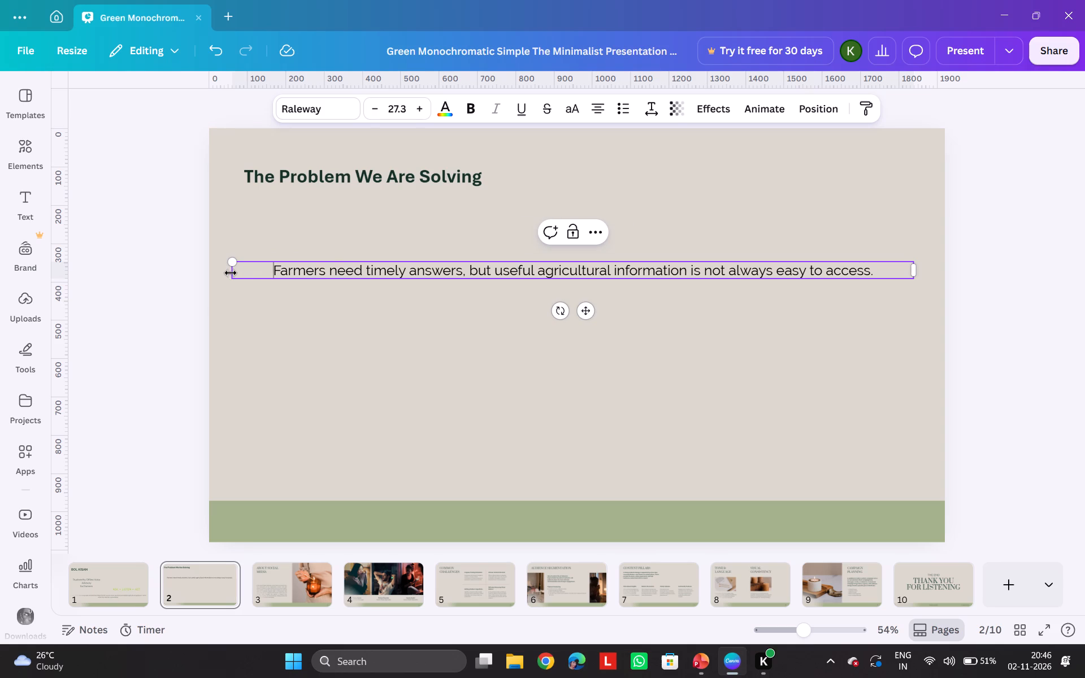
left_click_drag(231, 273, 219, 273)
left_click(329, 380)
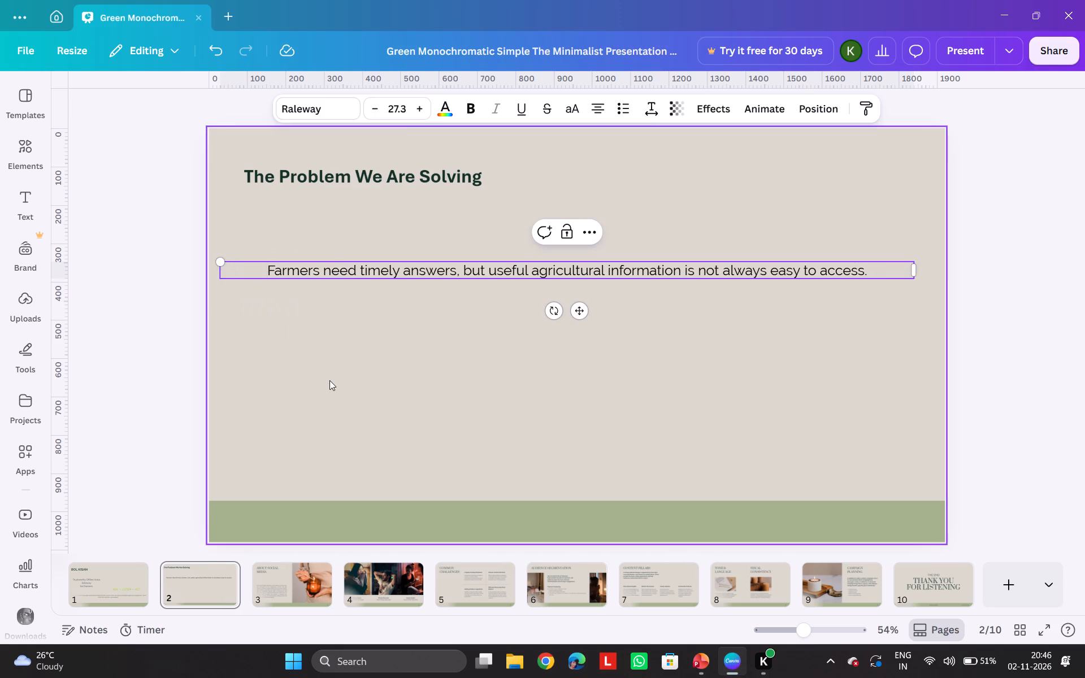
Move the "Farmers need timely answers" sentence up so it sits closer beneath the title.
left_click(544, 276)
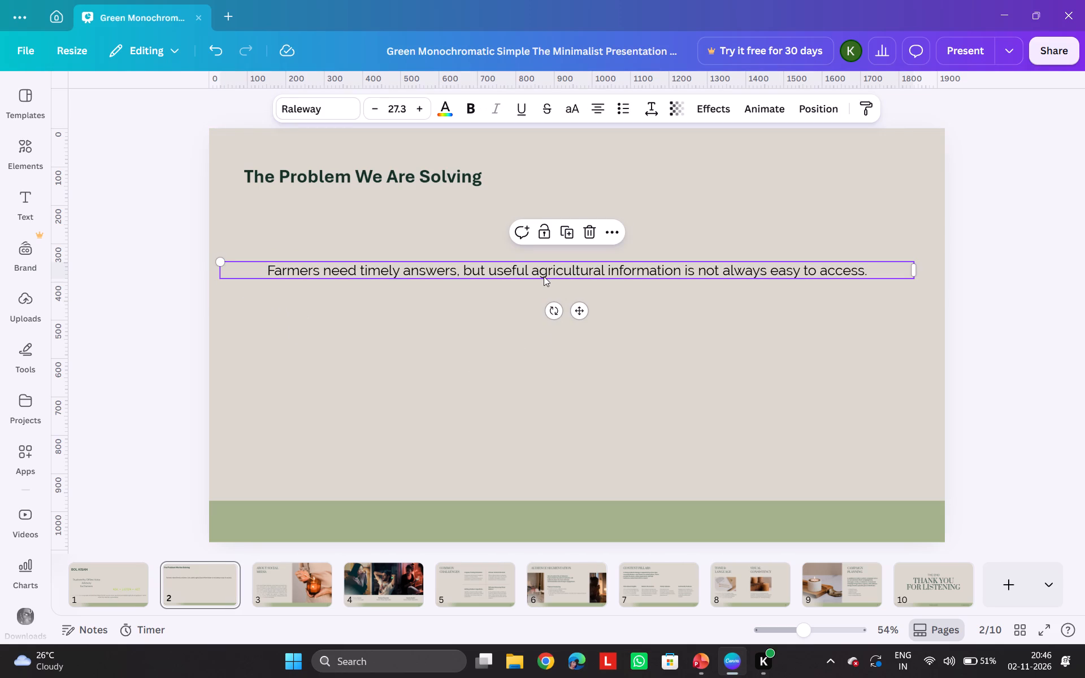
left_click_drag(544, 276, 545, 241)
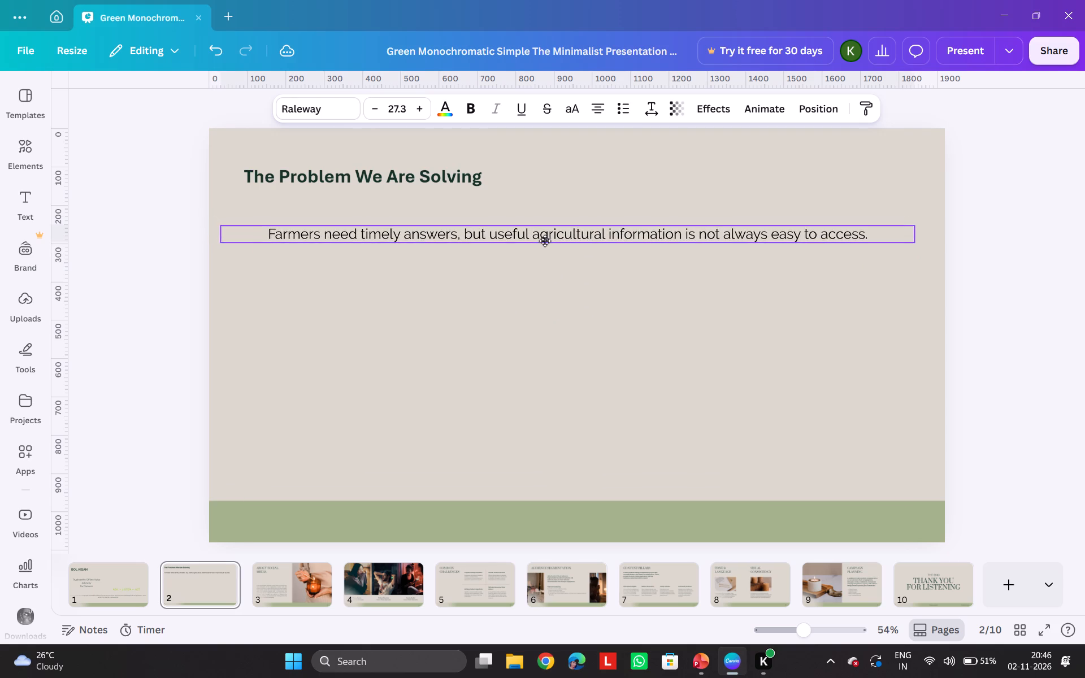
left_click_drag(545, 241, 545, 243)
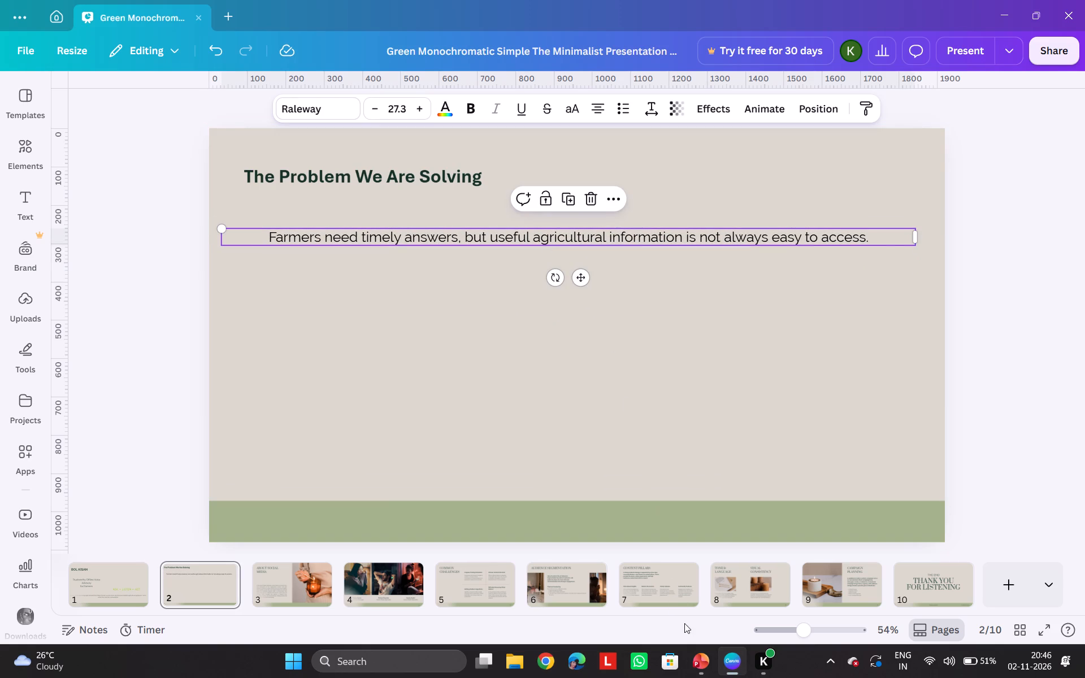
Check the source slide in PowerPoint, and back in Canva outline the title image with a solid border of weight 4.
left_click(694, 653)
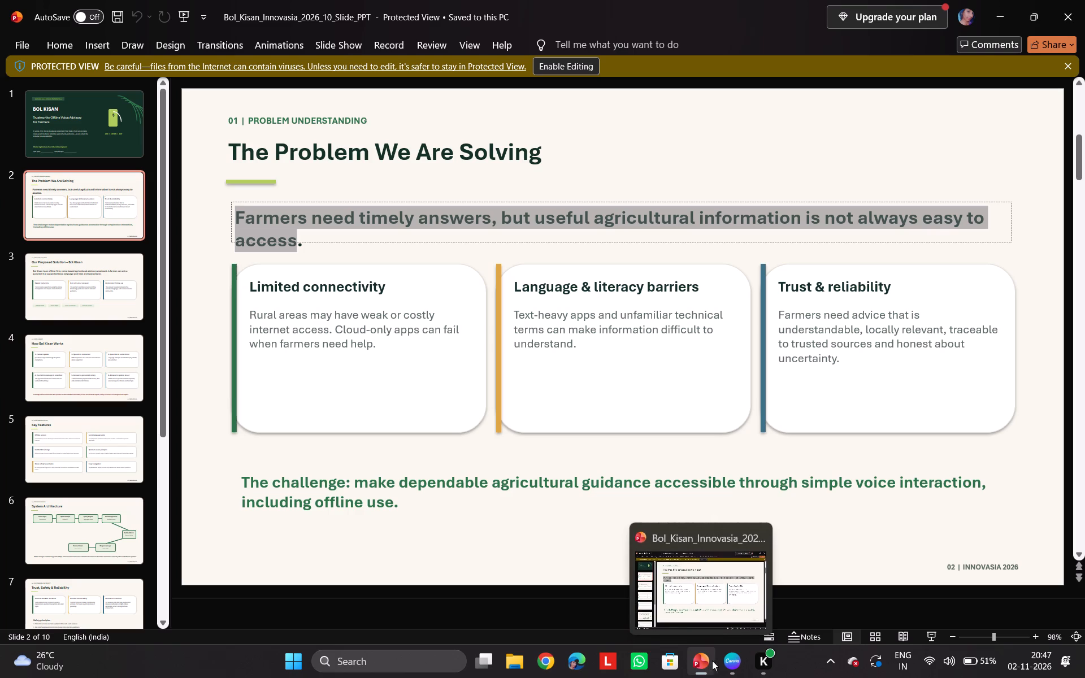
left_click(739, 663)
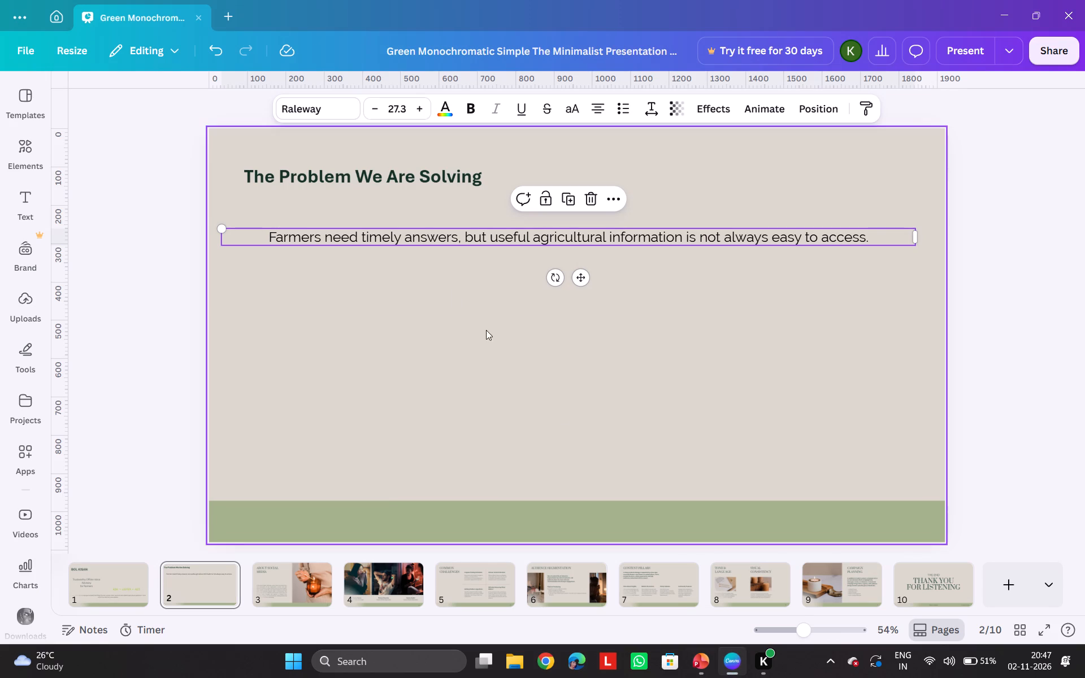
left_click(362, 168)
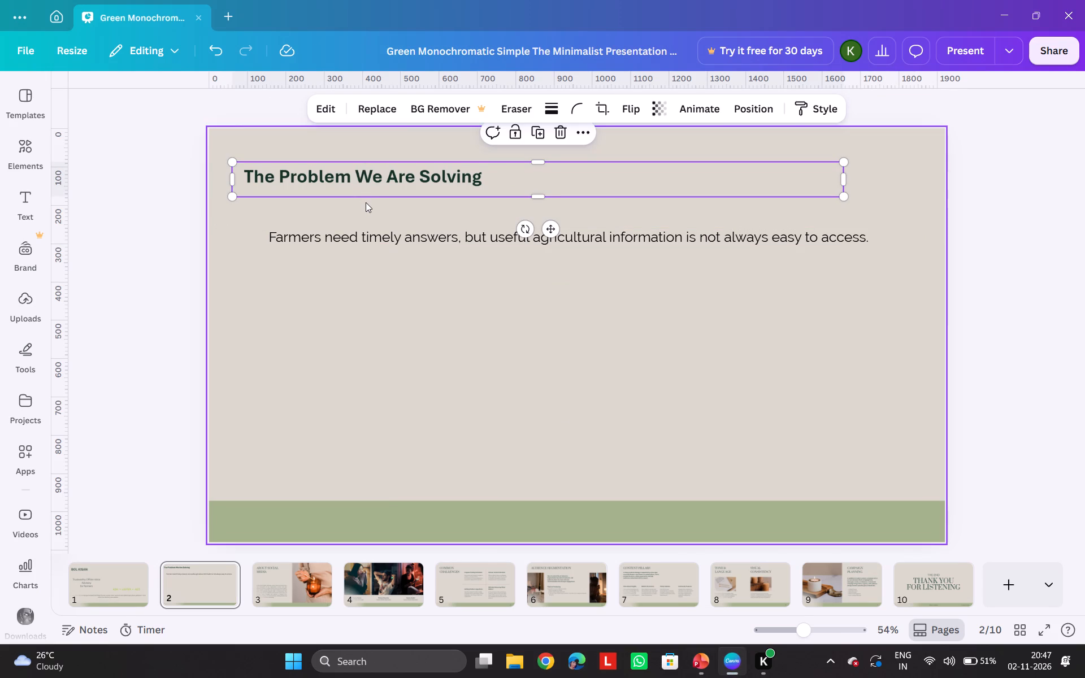
left_click(366, 202)
left_click(379, 179)
left_click(379, 179)
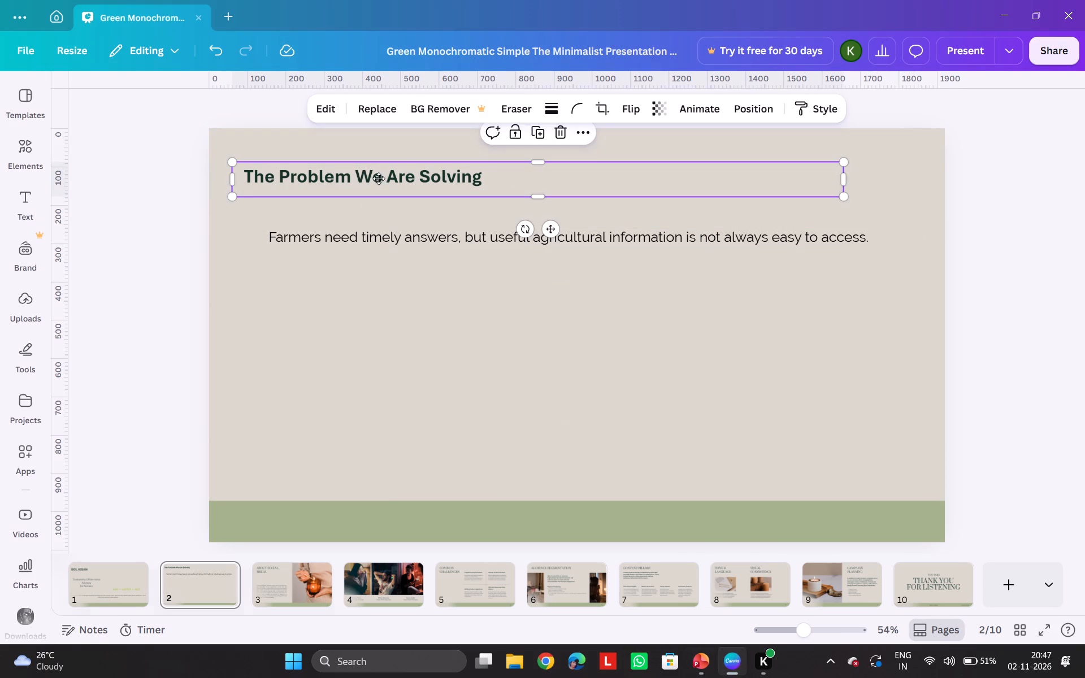
left_click(379, 179)
left_click(552, 116)
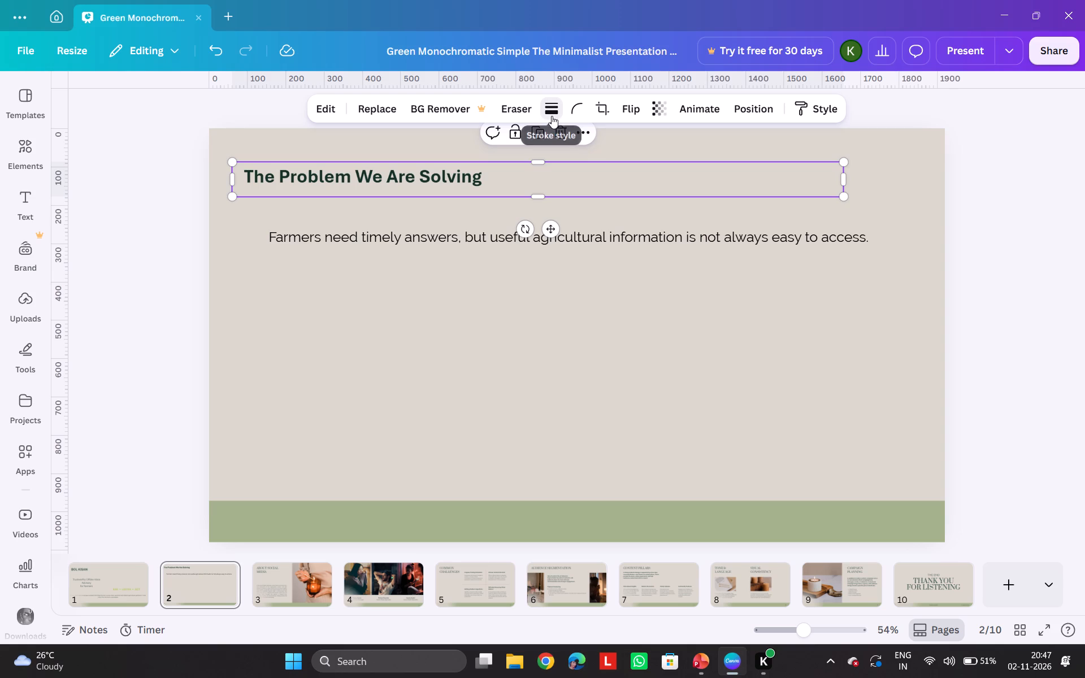
left_click(497, 146)
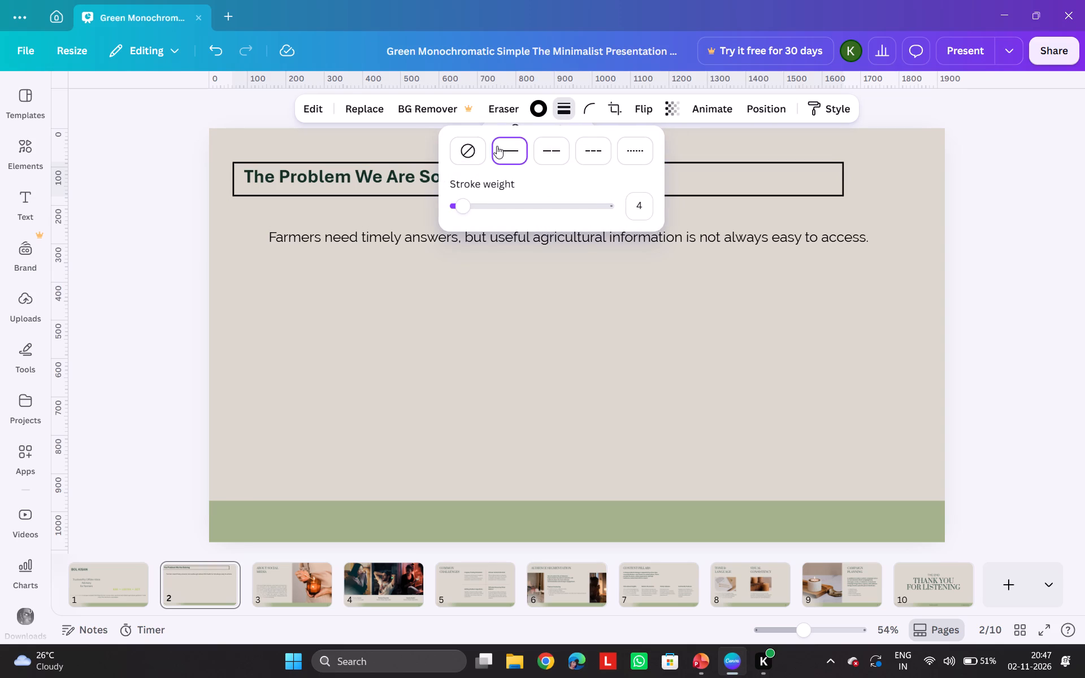
left_click(549, 151)
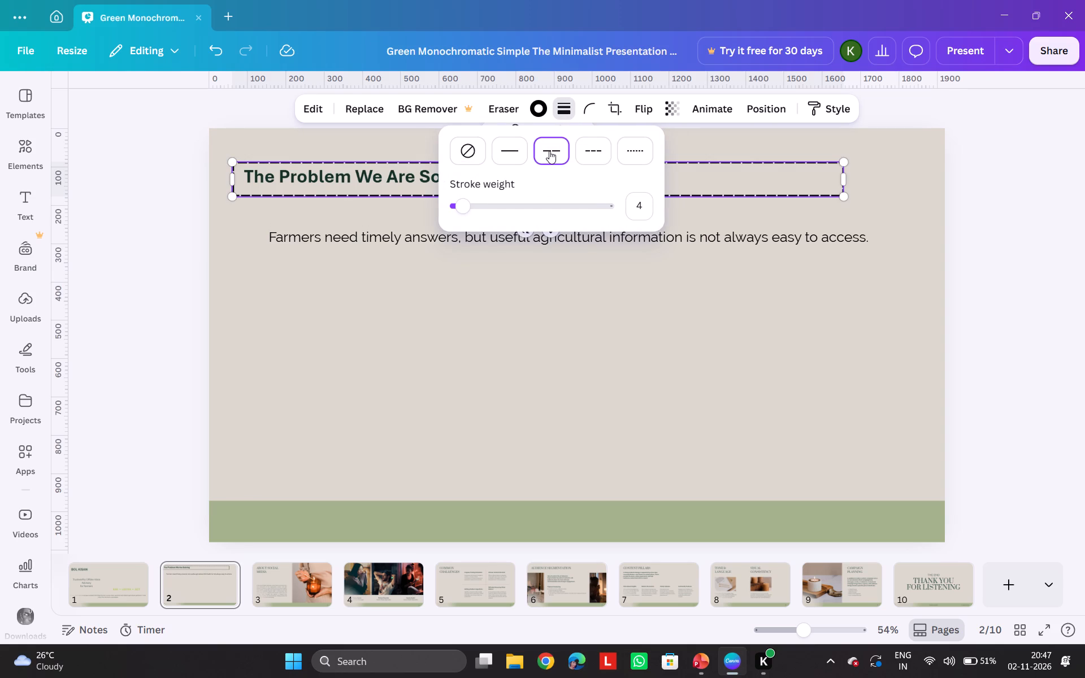
left_click(587, 151)
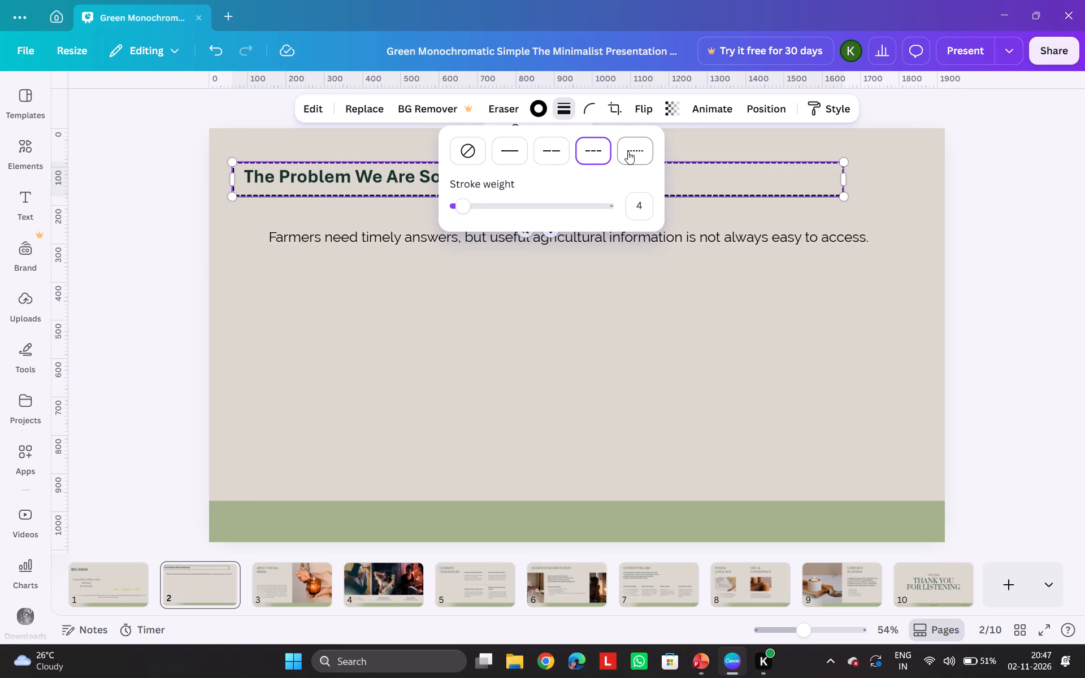
left_click(628, 151)
left_click(512, 155)
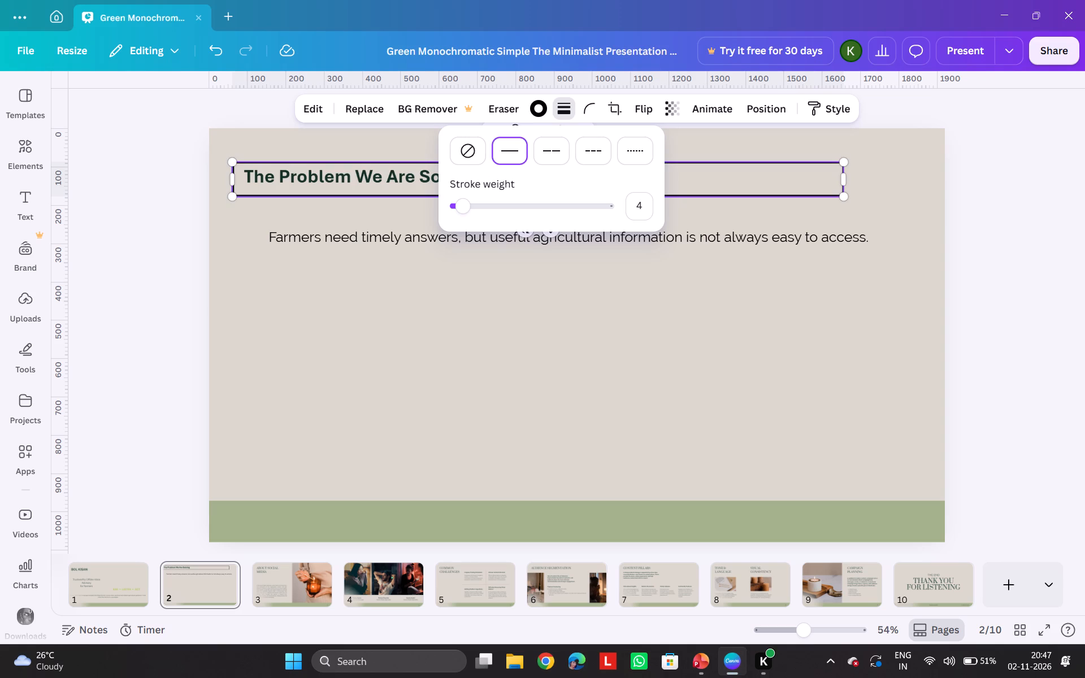
left_click(370, 216)
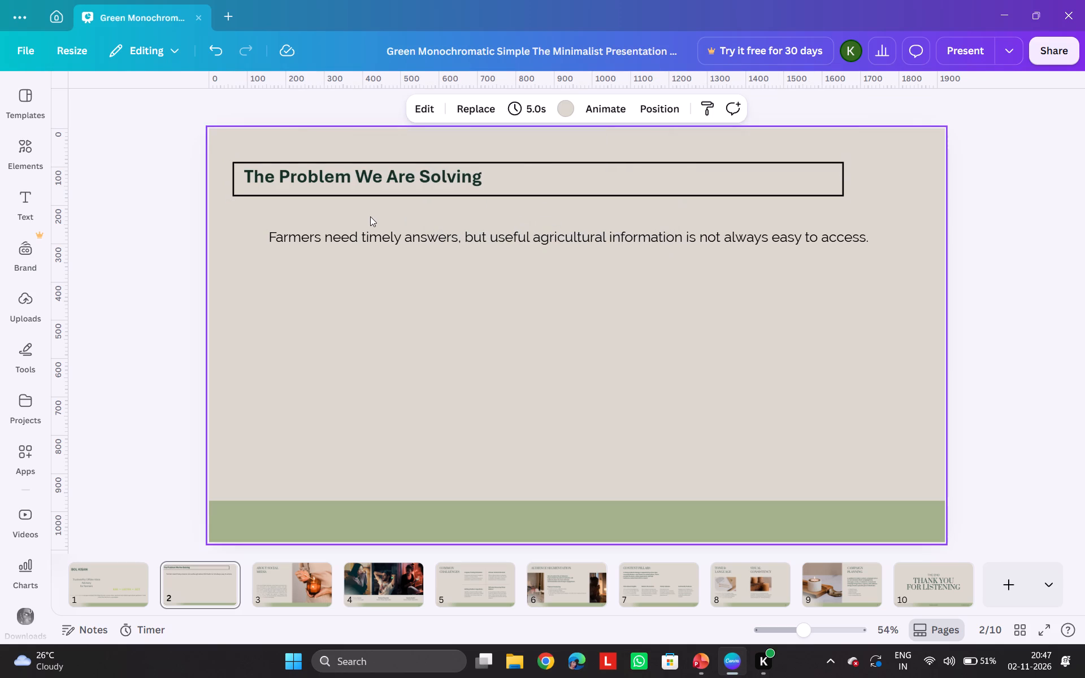
left_click(527, 186)
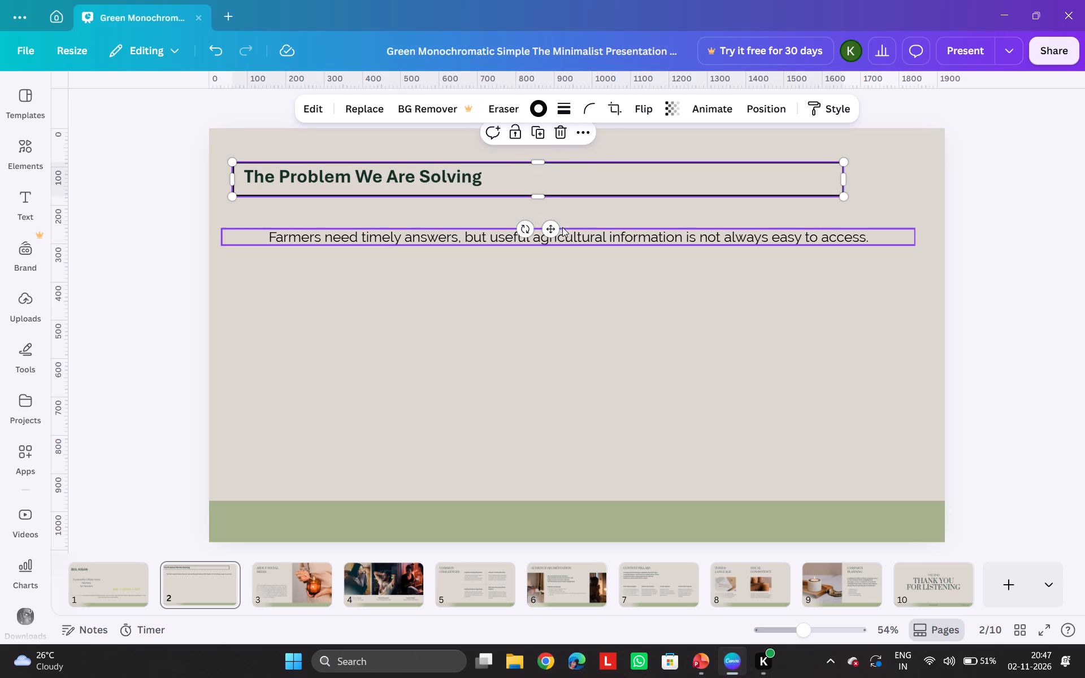
left_click(435, 235)
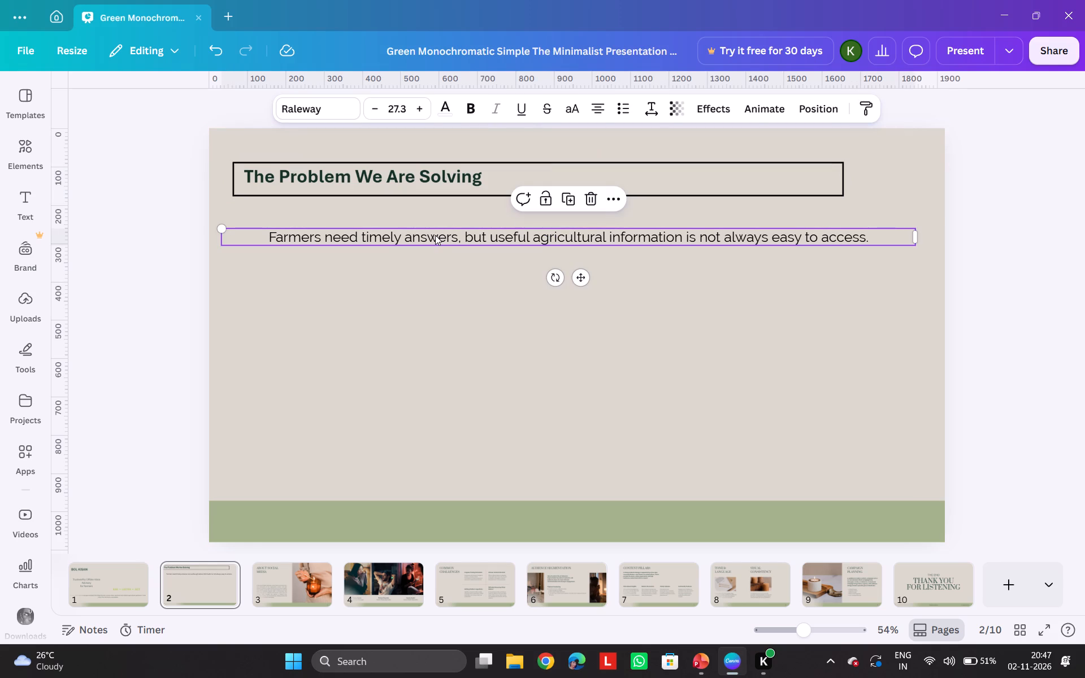
left_click(452, 290)
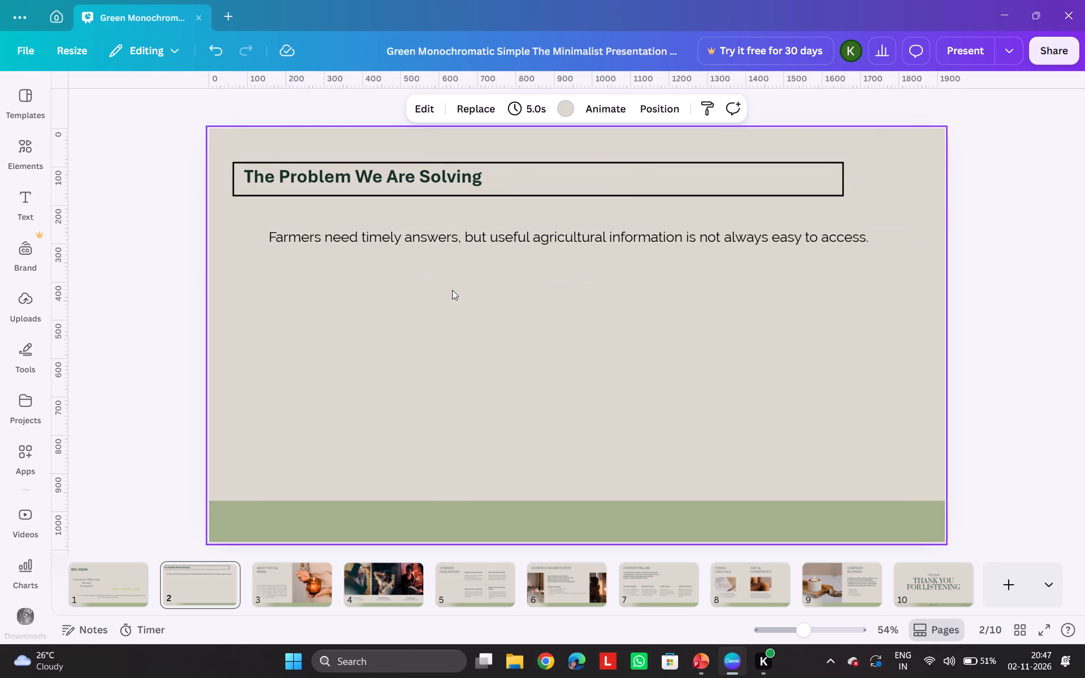
Copy the "Limited connectivity" heading and paragraph from PowerPoint into the Canva page's left half, beneath the sentence, with the box's bottom edge on the green band.
left_click(695, 663)
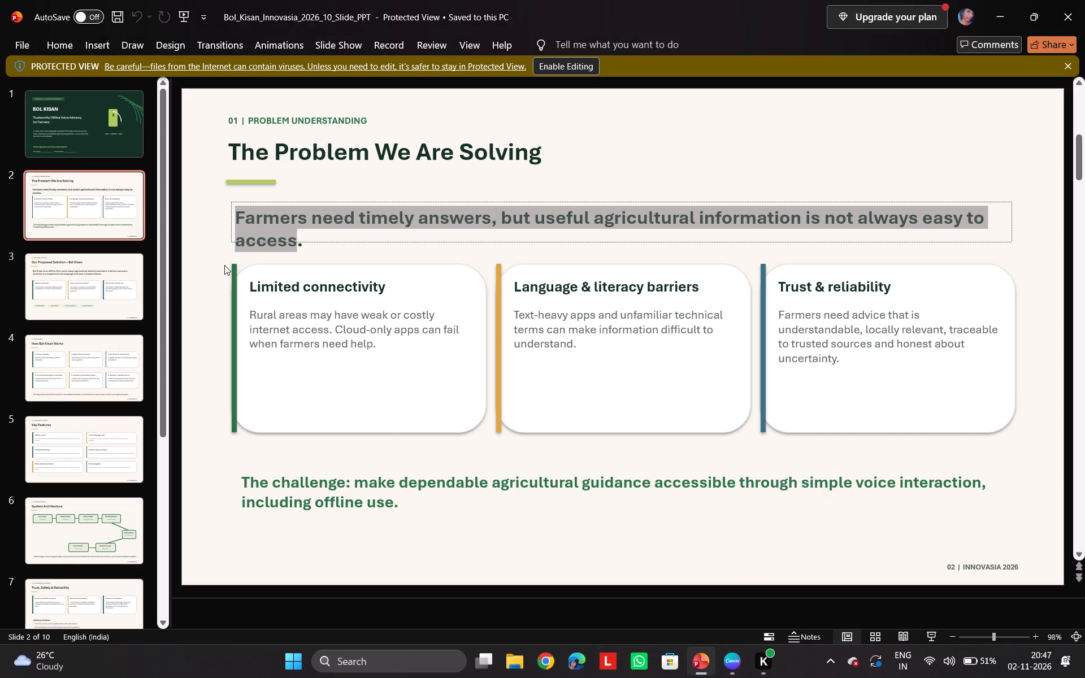
left_click_drag(224, 265, 462, 397)
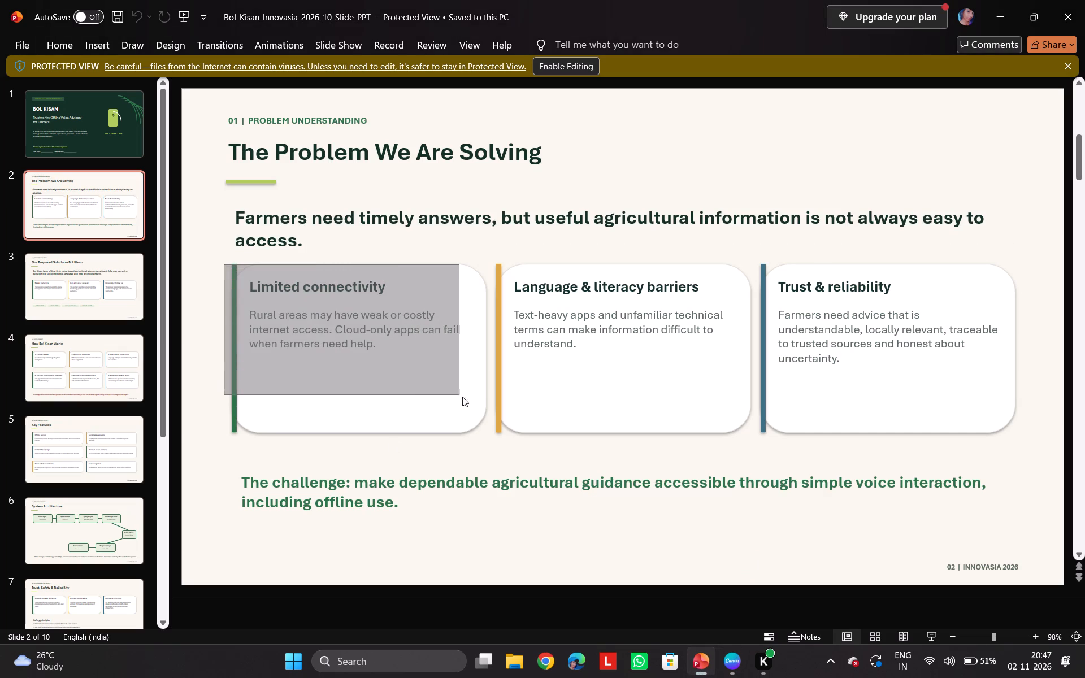
left_click_drag(462, 397, 488, 448)
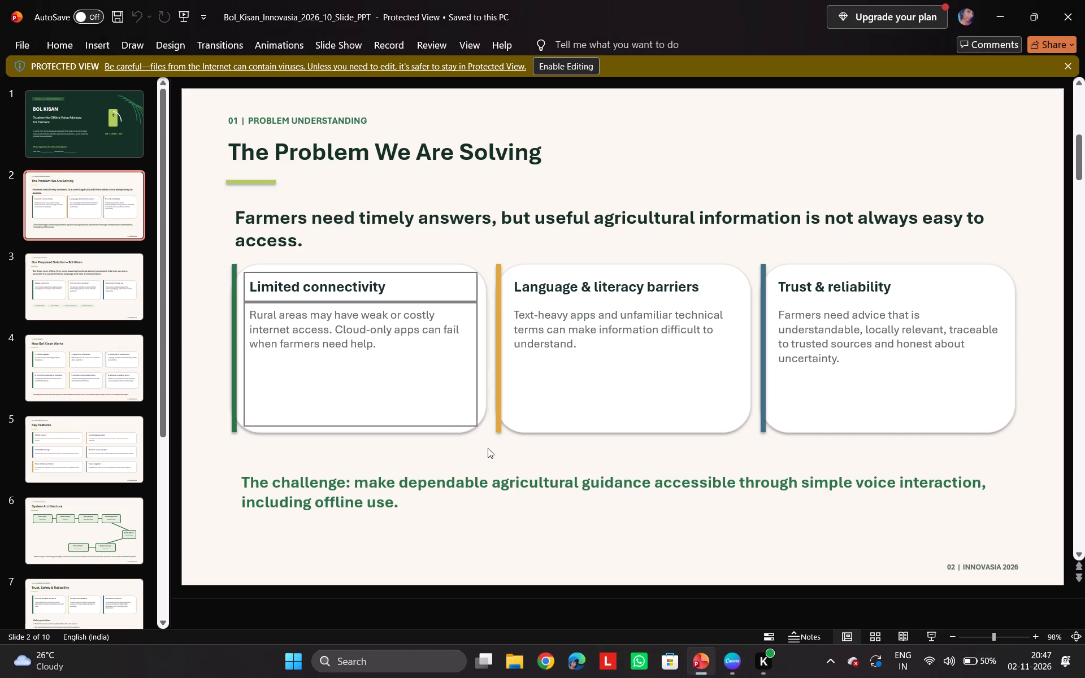
key("ctrl+c")
left_click(727, 661)
left_click(279, 350)
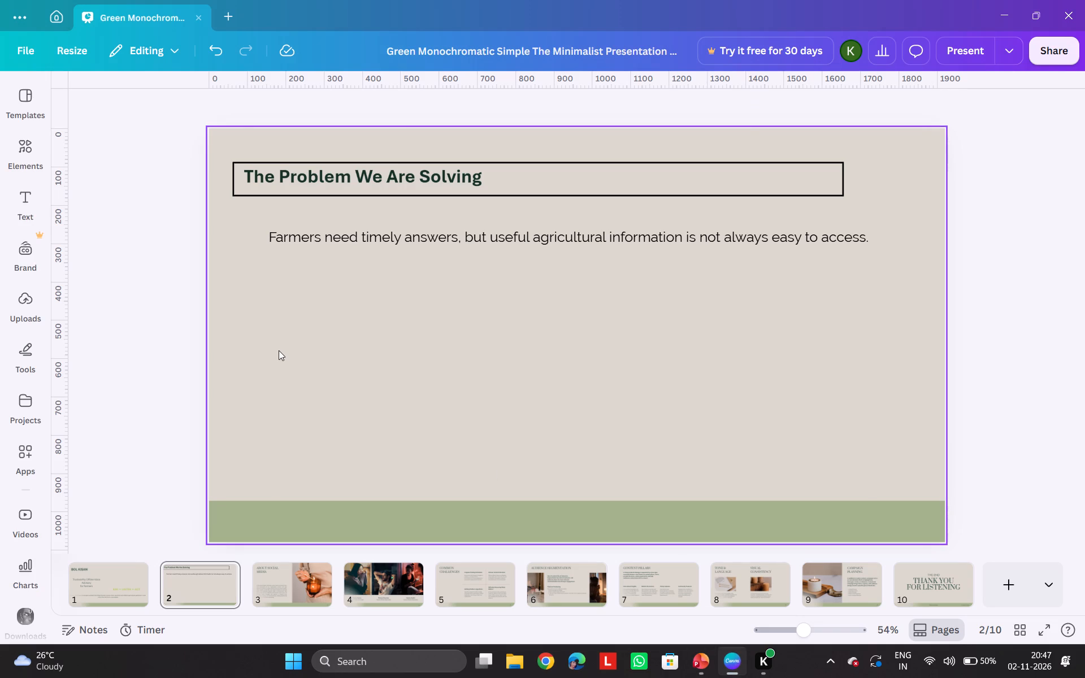
key("ctrl+v")
left_click_drag(505, 336, 338, 382)
left_click(364, 388)
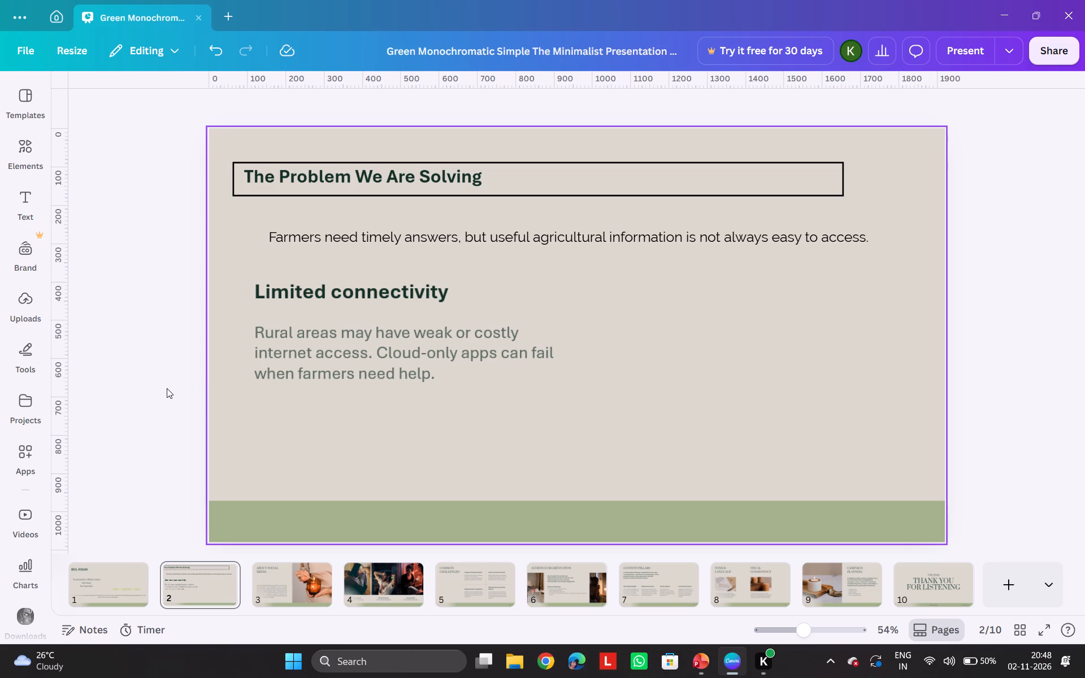
left_click_drag(340, 367, 325, 377)
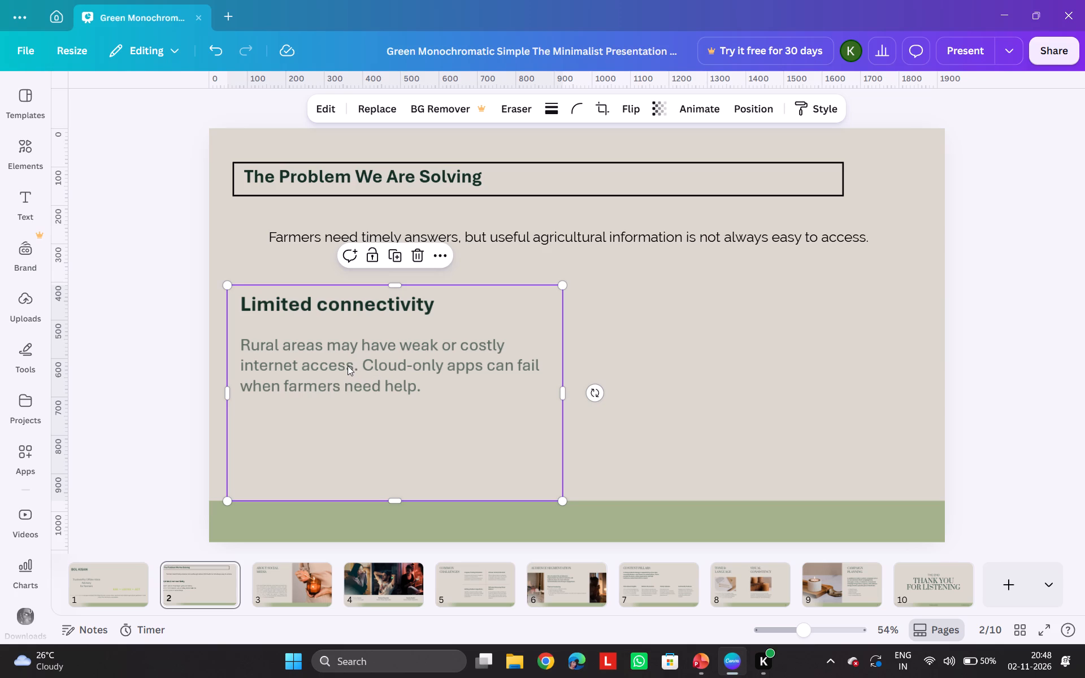
left_click_drag(348, 366, 357, 366)
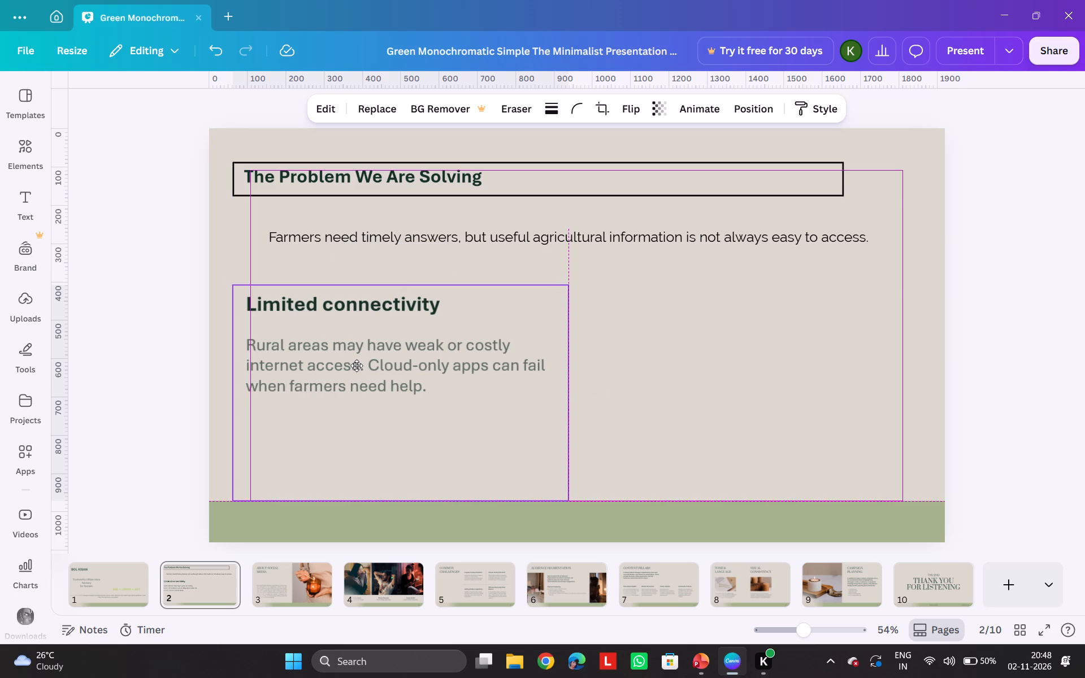
left_click_drag(357, 366, 359, 366)
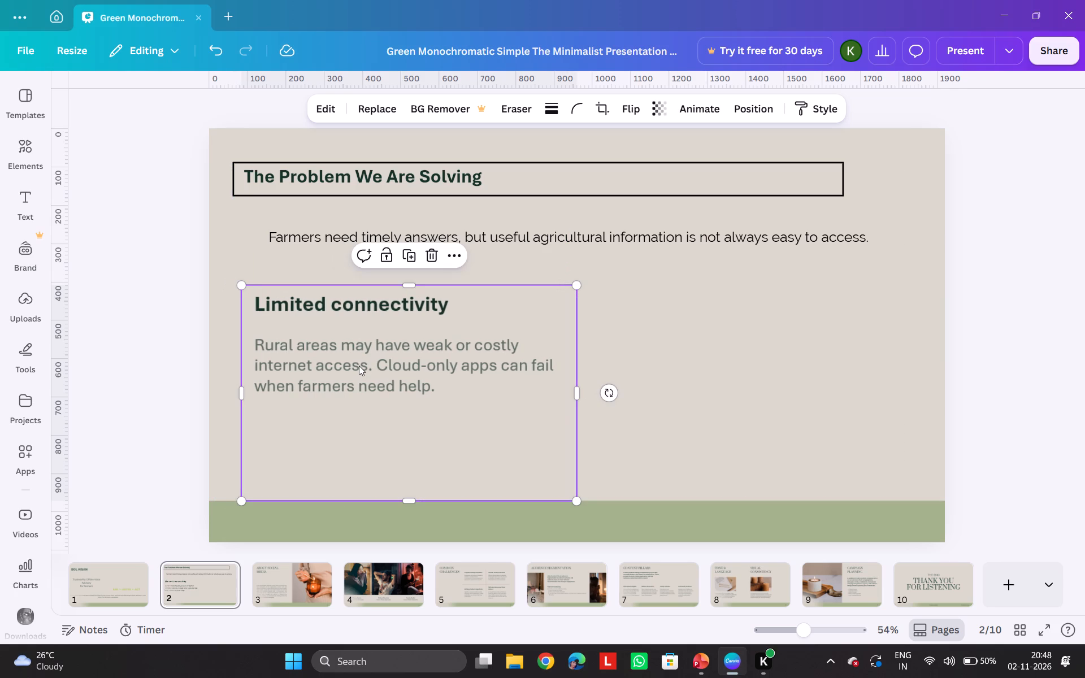
left_click(359, 366)
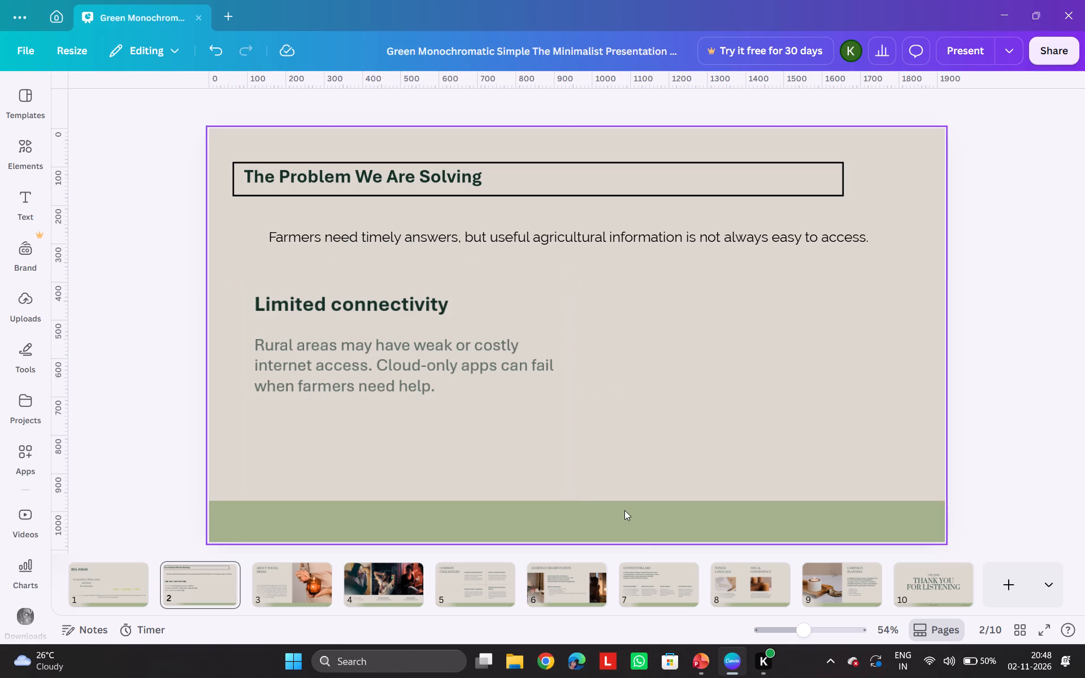
In PowerPoint, copy the "Language & literacy barriers" heading and paragraph together with the amber bar beside them.
left_click(698, 654)
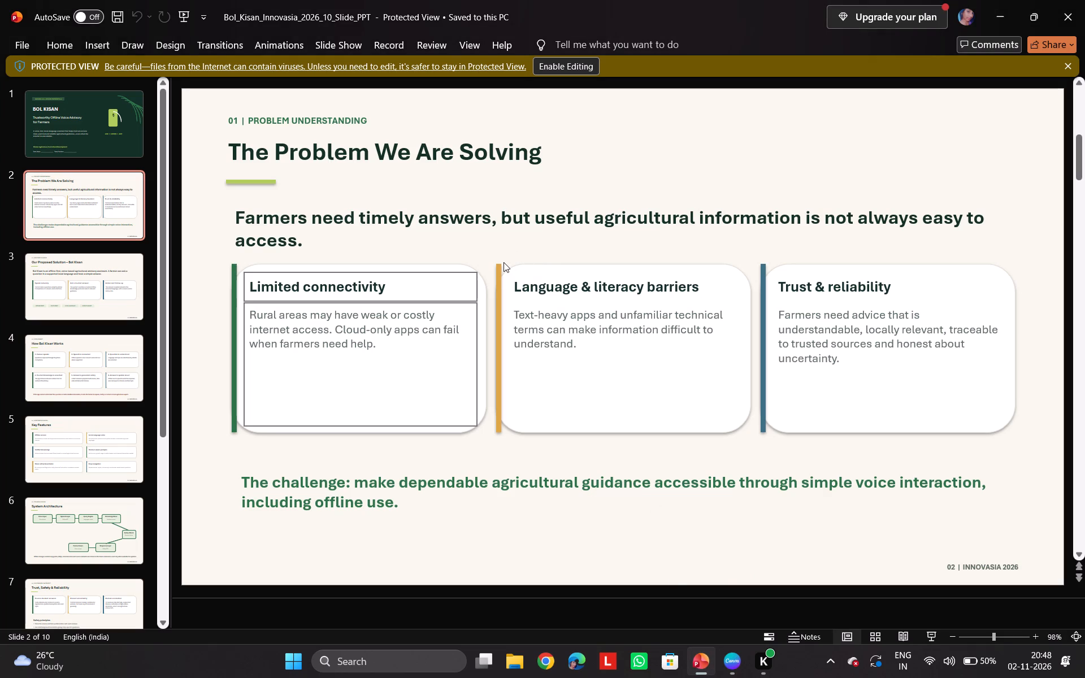
left_click_drag(494, 273, 671, 349)
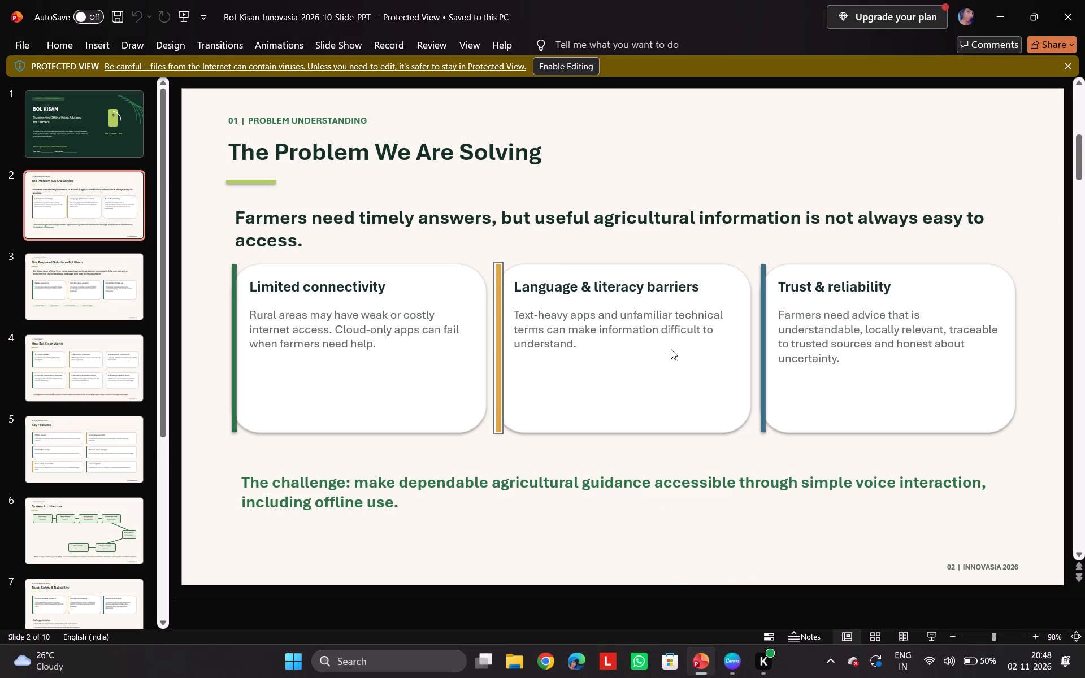
left_click_drag(671, 349, 518, 269)
left_click(518, 269)
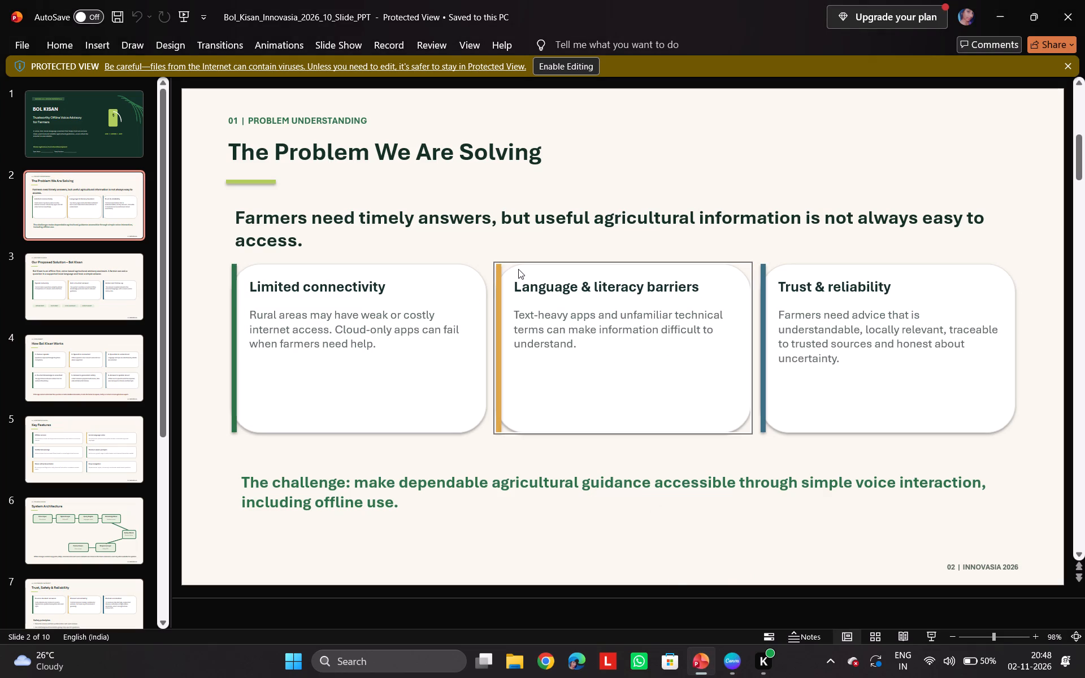
left_click_drag(518, 269, 705, 377)
left_click(705, 377)
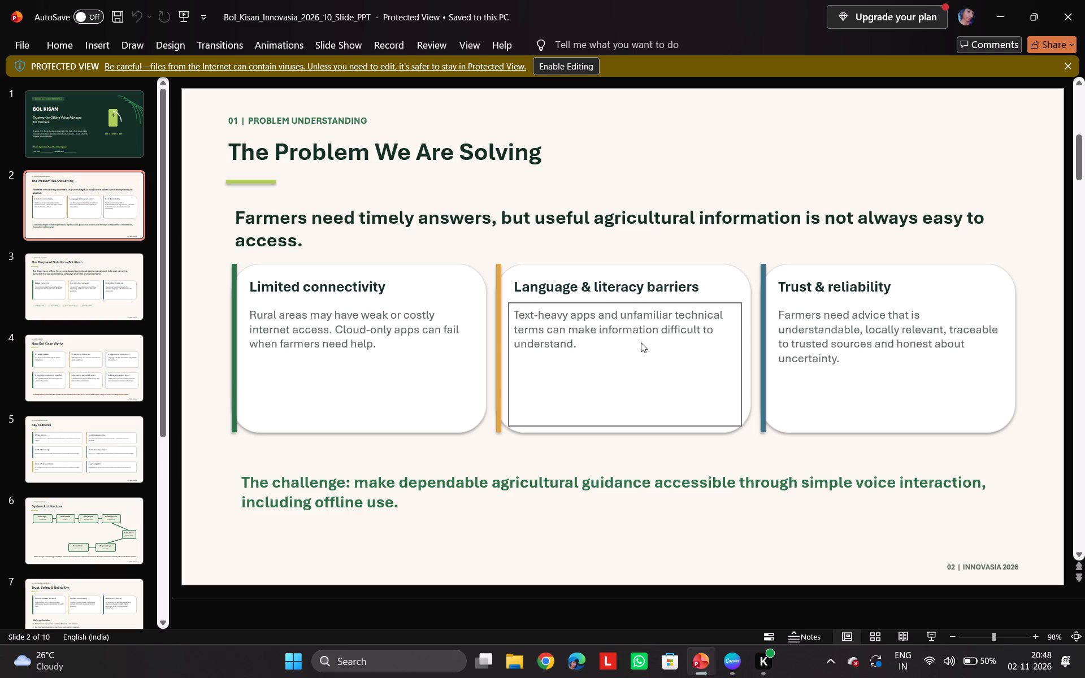
left_click(566, 290)
left_click(501, 272)
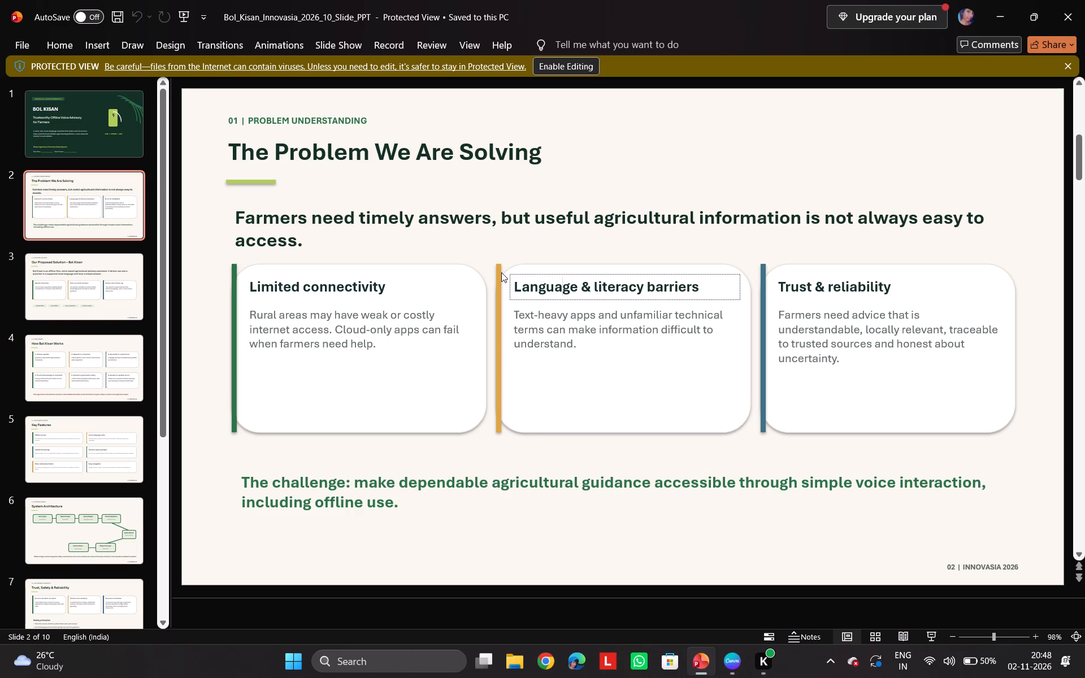
left_click_drag(501, 272, 753, 427)
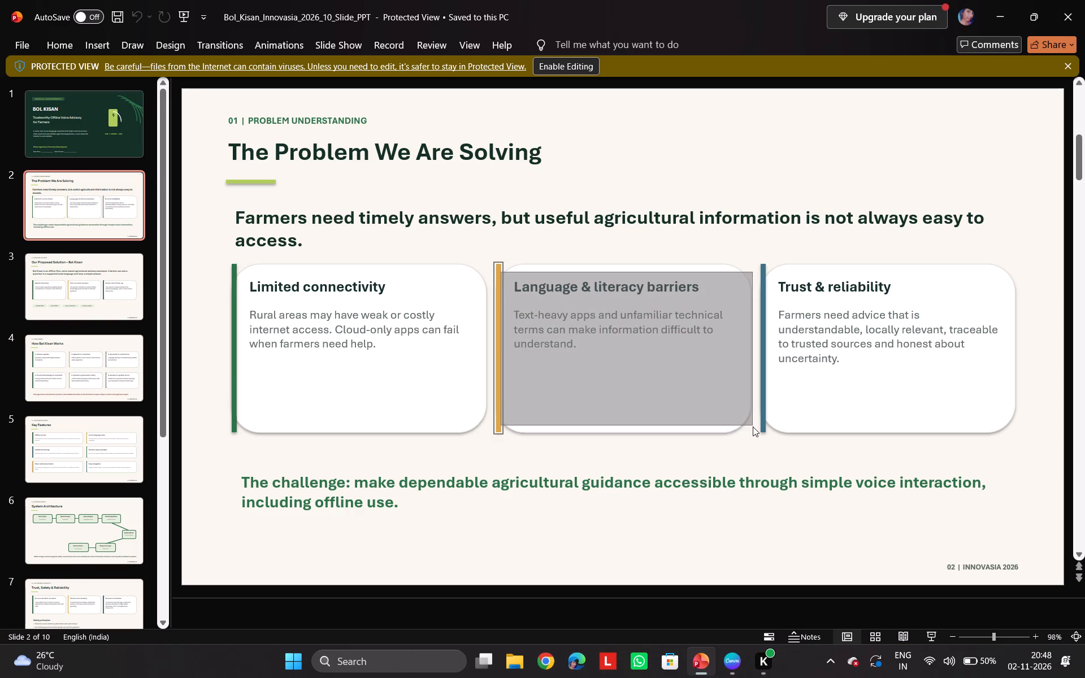
left_click_drag(753, 427, 753, 429)
key("ctrl+c")
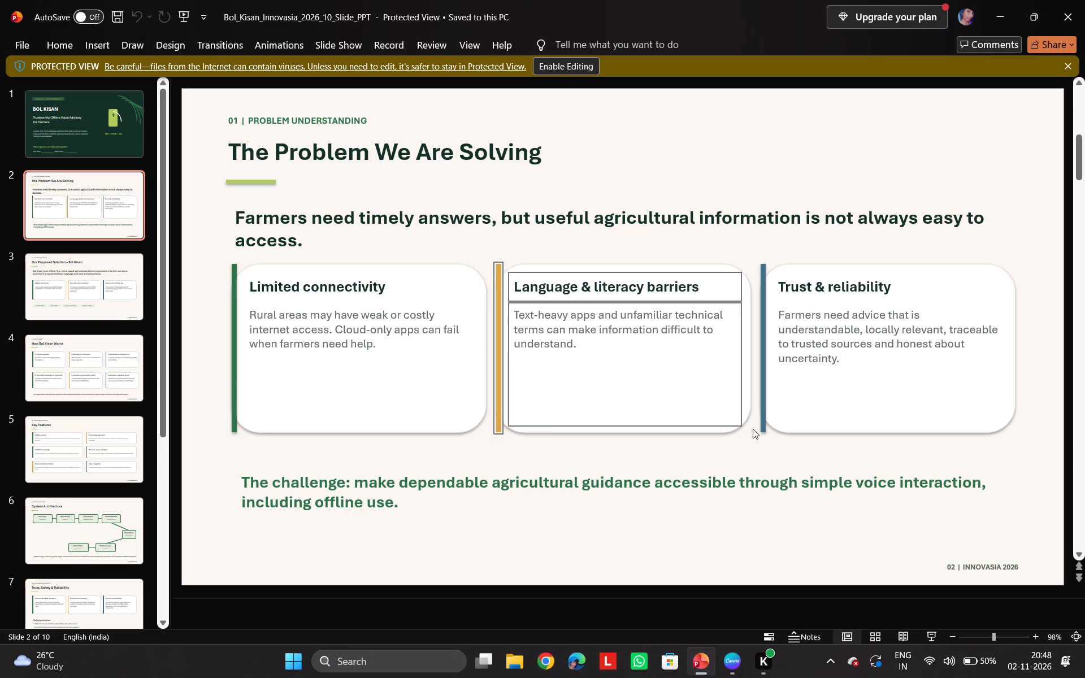
Paste the "Language & literacy barriers" block into Canva page 2 and place it in the page's right half, beside "Limited connectivity".
left_click(734, 673)
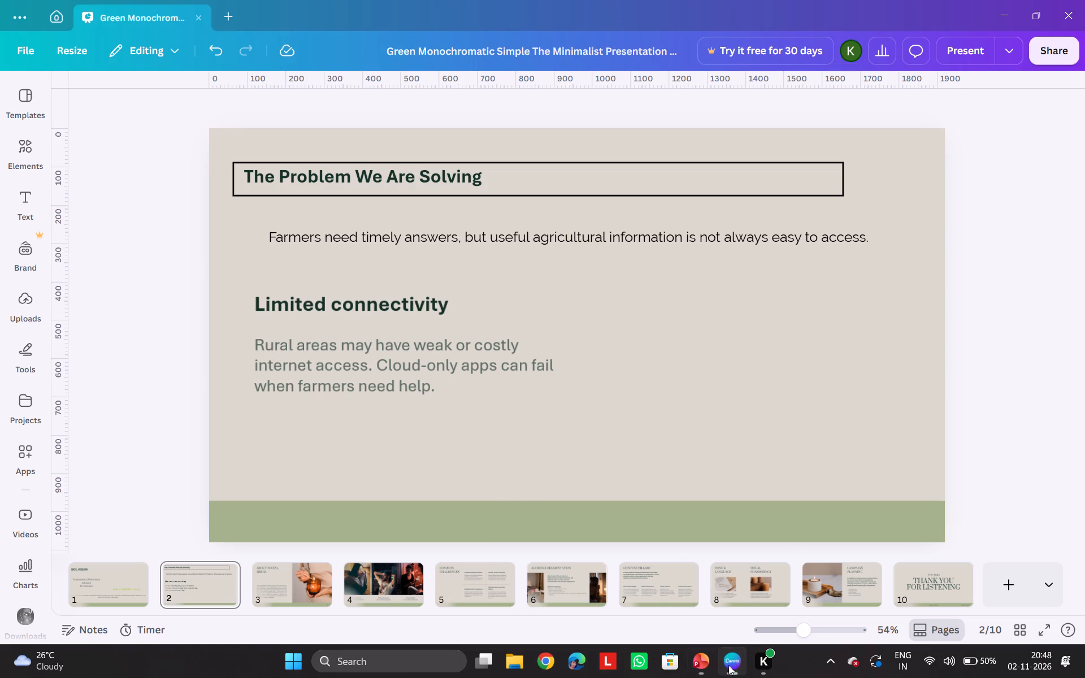
left_click(674, 337)
key("ctrl+v")
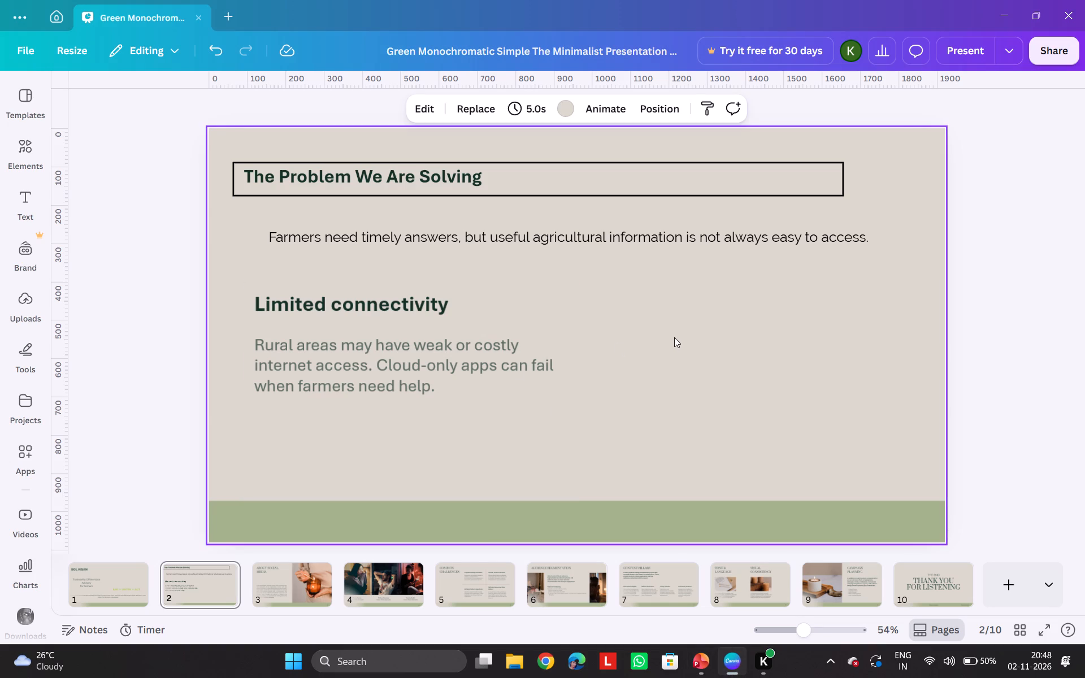
left_click_drag(600, 281, 749, 320)
left_click(533, 436)
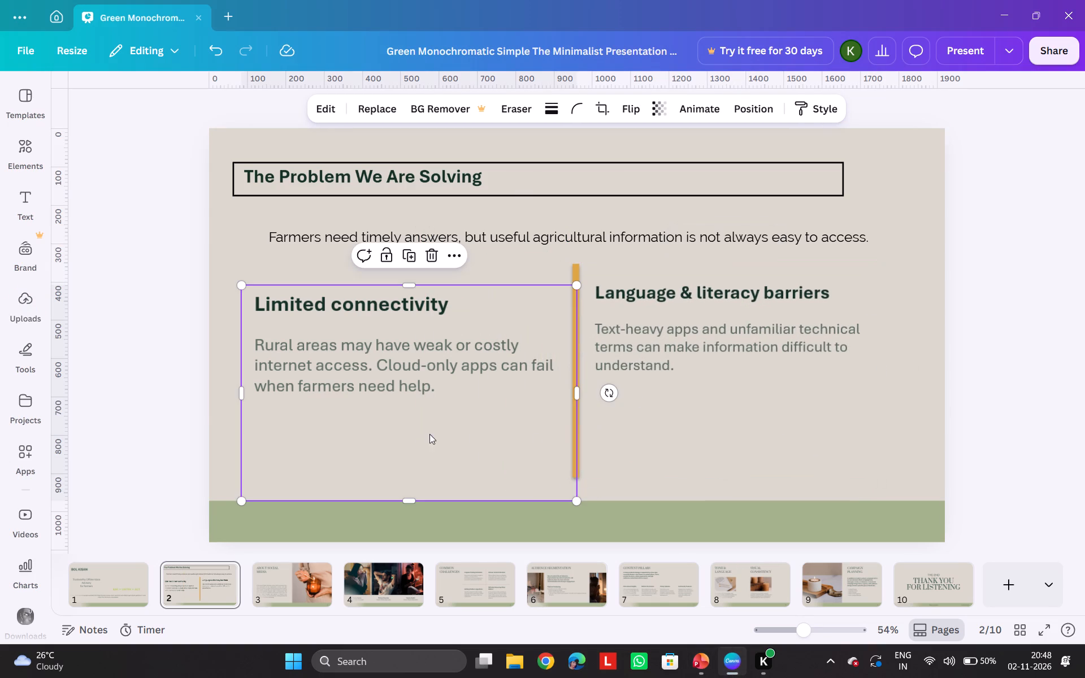
left_click(437, 427)
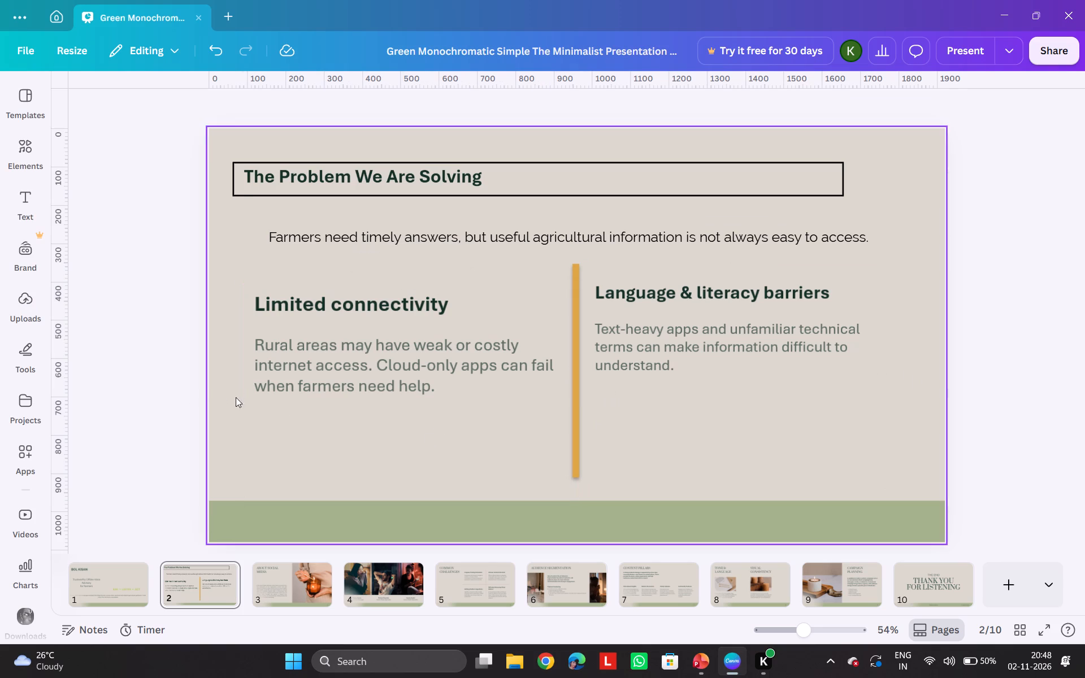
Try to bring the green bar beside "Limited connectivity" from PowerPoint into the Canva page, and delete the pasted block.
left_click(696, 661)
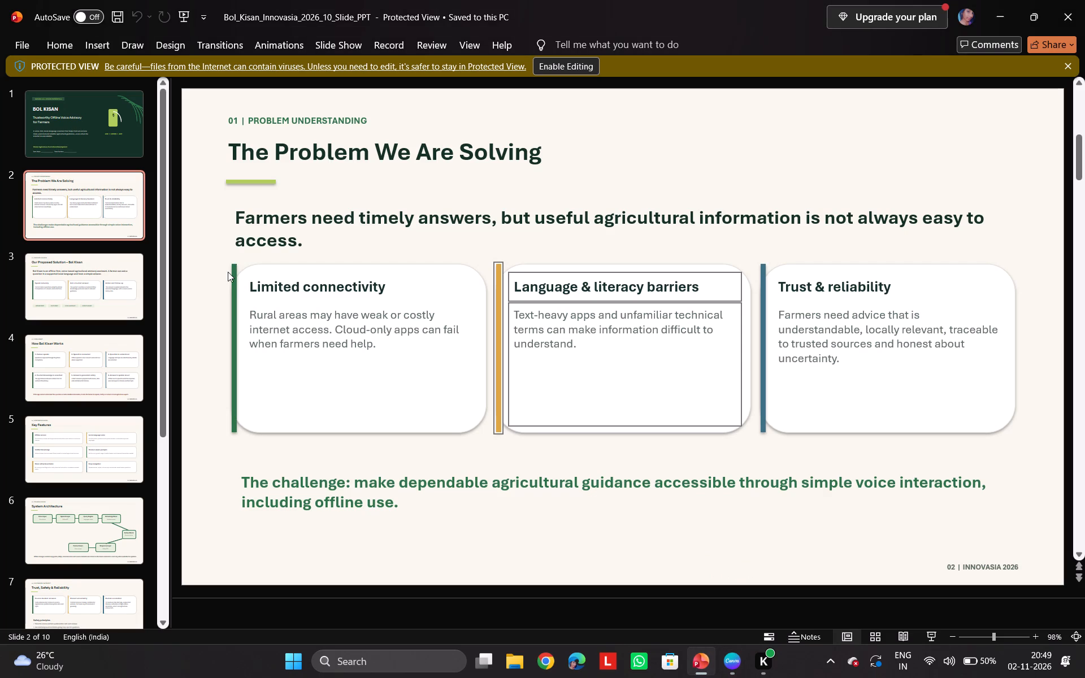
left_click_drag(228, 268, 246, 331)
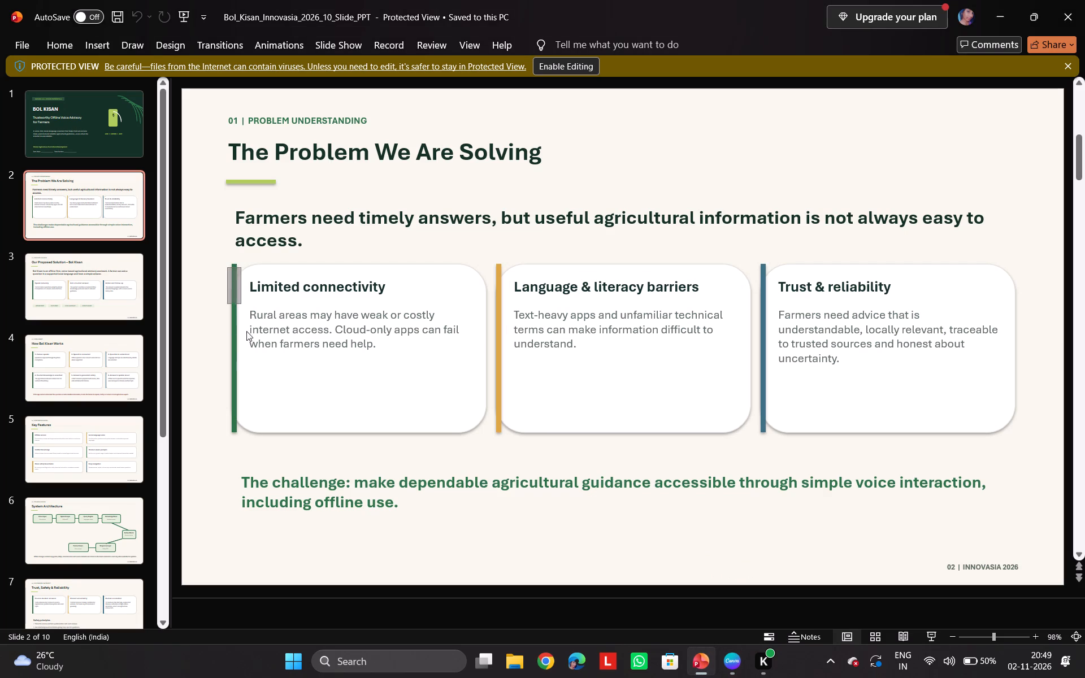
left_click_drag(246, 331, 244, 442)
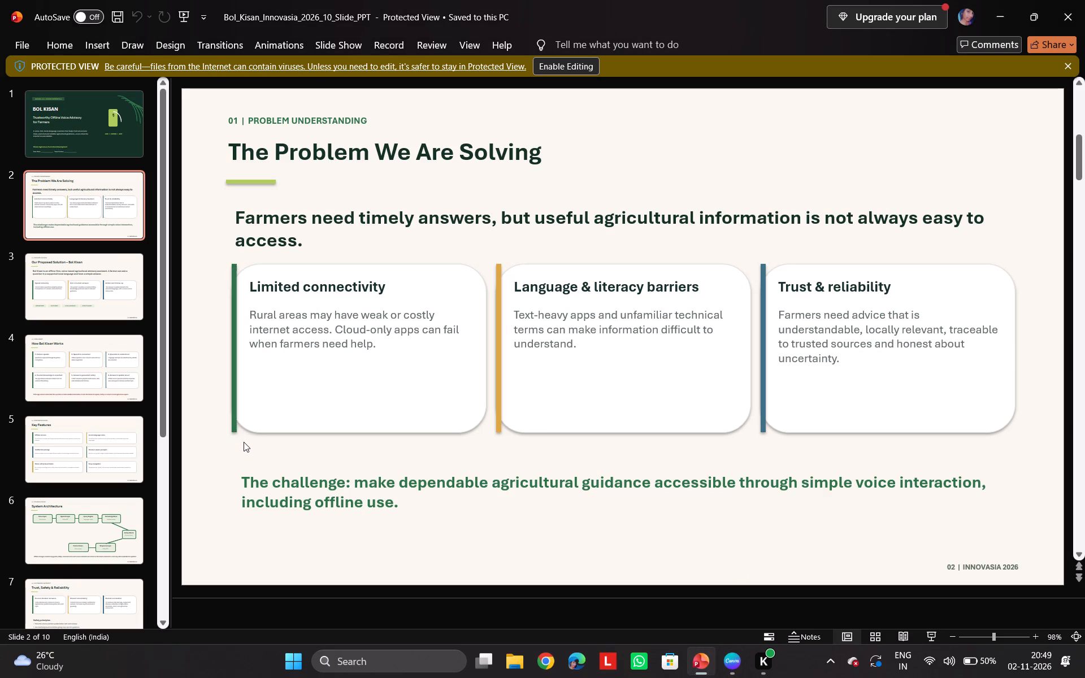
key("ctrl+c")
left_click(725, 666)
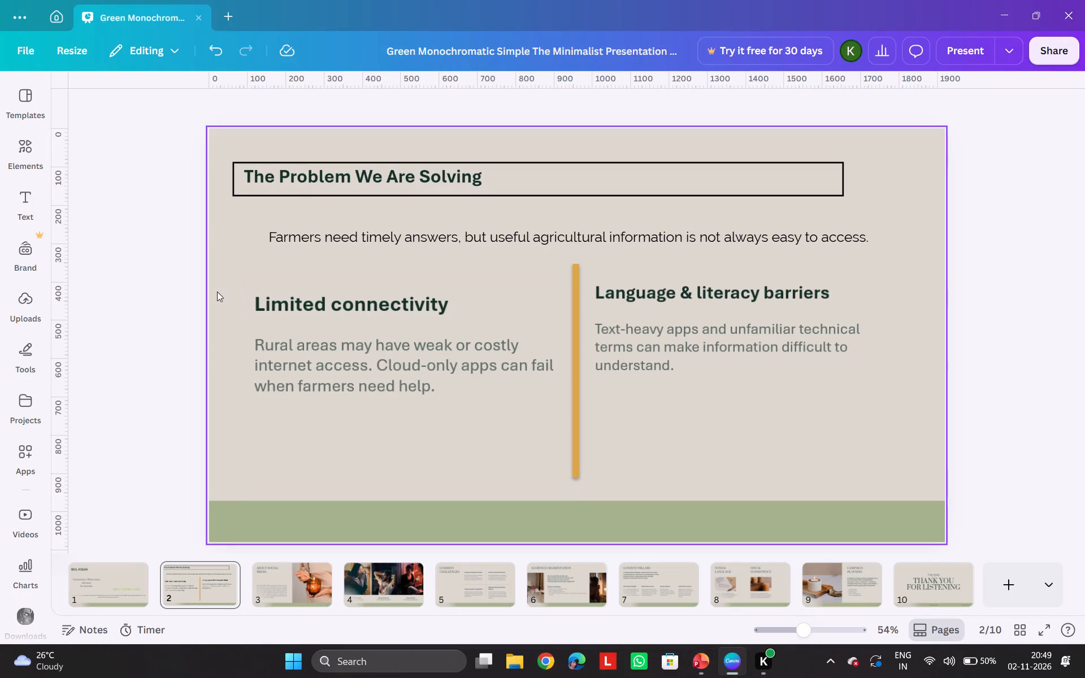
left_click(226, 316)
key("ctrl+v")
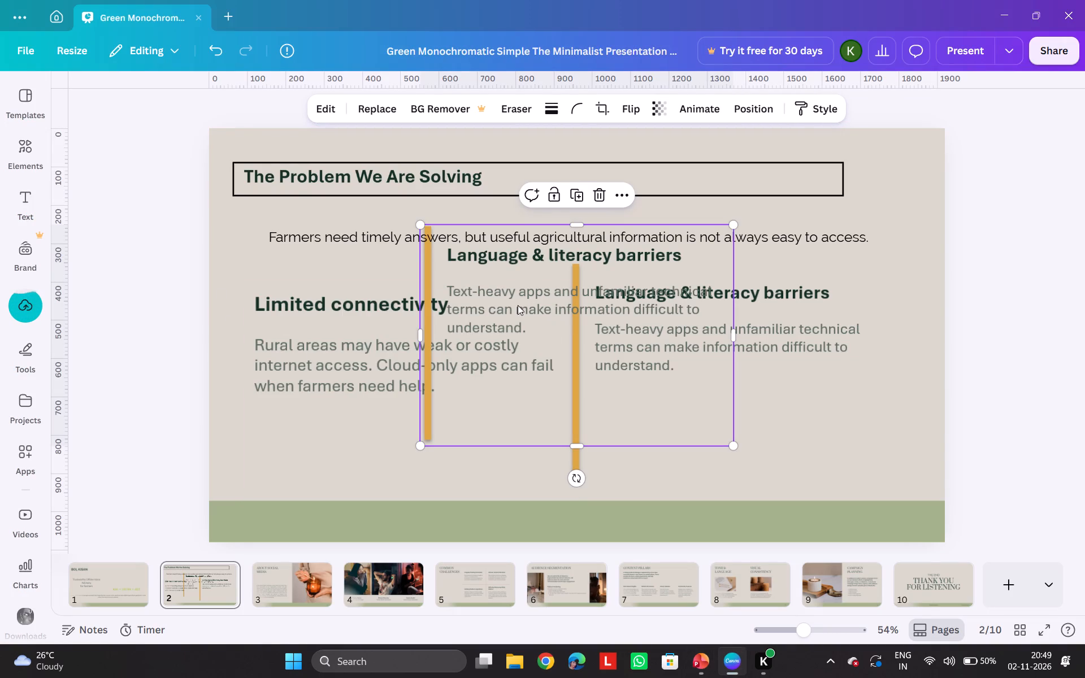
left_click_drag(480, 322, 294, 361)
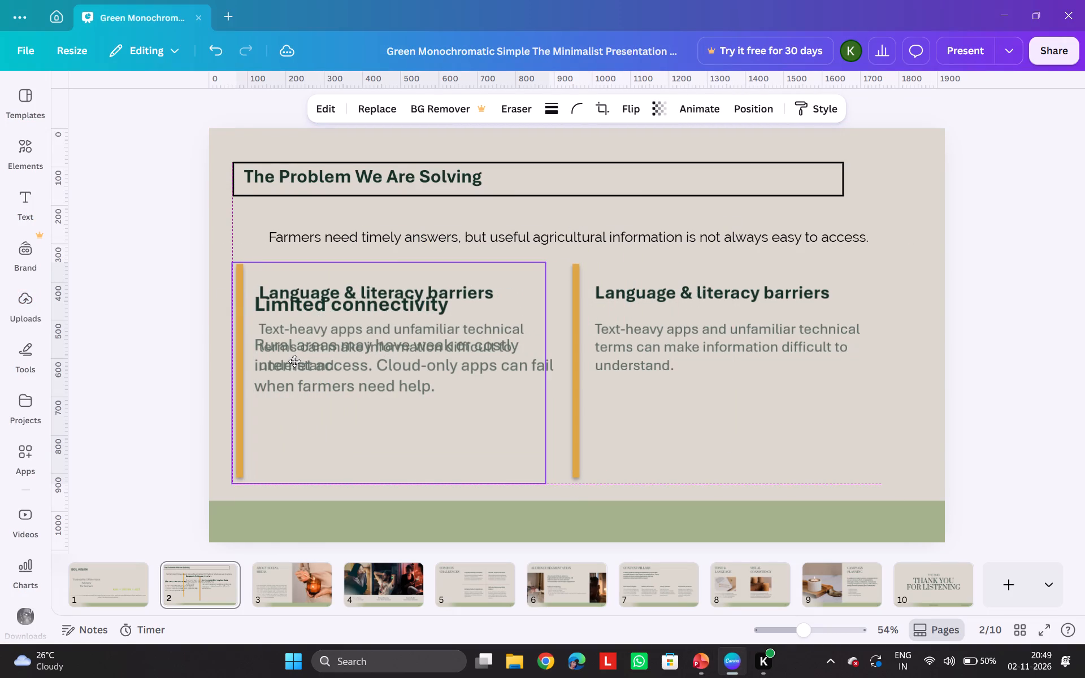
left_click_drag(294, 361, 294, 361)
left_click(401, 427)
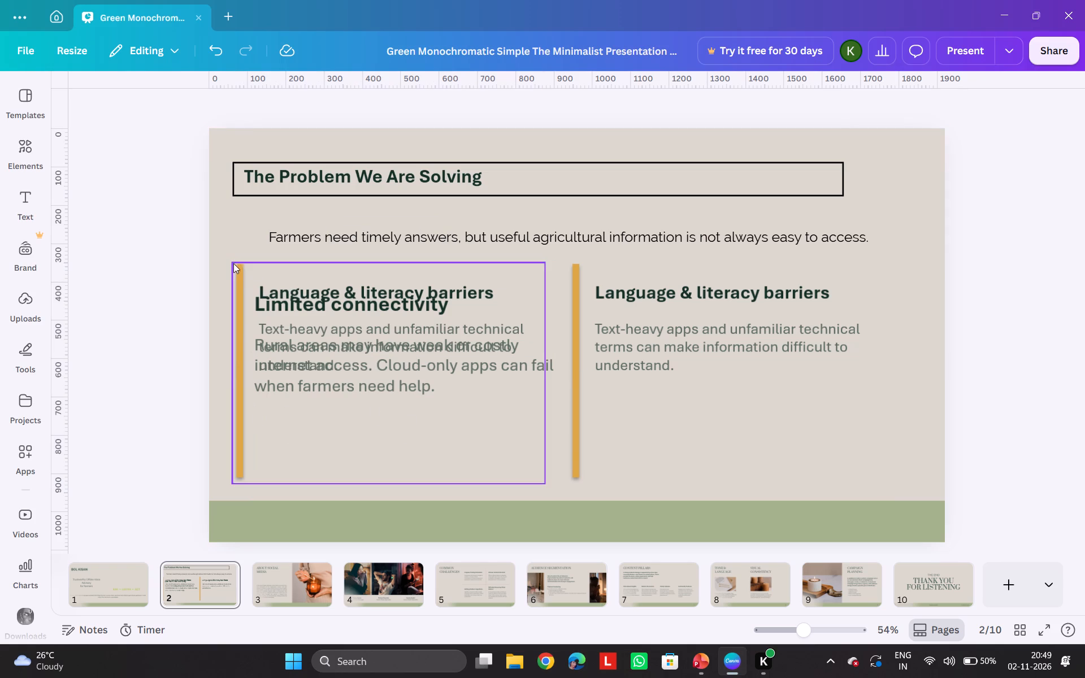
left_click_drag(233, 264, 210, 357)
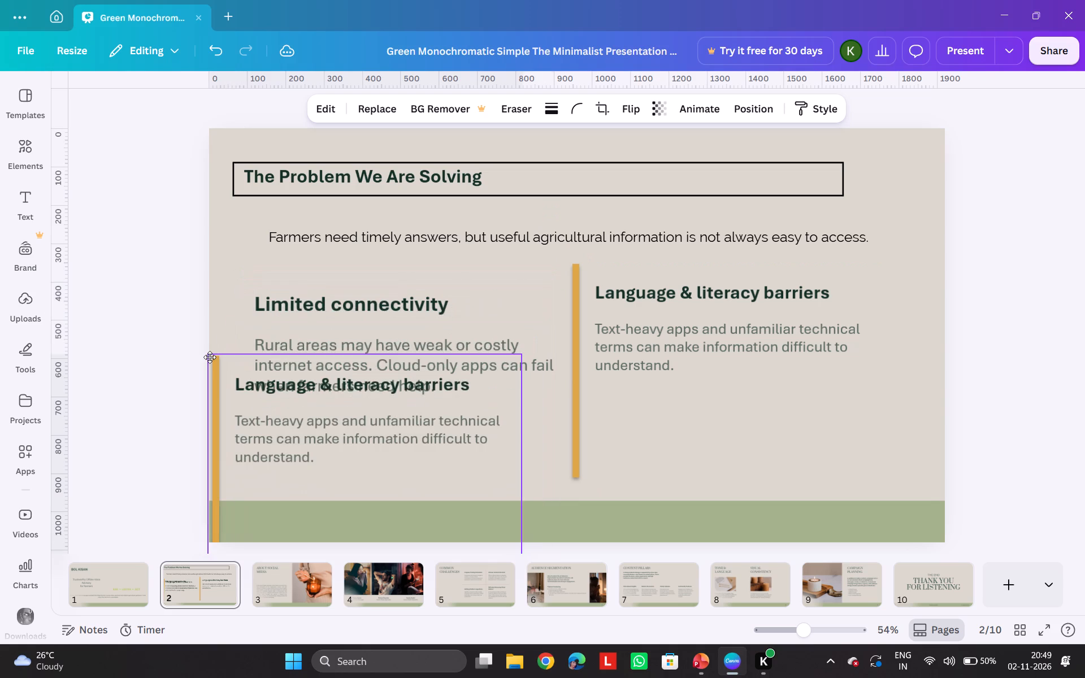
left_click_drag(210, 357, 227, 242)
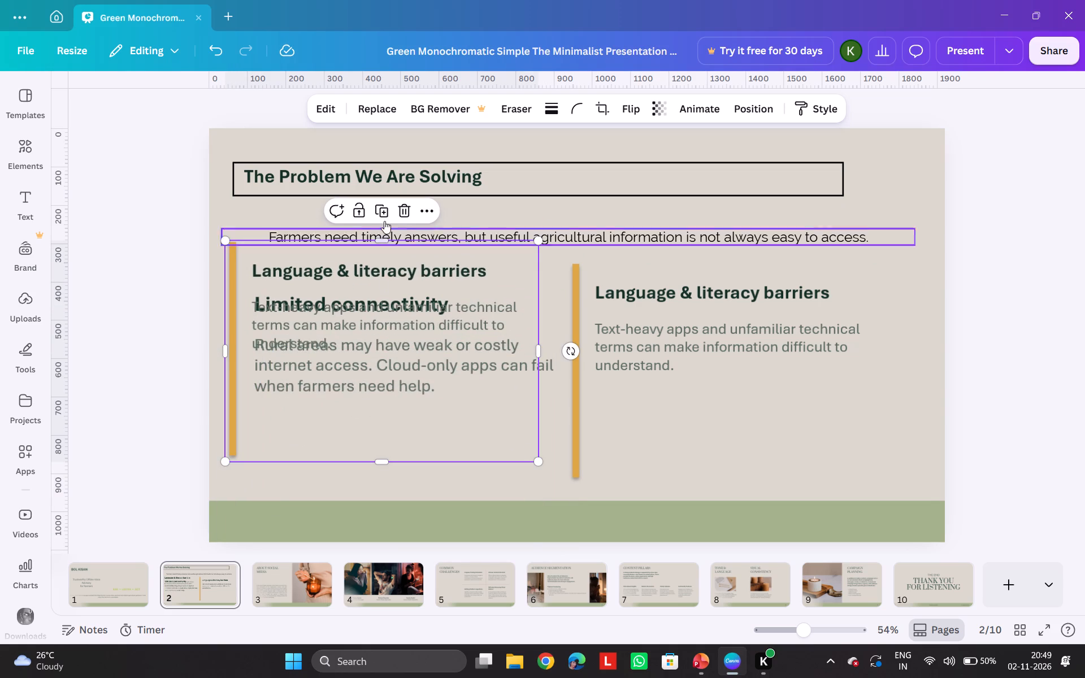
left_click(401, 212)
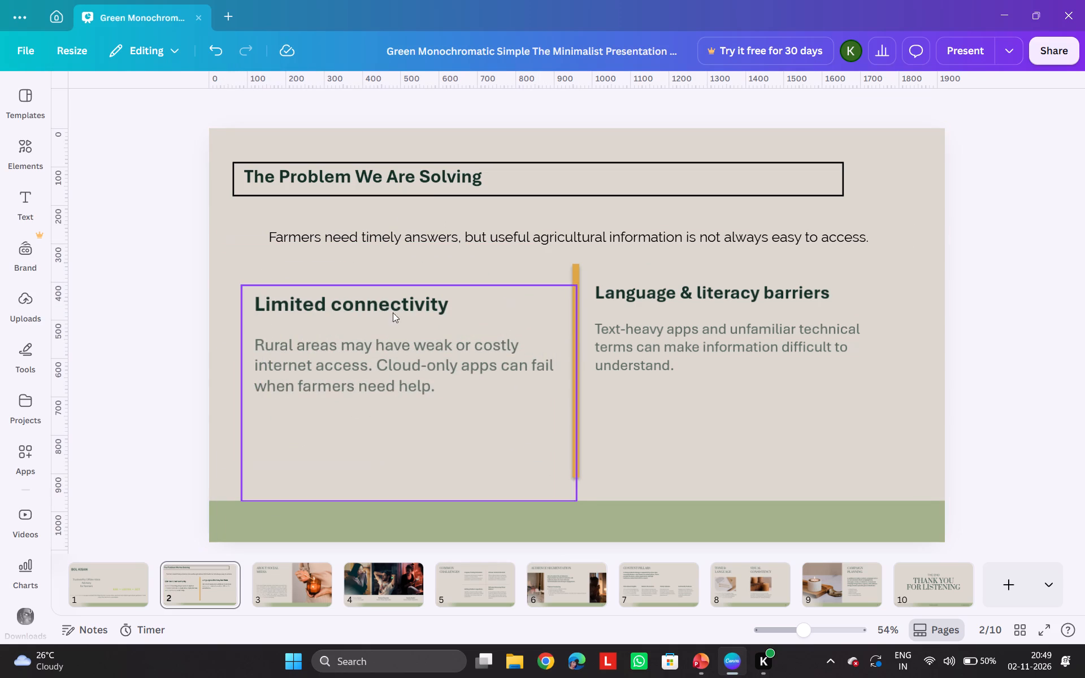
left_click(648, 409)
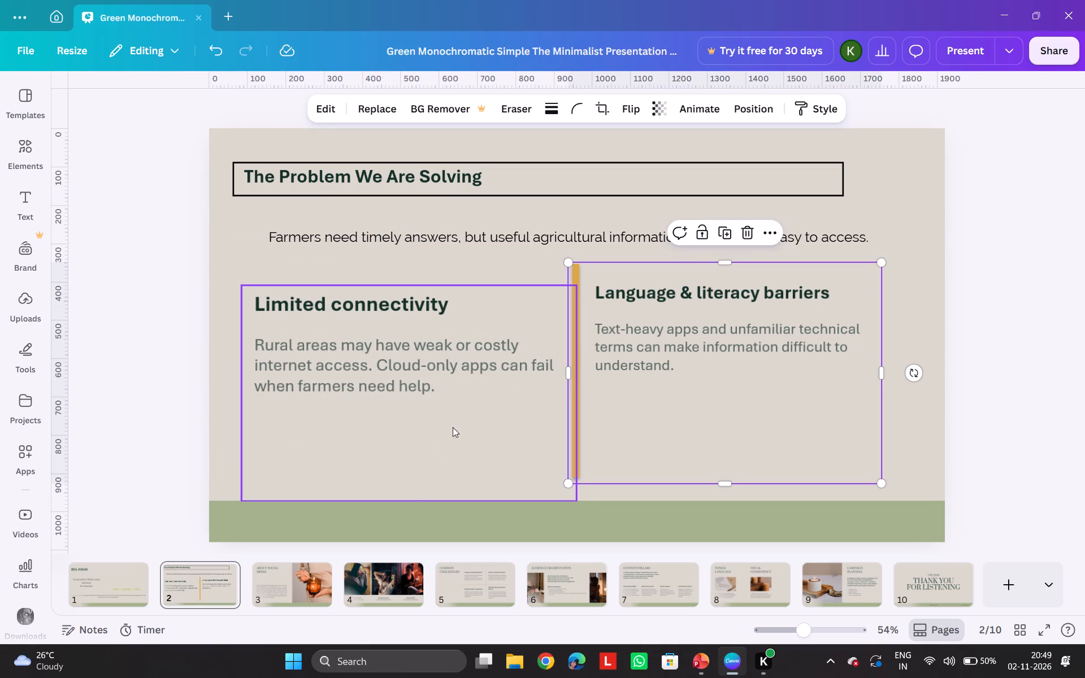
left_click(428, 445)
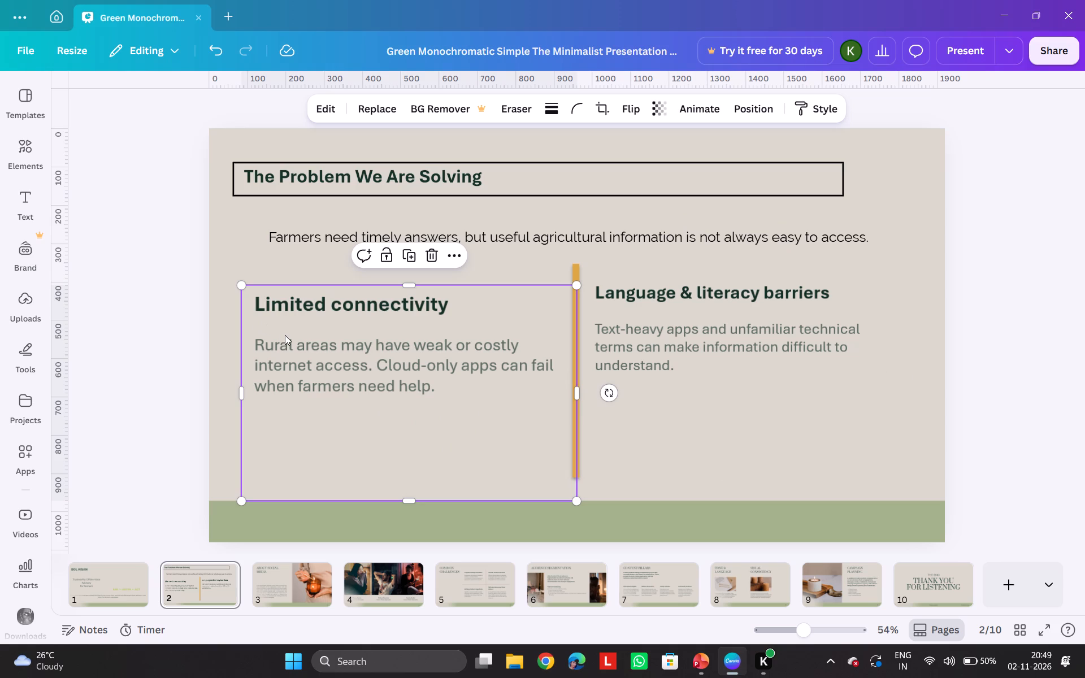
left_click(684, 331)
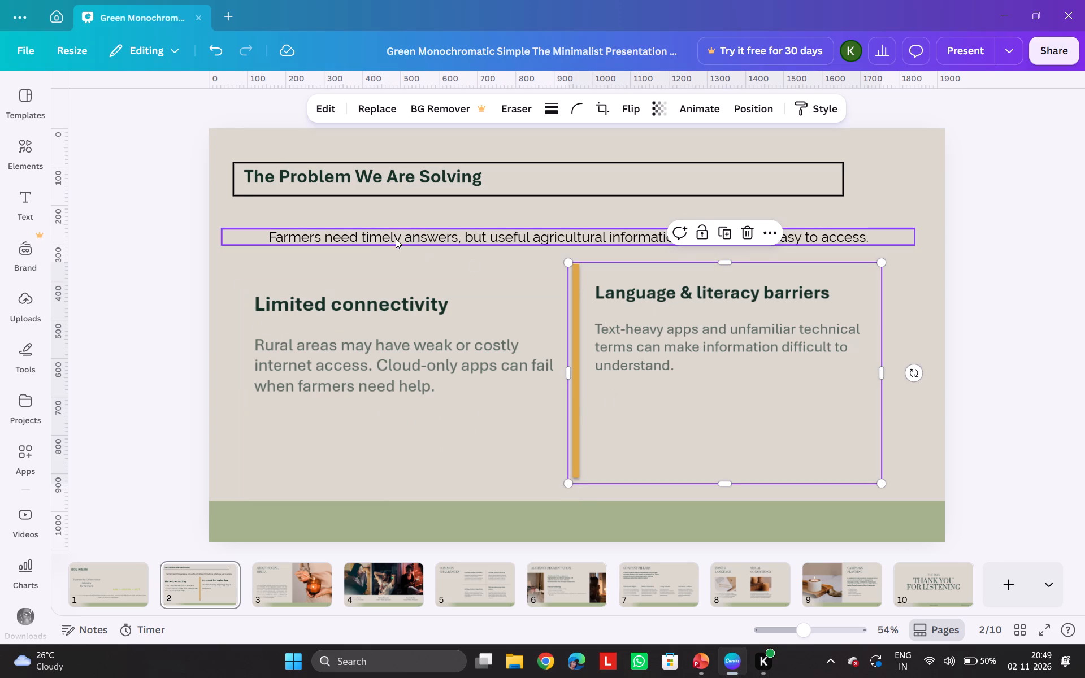
Move the outlined title up near the page's top edge and raise the "Farmers need timely answers" sentence beneath it, leaving a small gap.
left_click_drag(386, 184, 386, 167)
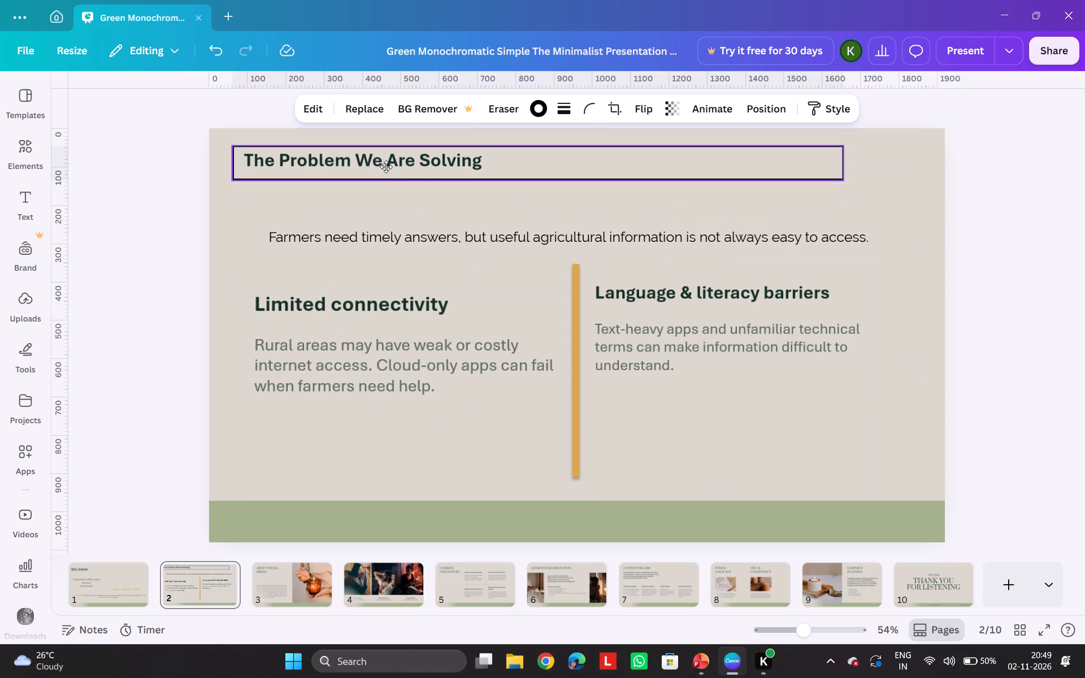
left_click_drag(386, 167, 386, 163)
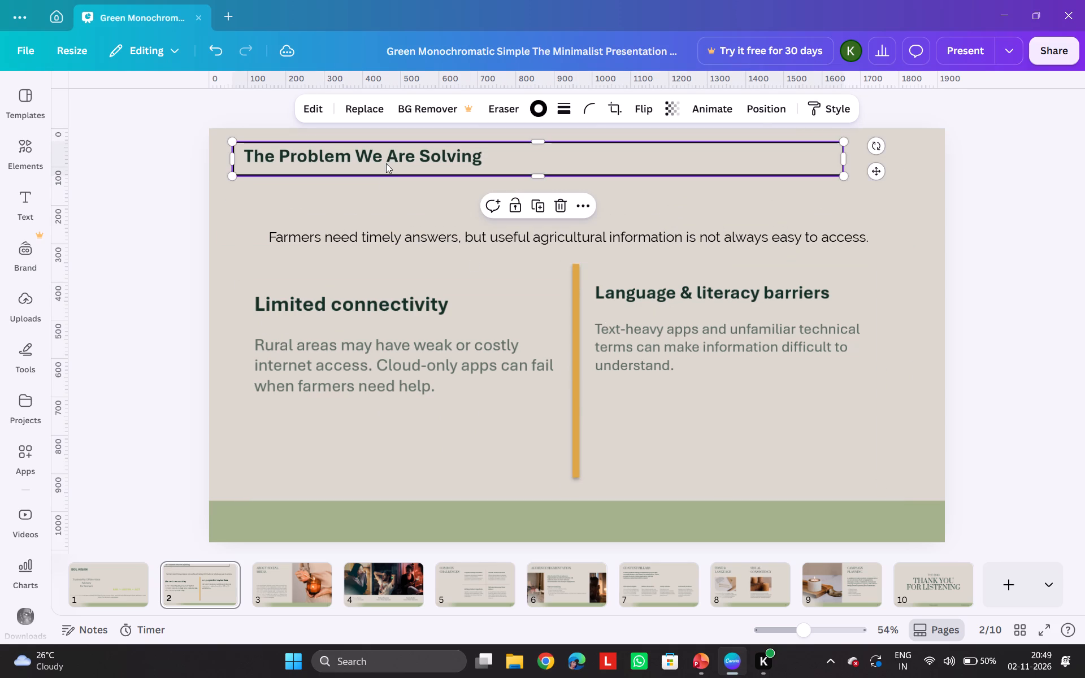
left_click_drag(391, 234, 390, 193)
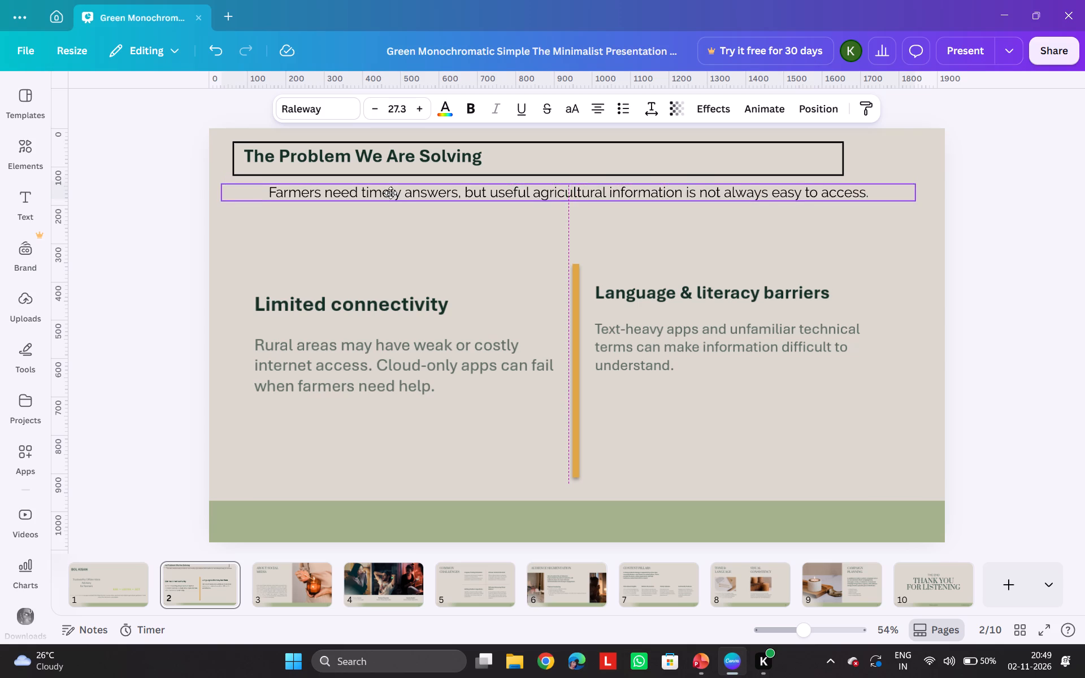
left_click_drag(390, 193, 390, 209)
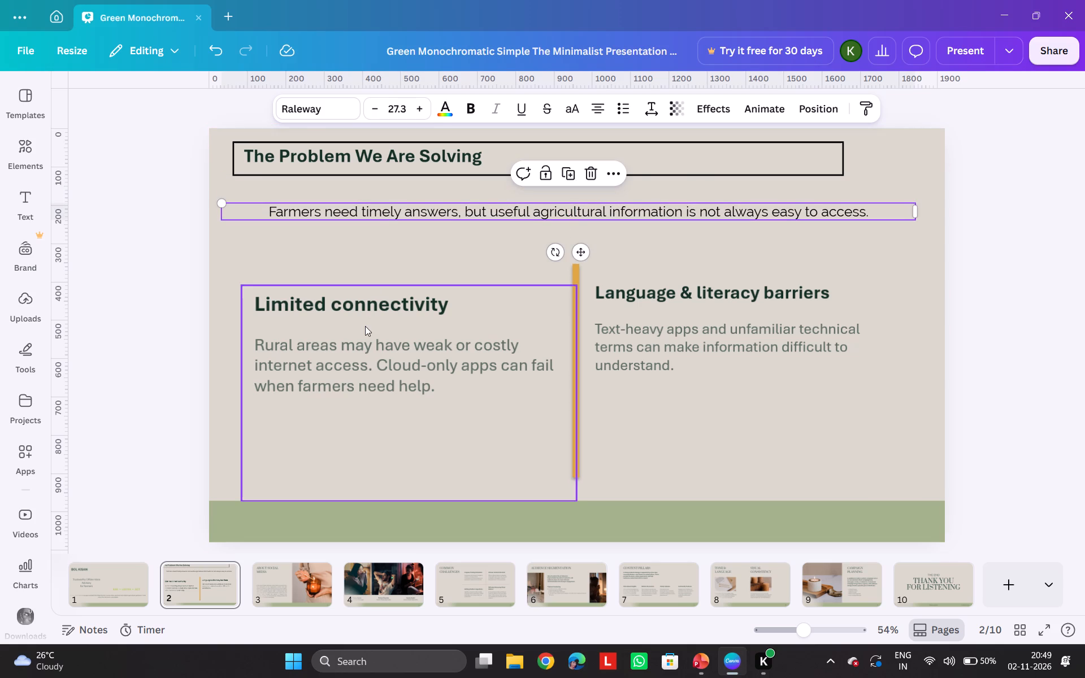
Move the "Limited connectivity" block up and toward the page's left edge, and raise the "Language & literacy barriers" block to just beneath the sentence.
left_click_drag(365, 326, 338, 284)
left_click(189, 398)
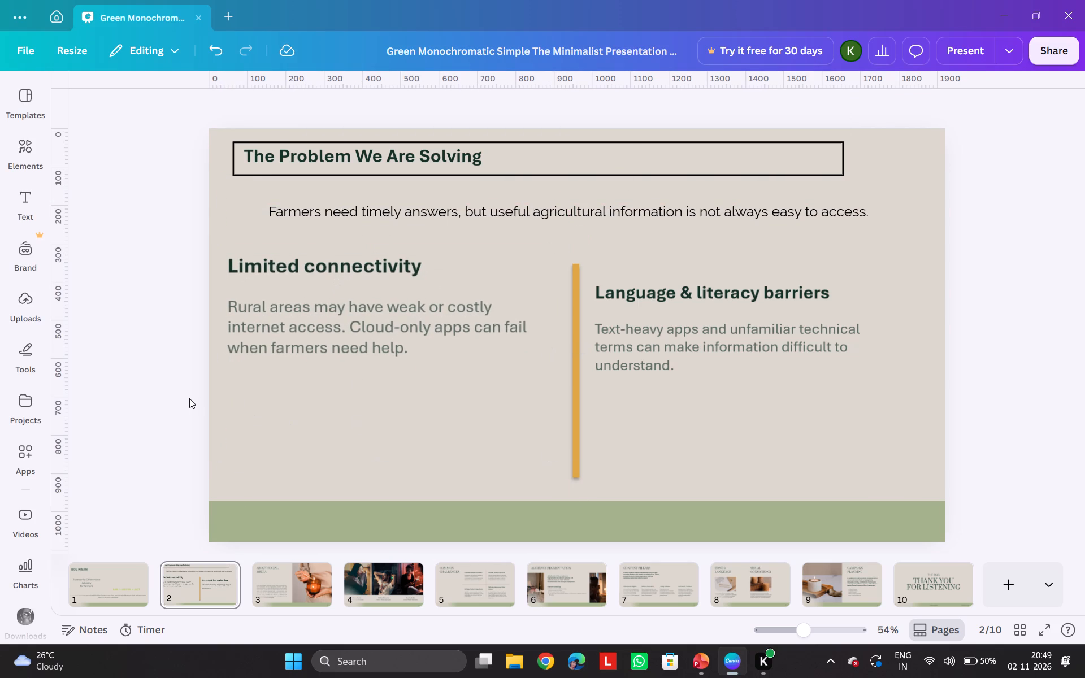
left_click_drag(689, 391, 685, 345)
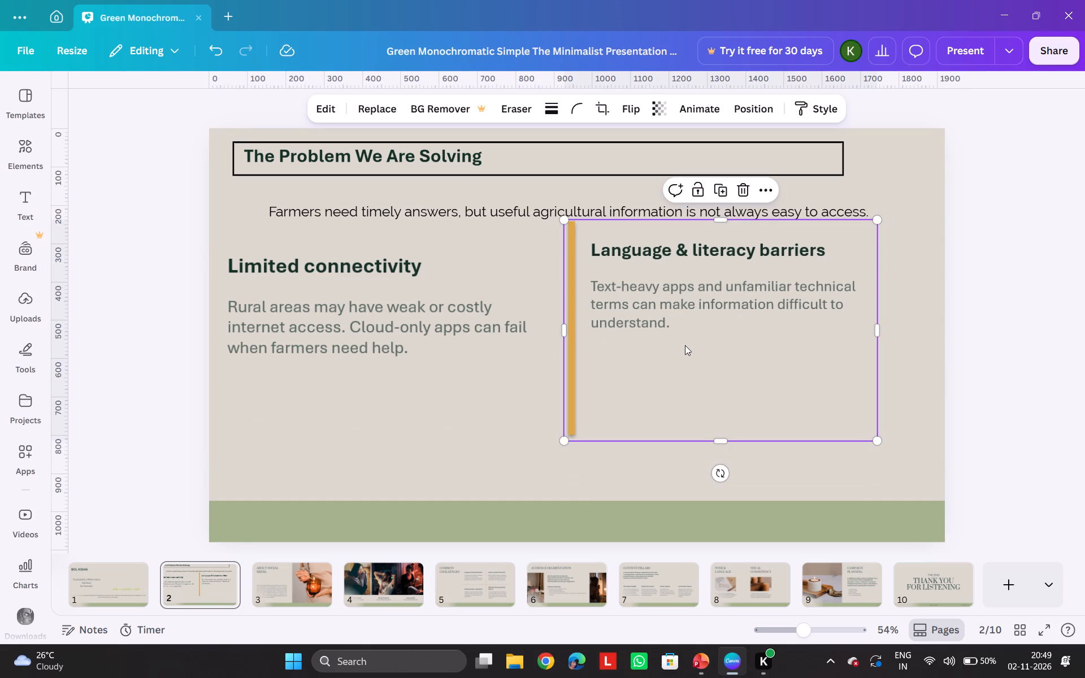
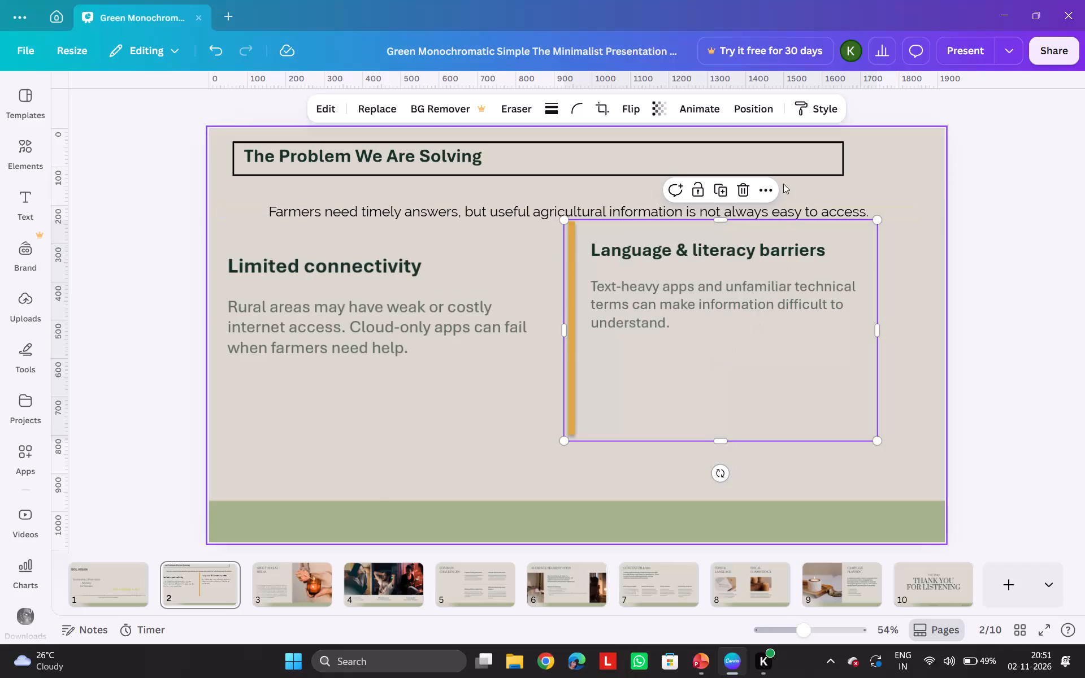
Delete the "Language & literacy barriers" block from page 2.
left_click(746, 188)
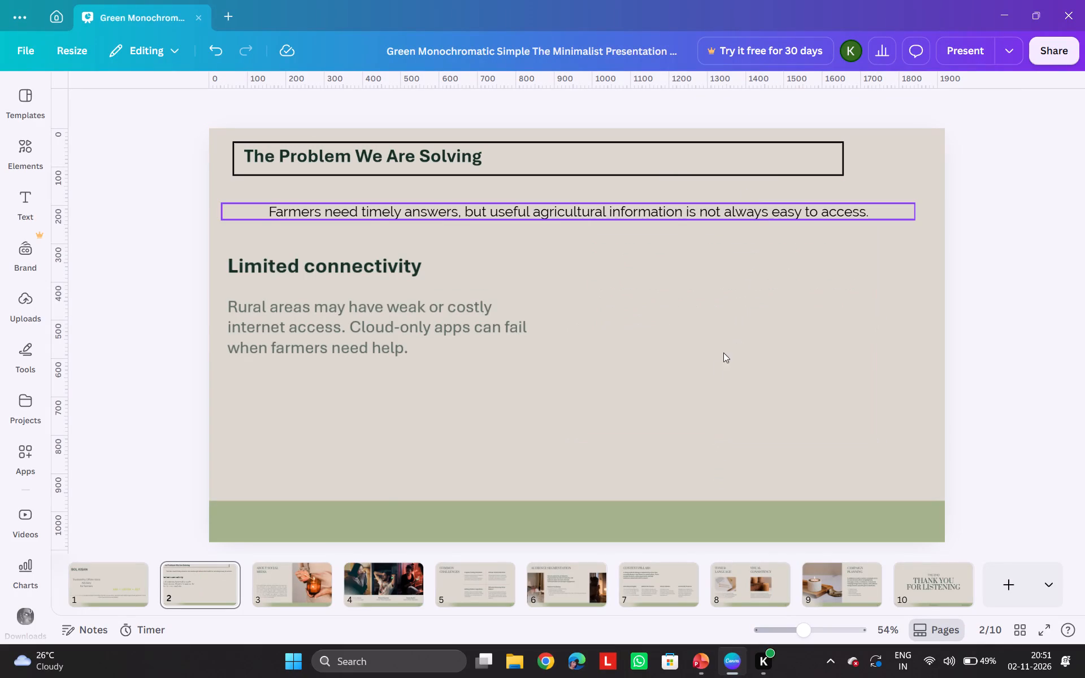
Move the "Limited connectivity" block up to just beneath the sentence and align it with the page's left edge.
left_click_drag(410, 308, 395, 292)
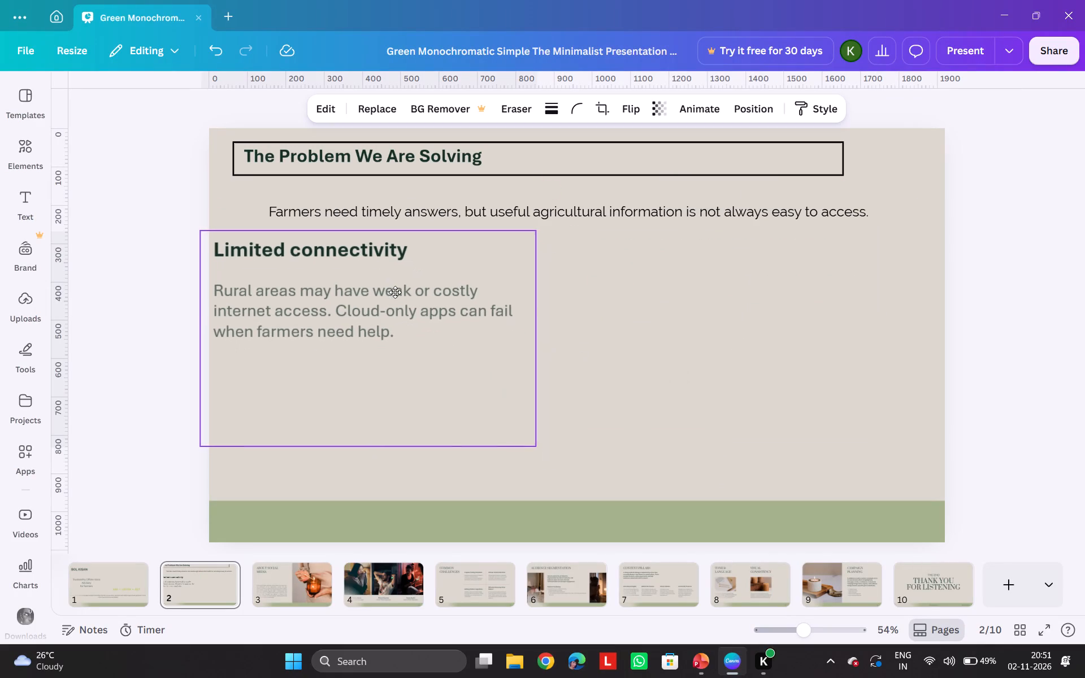
left_click_drag(395, 292, 403, 292)
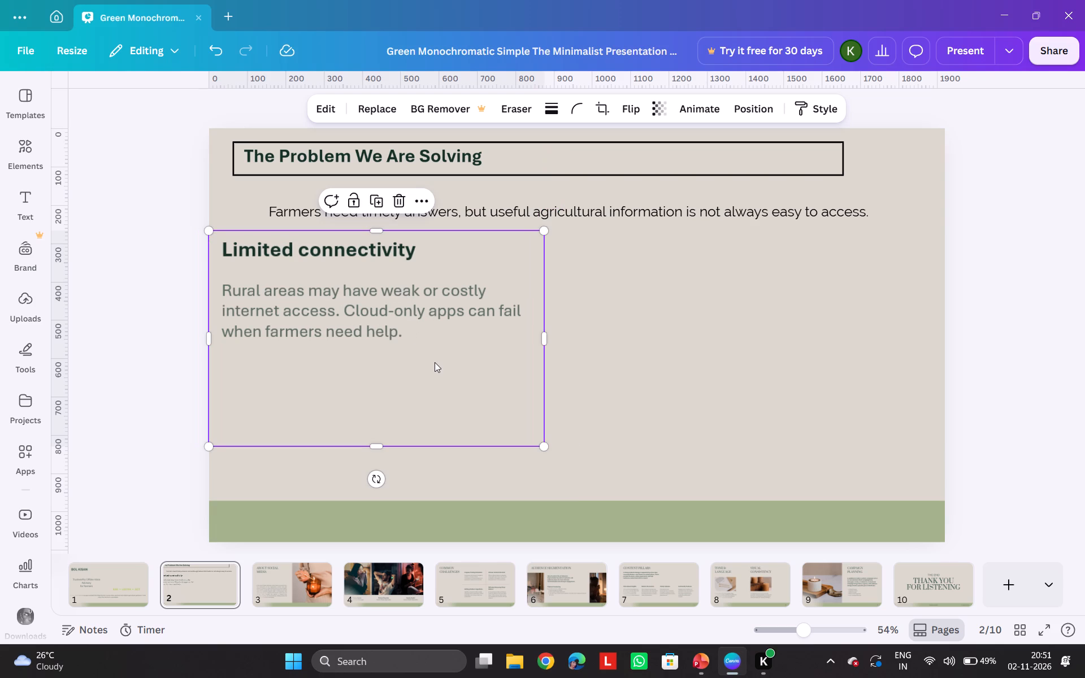
left_click(435, 362)
left_click(620, 362)
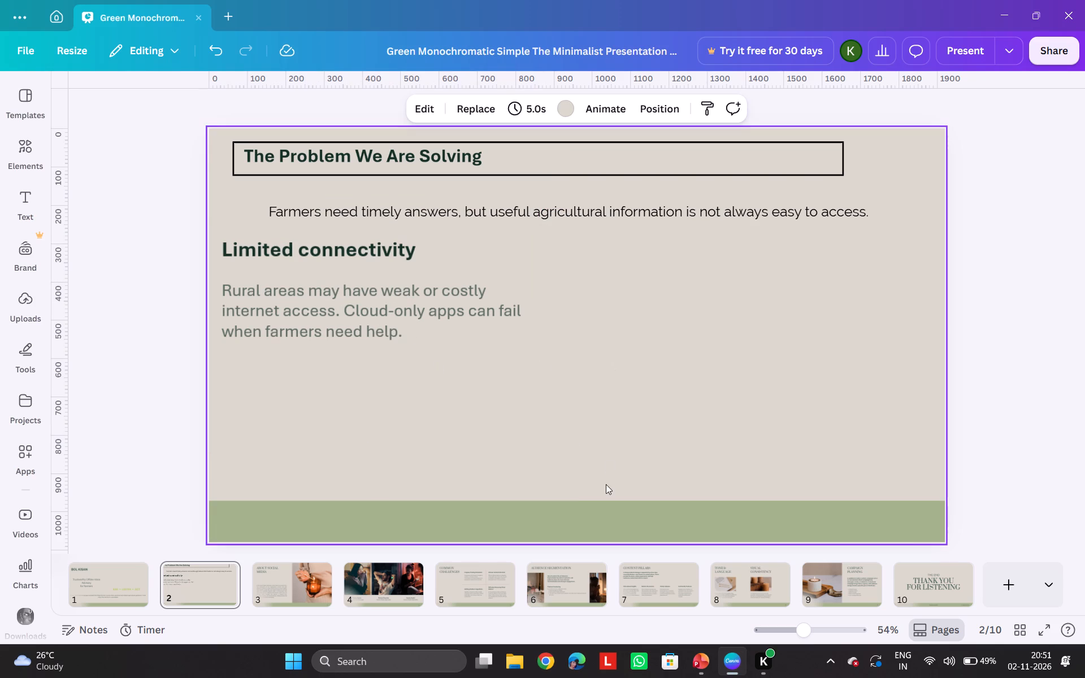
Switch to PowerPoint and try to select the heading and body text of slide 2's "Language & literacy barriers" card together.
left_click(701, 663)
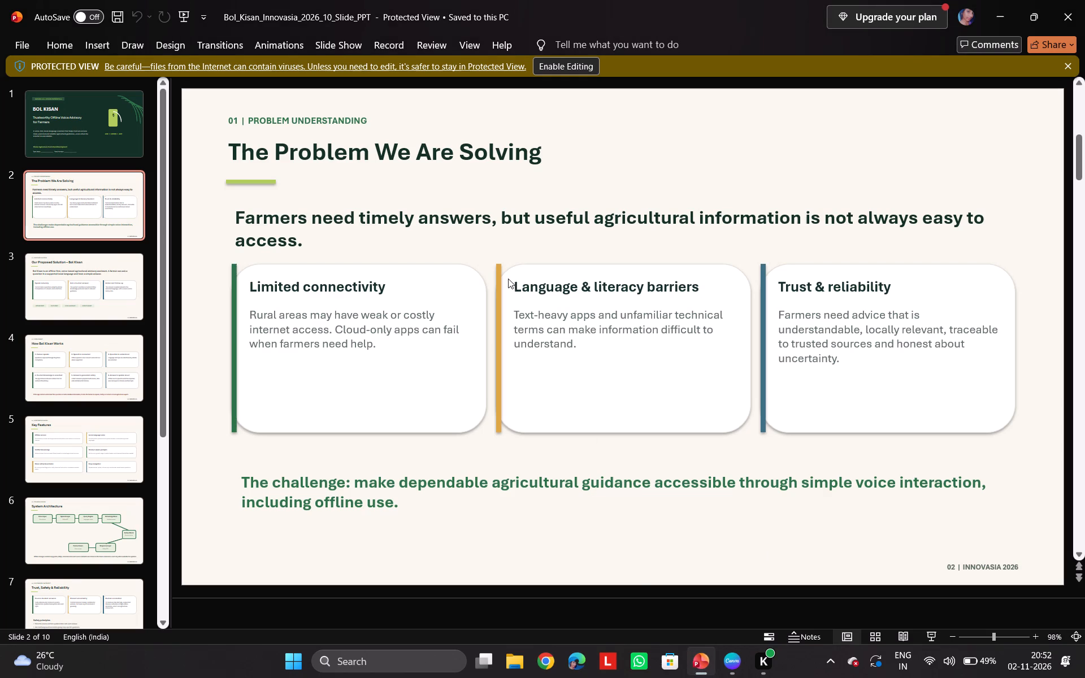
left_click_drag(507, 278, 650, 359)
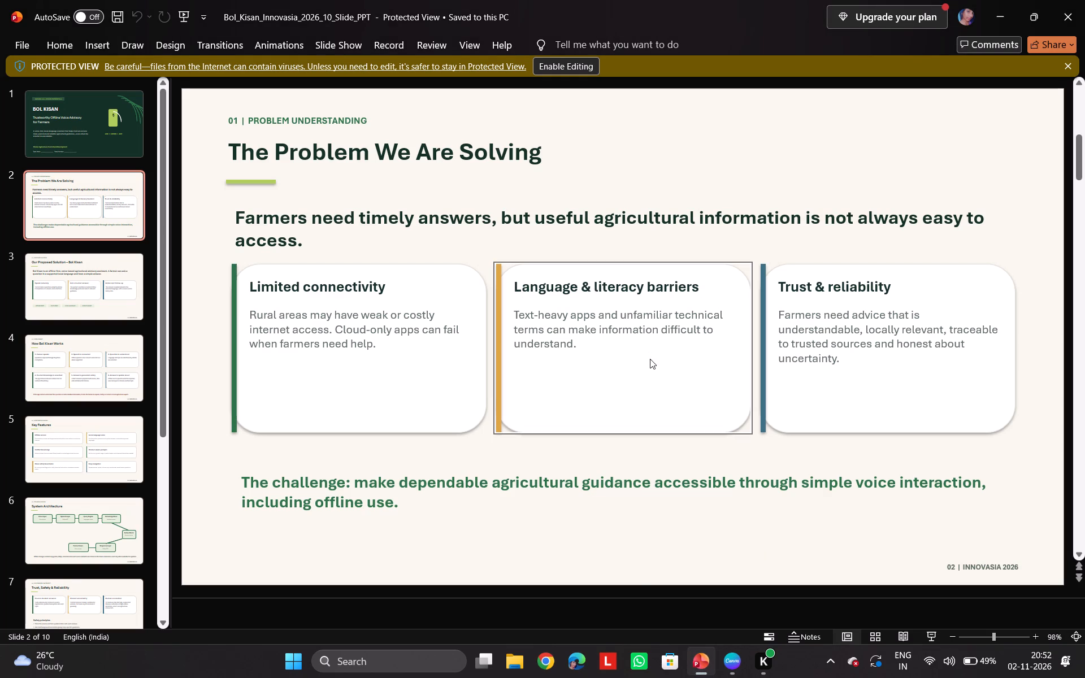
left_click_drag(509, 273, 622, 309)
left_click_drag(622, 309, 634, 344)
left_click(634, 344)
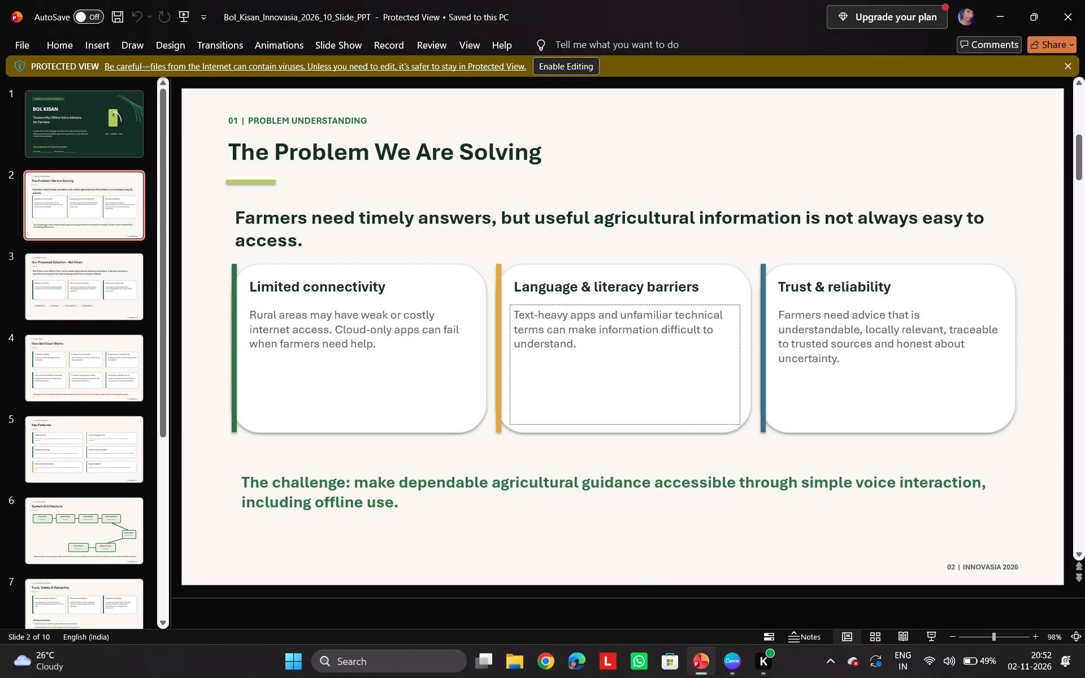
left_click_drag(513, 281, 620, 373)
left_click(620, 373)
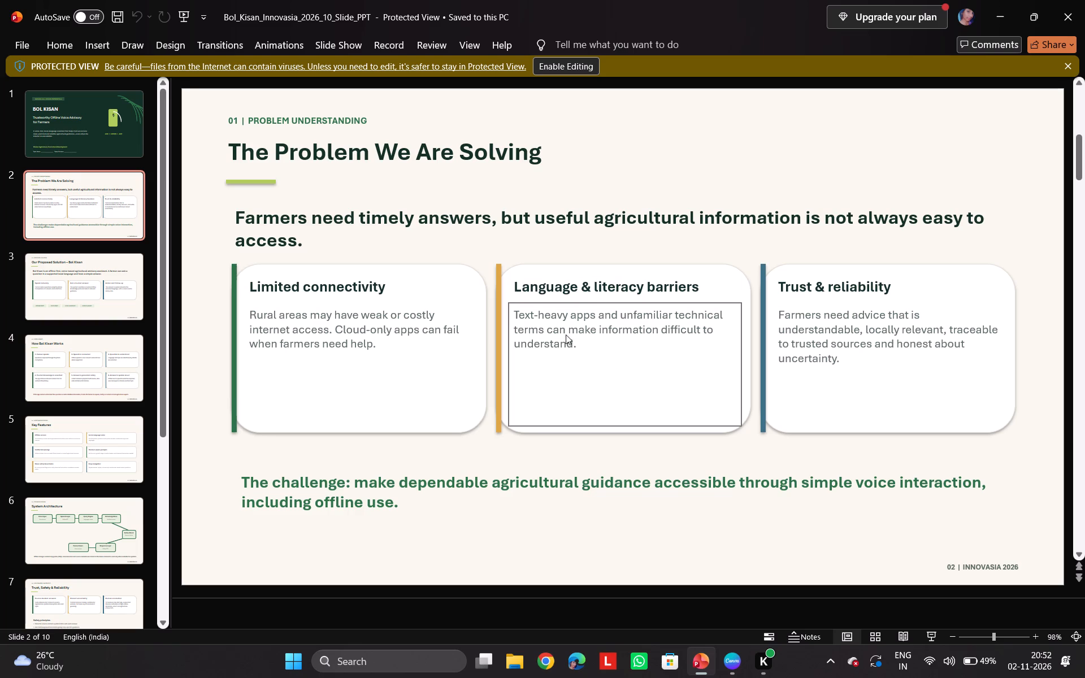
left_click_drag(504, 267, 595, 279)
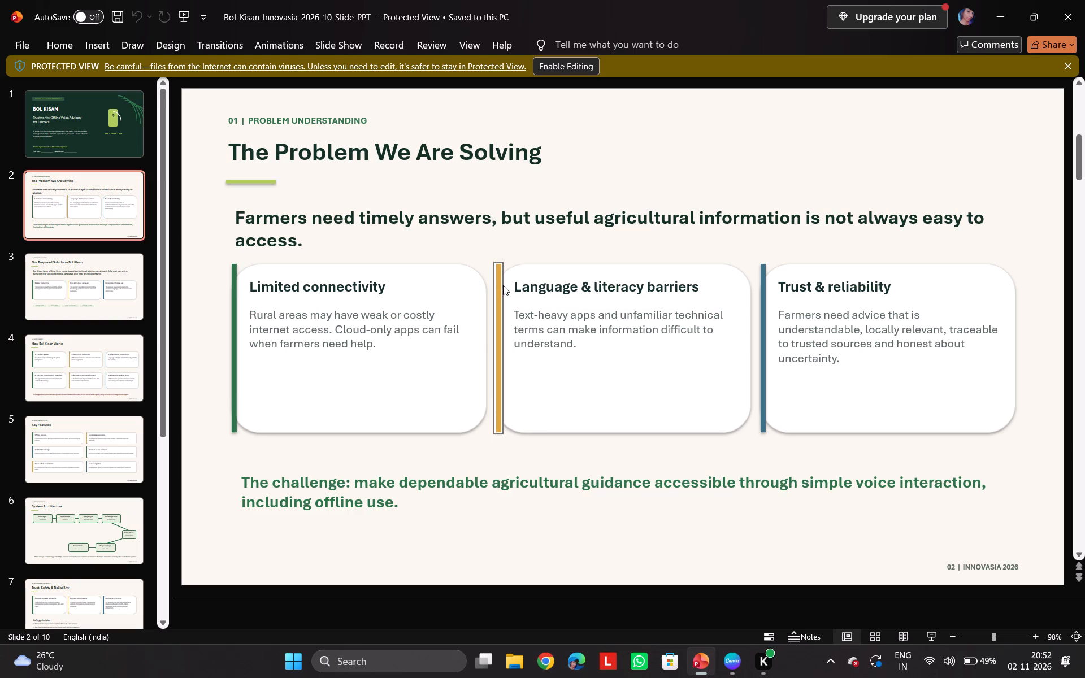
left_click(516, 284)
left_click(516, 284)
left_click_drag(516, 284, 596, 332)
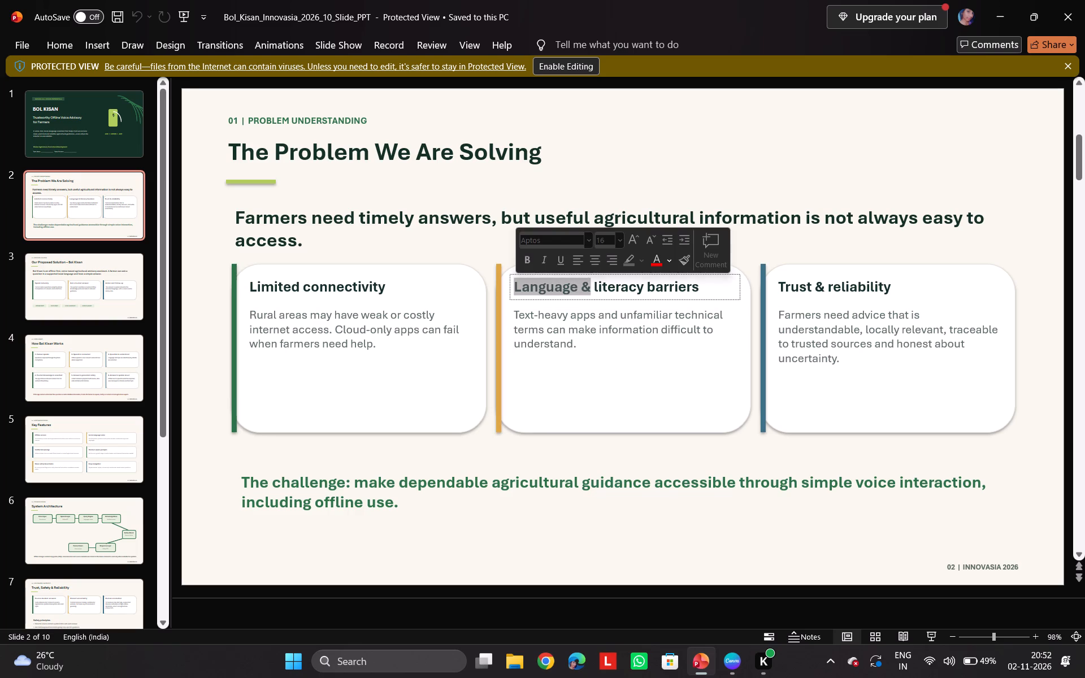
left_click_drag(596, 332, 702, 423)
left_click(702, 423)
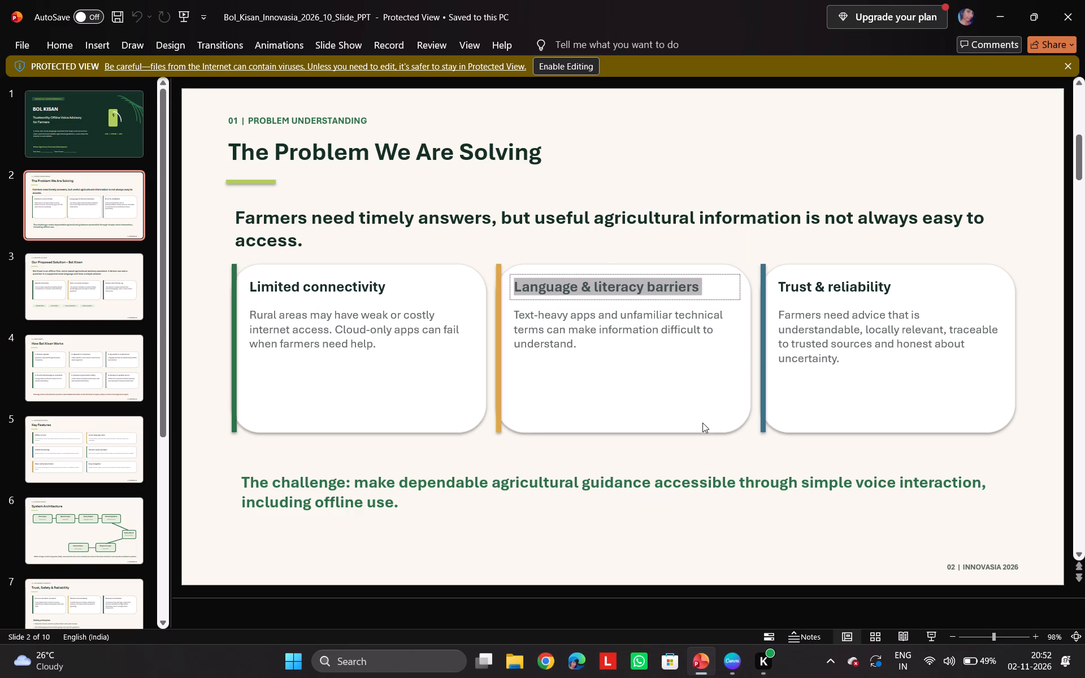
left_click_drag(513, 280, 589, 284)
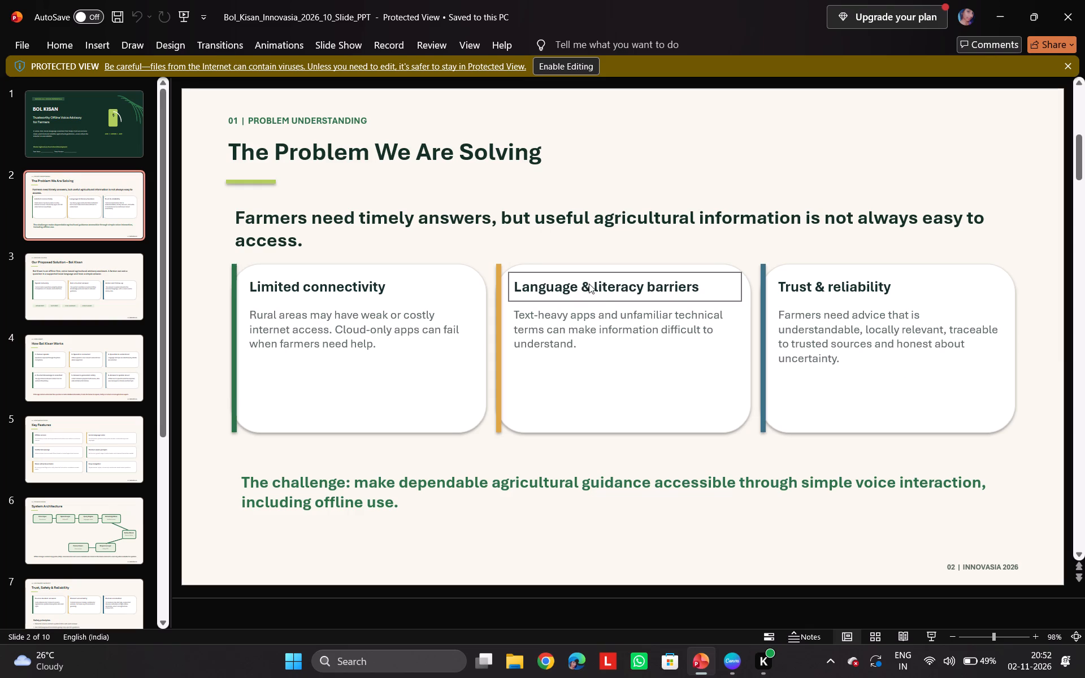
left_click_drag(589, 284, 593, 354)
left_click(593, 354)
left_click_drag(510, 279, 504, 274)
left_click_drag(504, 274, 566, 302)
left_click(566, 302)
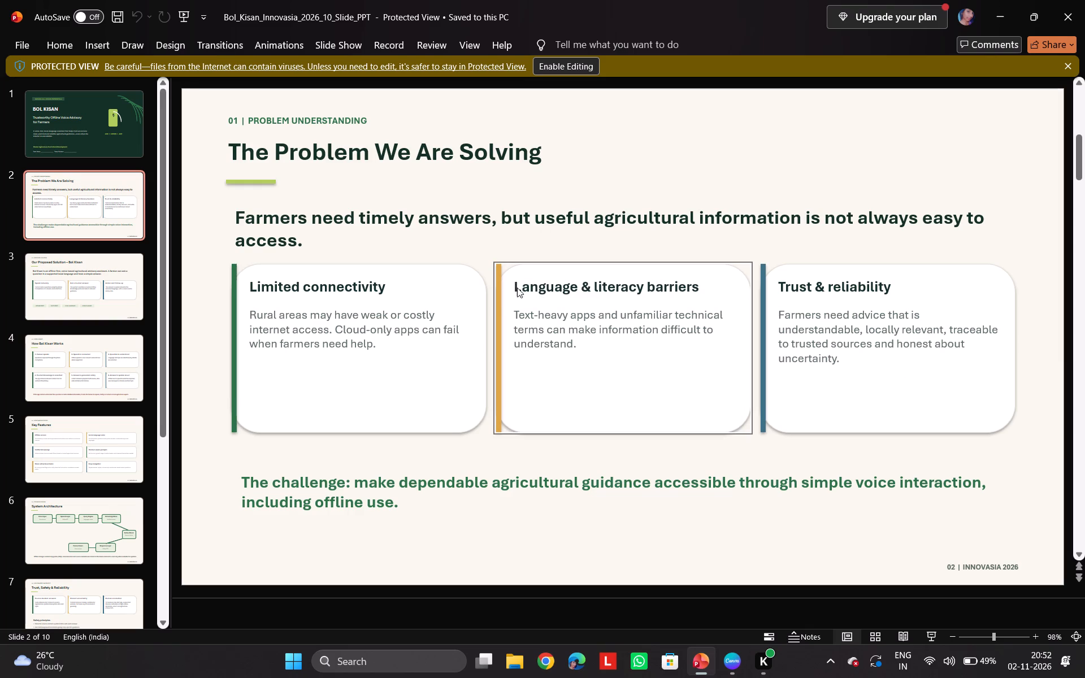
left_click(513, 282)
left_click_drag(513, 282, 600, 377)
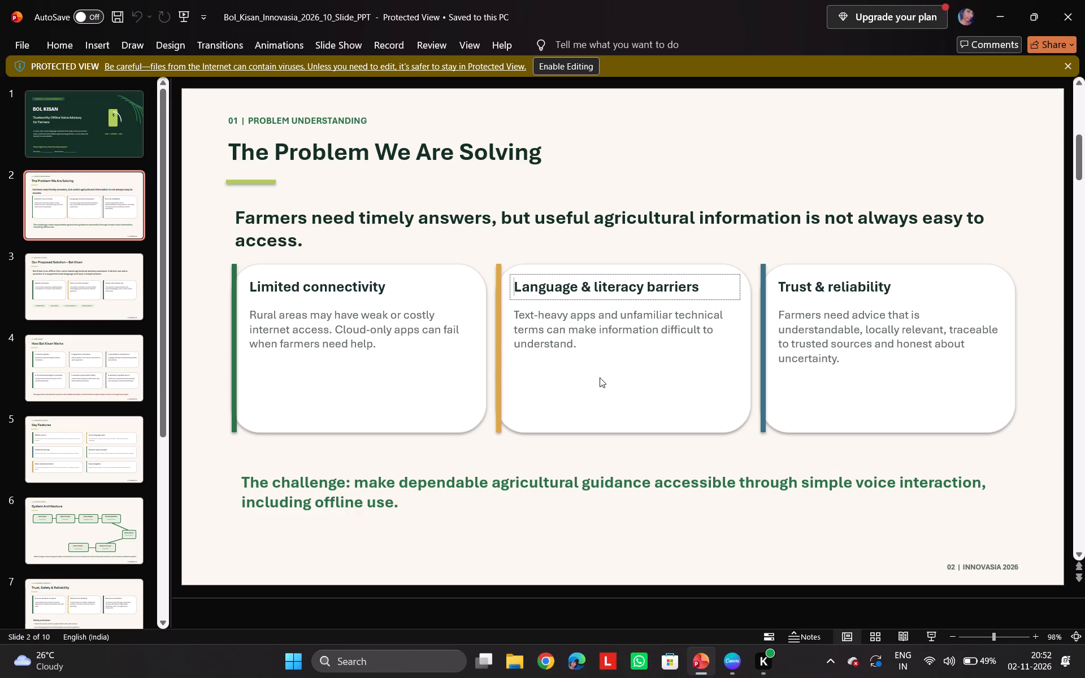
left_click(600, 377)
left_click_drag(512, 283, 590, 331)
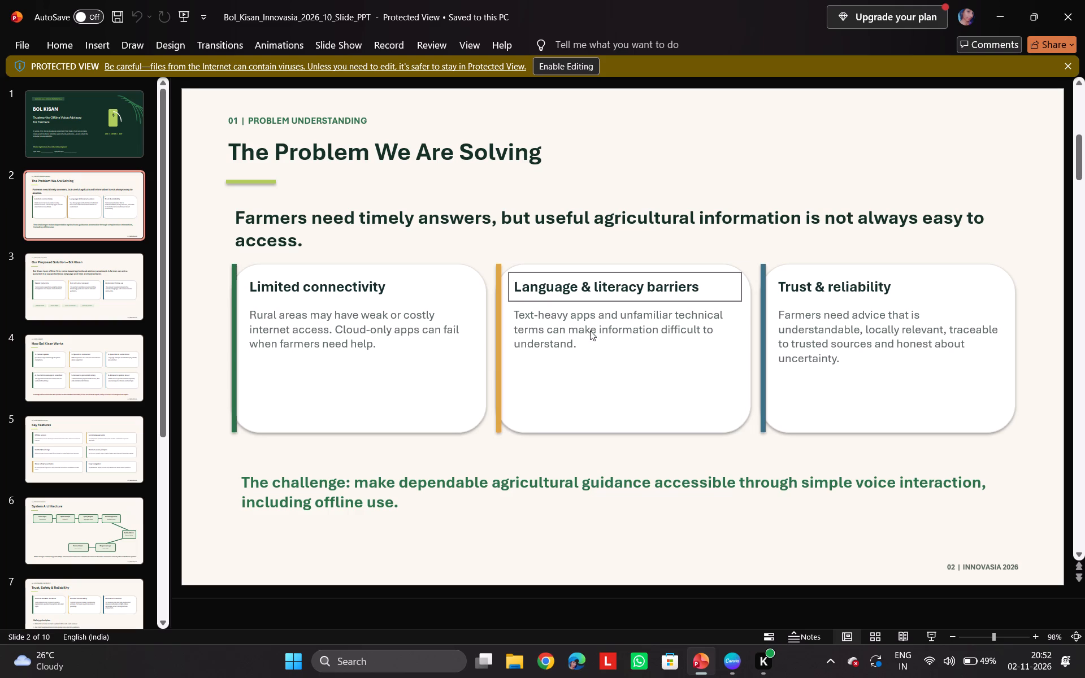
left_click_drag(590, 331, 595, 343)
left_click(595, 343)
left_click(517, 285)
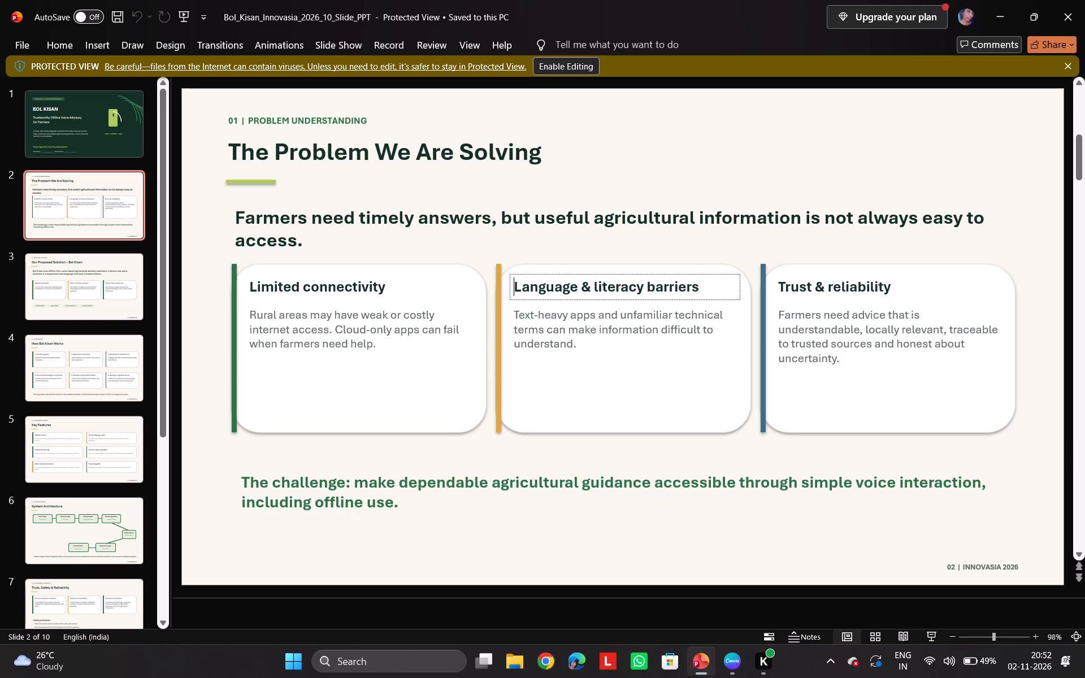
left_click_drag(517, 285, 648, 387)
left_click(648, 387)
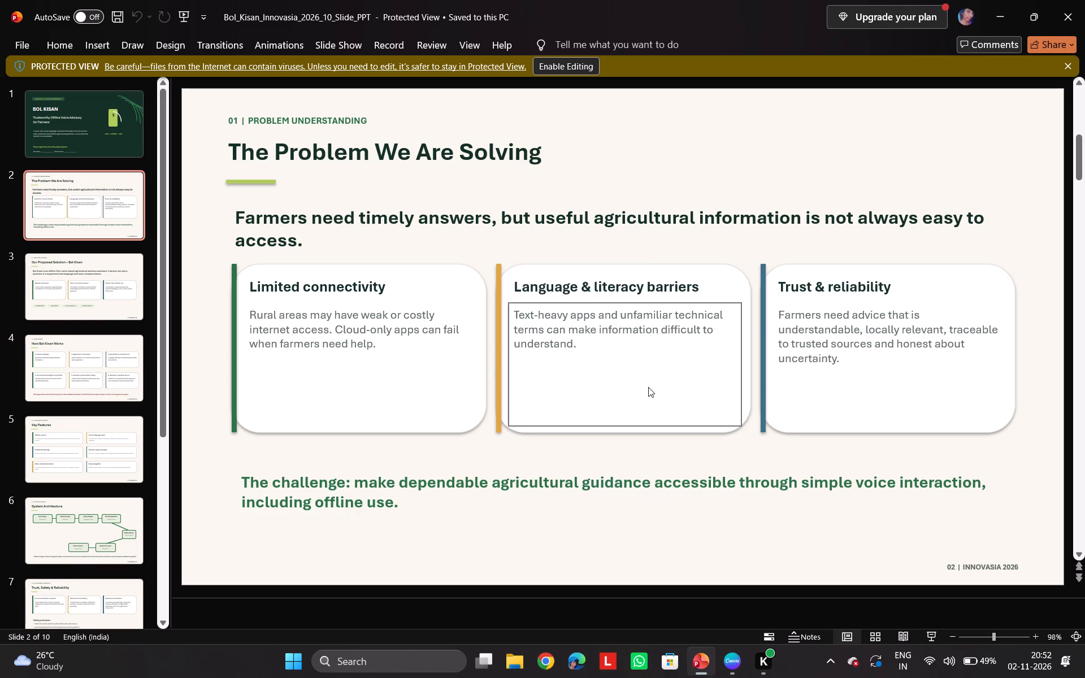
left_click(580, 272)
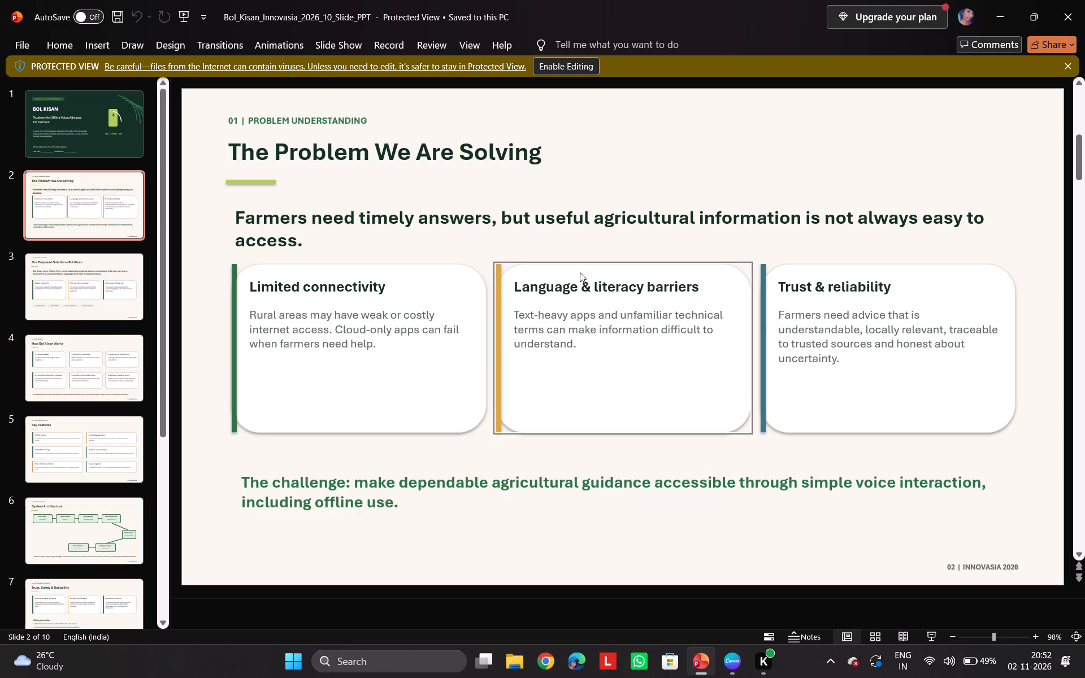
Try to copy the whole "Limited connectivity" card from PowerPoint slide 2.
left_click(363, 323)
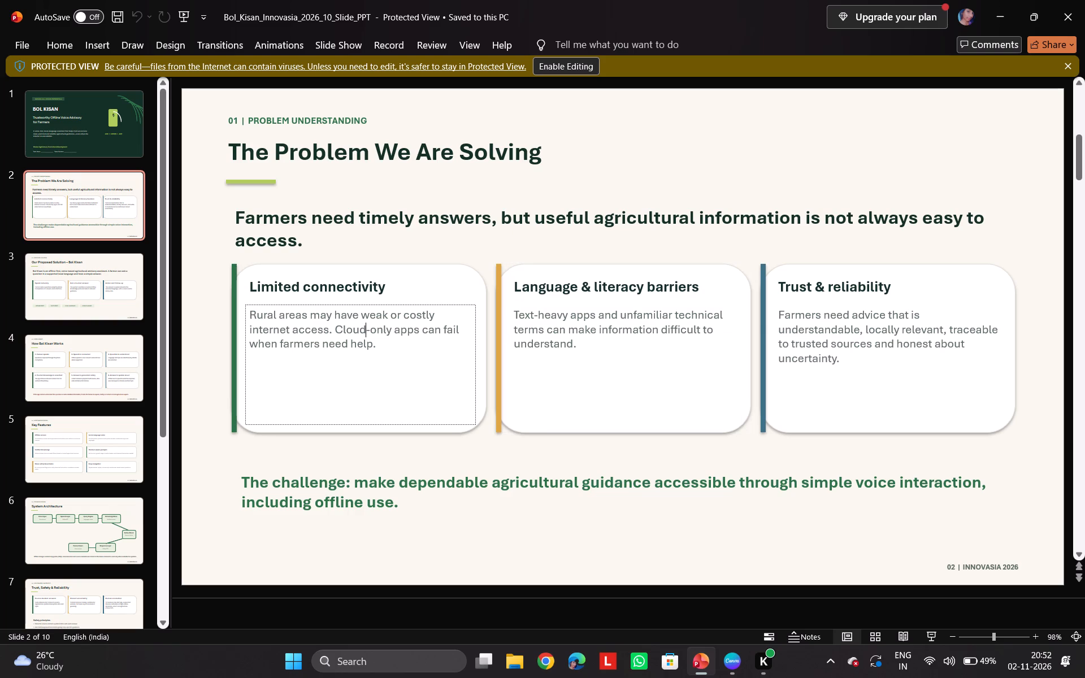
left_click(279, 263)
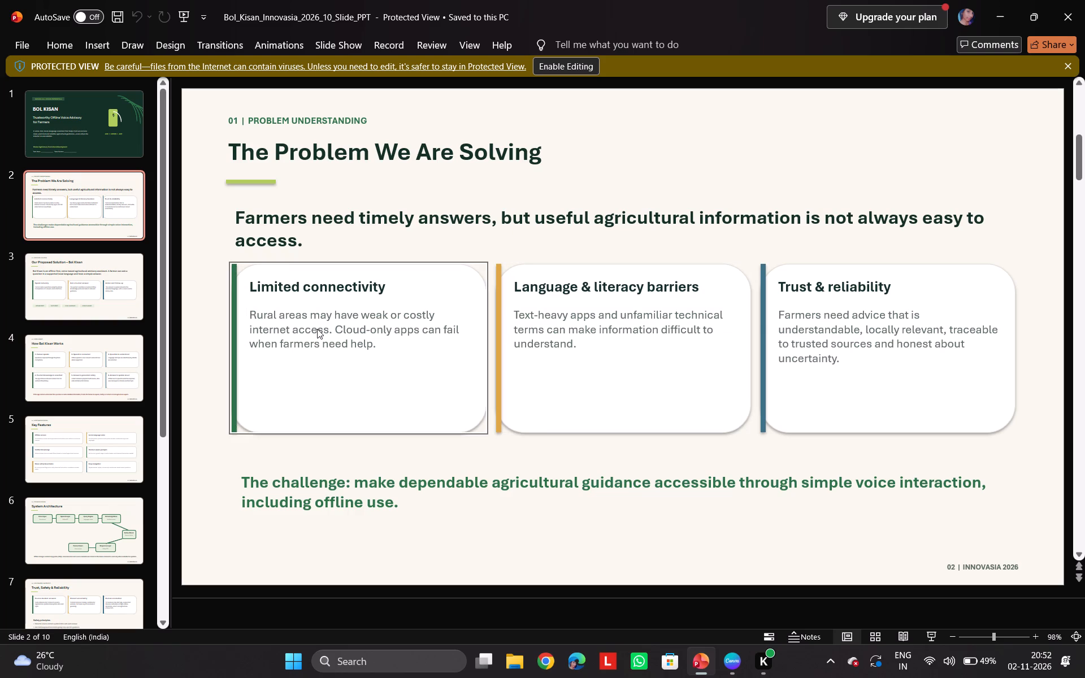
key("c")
Paste the "Language & literacy barriers" block into Canva page 2 and place it in the right half, level with "Limited connectivity".
left_click(725, 668)
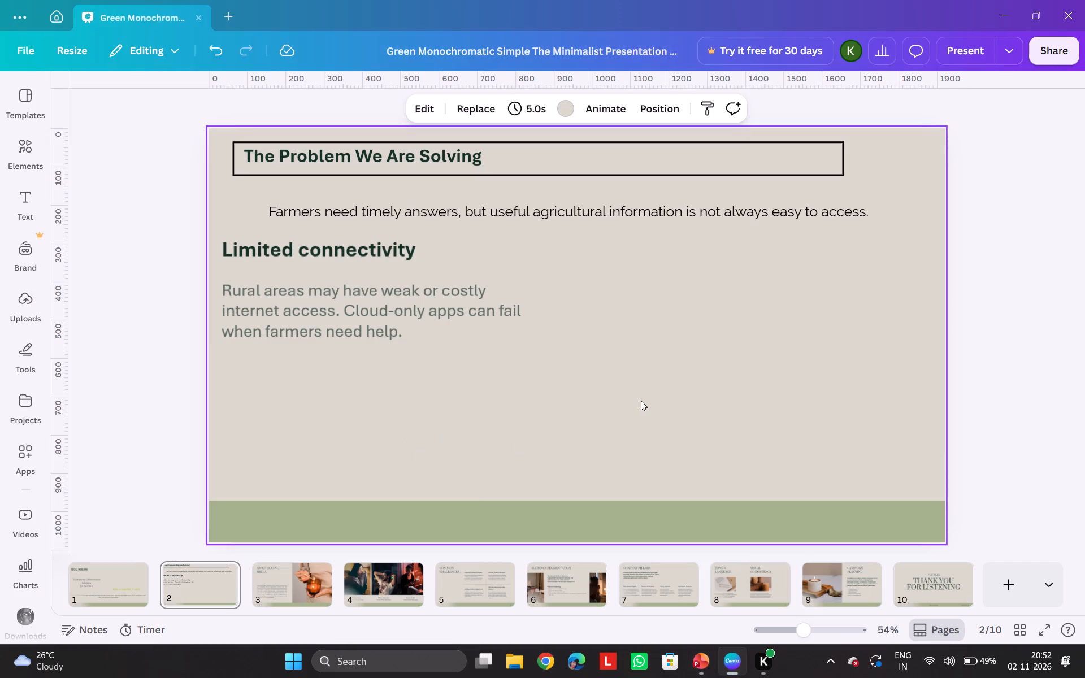
key("ctrl+v")
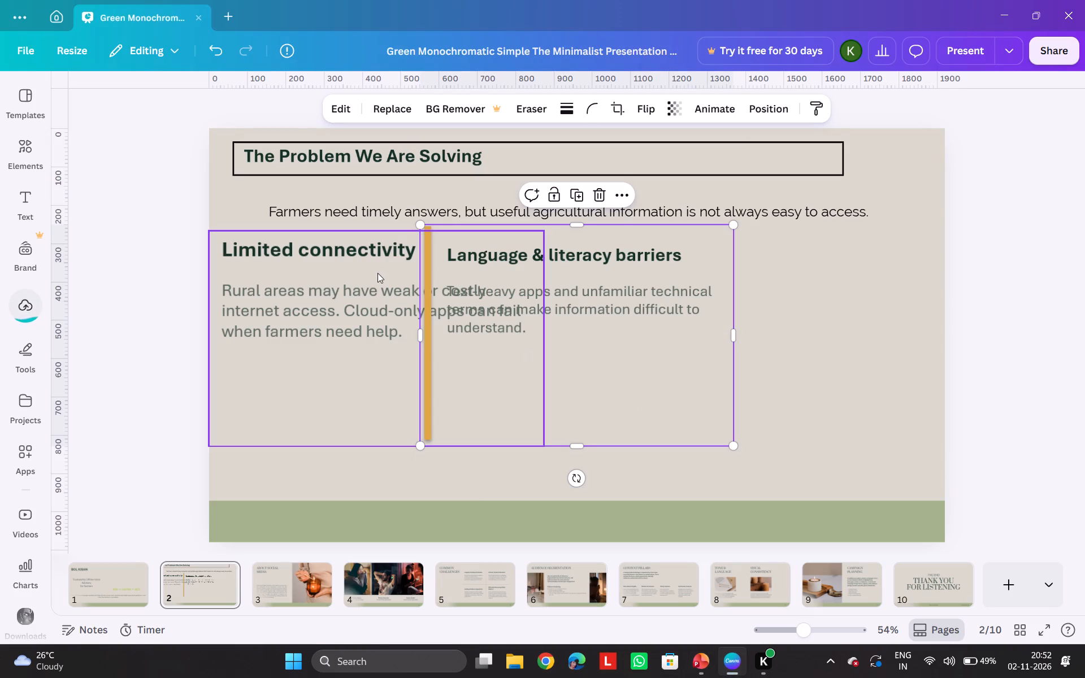
left_click_drag(624, 379, 764, 387)
left_click(764, 387)
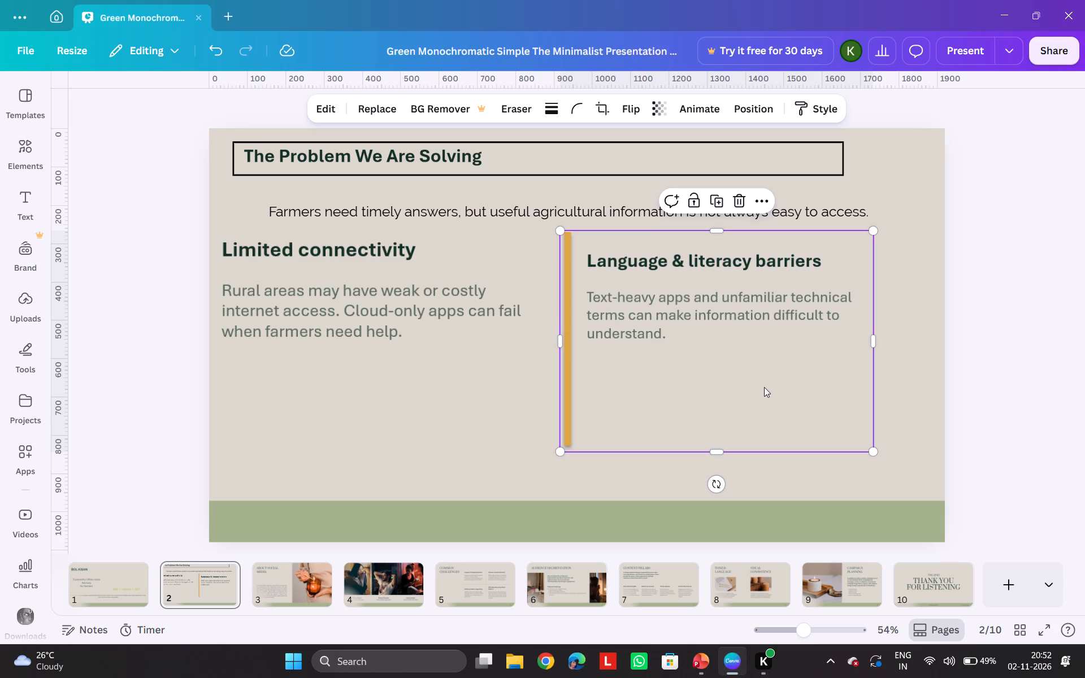
Nudge the "Language & literacy barriers" block with its orange bar slightly down, leaving a small gap beneath the sentence.
left_click(568, 348)
left_click(568, 289)
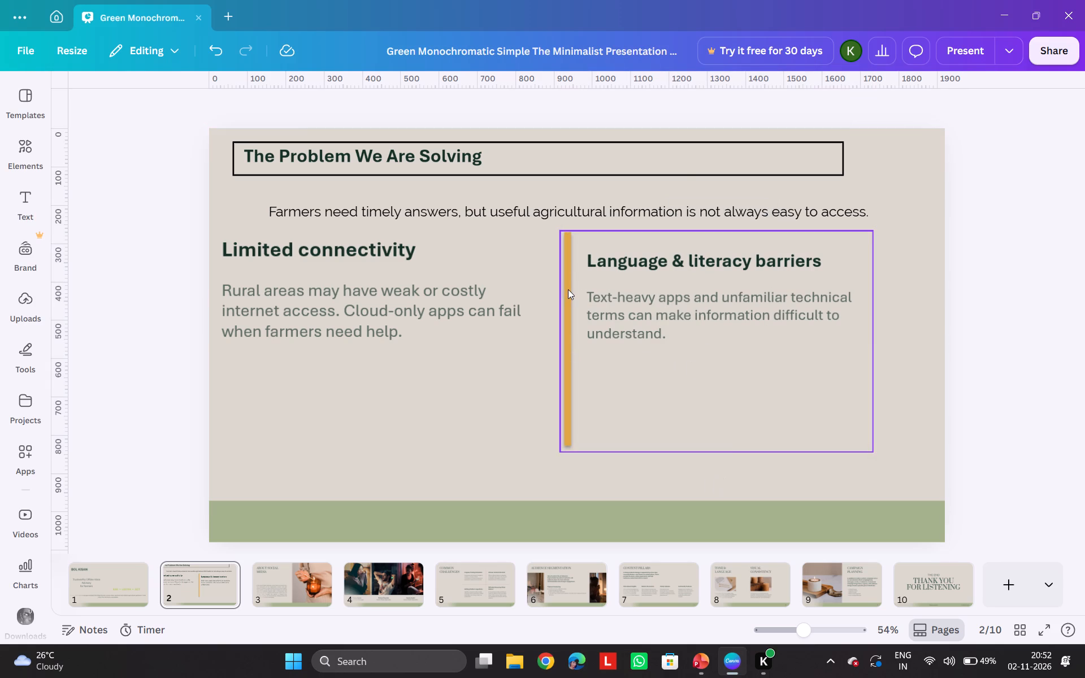
left_click(483, 415)
left_click(637, 433)
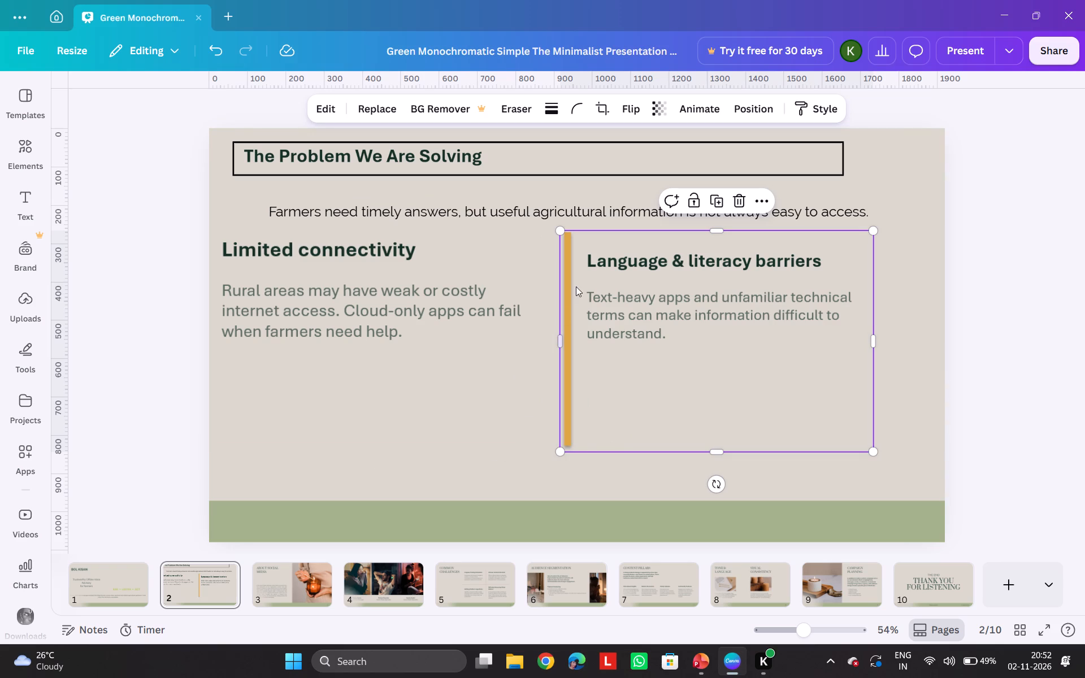
left_click_drag(571, 240, 579, 267)
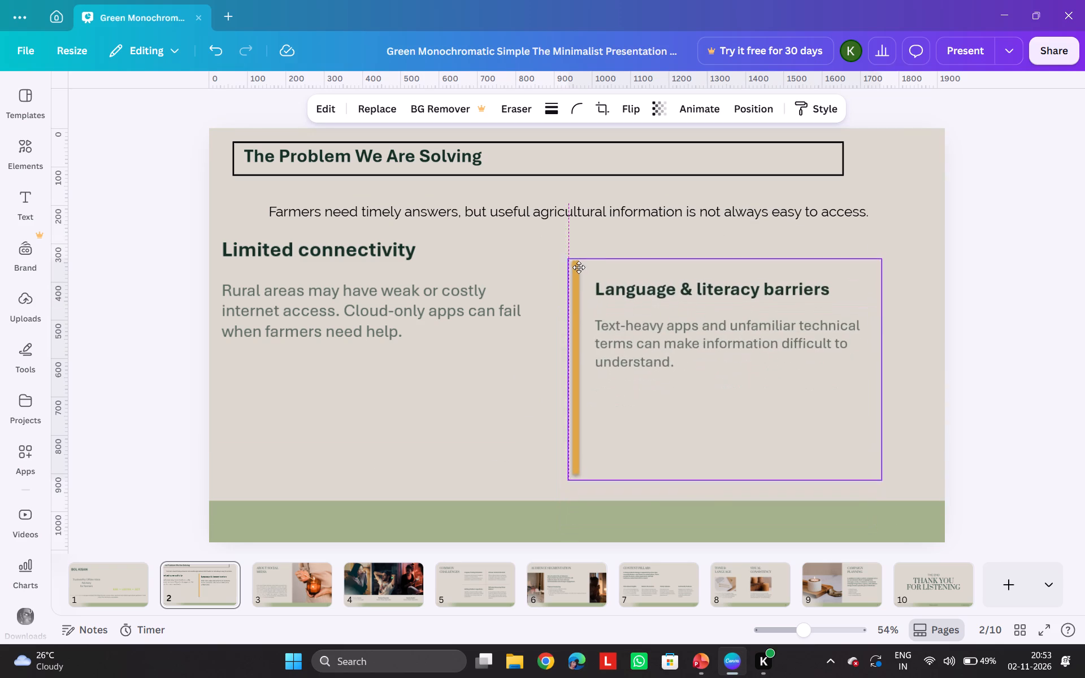
left_click_drag(579, 267, 572, 246)
left_click(476, 371)
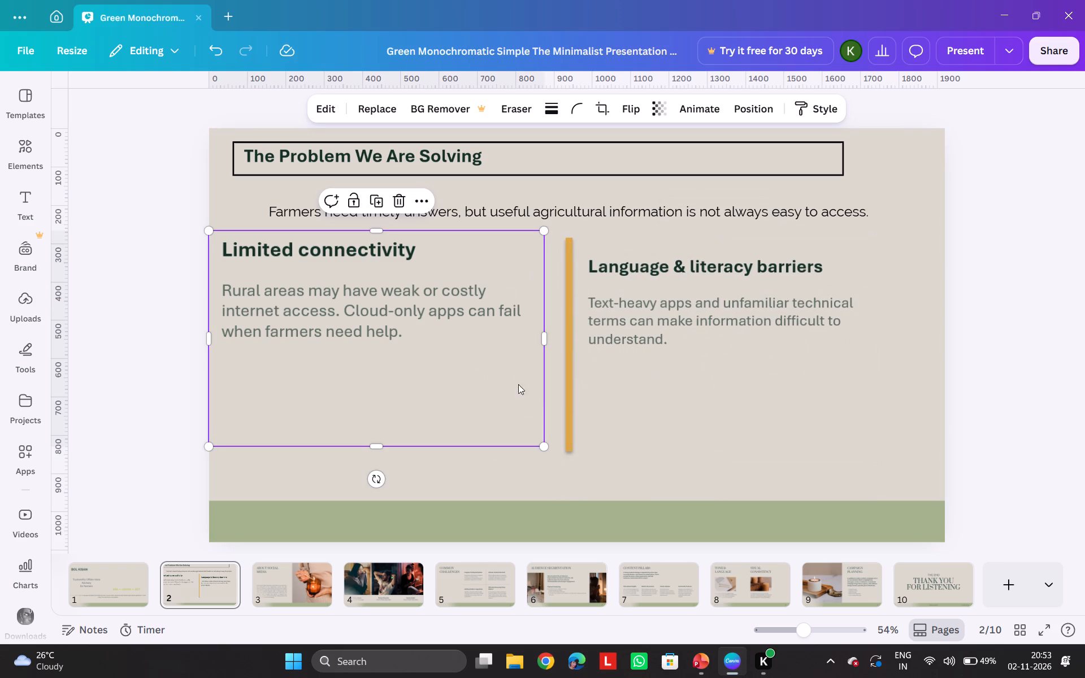
left_click(581, 462)
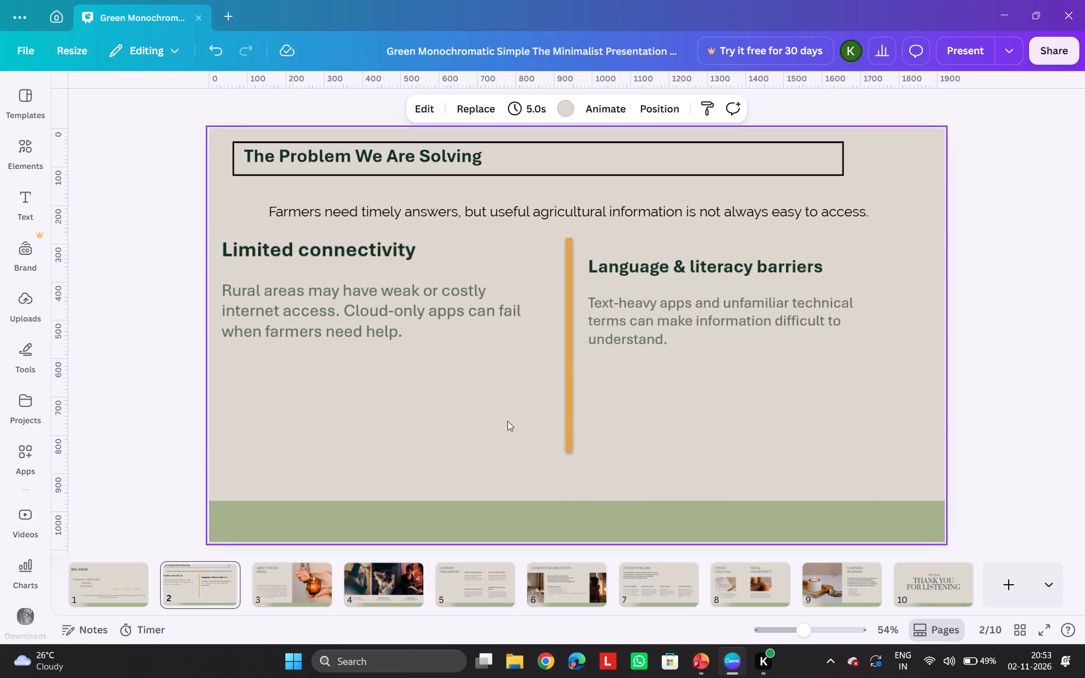
left_click(547, 483)
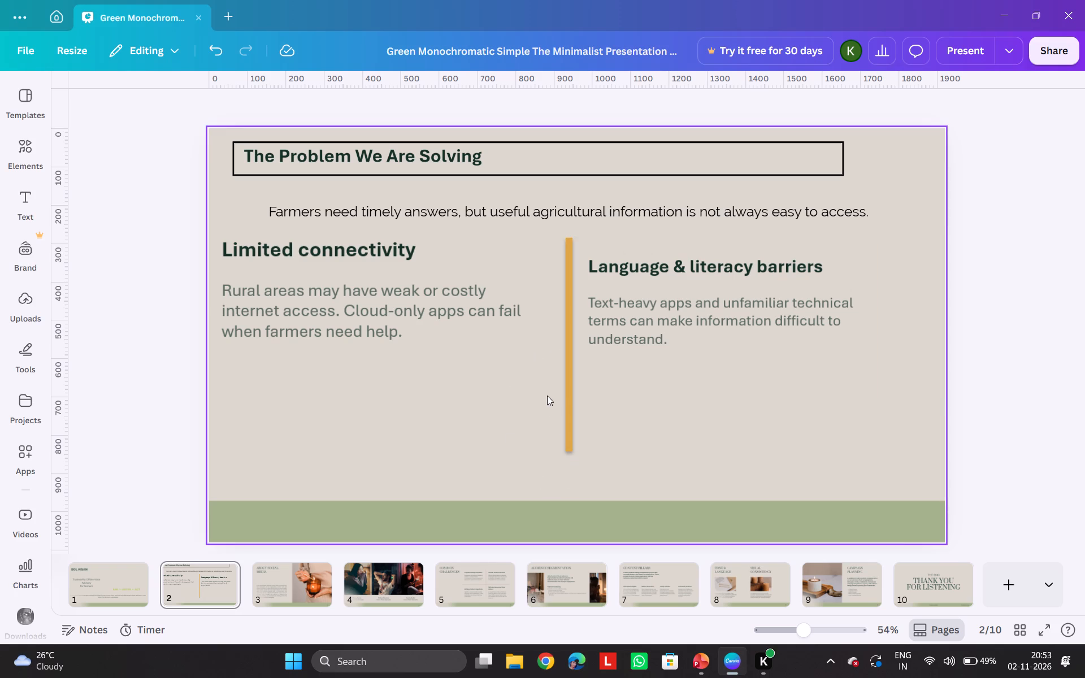
Resize the "Language & literacy barriers" block very slightly smaller from its upper-left corner.
left_click(567, 396)
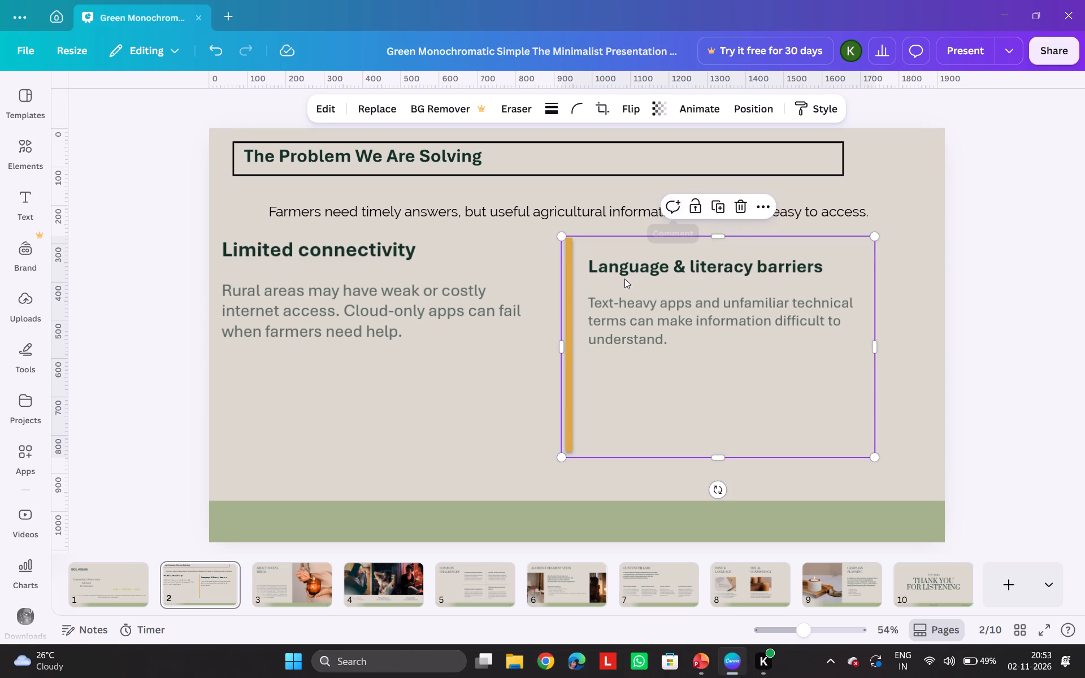
left_click_drag(562, 238, 572, 241)
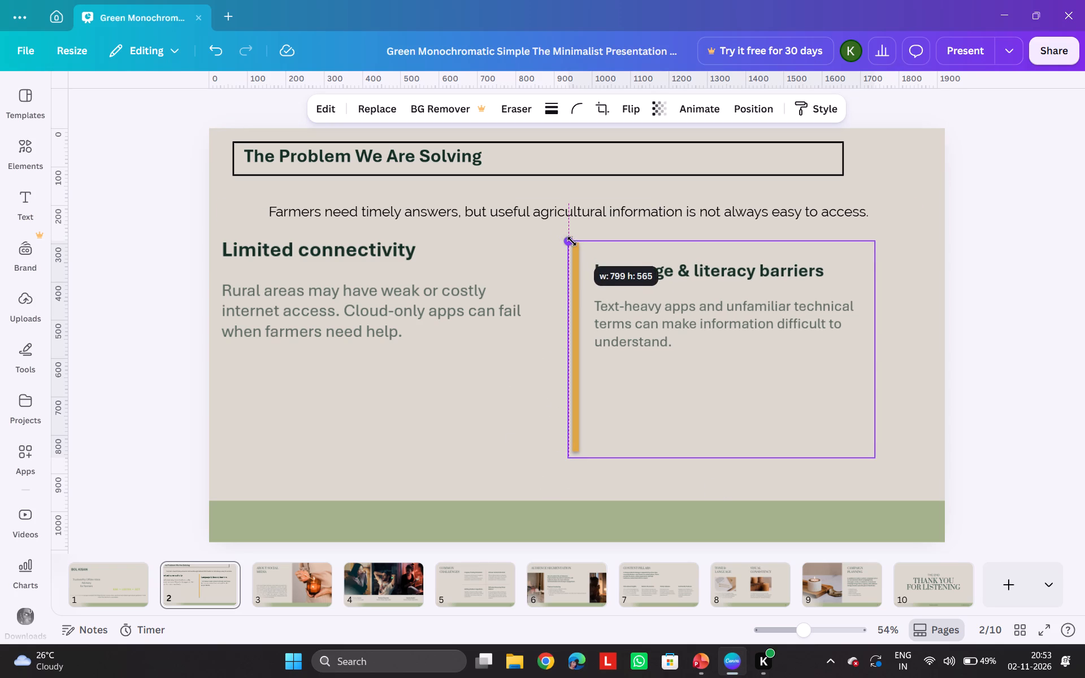
left_click_drag(572, 241, 558, 247)
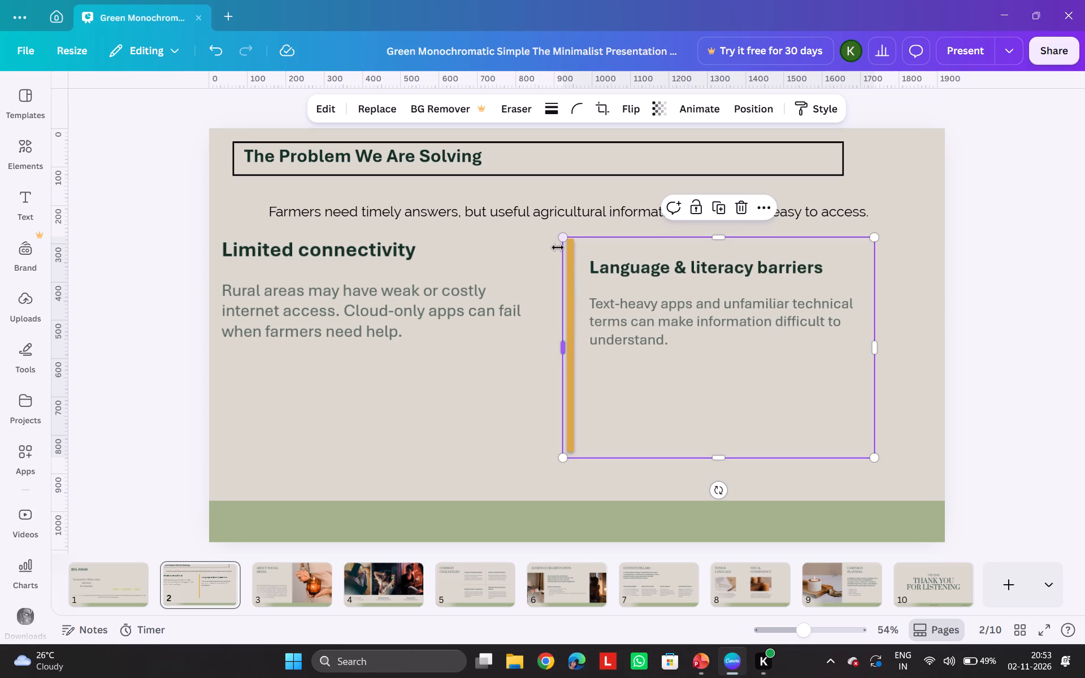
Delete the "Language & literacy barriers" block with its orange bar from Canva page 2.
left_click(646, 314)
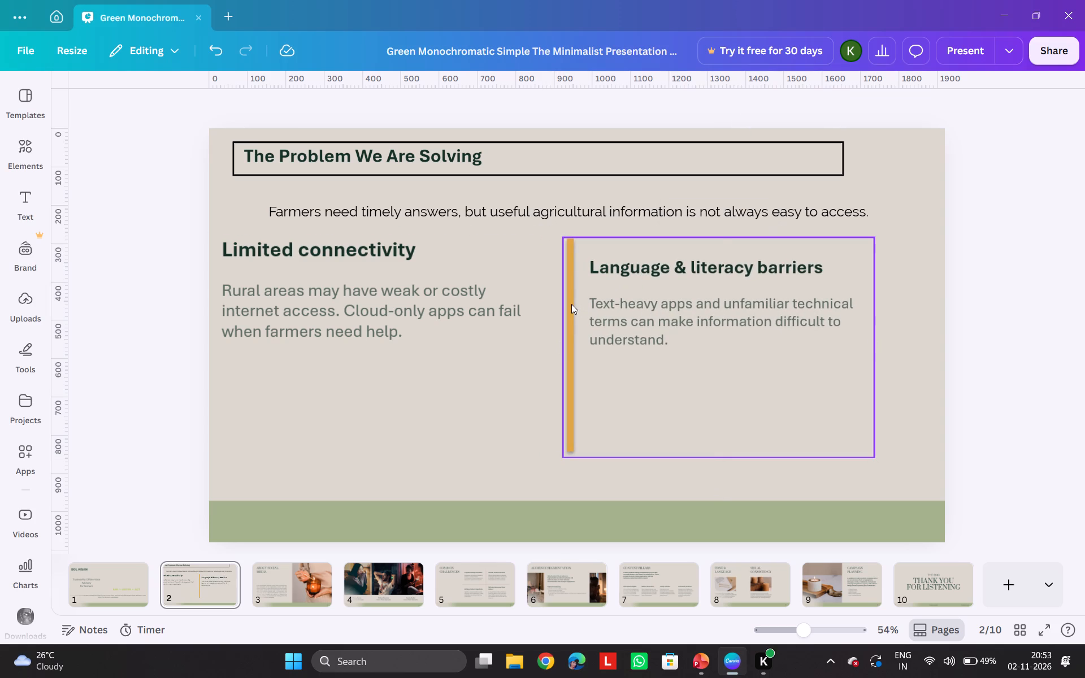
left_click(571, 304)
left_click(739, 203)
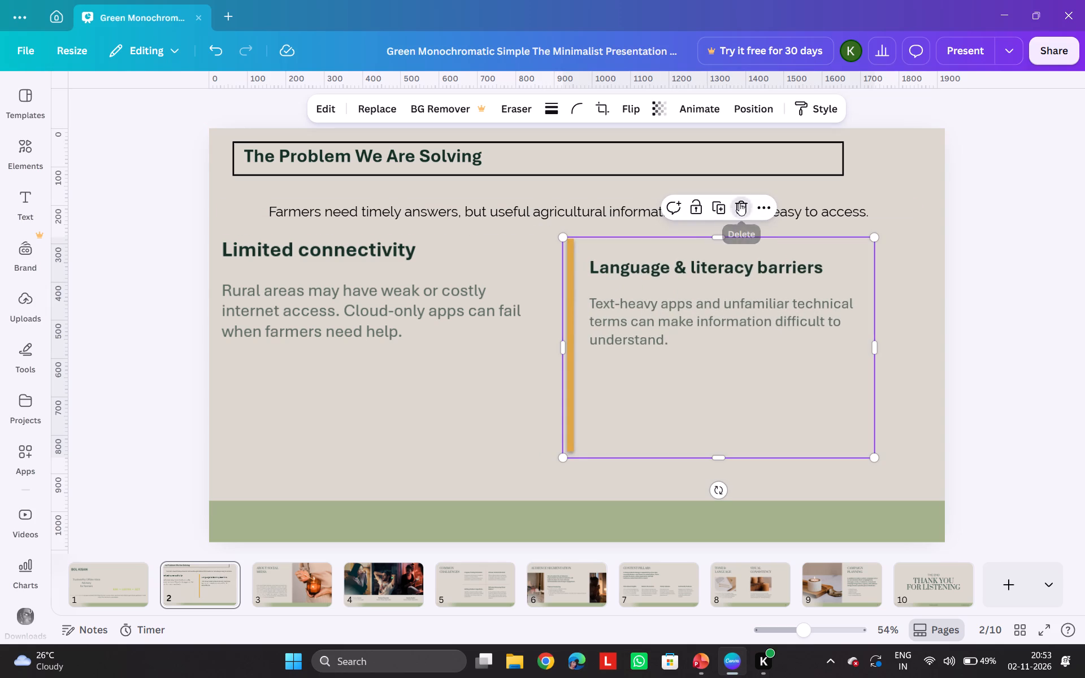
Shrink the "Limited connectivity" block and place it below the sentence, its text starting level with the title box's left edge.
left_click(413, 300)
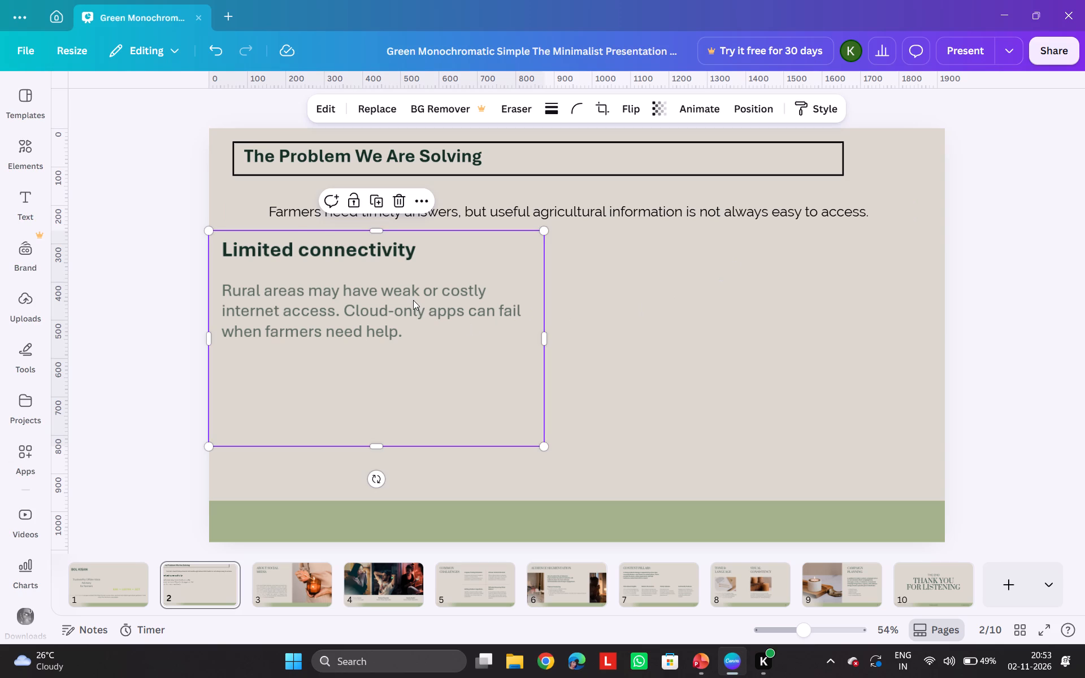
left_click_drag(209, 228, 238, 245)
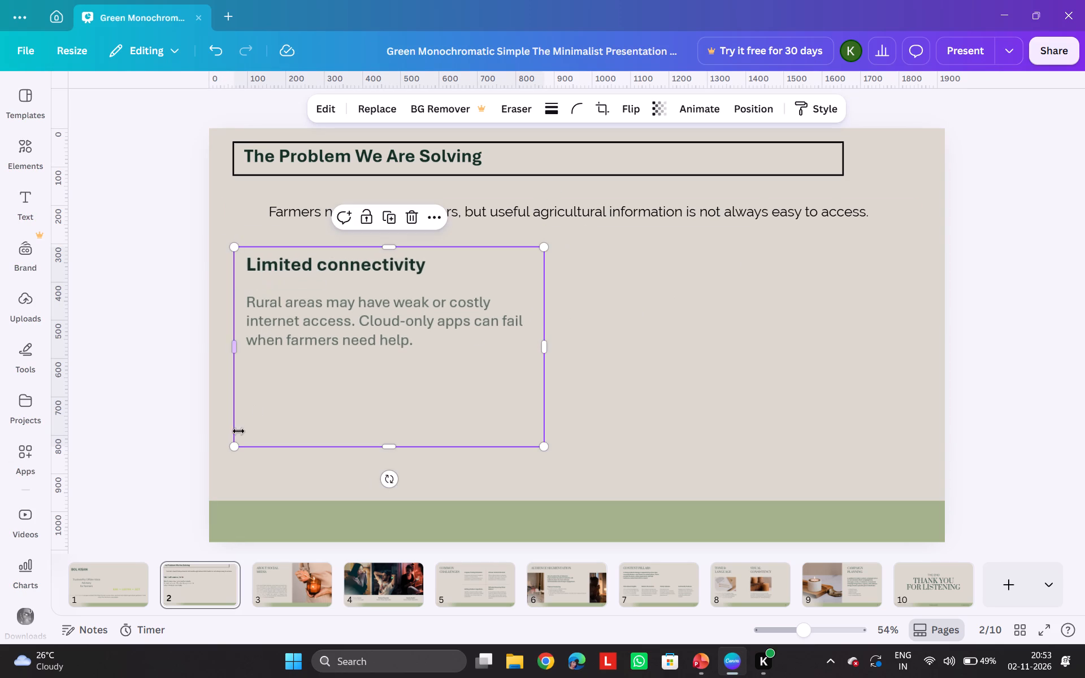
left_click_drag(235, 448, 253, 402)
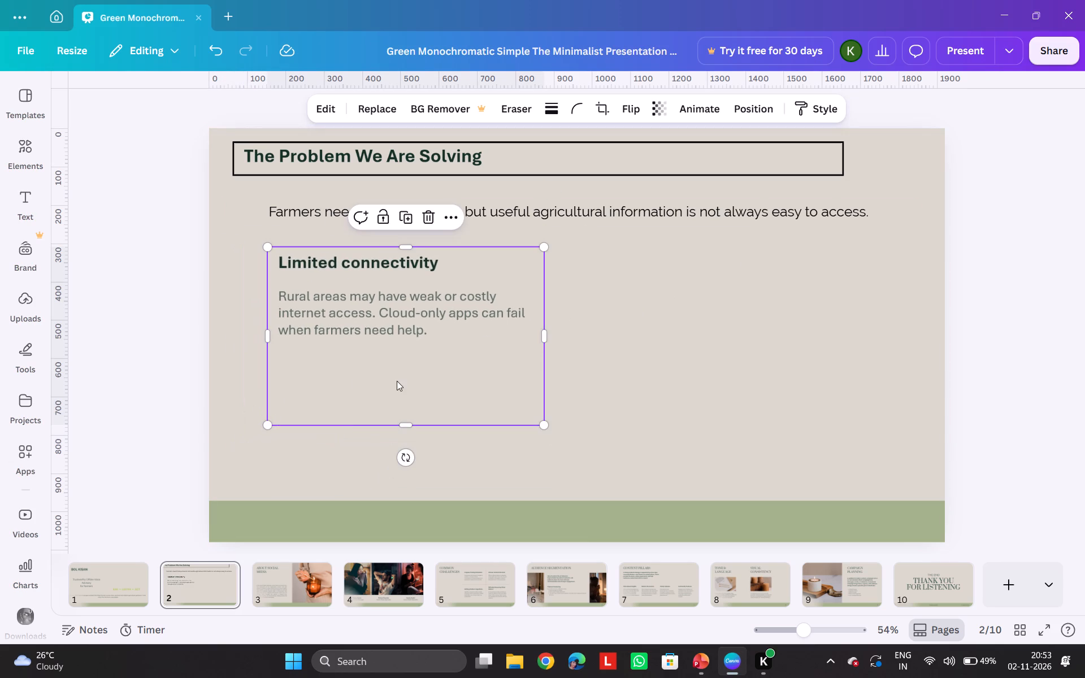
left_click_drag(447, 370, 399, 362)
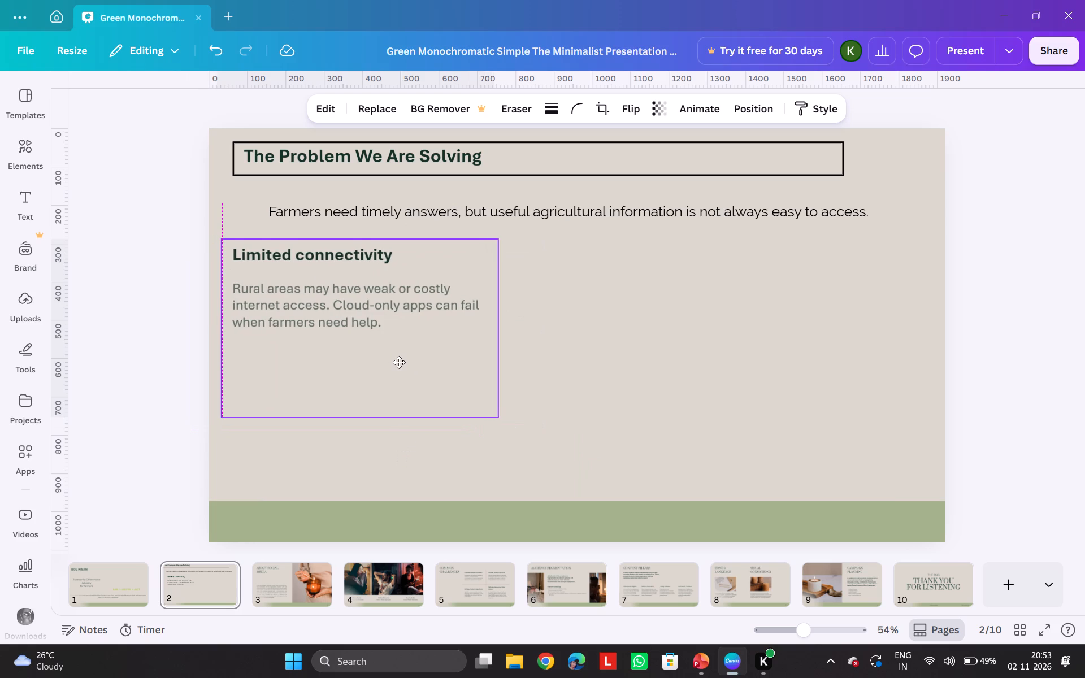
left_click_drag(399, 362, 399, 368)
left_click(433, 471)
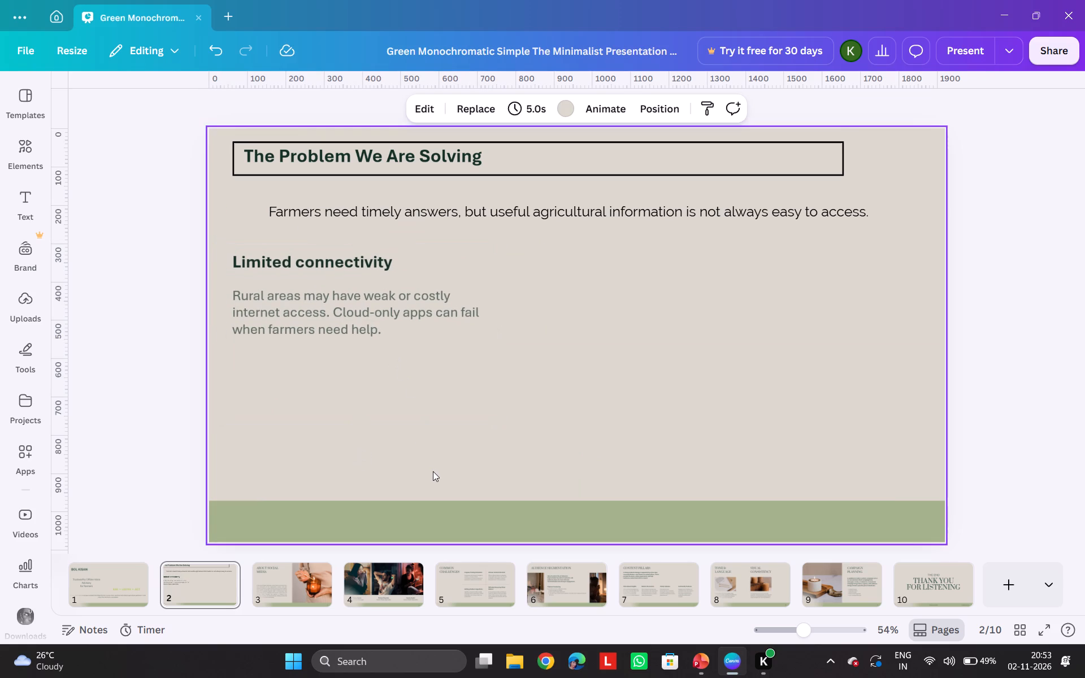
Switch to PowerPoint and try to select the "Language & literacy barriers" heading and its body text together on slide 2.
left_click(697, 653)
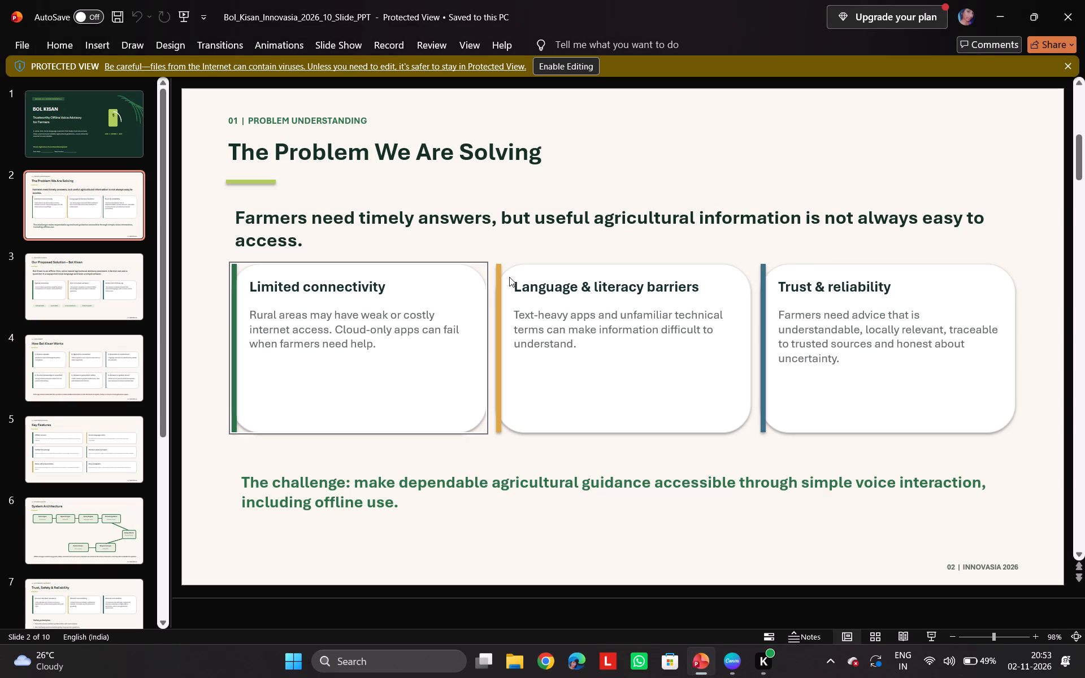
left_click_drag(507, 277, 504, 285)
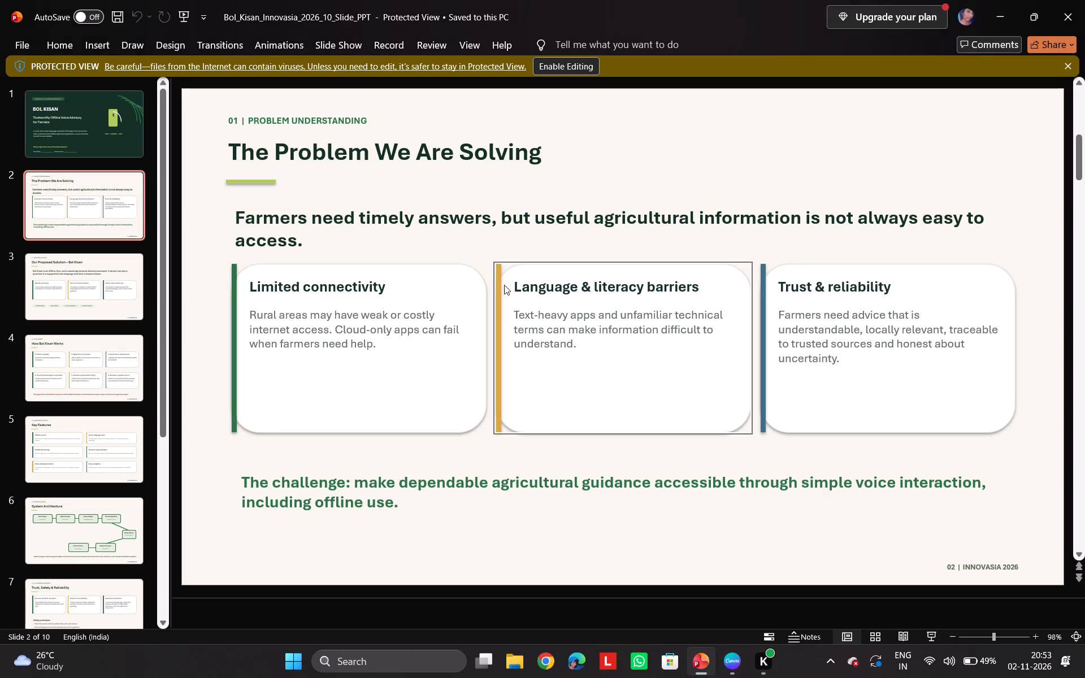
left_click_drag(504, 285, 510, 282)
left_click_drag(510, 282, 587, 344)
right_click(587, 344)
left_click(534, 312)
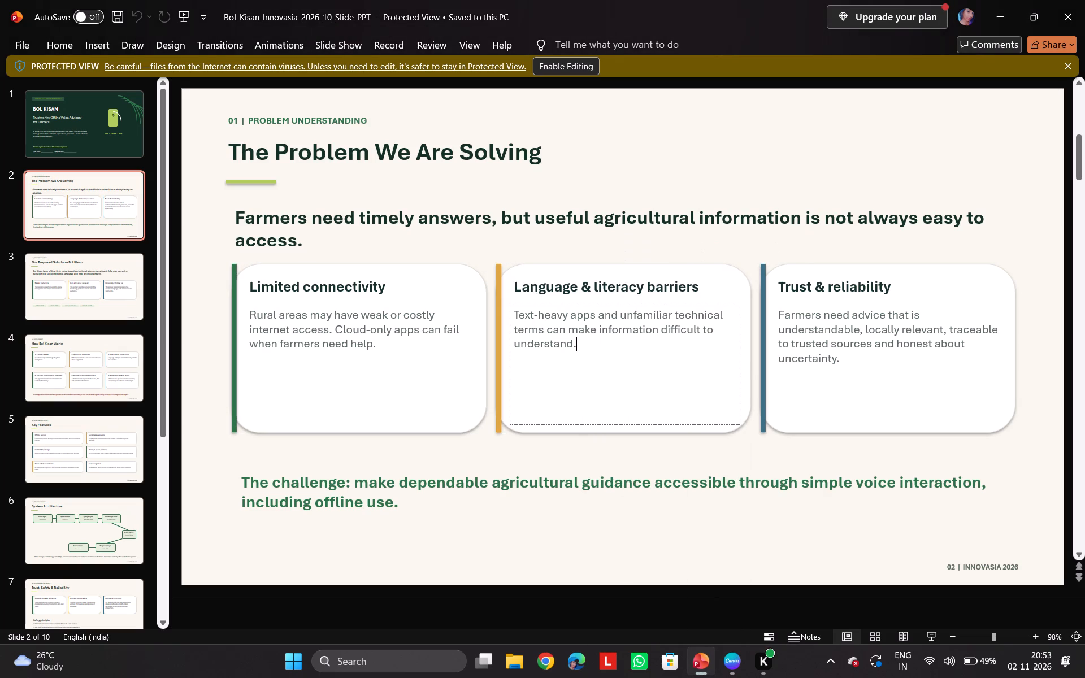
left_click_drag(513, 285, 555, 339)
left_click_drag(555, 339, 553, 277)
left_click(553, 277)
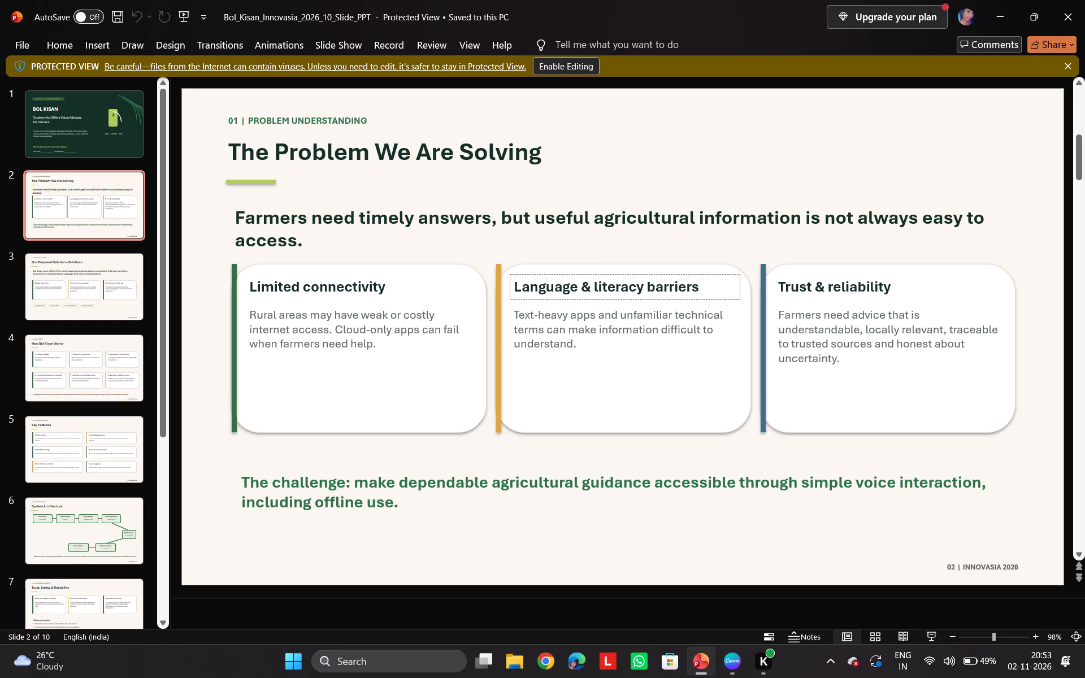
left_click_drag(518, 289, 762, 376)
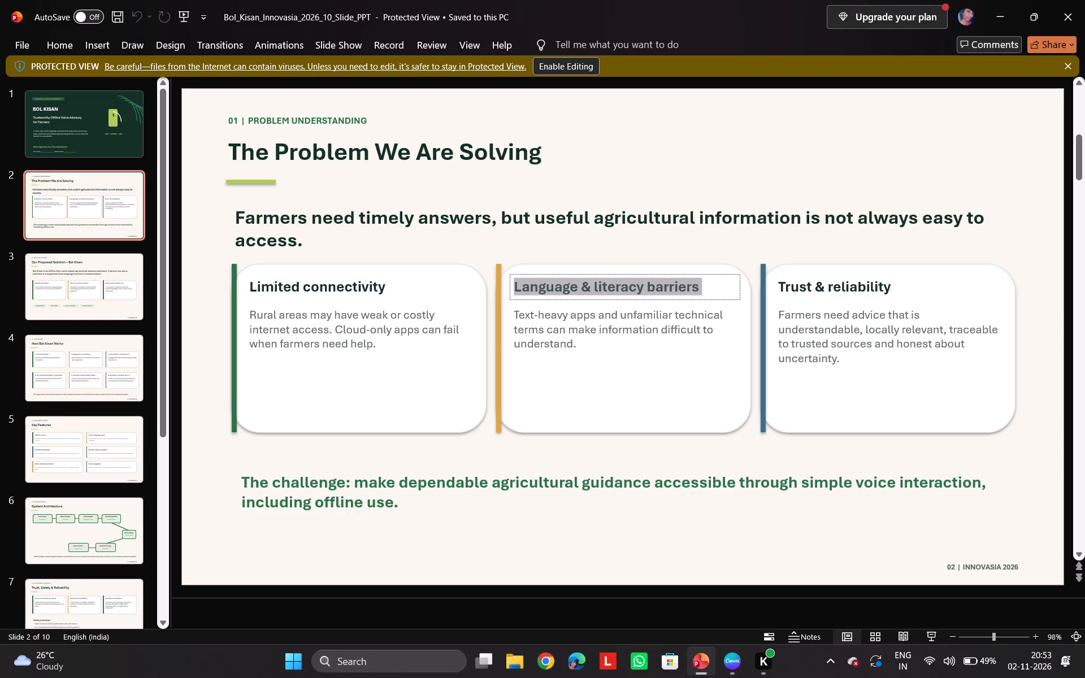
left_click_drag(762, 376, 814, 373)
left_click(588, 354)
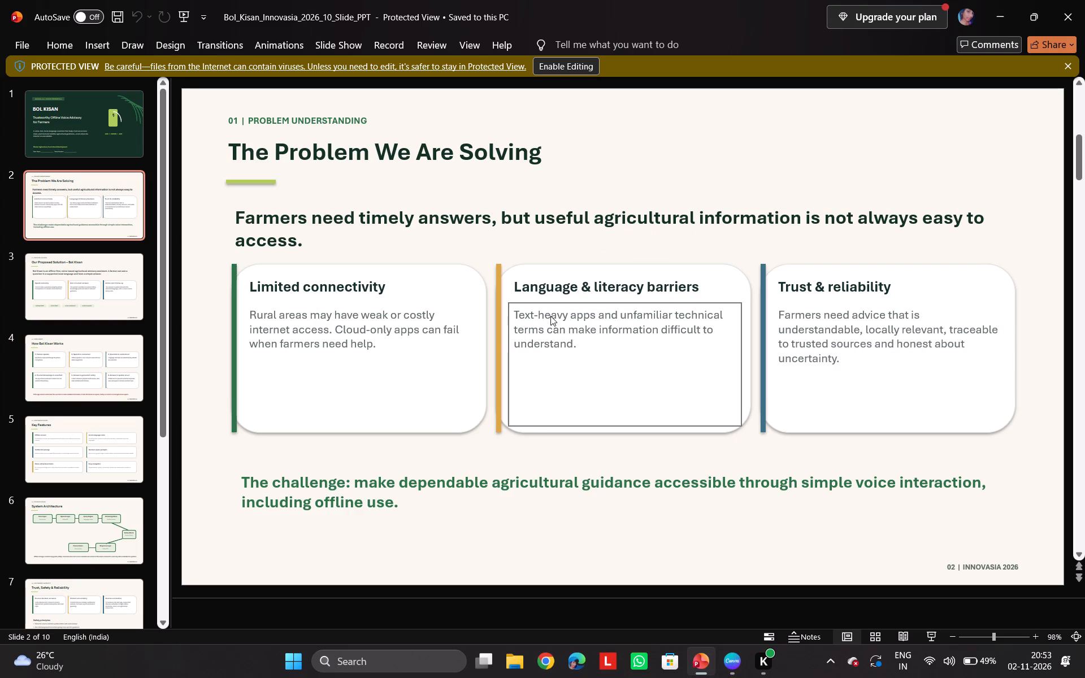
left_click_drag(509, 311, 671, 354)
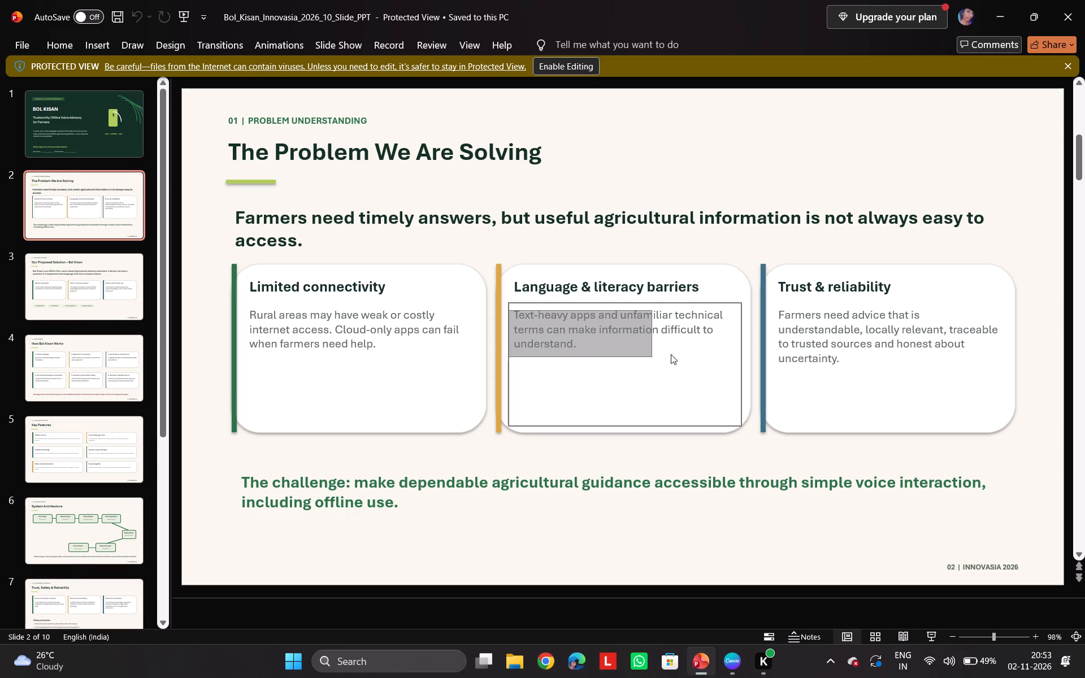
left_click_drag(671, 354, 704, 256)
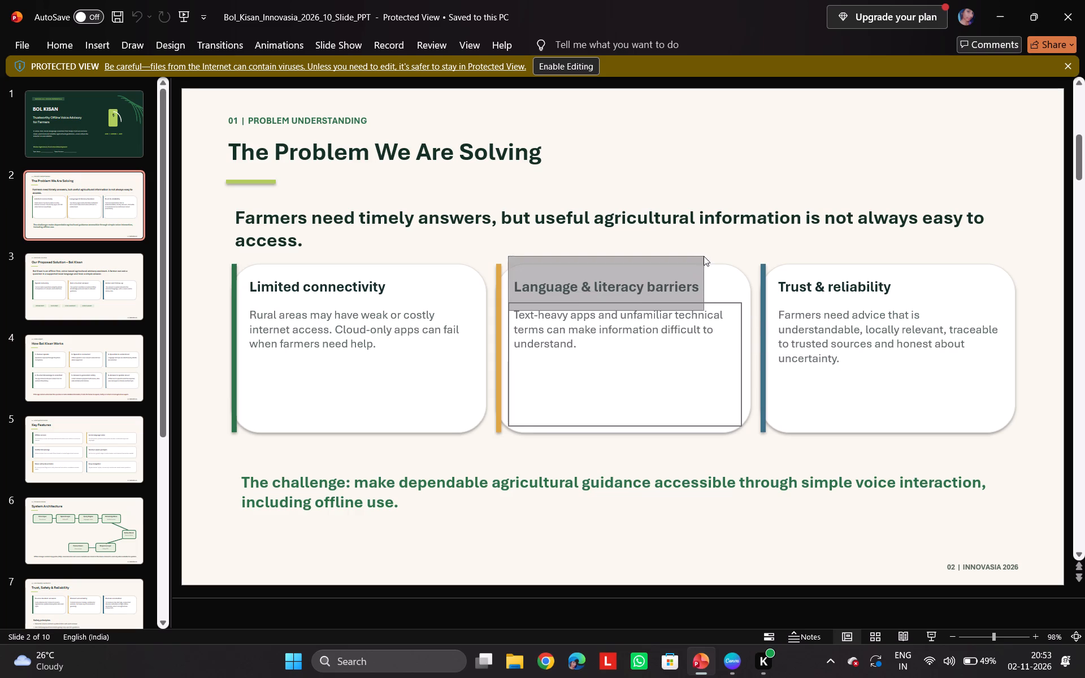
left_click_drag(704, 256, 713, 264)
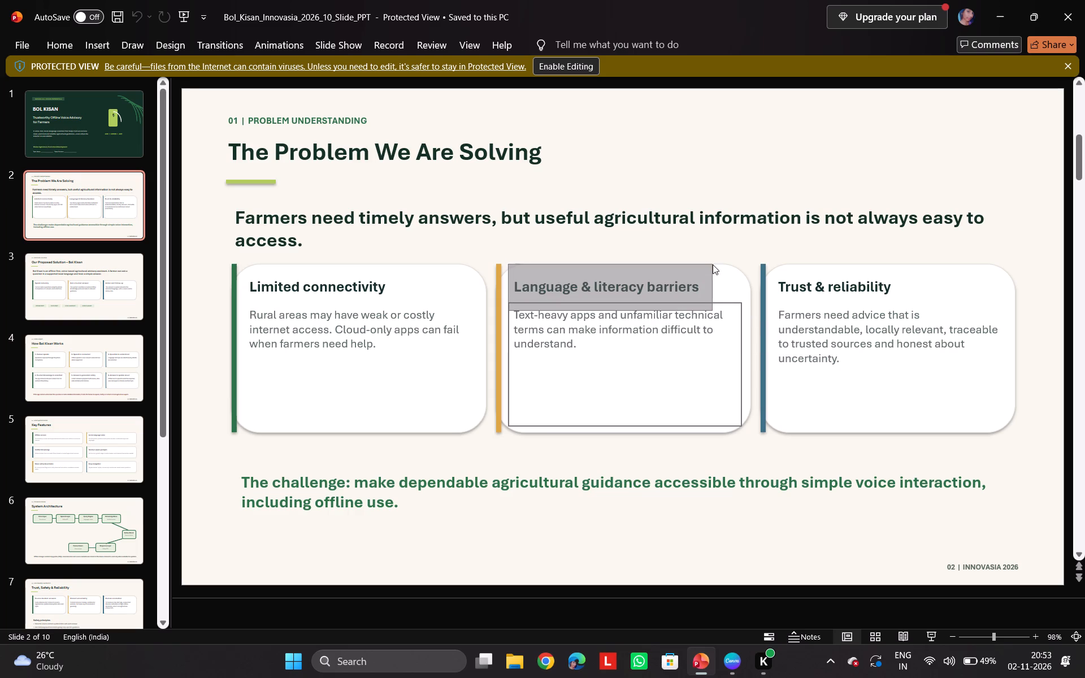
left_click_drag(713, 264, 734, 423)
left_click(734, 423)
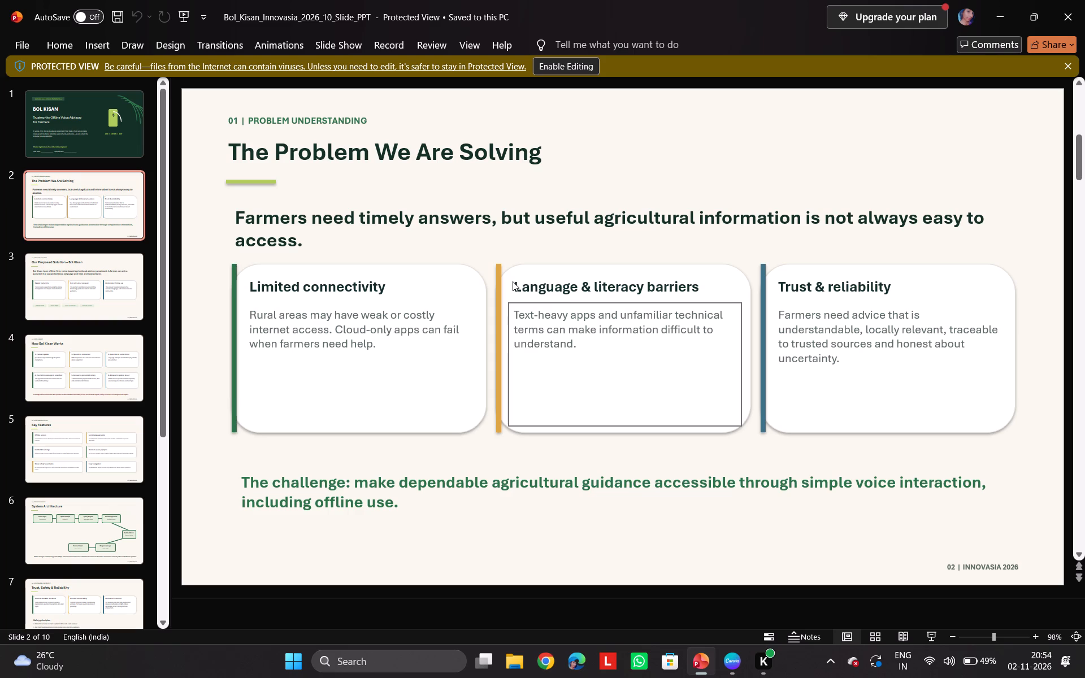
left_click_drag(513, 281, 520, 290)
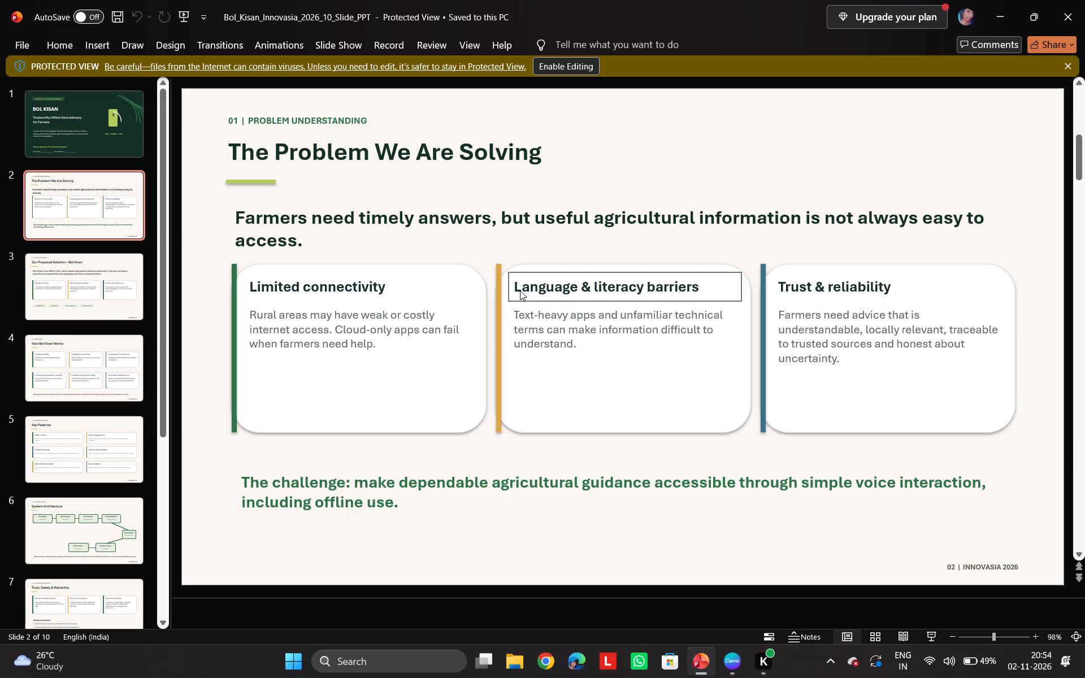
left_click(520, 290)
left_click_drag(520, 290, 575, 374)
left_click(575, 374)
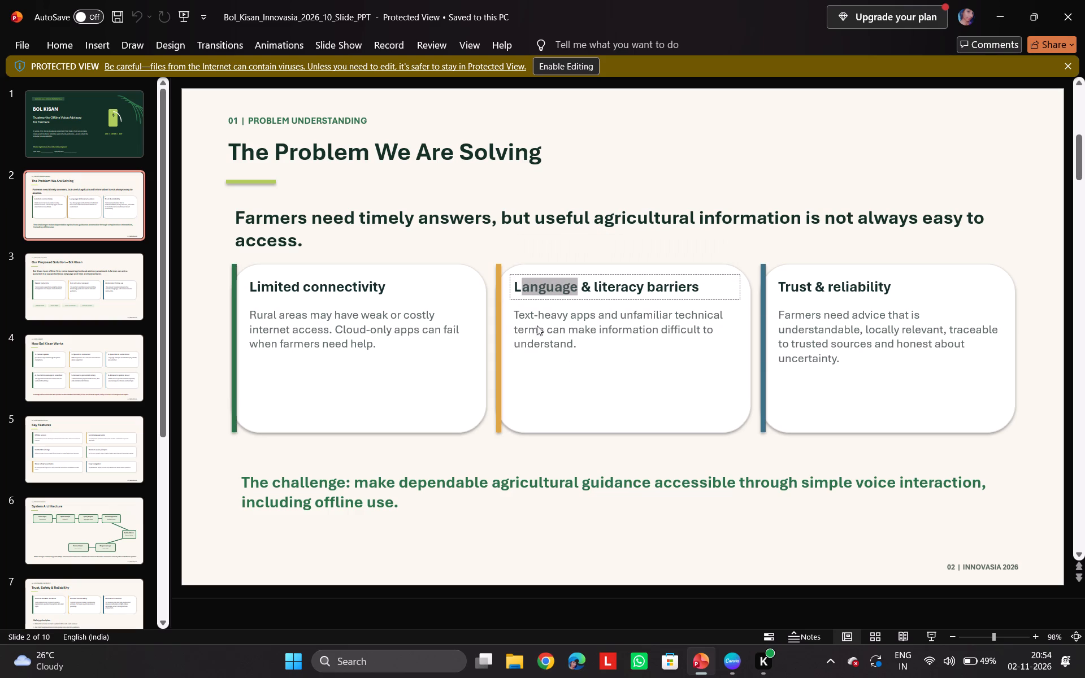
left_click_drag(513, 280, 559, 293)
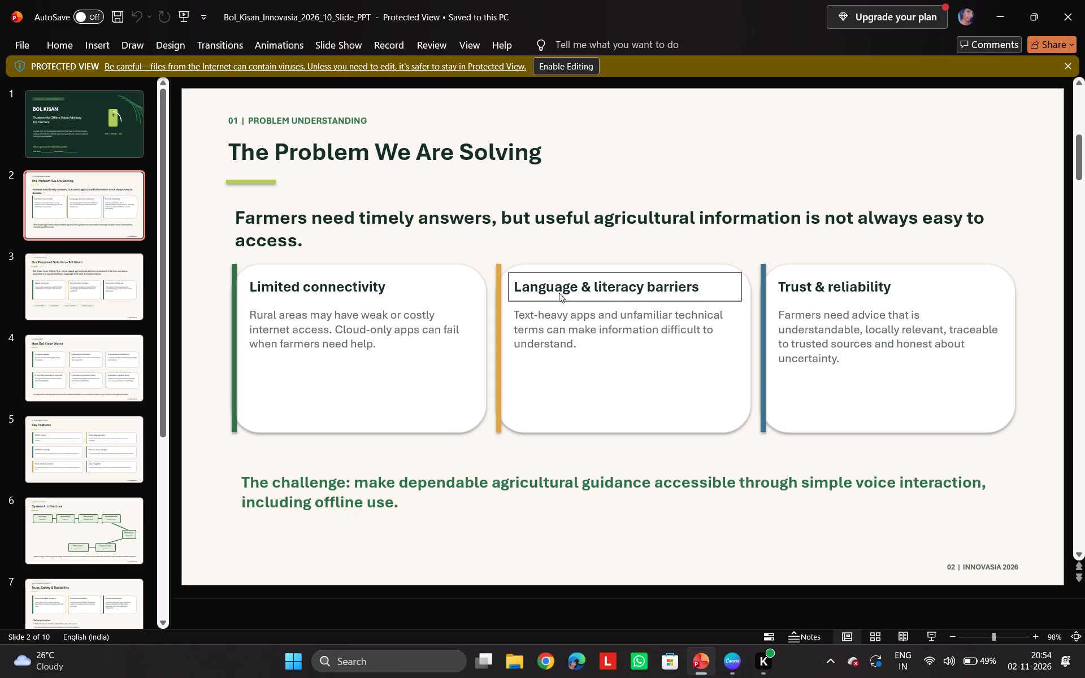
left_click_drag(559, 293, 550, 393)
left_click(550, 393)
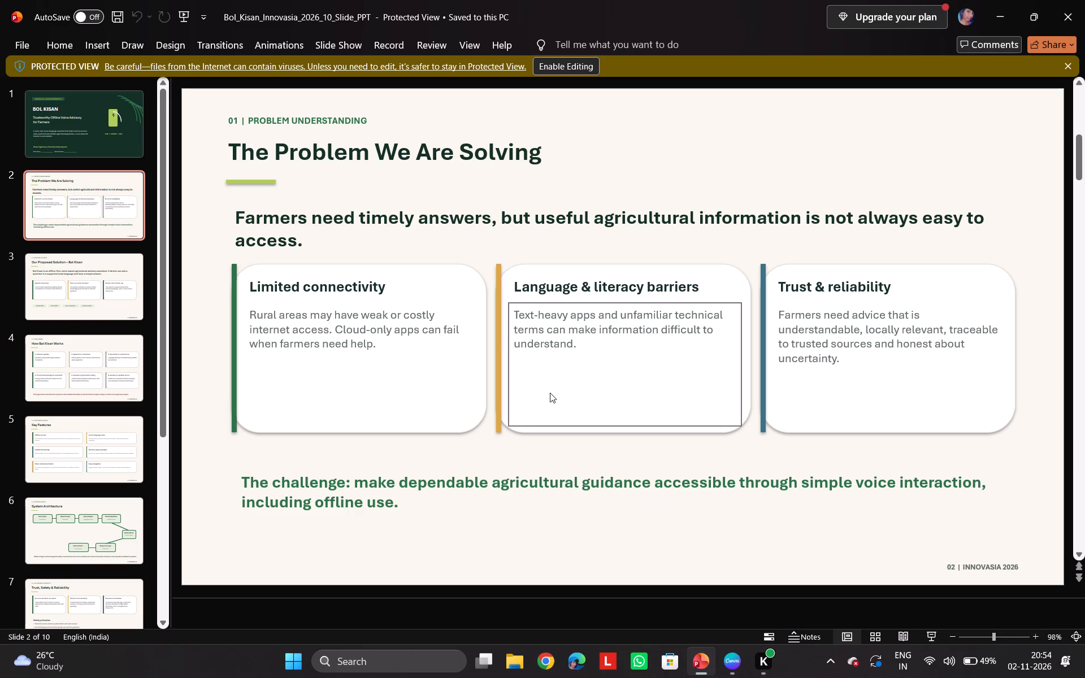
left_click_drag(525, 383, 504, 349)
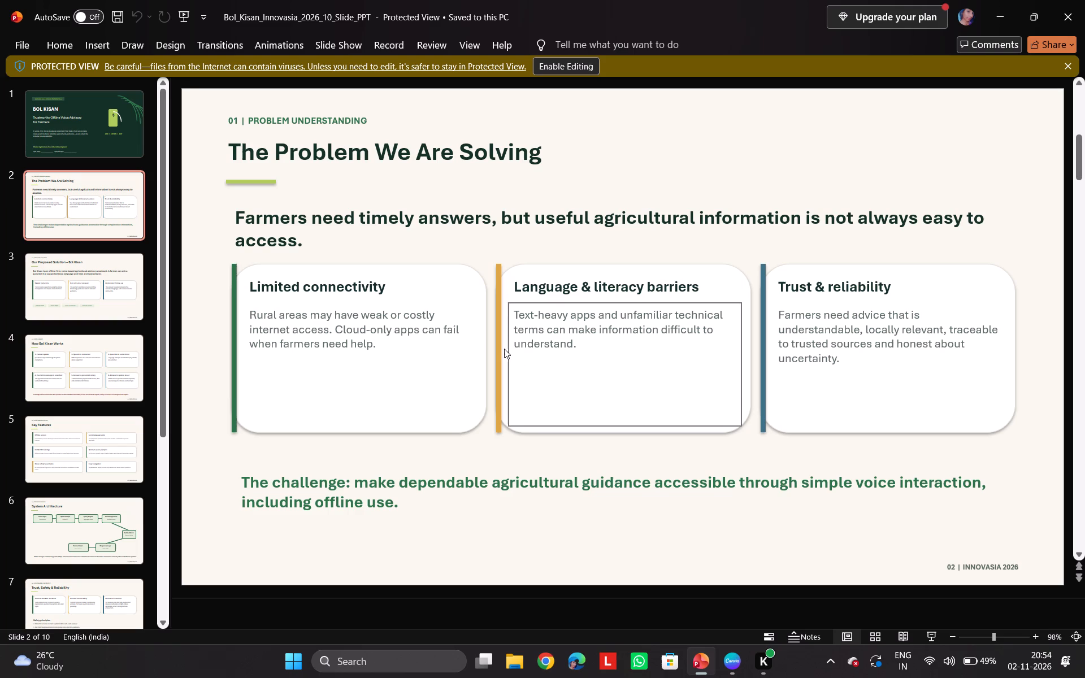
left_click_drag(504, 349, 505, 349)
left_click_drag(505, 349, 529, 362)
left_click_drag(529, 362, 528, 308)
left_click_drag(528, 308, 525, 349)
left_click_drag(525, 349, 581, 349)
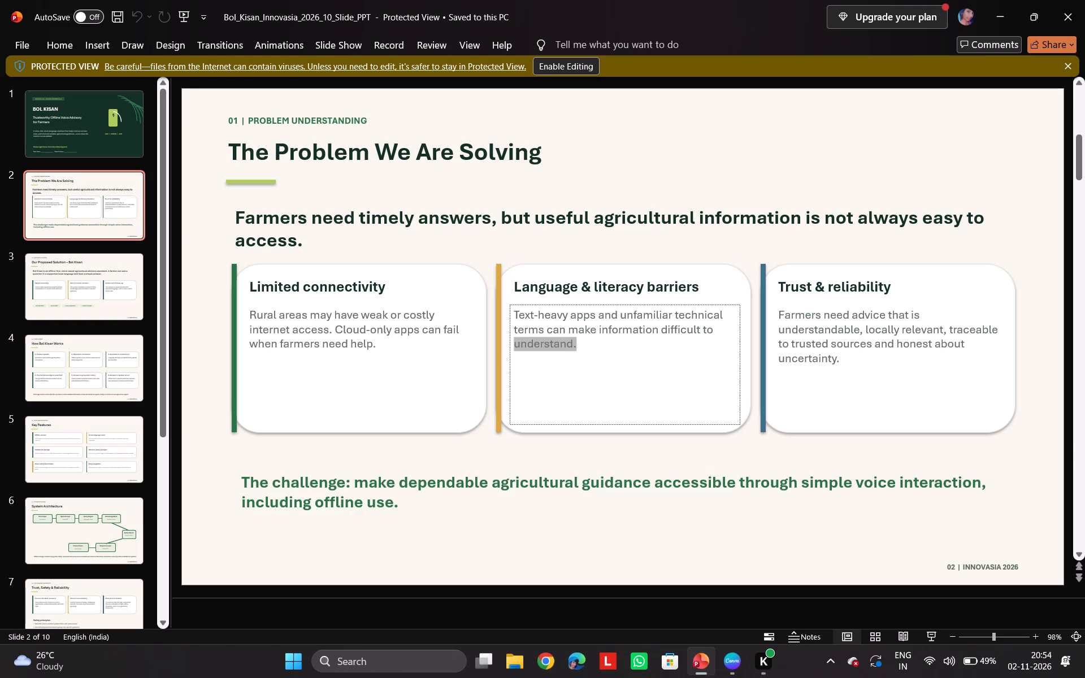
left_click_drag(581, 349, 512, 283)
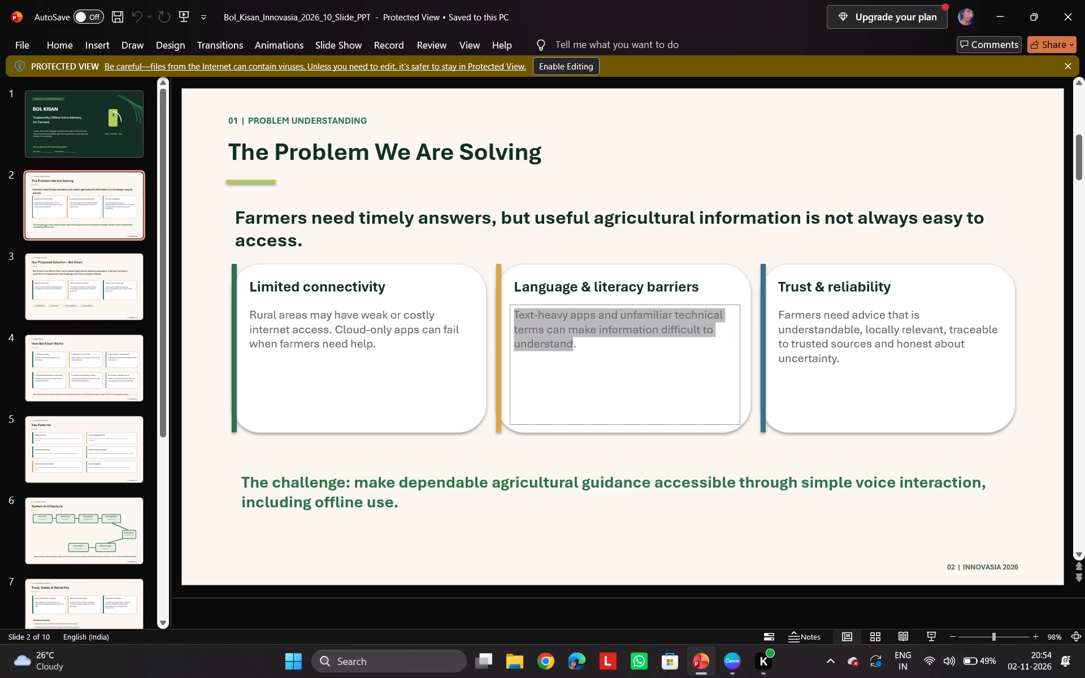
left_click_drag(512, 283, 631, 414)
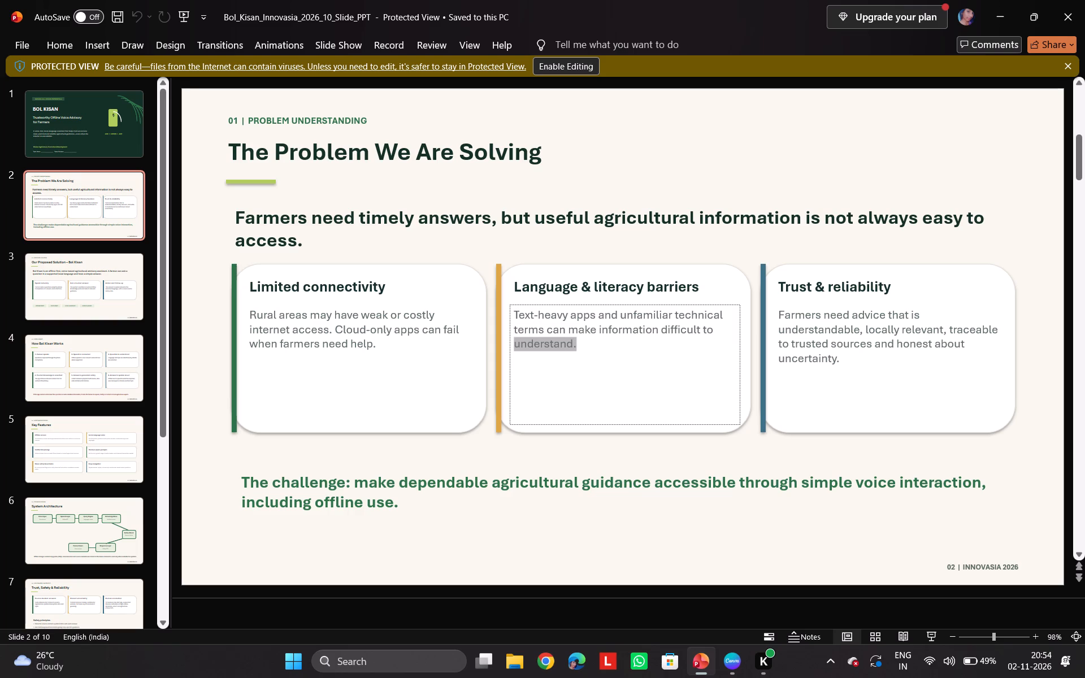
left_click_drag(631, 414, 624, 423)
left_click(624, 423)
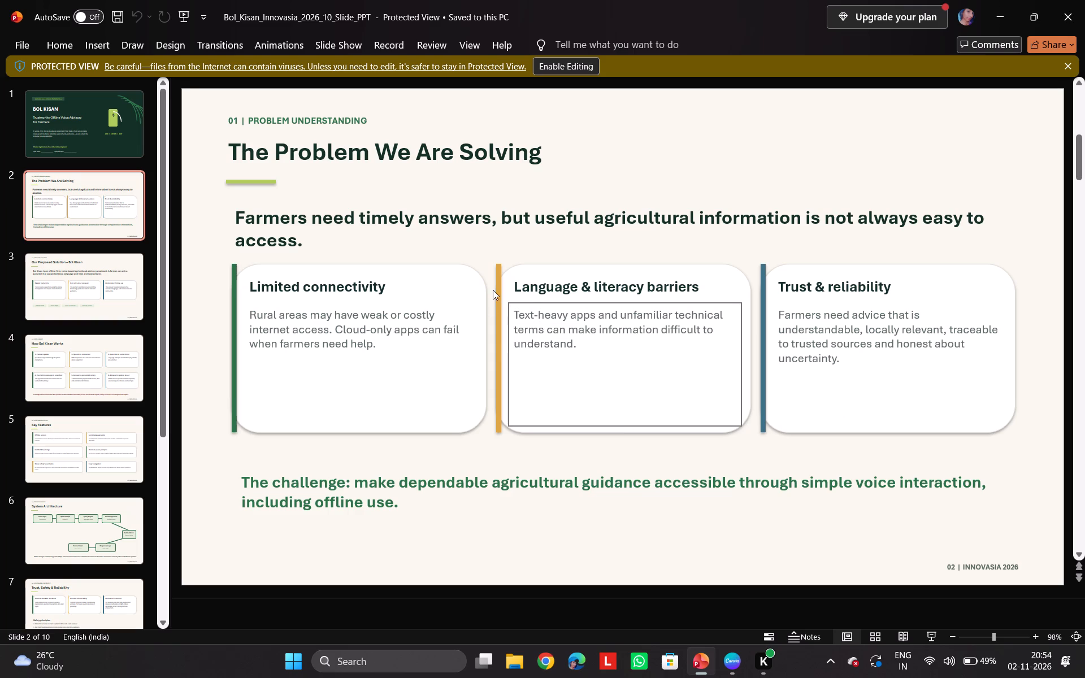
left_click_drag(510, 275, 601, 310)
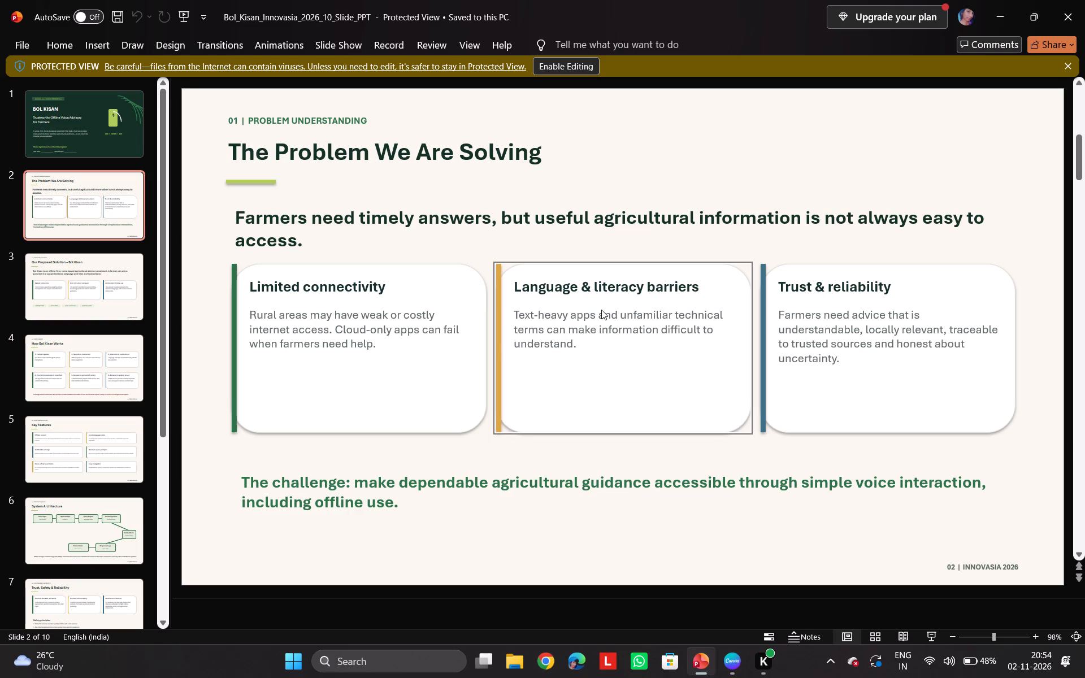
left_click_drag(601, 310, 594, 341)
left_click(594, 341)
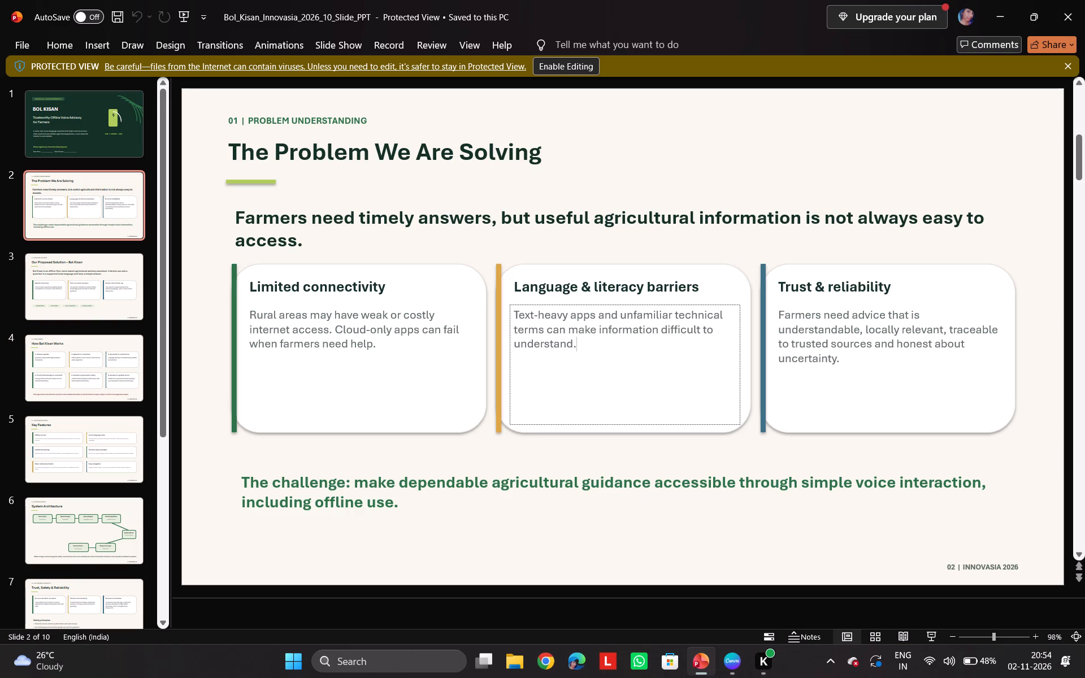
Copy only the heading text "Language & literacy barriers" from PowerPoint slide 2 and paste it into Canva page 2.
left_click(512, 284)
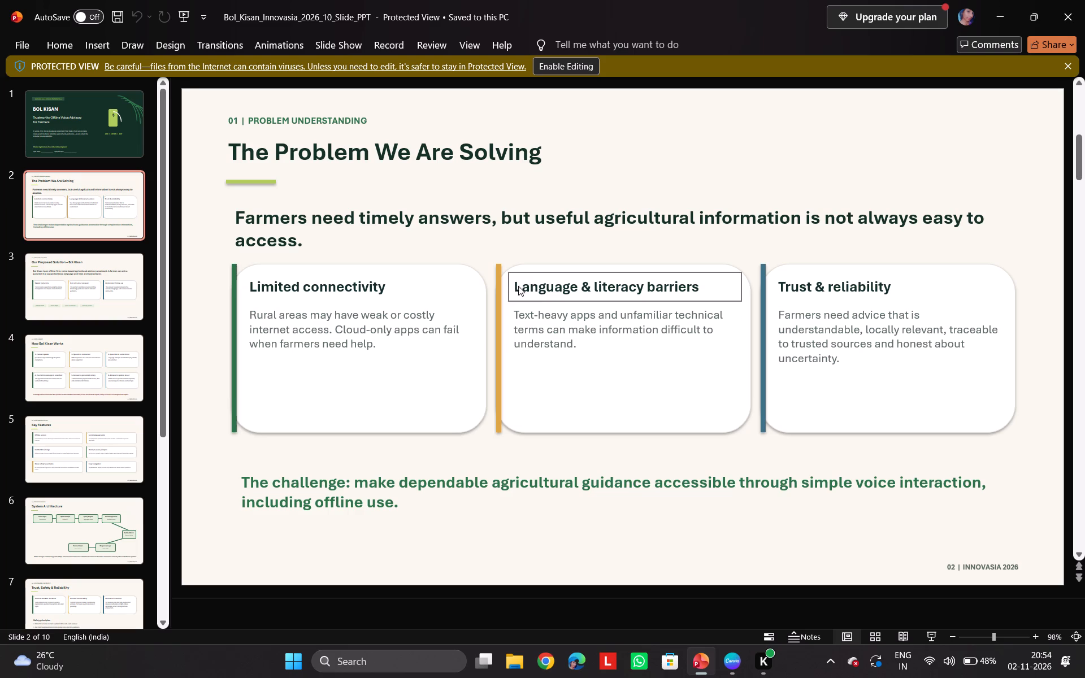
left_click_drag(515, 286, 691, 299)
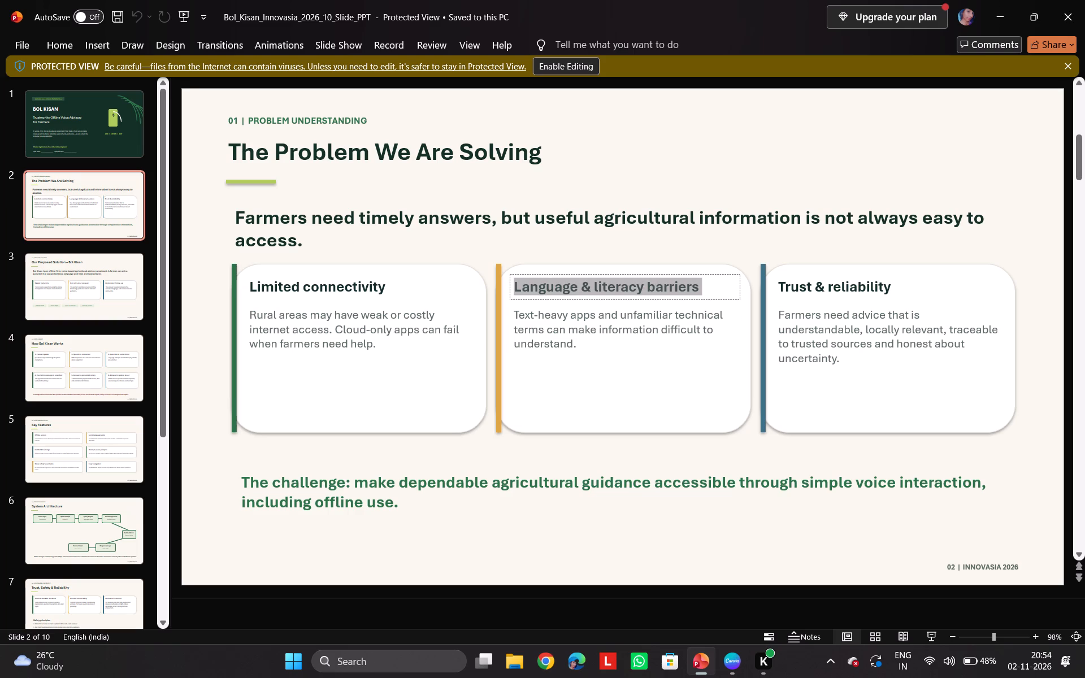
left_click_drag(691, 299, 696, 299)
key("ctrl+c")
left_click(730, 654)
left_click(631, 393)
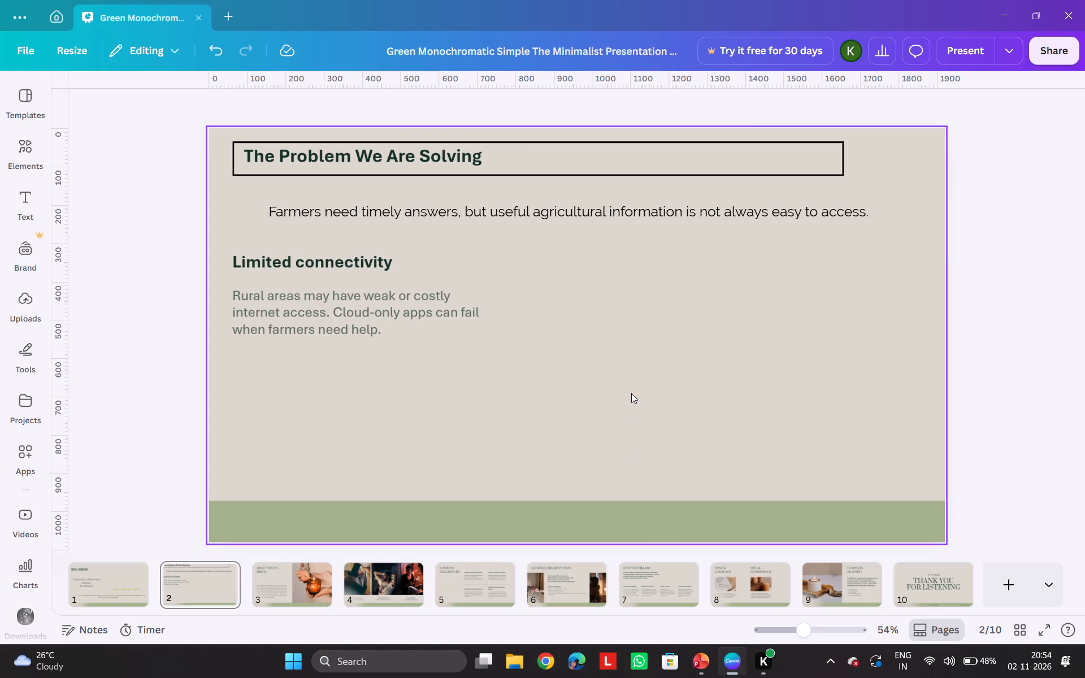
key("ctrl+v")
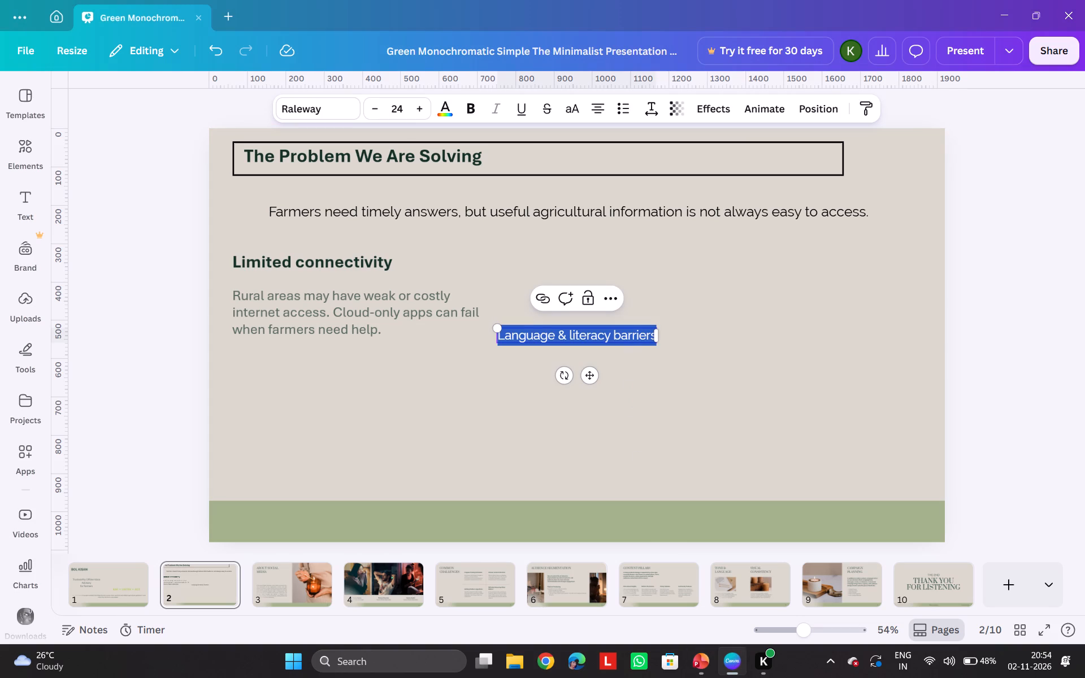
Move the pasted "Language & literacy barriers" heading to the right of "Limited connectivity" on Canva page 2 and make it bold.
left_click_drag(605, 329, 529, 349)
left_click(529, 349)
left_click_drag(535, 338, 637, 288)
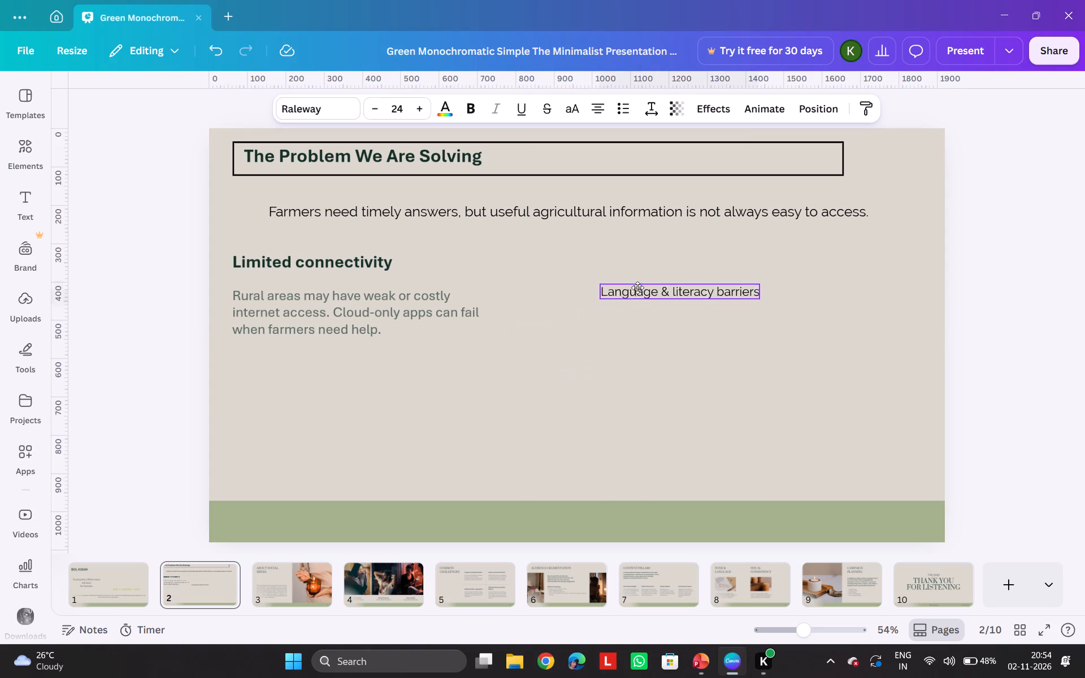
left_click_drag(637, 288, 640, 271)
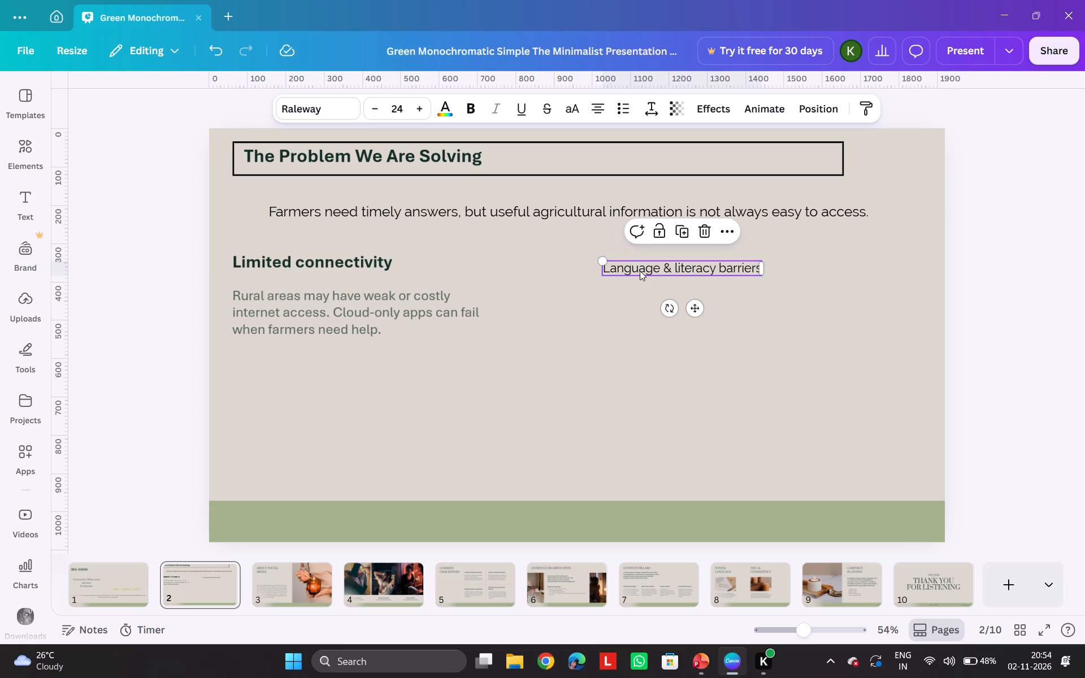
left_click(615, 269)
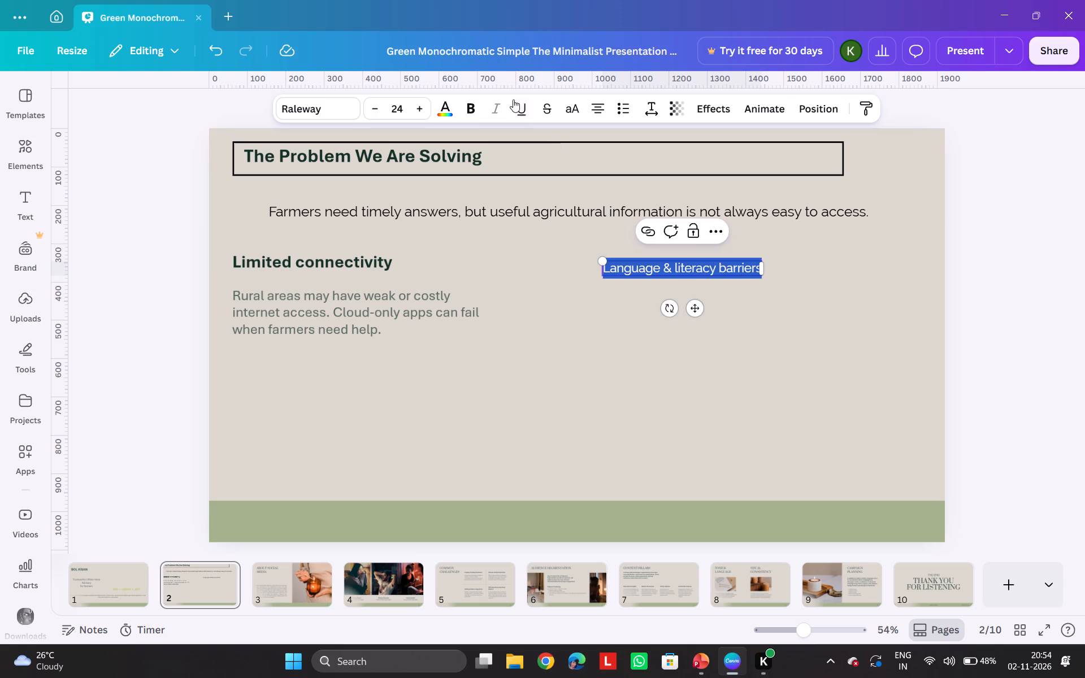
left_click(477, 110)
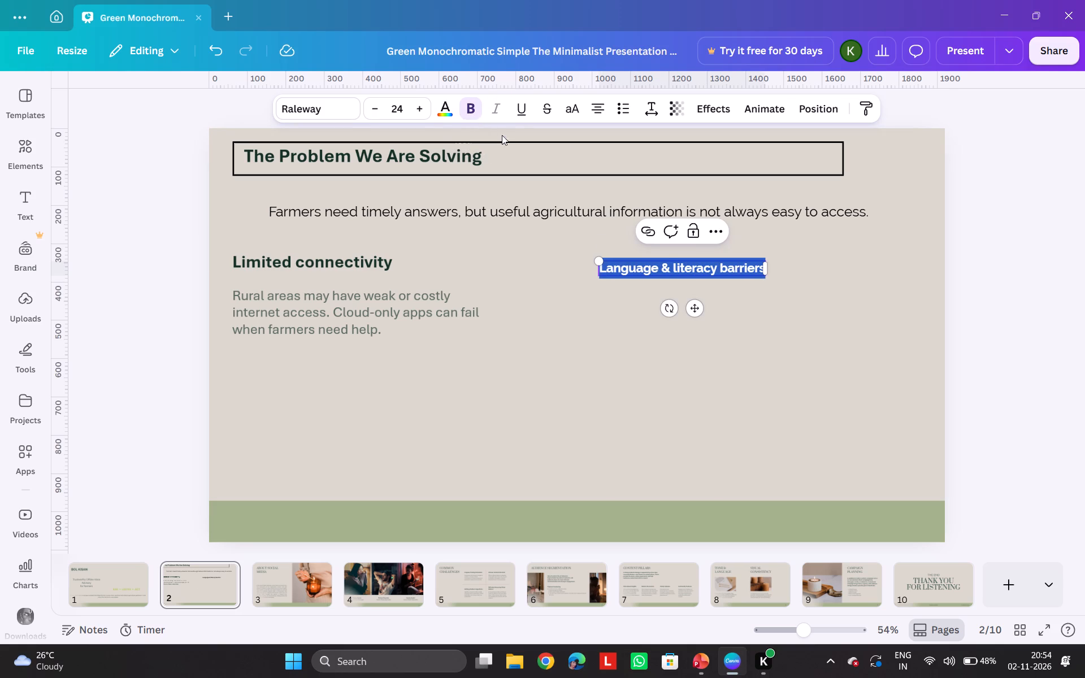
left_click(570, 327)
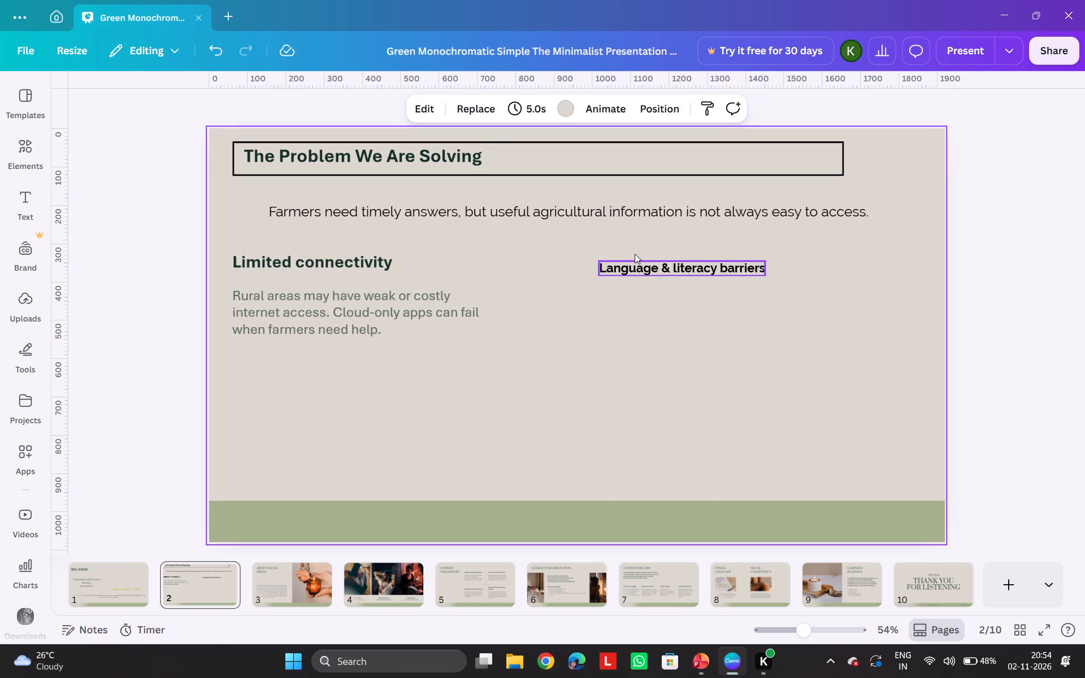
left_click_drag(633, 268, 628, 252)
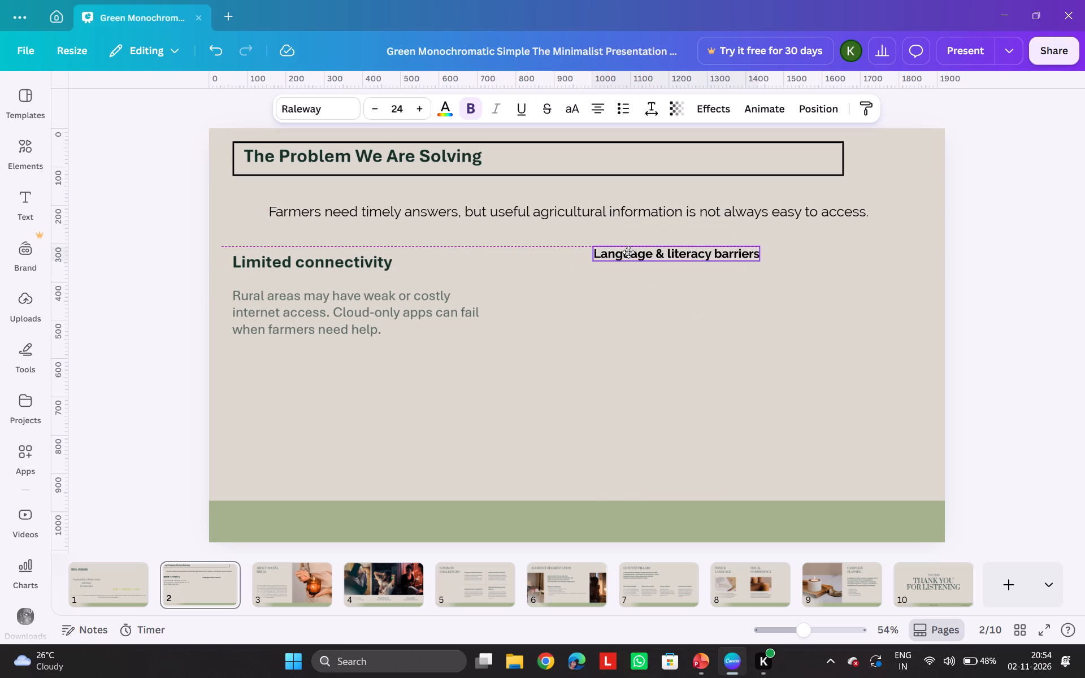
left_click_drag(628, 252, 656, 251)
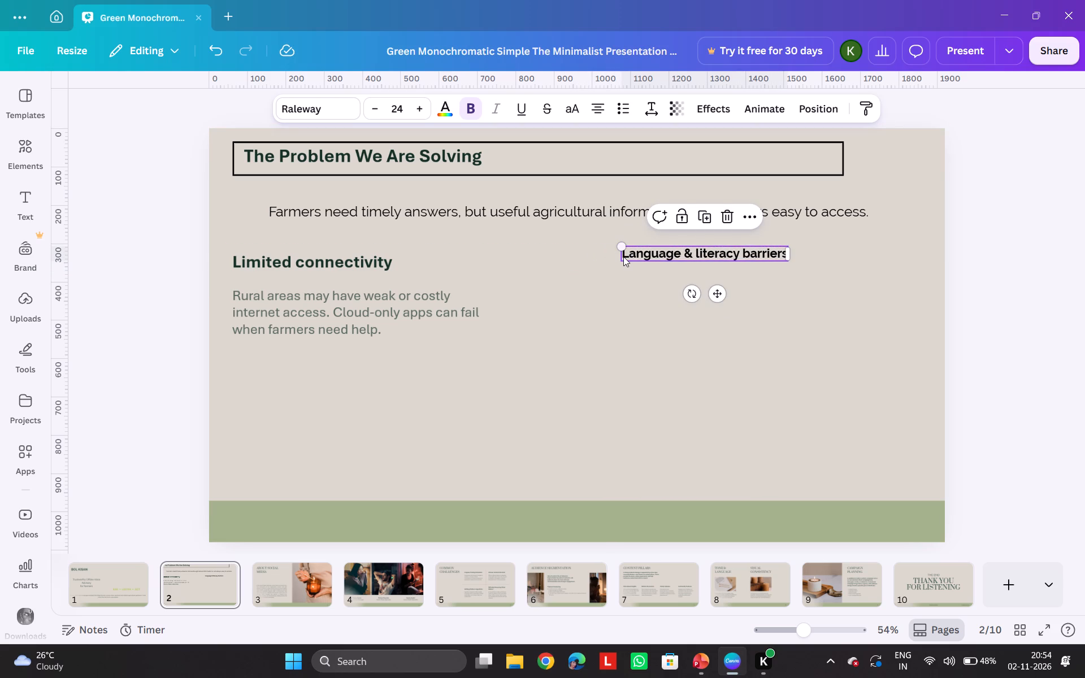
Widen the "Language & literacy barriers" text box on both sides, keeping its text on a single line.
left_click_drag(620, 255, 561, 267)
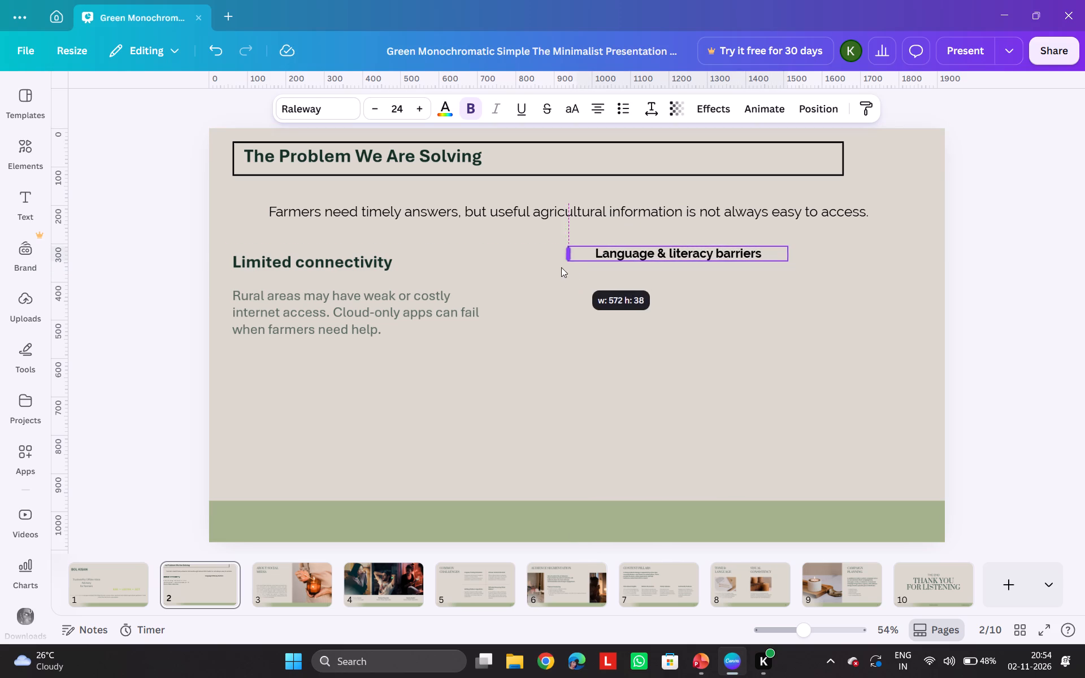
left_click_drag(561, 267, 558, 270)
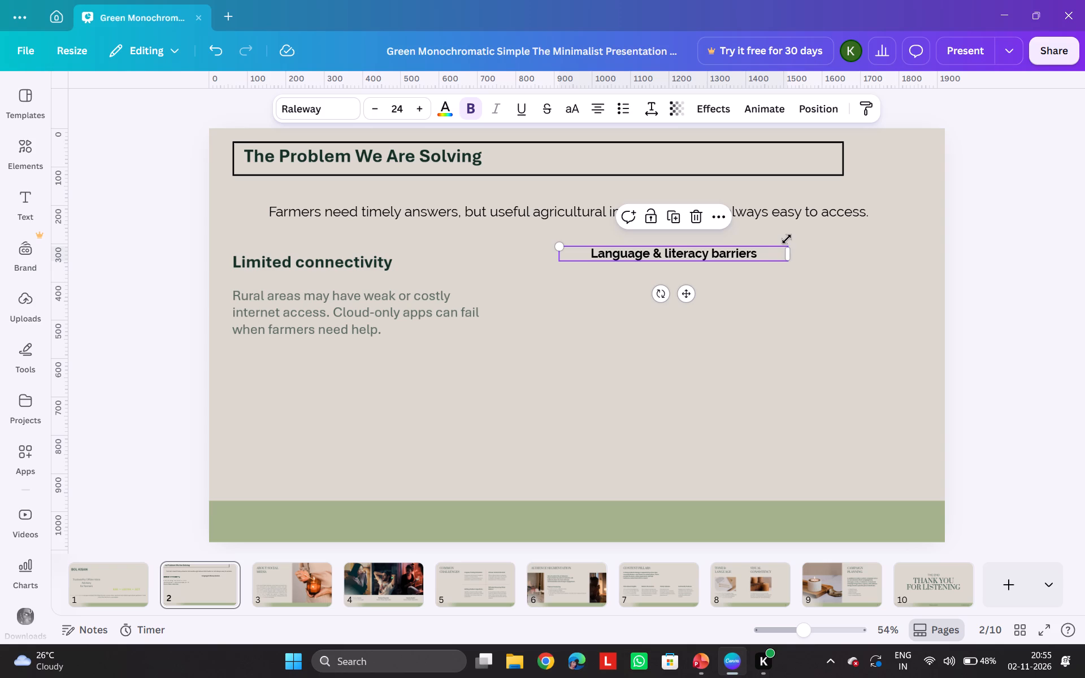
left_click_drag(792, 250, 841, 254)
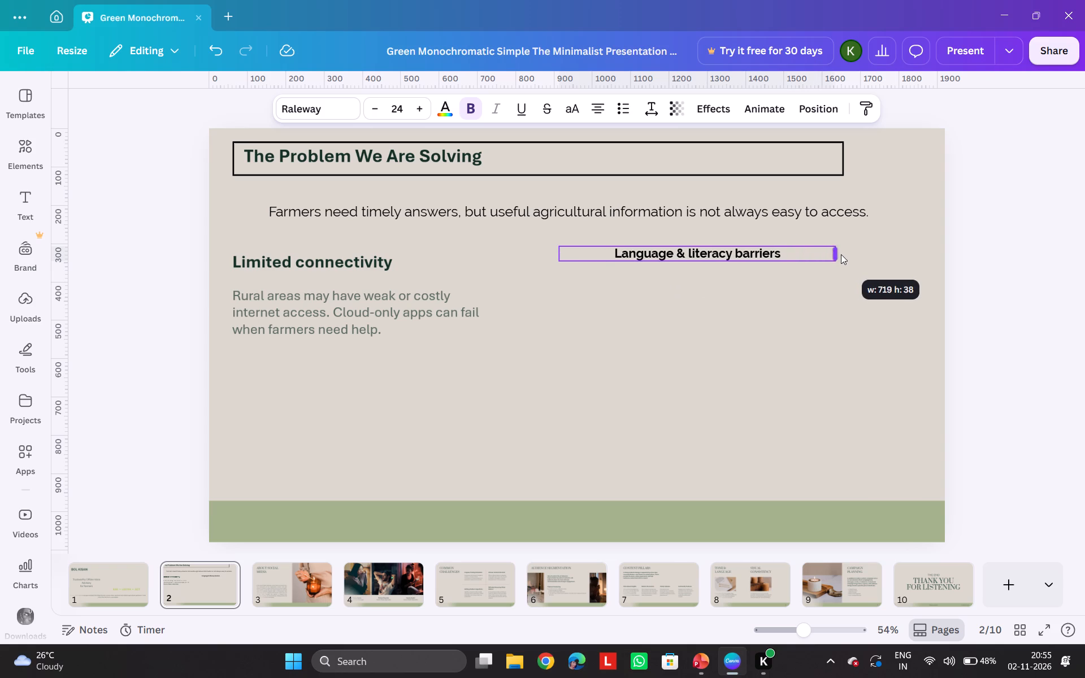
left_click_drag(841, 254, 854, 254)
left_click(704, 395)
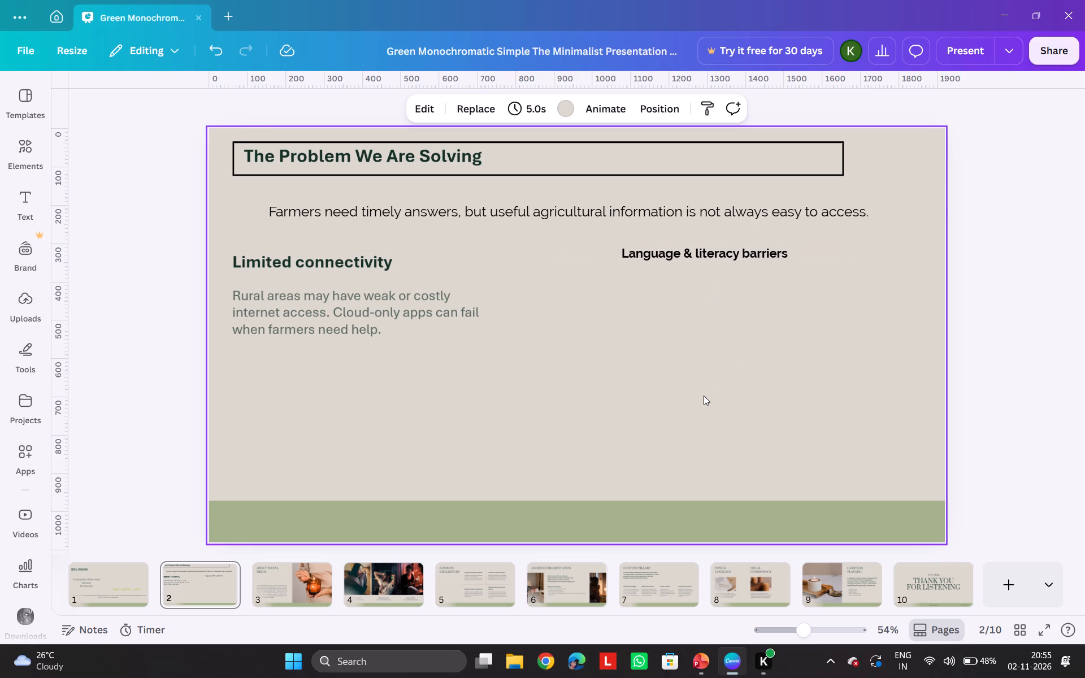
Delete the "Language & literacy barriers" heading and the "Limited connectivity" block from Canva page 2.
left_click(619, 250)
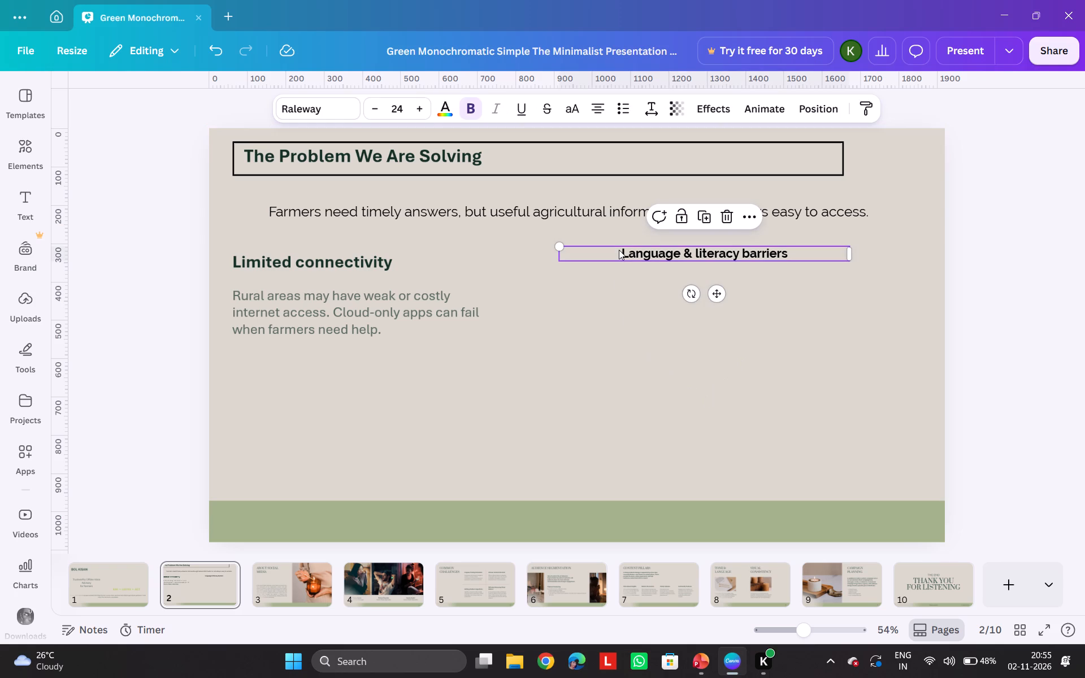
left_click(730, 216)
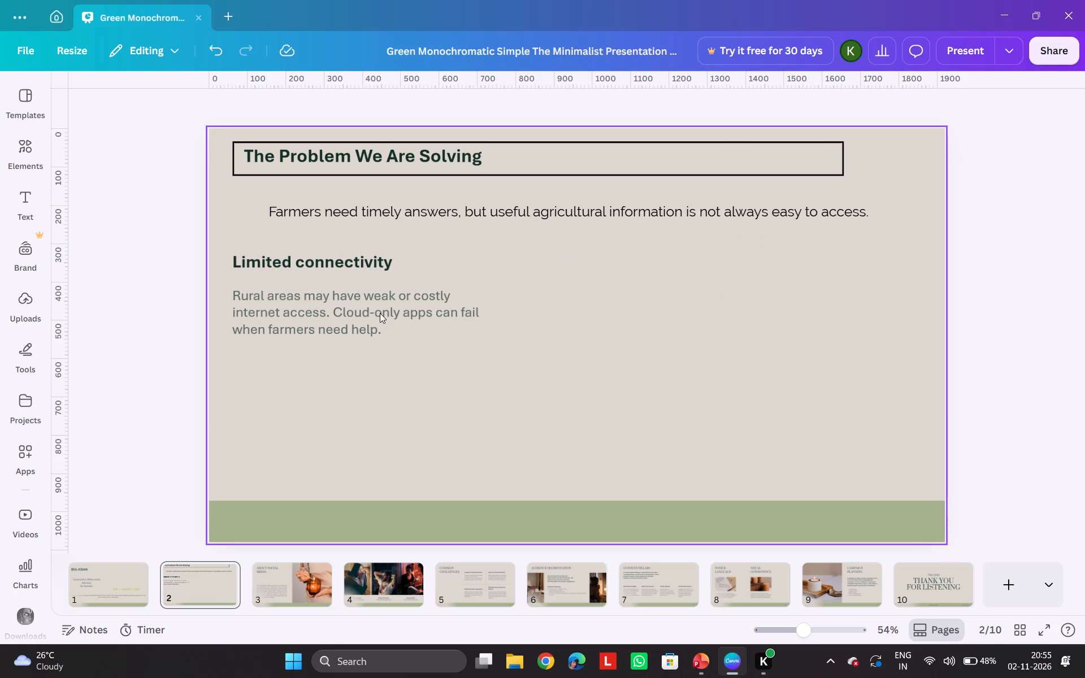
left_click(380, 313)
left_click(379, 212)
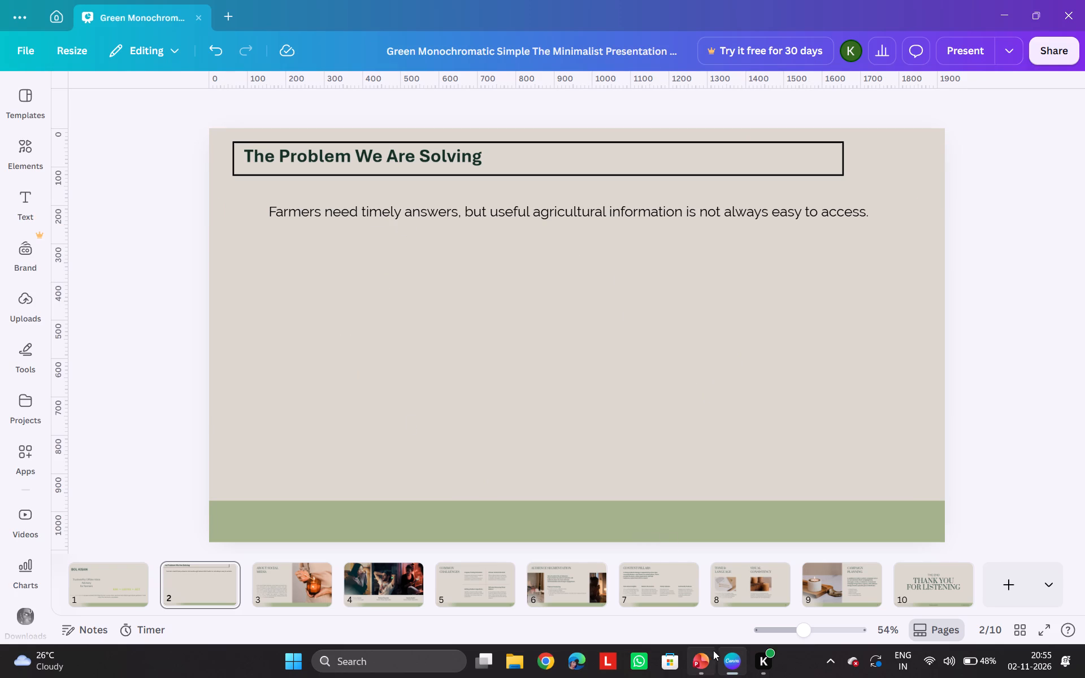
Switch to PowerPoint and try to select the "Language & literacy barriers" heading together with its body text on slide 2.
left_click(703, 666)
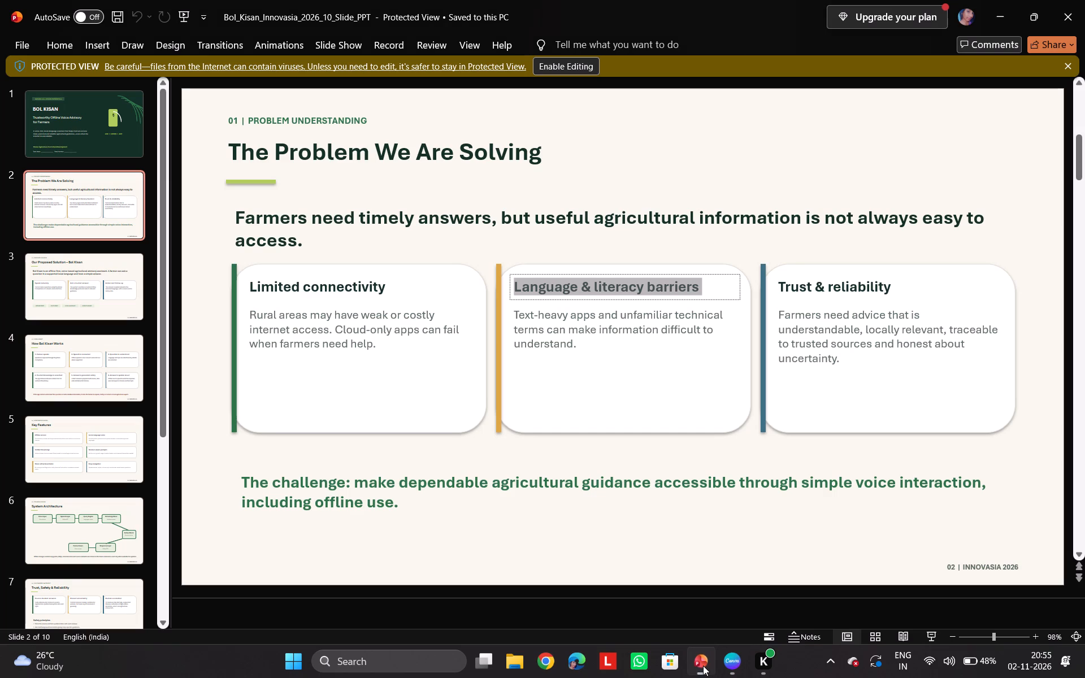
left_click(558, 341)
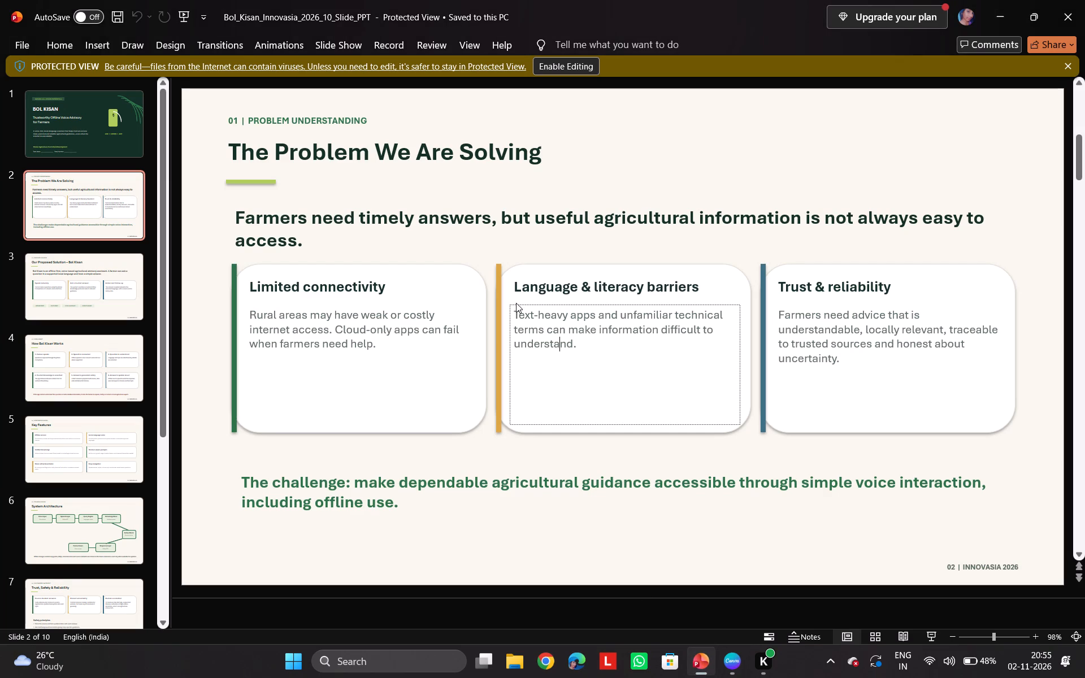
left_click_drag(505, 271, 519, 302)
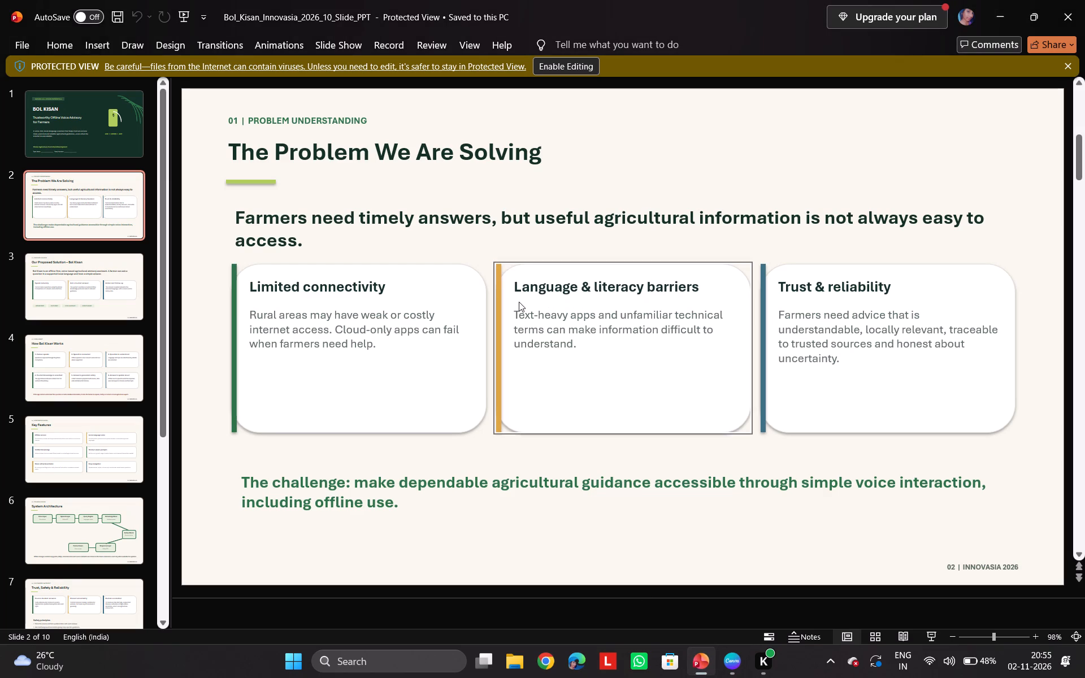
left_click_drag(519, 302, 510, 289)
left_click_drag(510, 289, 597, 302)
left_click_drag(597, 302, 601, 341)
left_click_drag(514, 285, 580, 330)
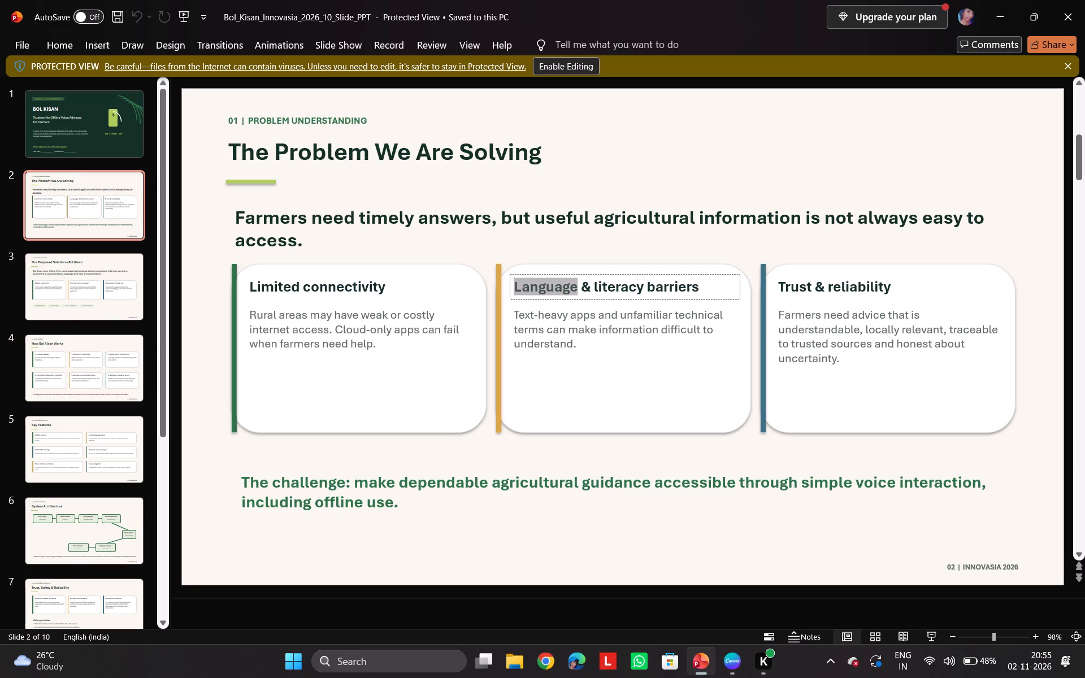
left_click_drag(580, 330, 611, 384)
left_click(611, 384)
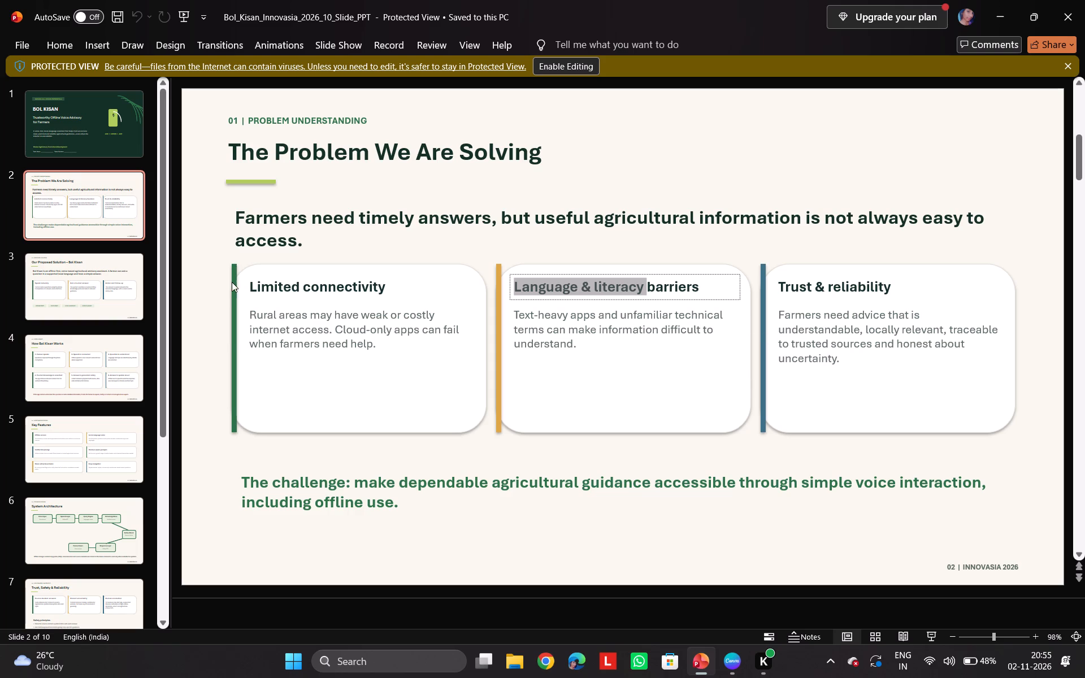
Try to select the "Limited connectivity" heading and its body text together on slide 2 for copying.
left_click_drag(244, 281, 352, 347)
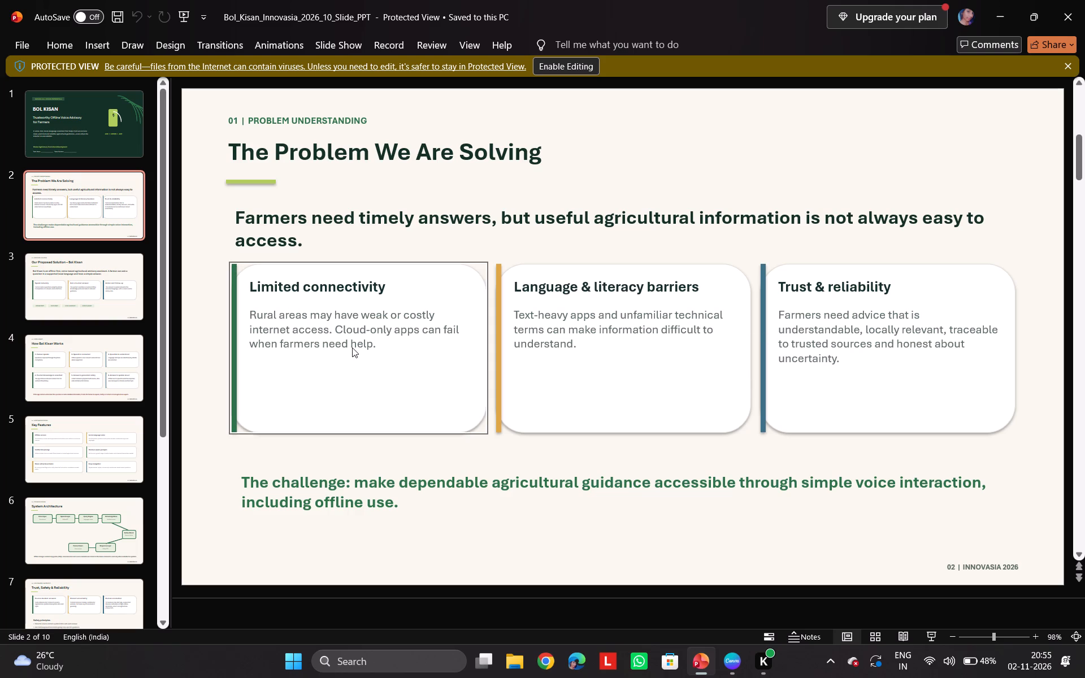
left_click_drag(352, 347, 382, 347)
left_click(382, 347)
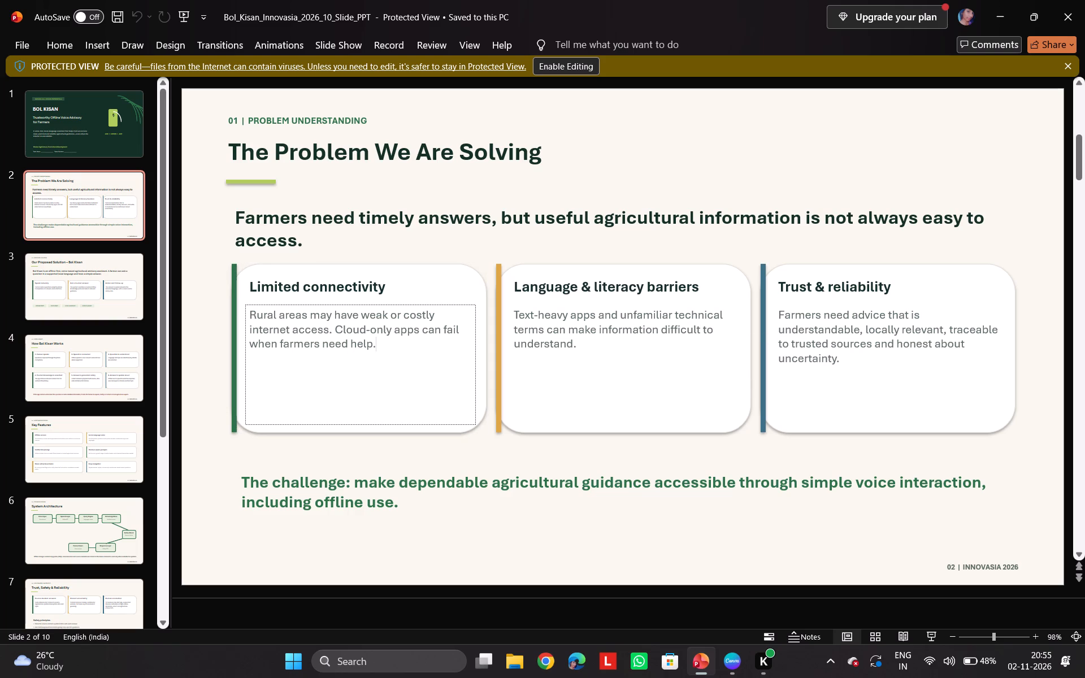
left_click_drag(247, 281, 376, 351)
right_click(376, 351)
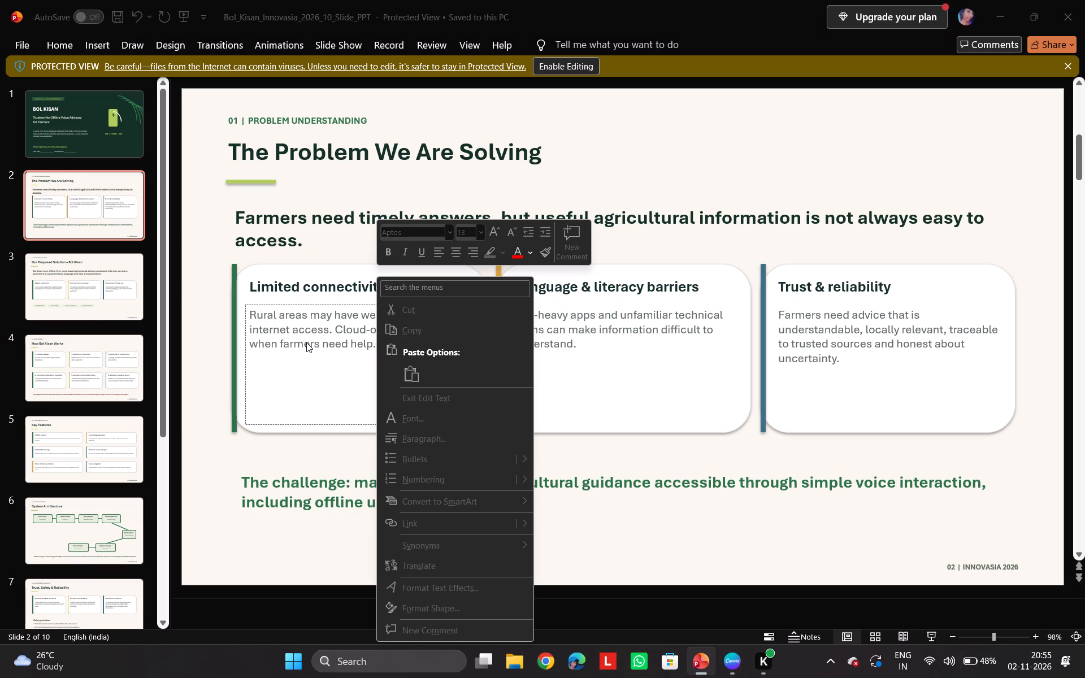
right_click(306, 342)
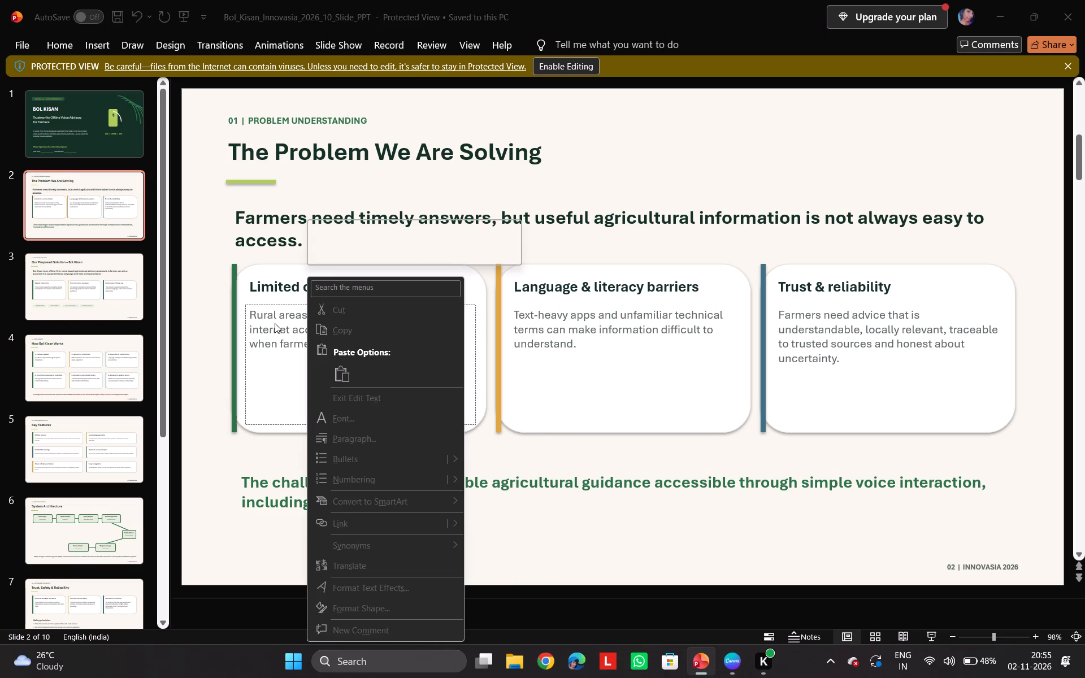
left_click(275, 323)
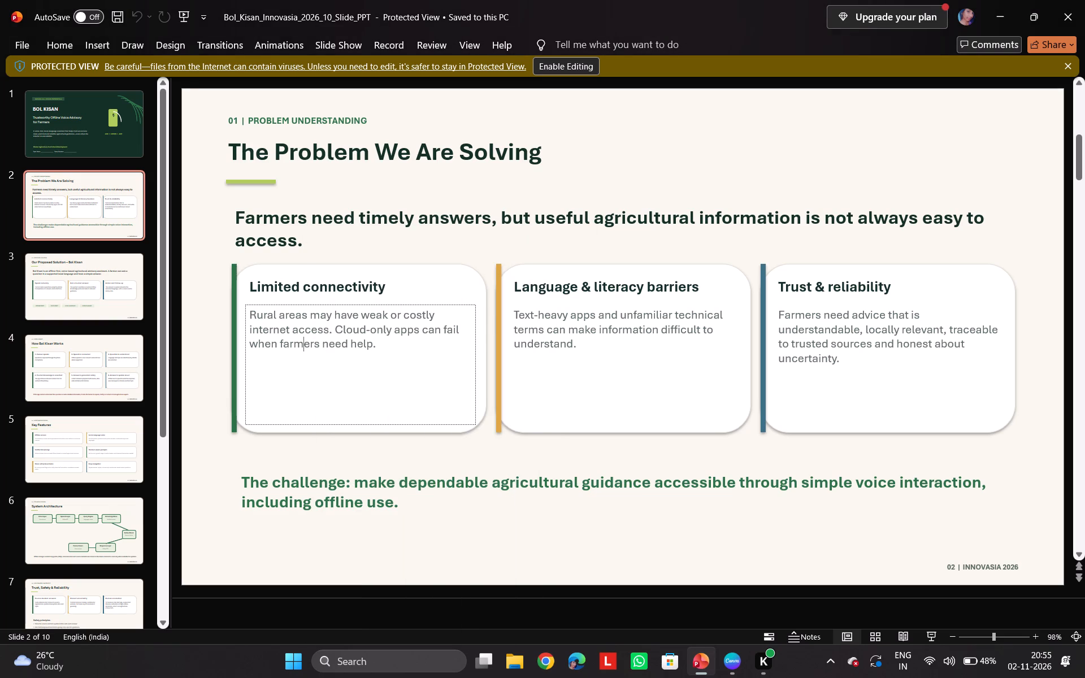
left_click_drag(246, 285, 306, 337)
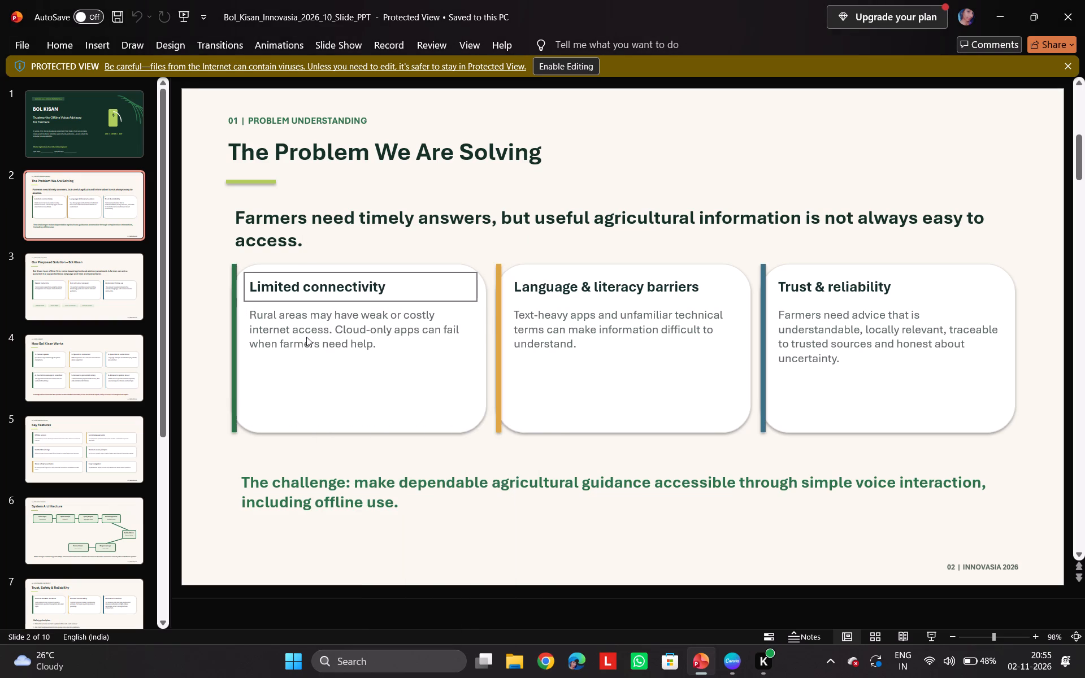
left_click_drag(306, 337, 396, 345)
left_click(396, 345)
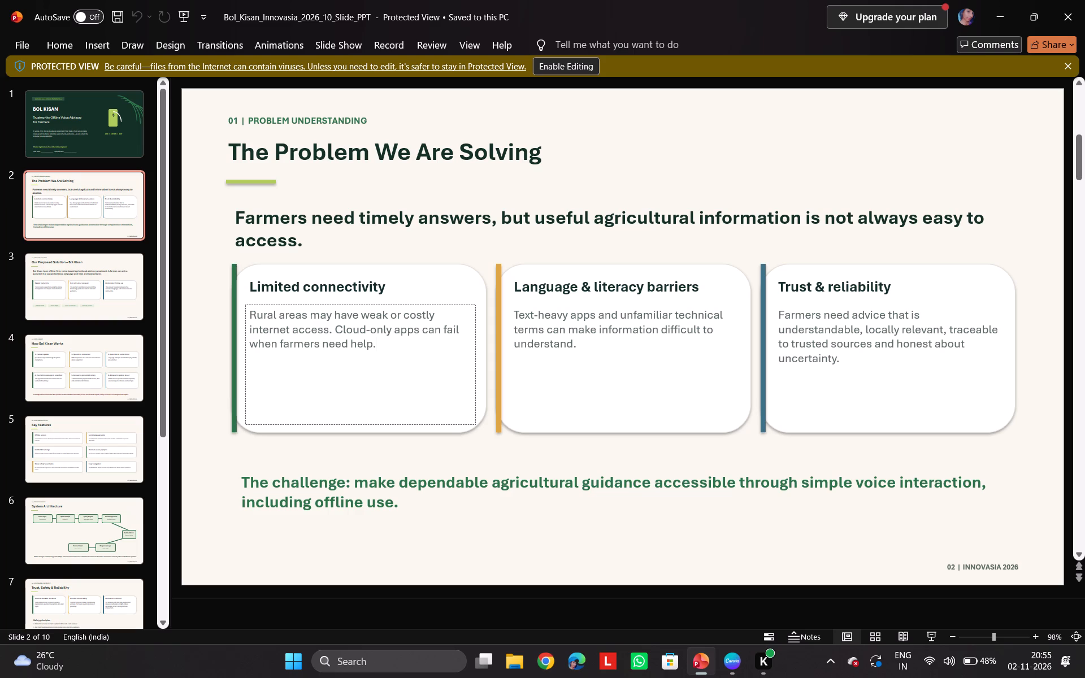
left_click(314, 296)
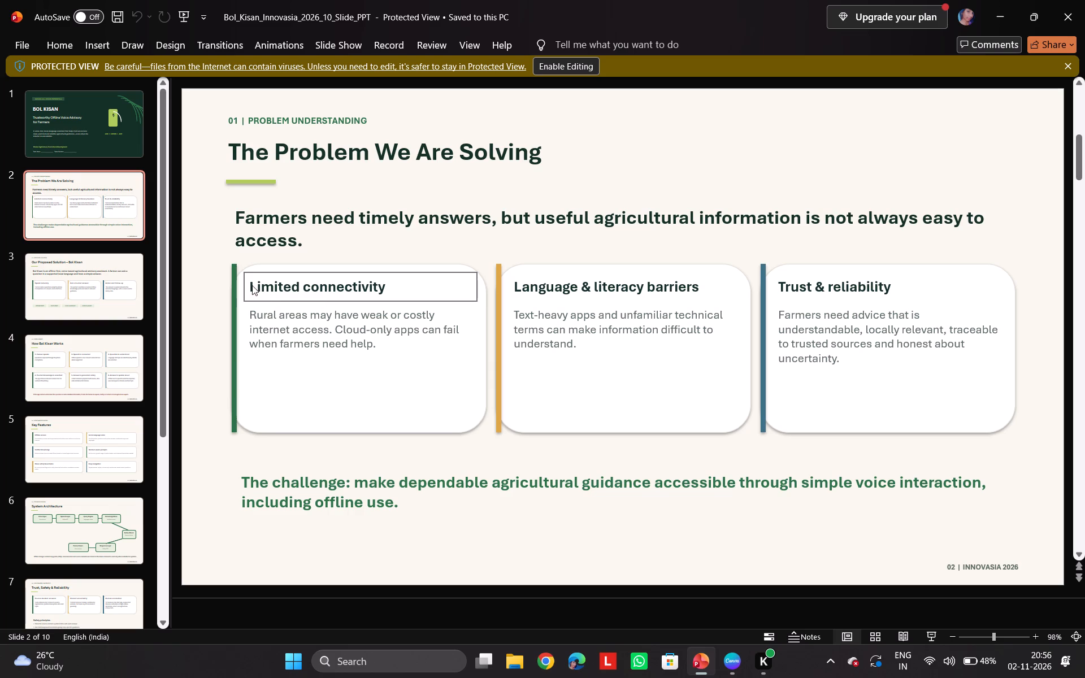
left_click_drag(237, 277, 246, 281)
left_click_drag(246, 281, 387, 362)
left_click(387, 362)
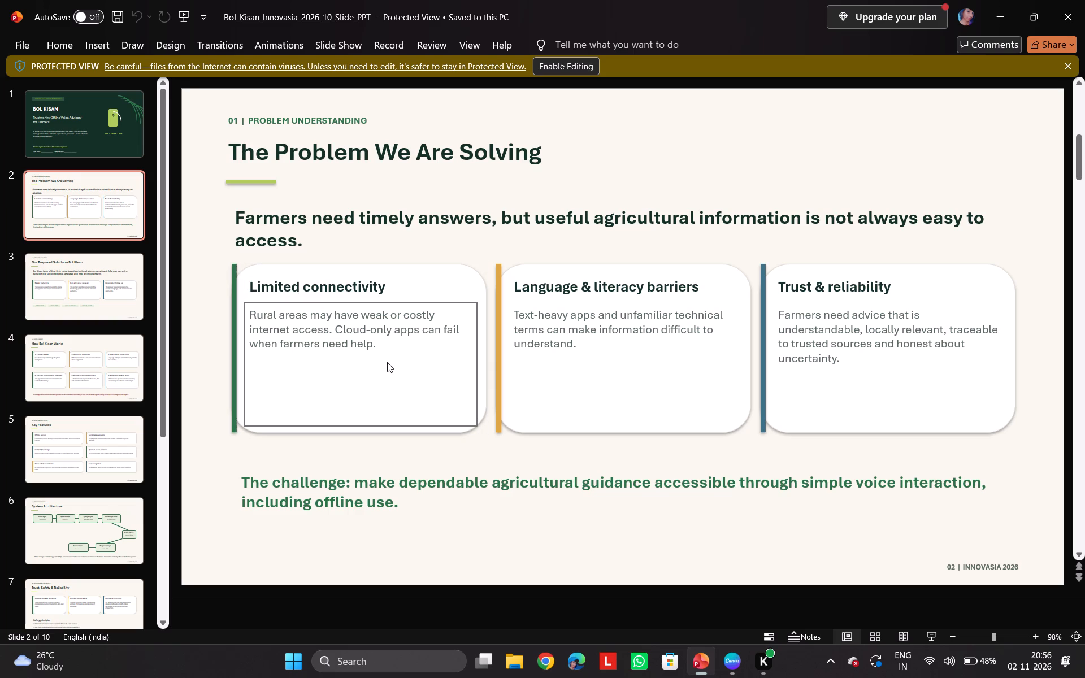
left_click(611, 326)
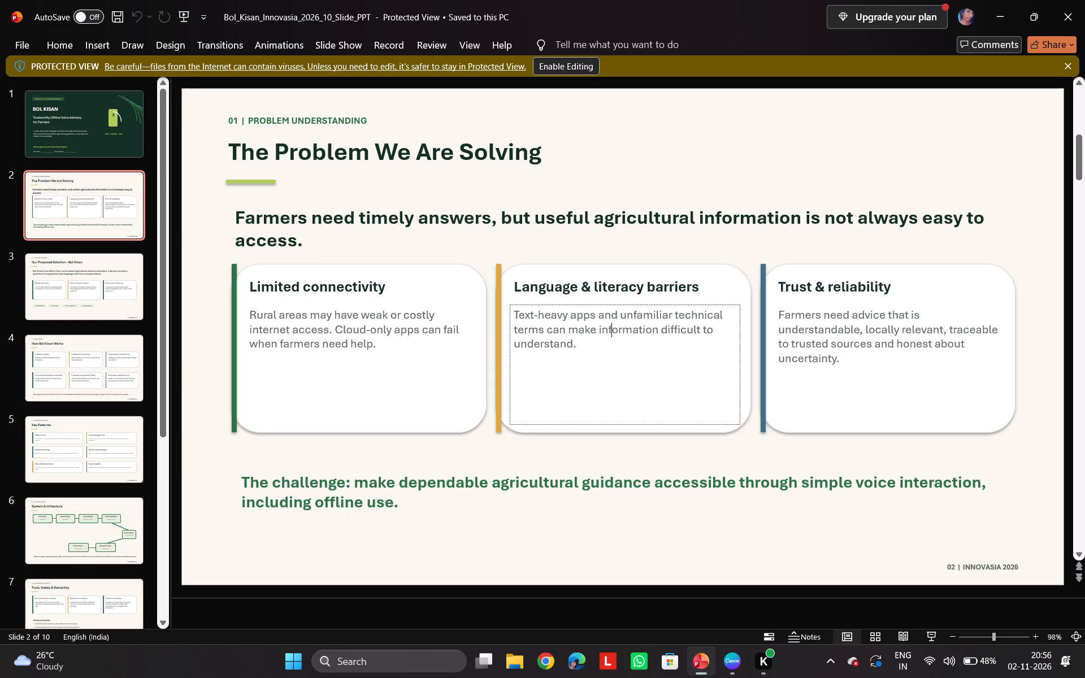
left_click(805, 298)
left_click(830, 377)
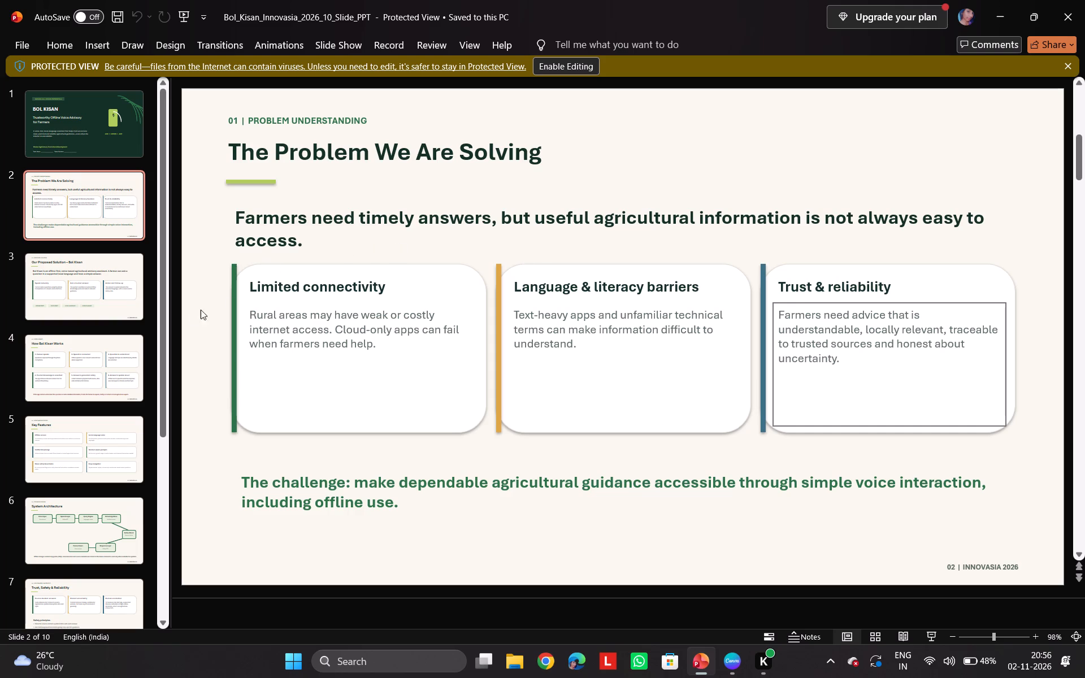
Copy the "Limited connectivity" heading from slide 2 in PowerPoint and paste it onto page 2 in Canva.
left_click_drag(249, 284, 367, 362)
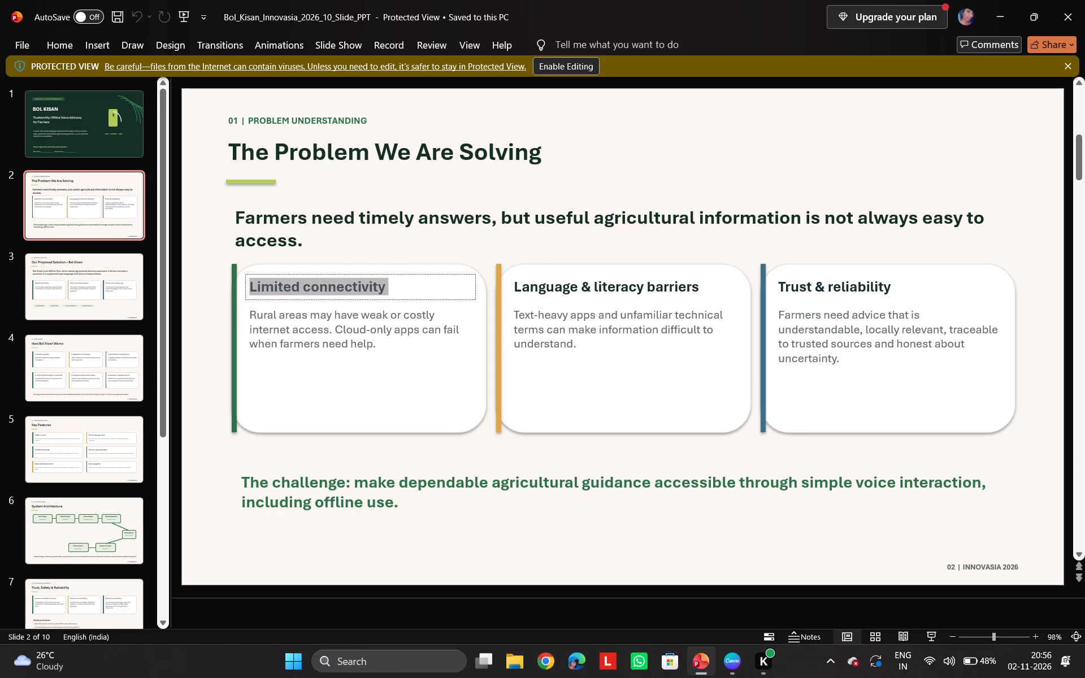
left_click_drag(367, 362, 408, 422)
left_click_drag(408, 422, 413, 419)
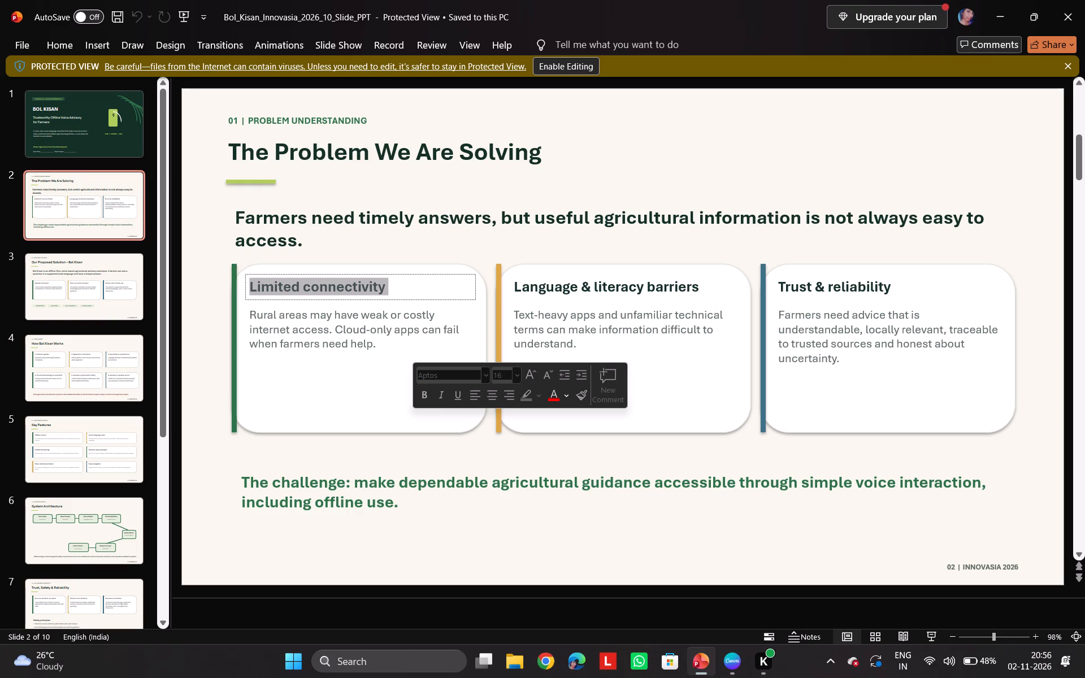
key("ctrl+c")
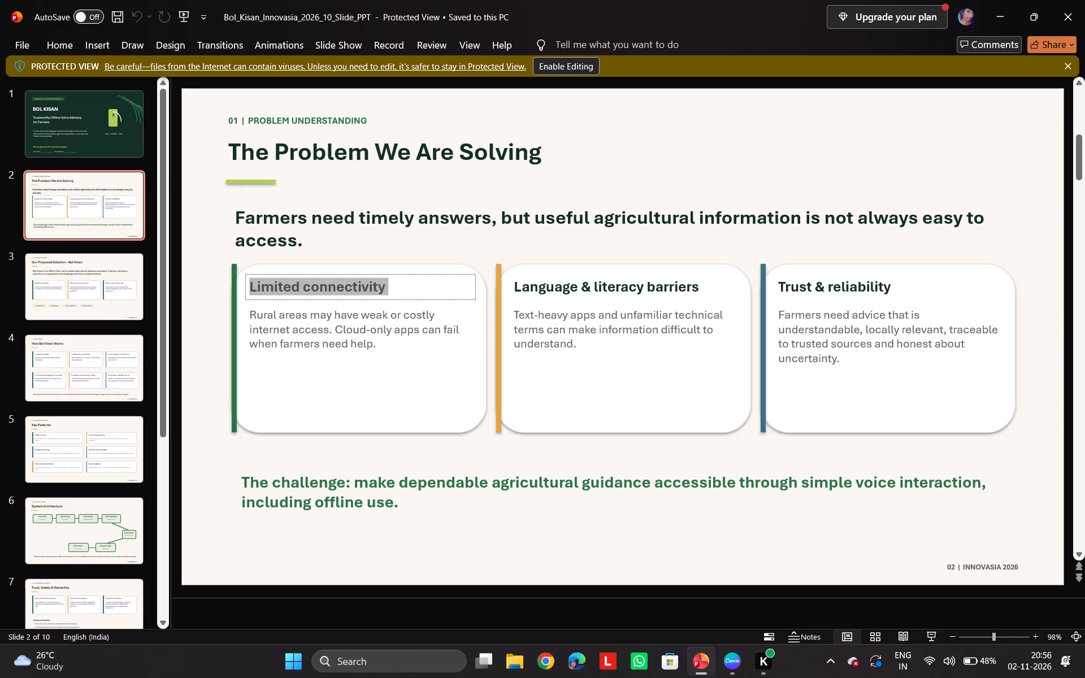
left_click(726, 656)
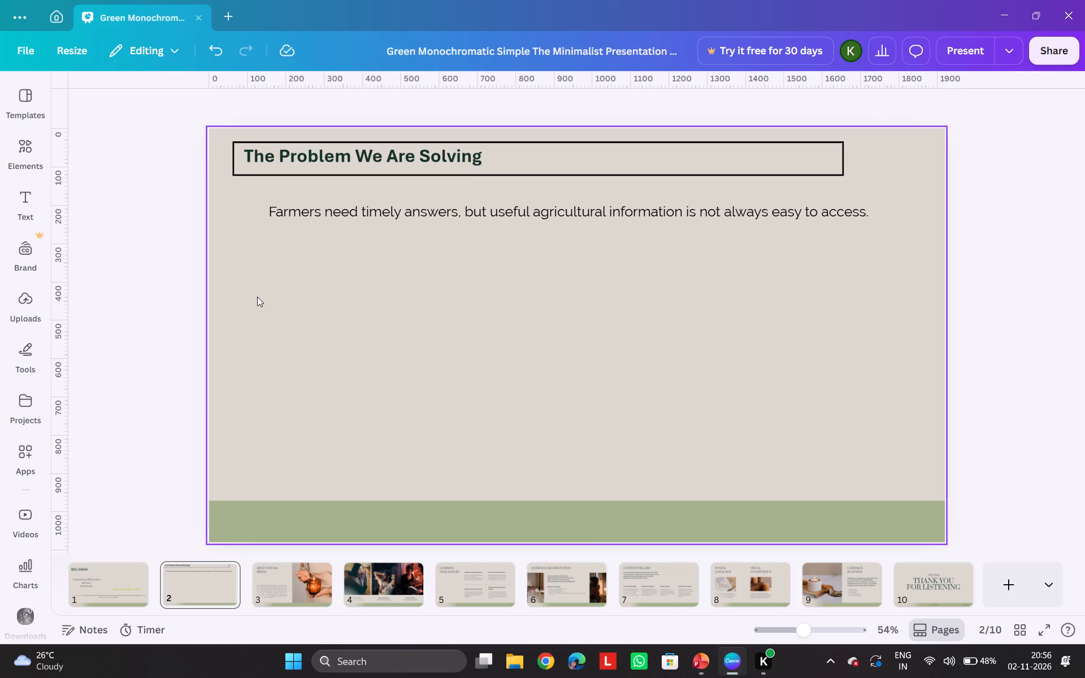
key("ctrl+v")
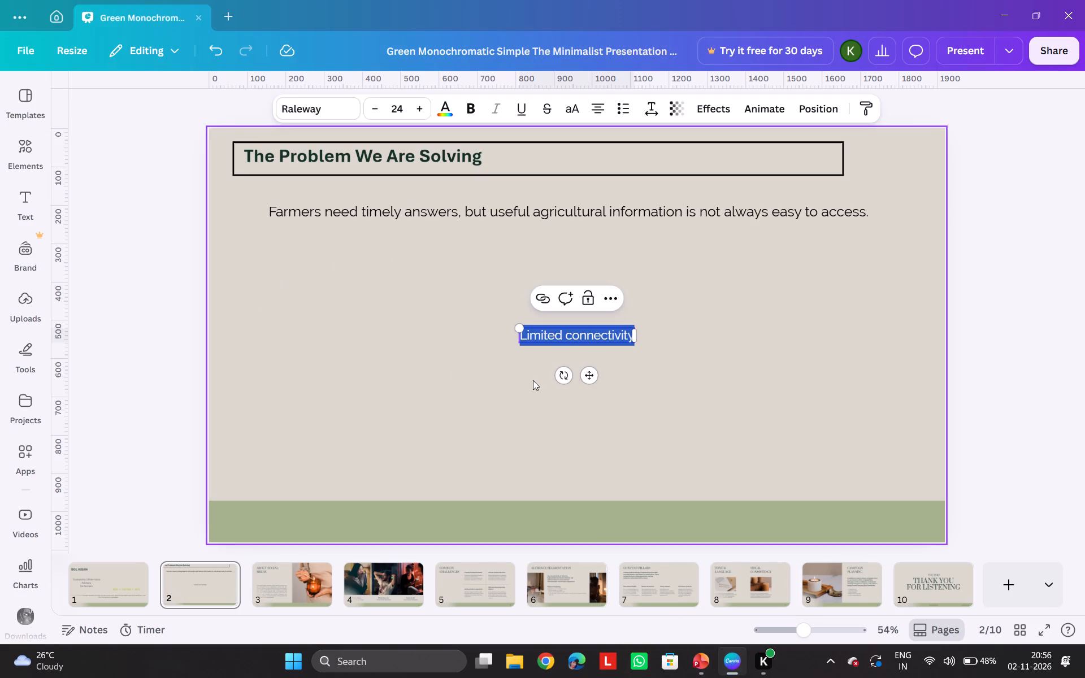
Widen the "Limited connectivity" text box by extending its left edge, keeping the heading on one line.
left_click_drag(552, 338, 390, 321)
left_click_drag(390, 321, 528, 338)
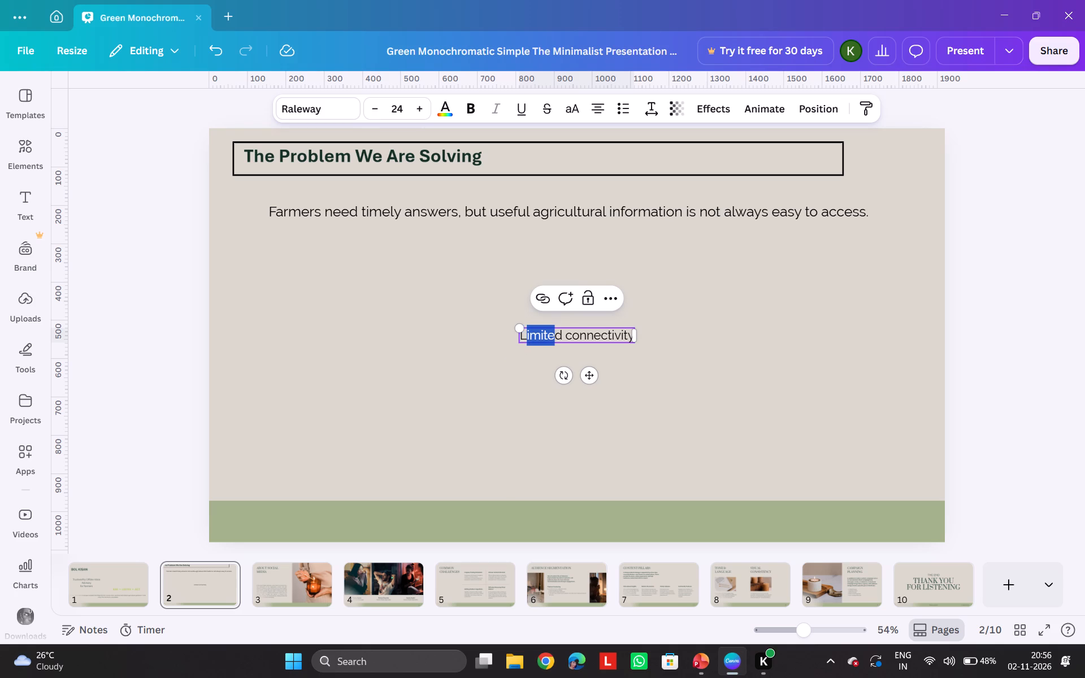
left_click_drag(528, 338, 519, 338)
left_click_drag(519, 338, 439, 343)
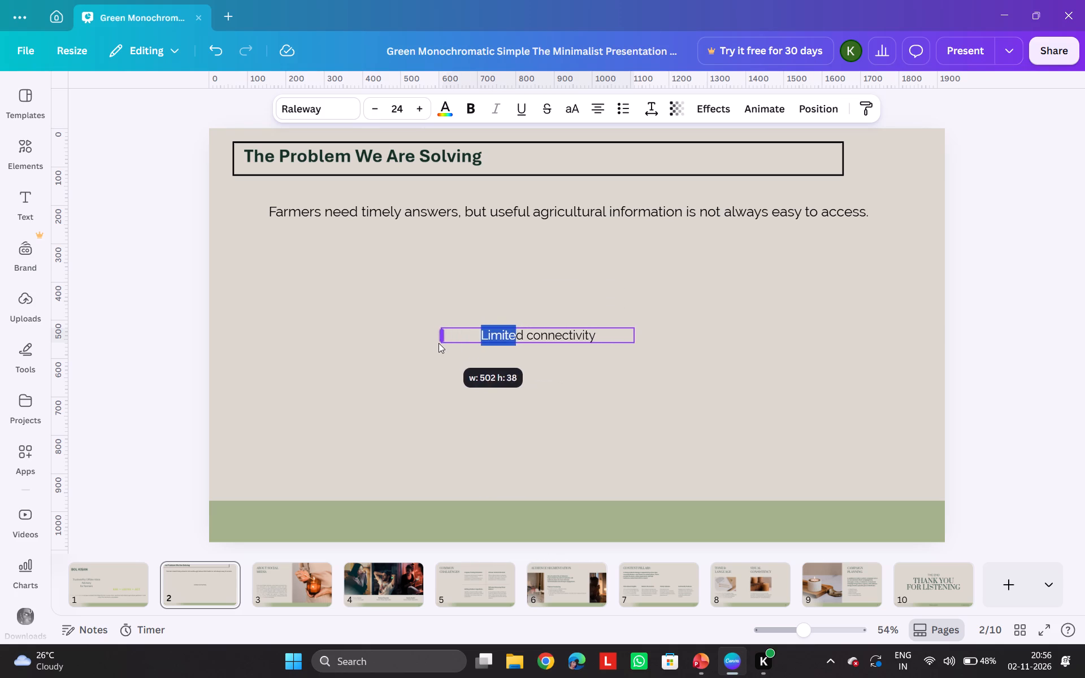
left_click_drag(439, 343, 379, 341)
left_click(415, 361)
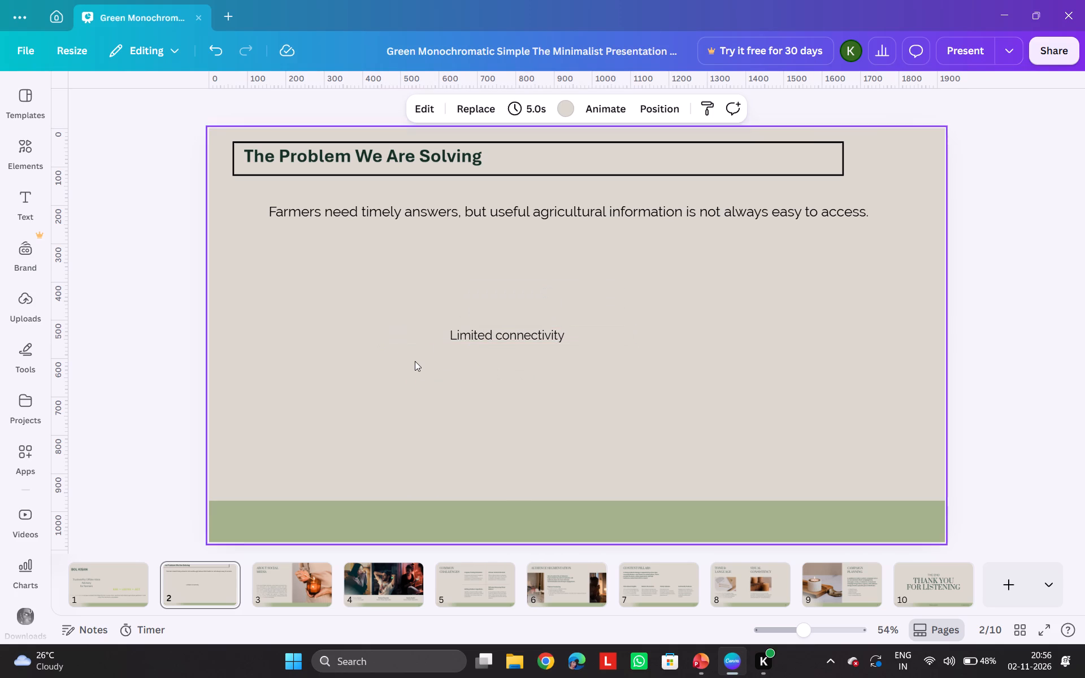
Move the "Limited connectivity" heading to the page's left side, just below the "Farmers need timely answers" sentence.
left_click(502, 334)
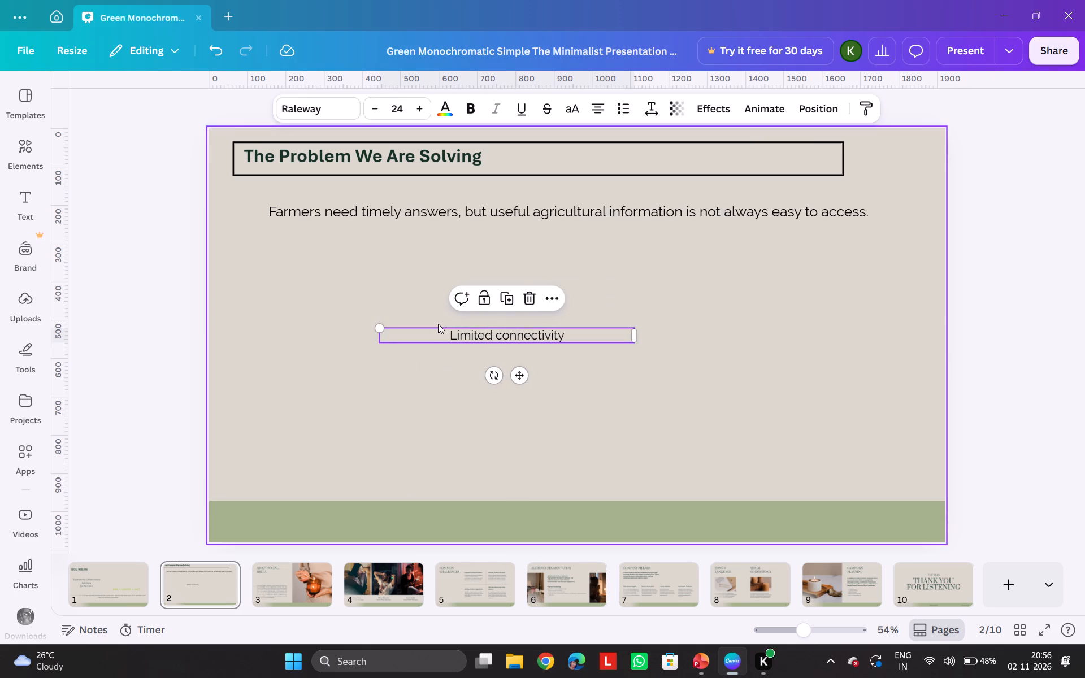
left_click_drag(516, 375, 440, 341)
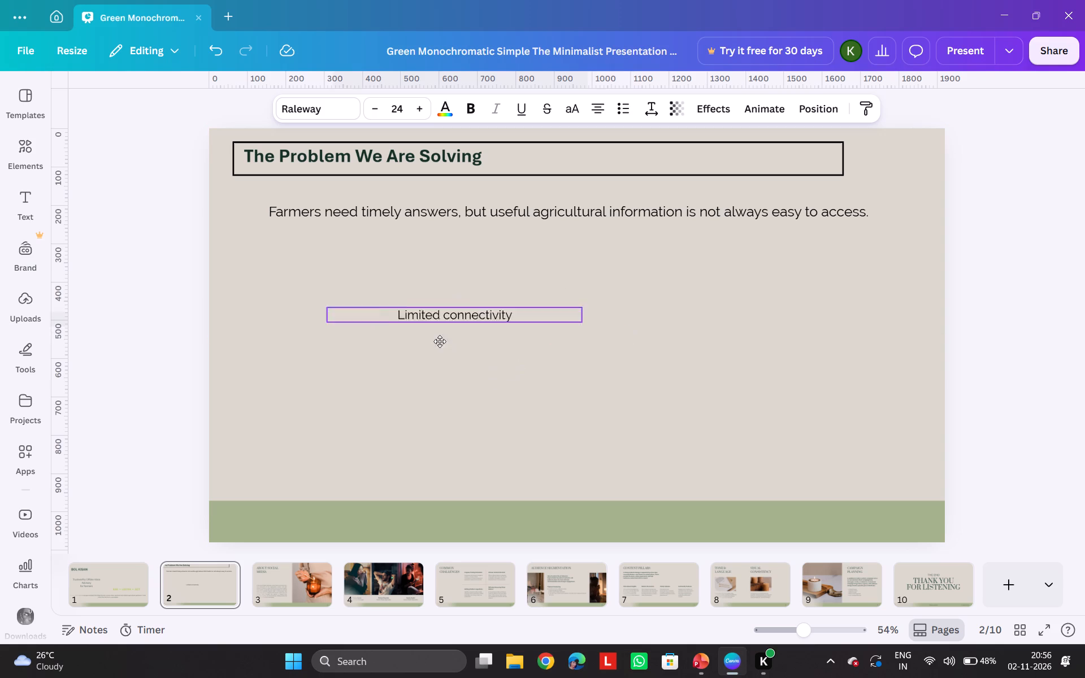
left_click_drag(440, 341, 362, 308)
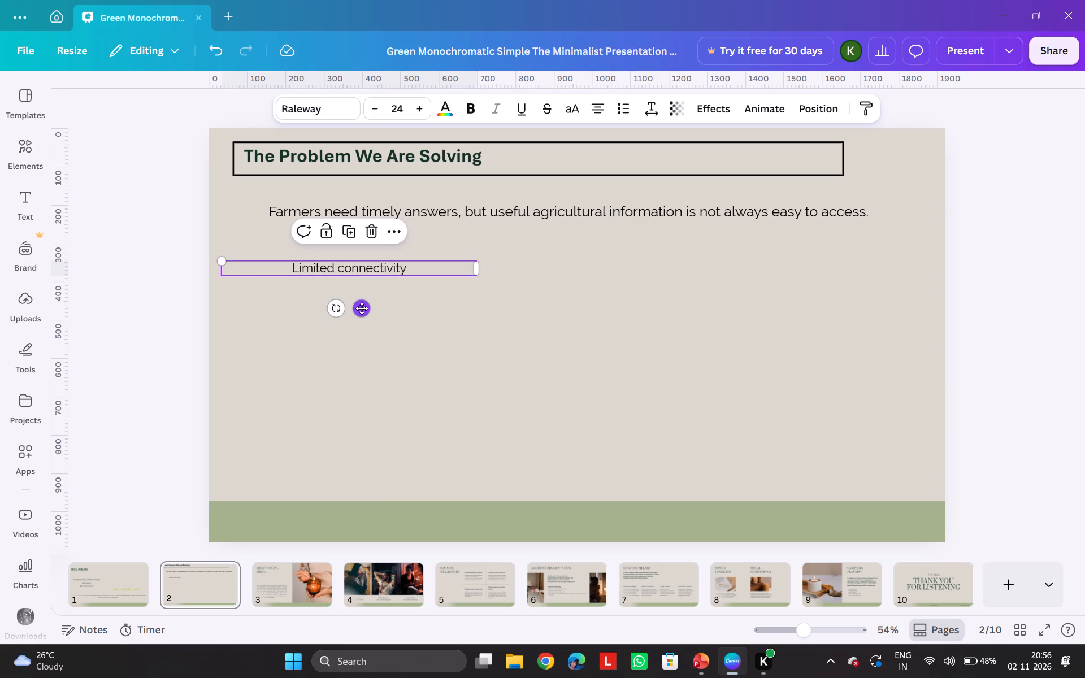
left_click(251, 264)
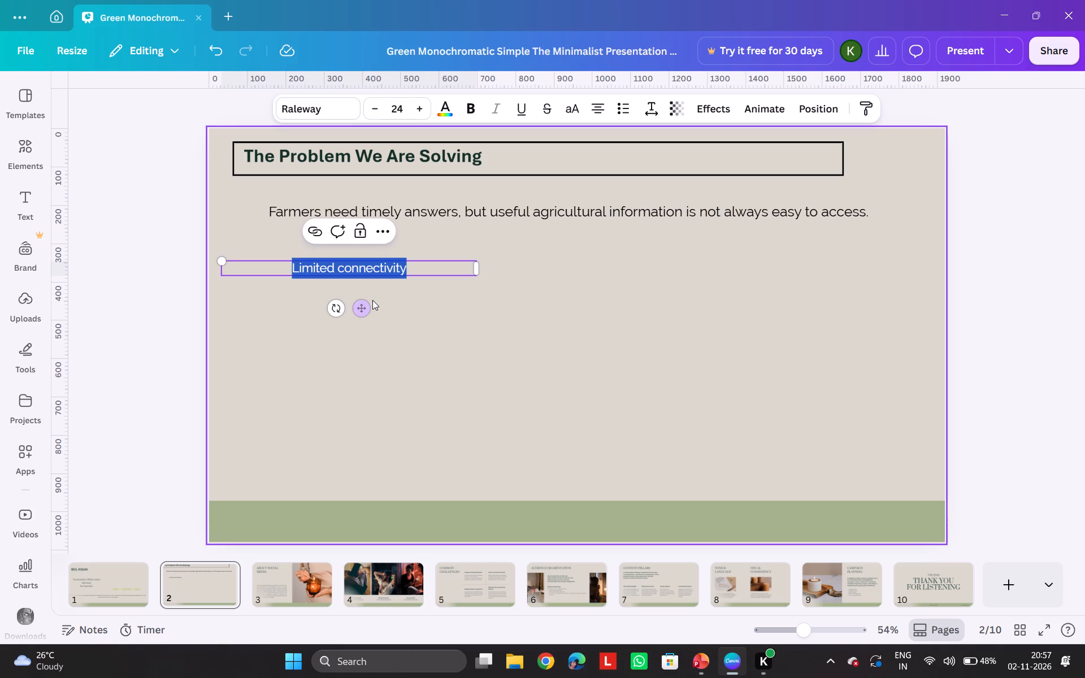
left_click_drag(364, 310, 355, 317)
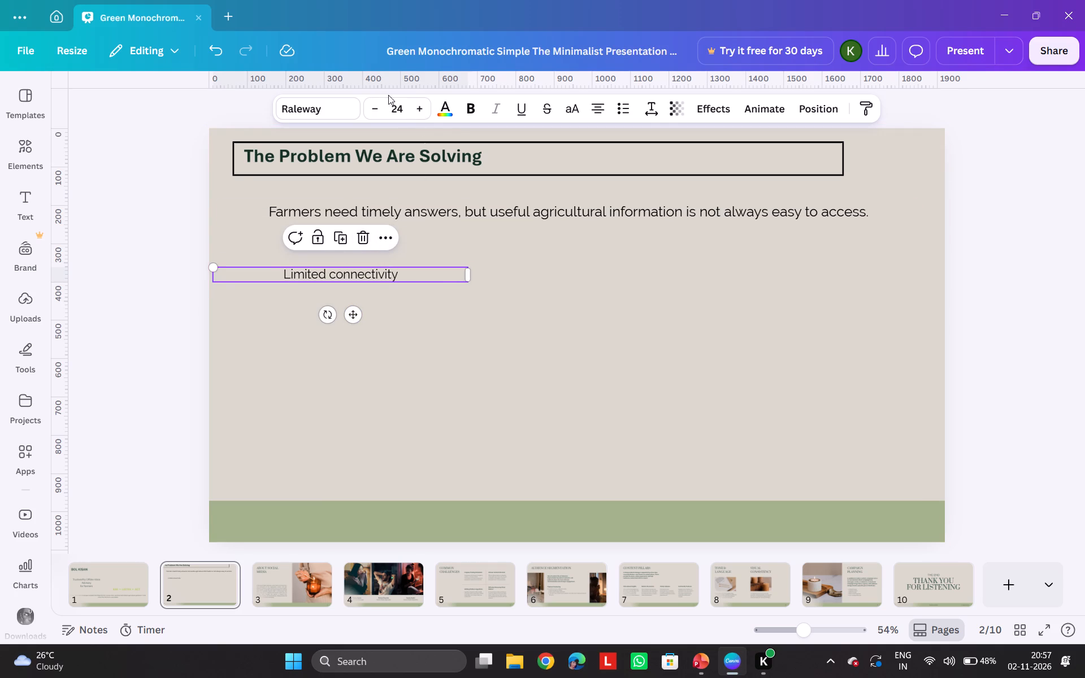
Increase the font size of the "Limited connectivity" heading by several points and deselect it.
double_click(415, 107)
triple_click(415, 107)
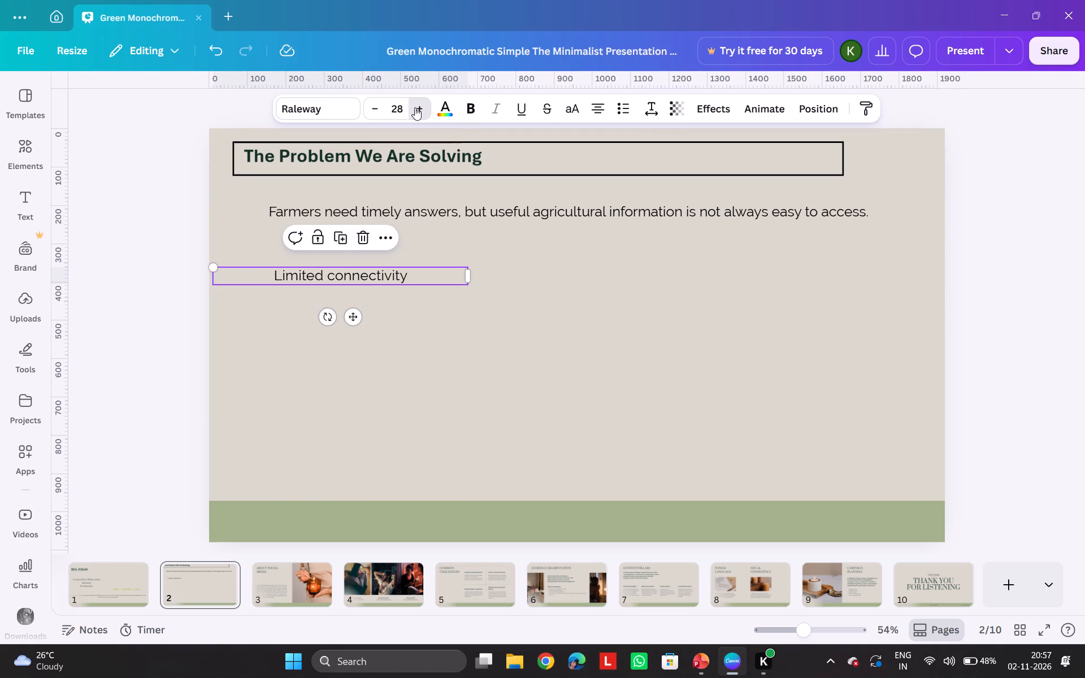
triple_click(415, 107)
left_click(481, 380)
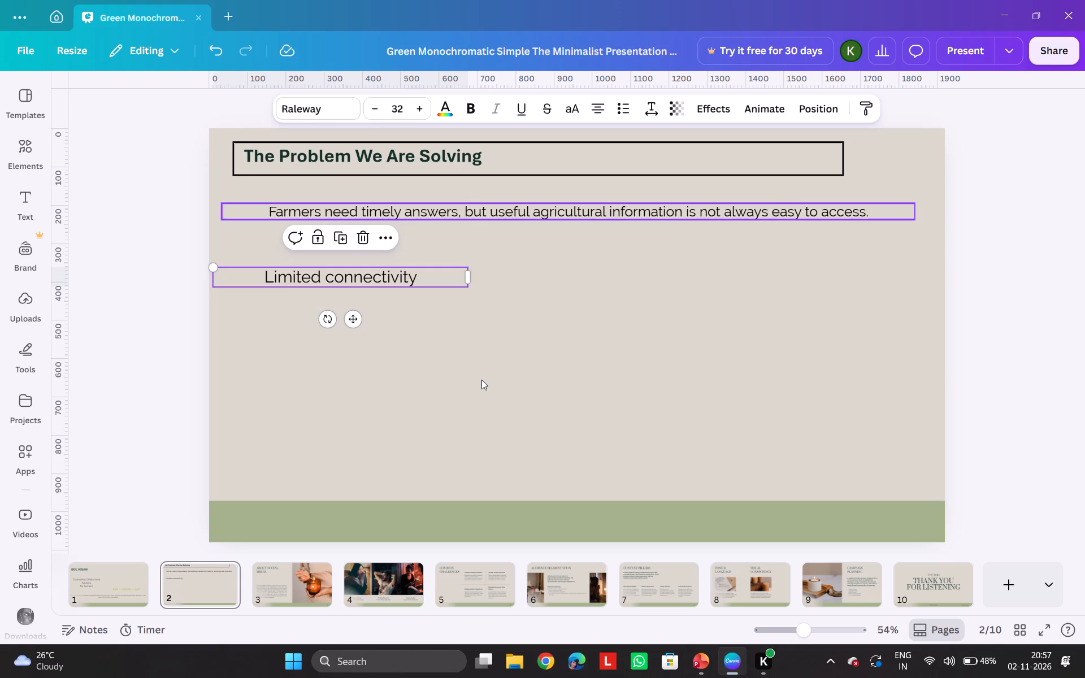
Copy the "Rural areas may have weak or costly internet access…" paragraph from PowerPoint slide 2 and paste it onto Canva page 2.
left_click(704, 661)
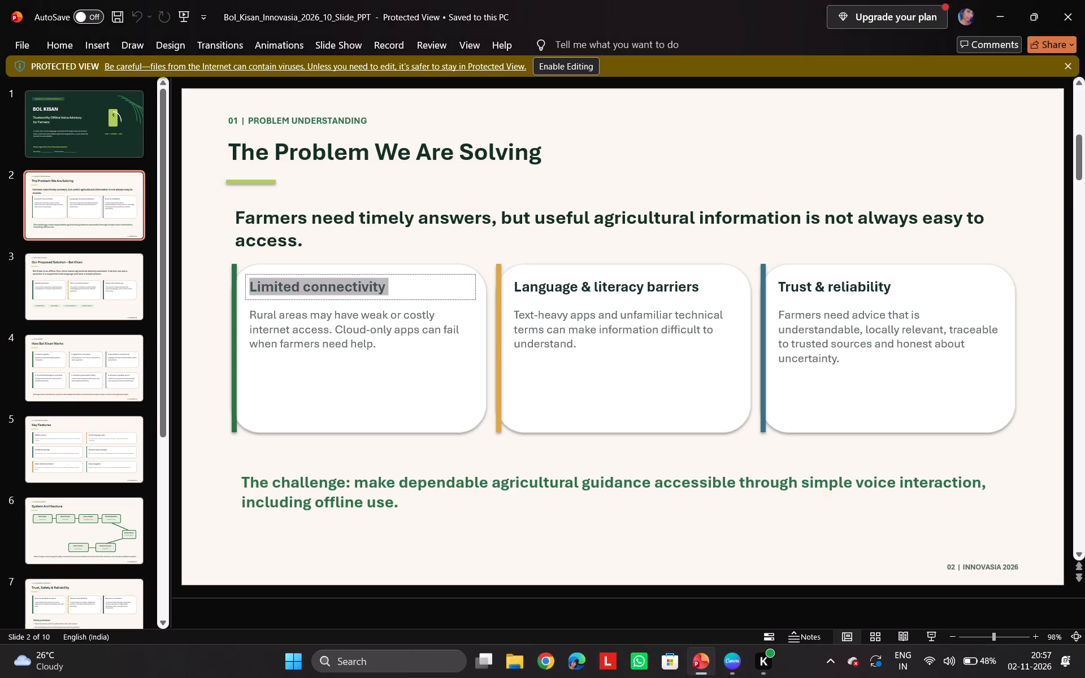
left_click_drag(245, 314, 258, 318)
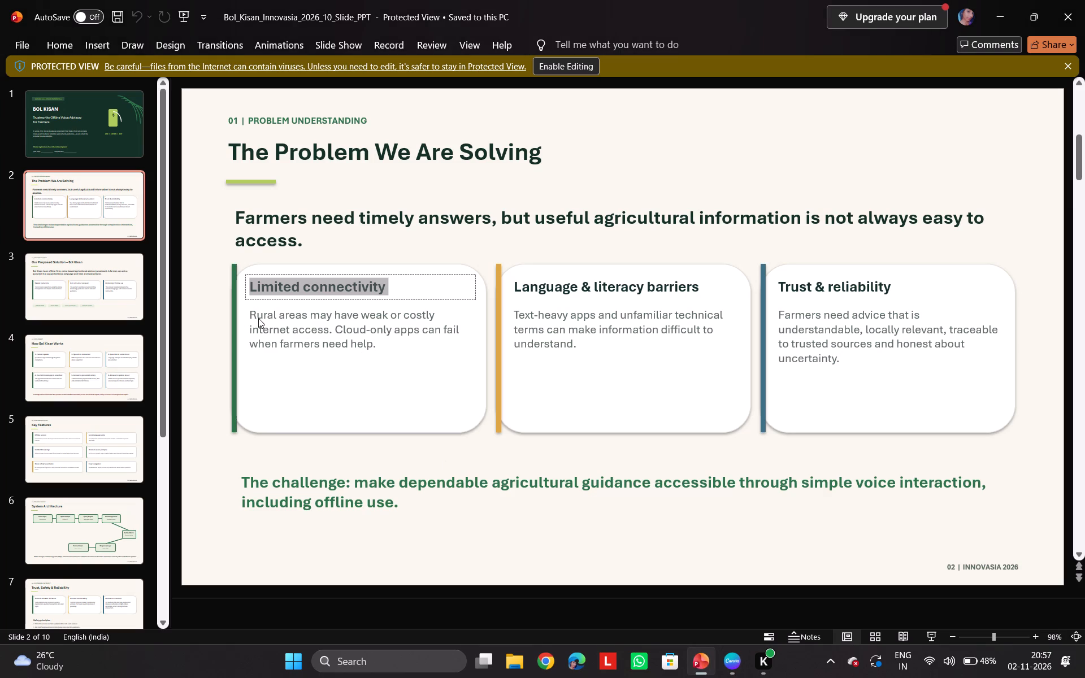
left_click_drag(258, 318, 257, 318)
left_click(257, 318)
left_click_drag(248, 316, 323, 332)
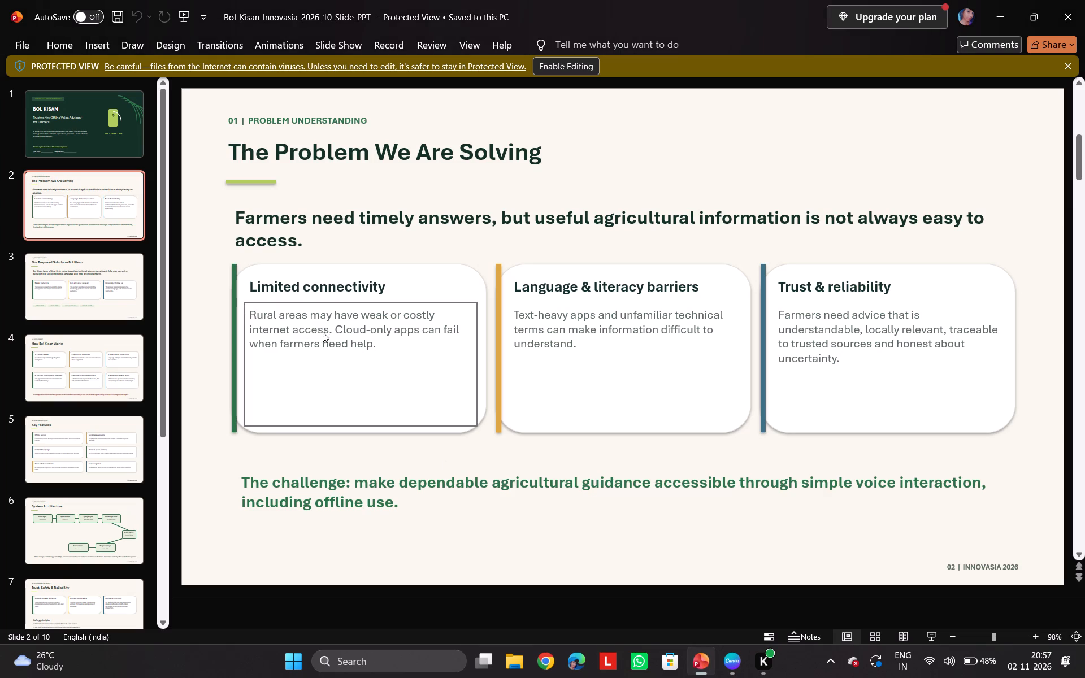
left_click_drag(323, 332, 248, 310)
left_click_drag(248, 310, 276, 318)
left_click_drag(276, 318, 249, 318)
triple_click(249, 318)
left_click_drag(249, 318, 251, 318)
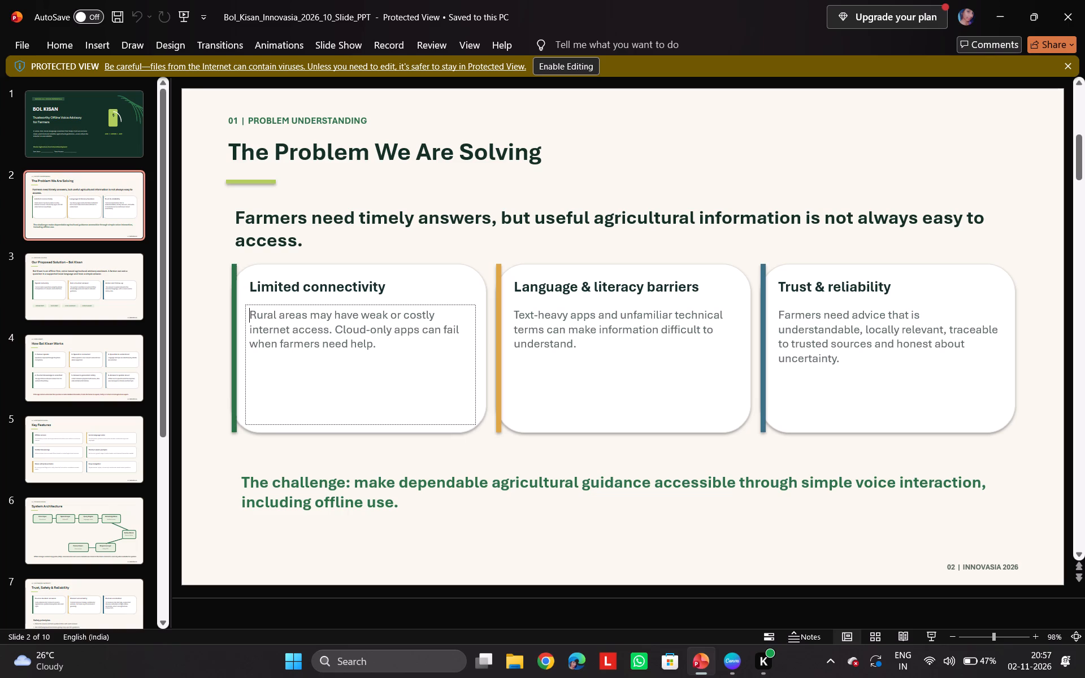
left_click_drag(251, 318, 244, 312)
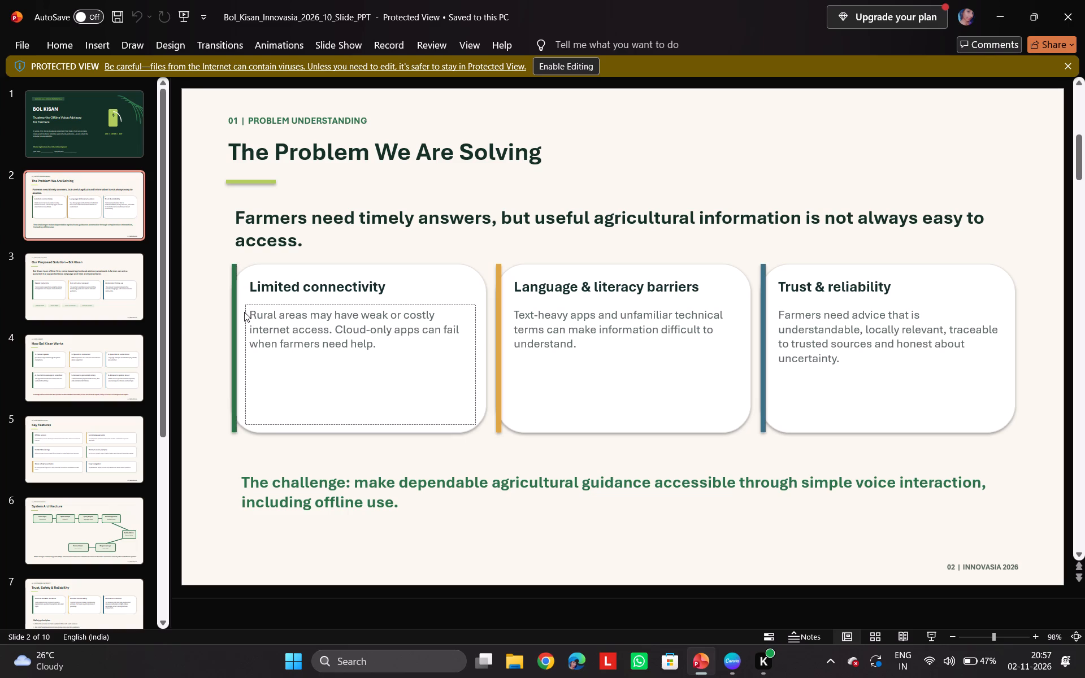
left_click_drag(244, 312, 249, 312)
left_click(249, 312)
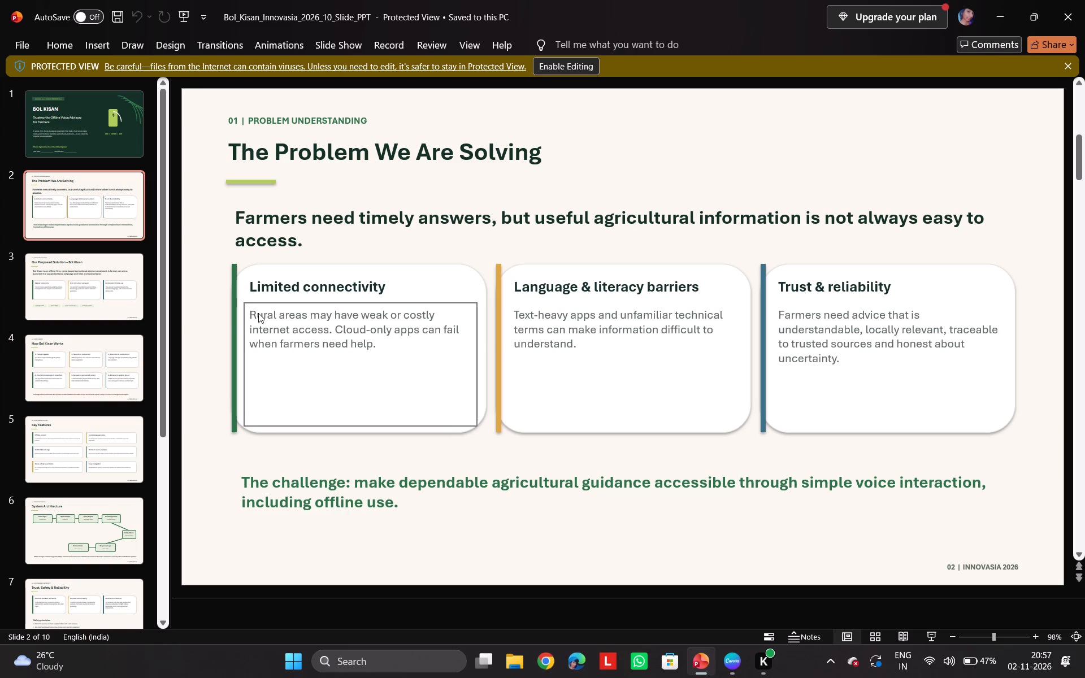
double_click(251, 310)
left_click_drag(251, 310, 354, 337)
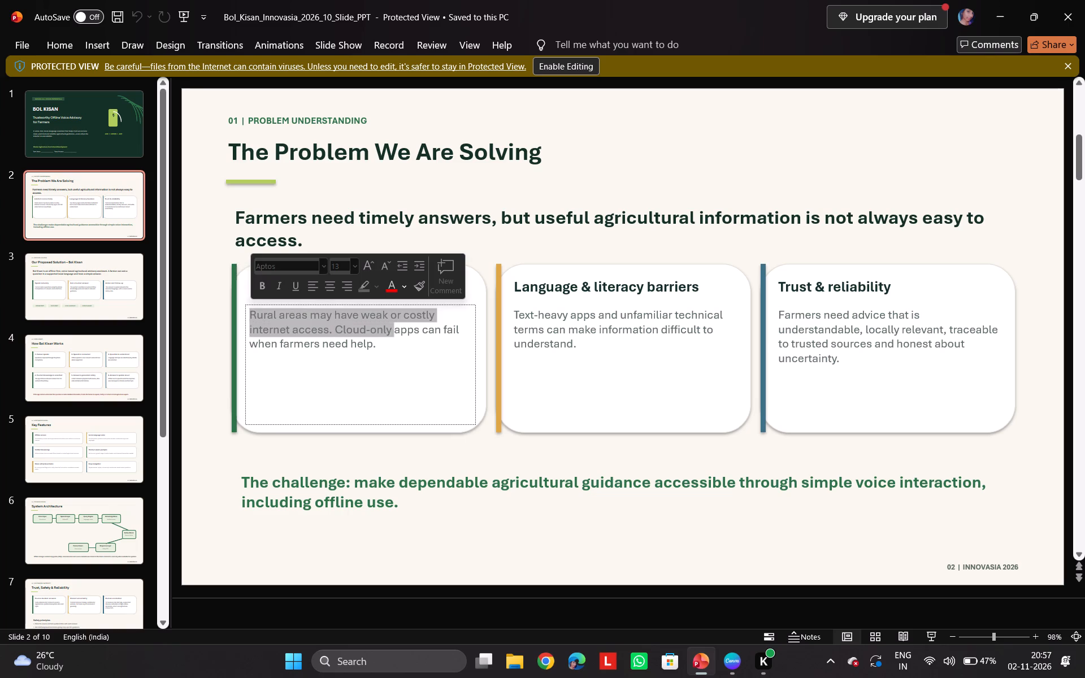
left_click_drag(354, 337, 383, 353)
key("ctrl+c")
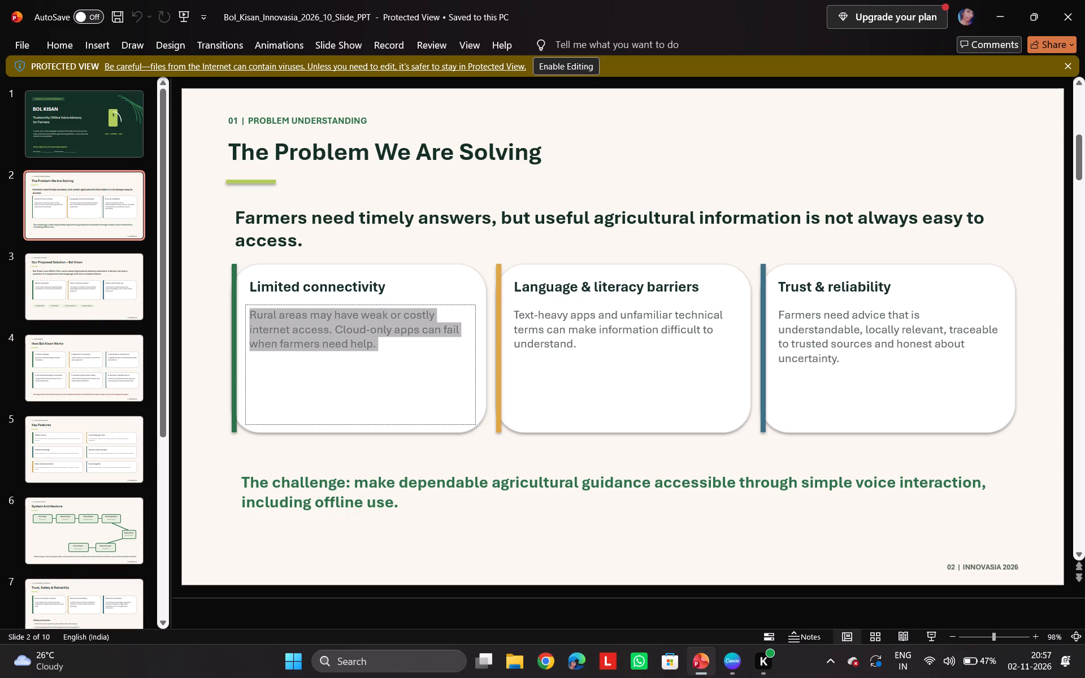
left_click(738, 667)
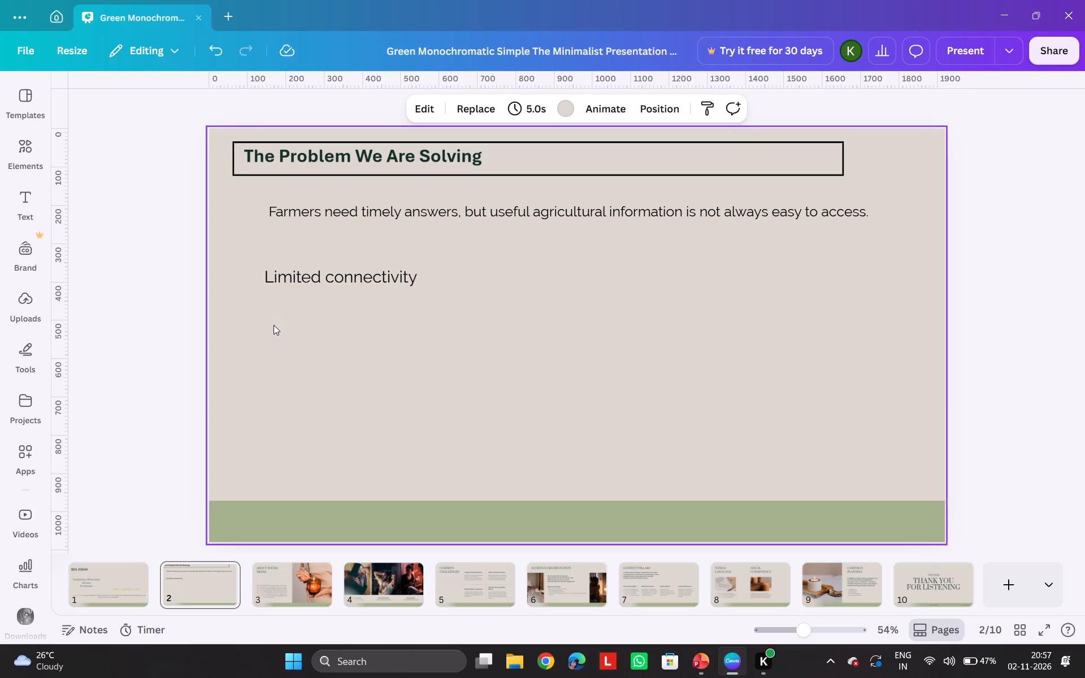
key("ctrl+v")
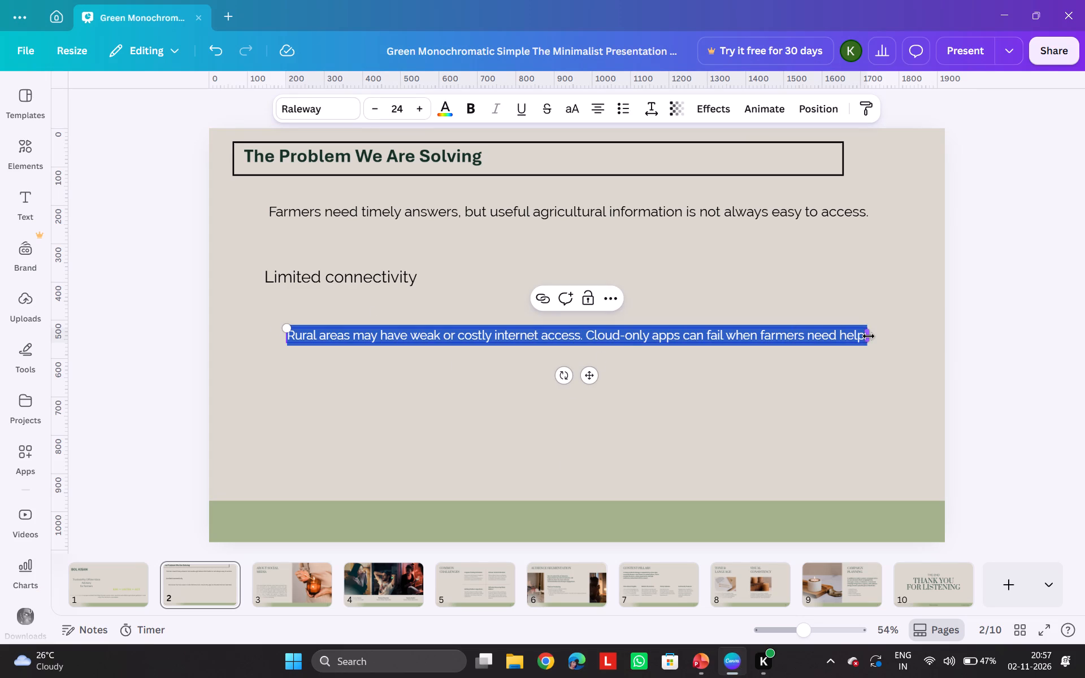
Resize the pasted "Rural areas" text box to about 680 px wide so its text wraps onto three lines under the heading.
left_click_drag(869, 336, 492, 377)
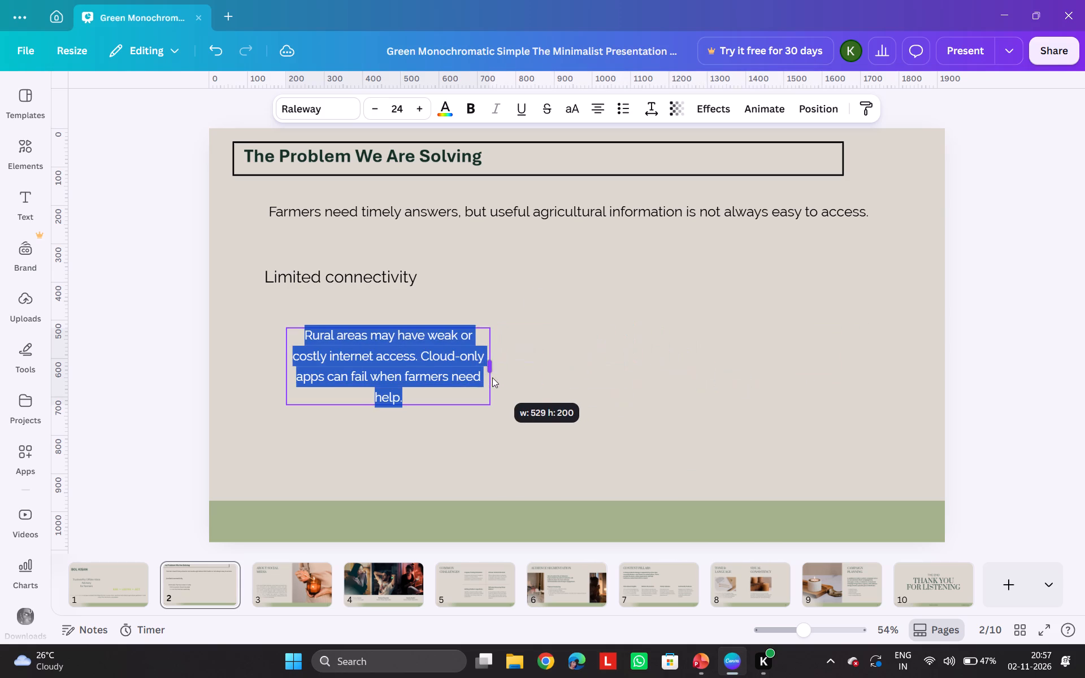
left_click_drag(492, 377, 435, 418)
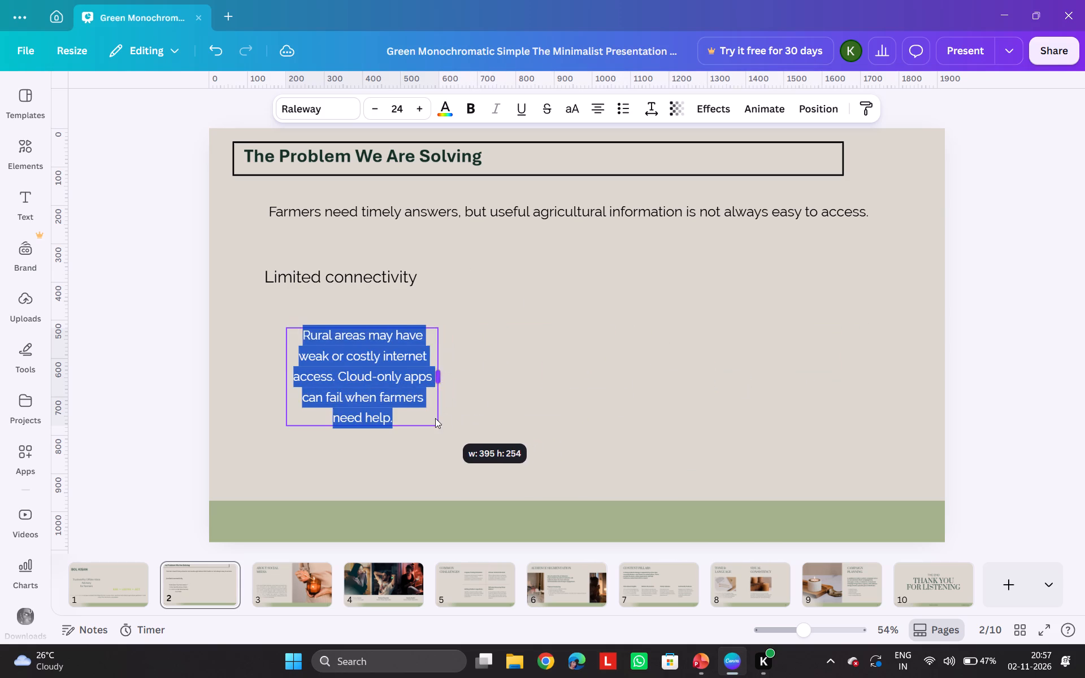
left_click_drag(435, 418, 502, 432)
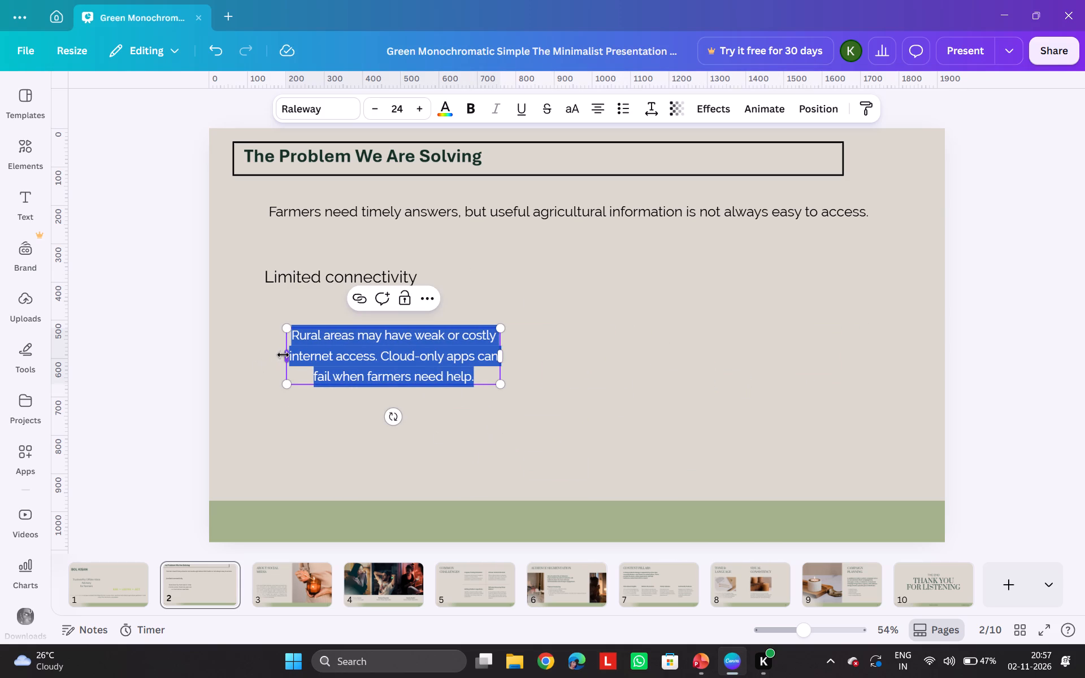
left_click_drag(286, 355, 240, 348)
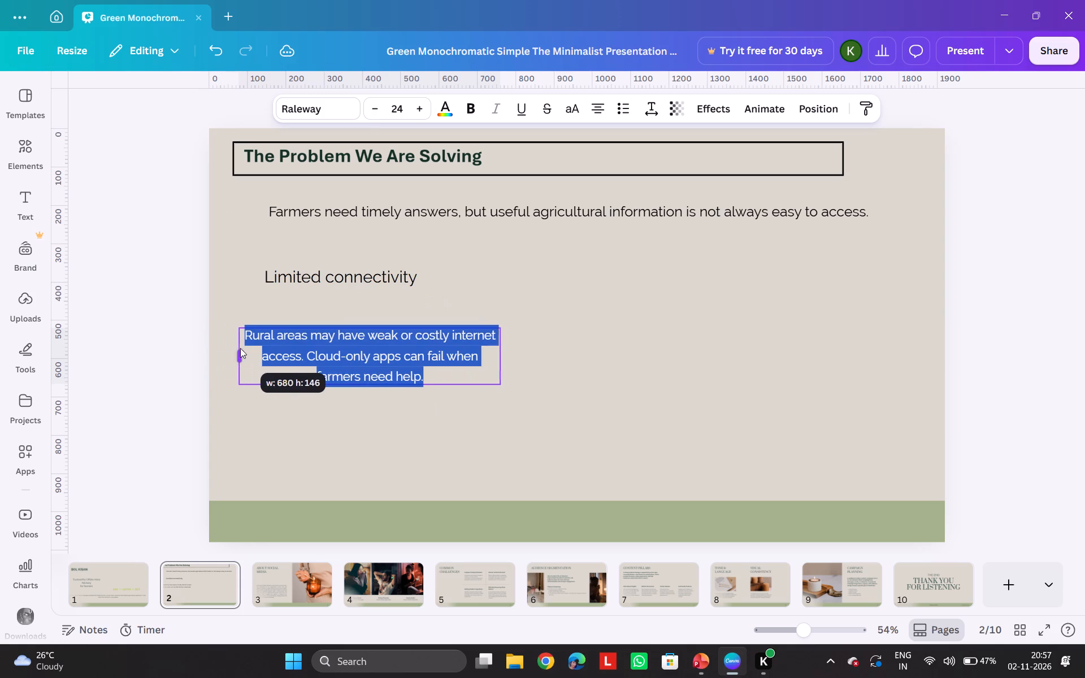
left_click_drag(240, 348, 242, 349)
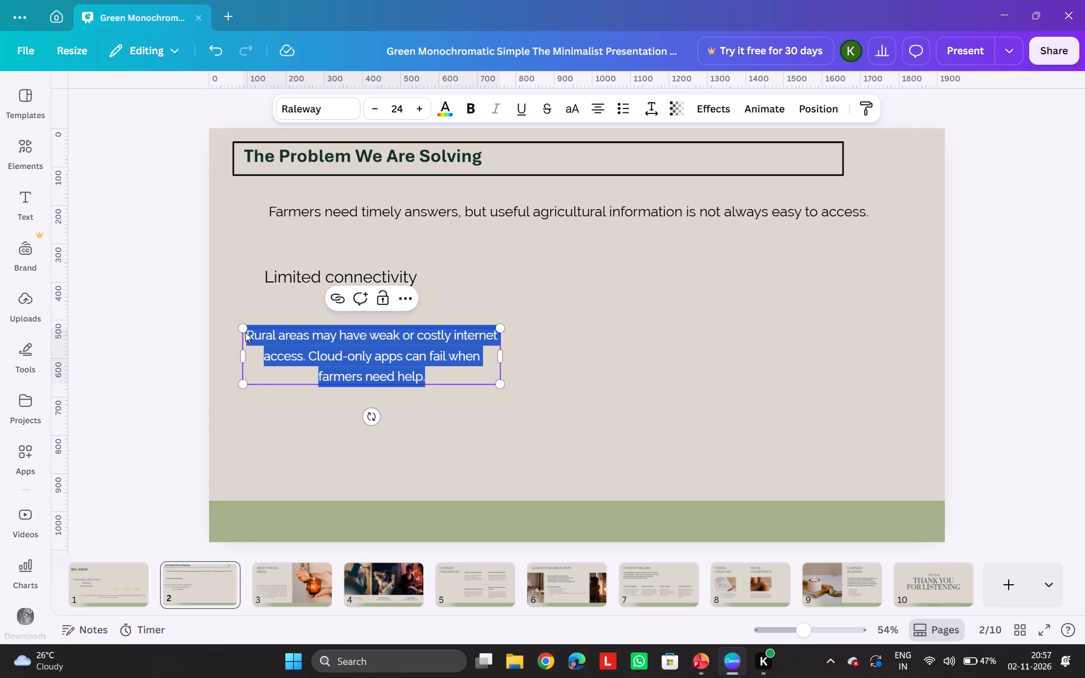
Scale up the "Rural areas" text block from its top-left corner to font size 26, about 727 px wide.
left_click_drag(242, 328, 224, 305)
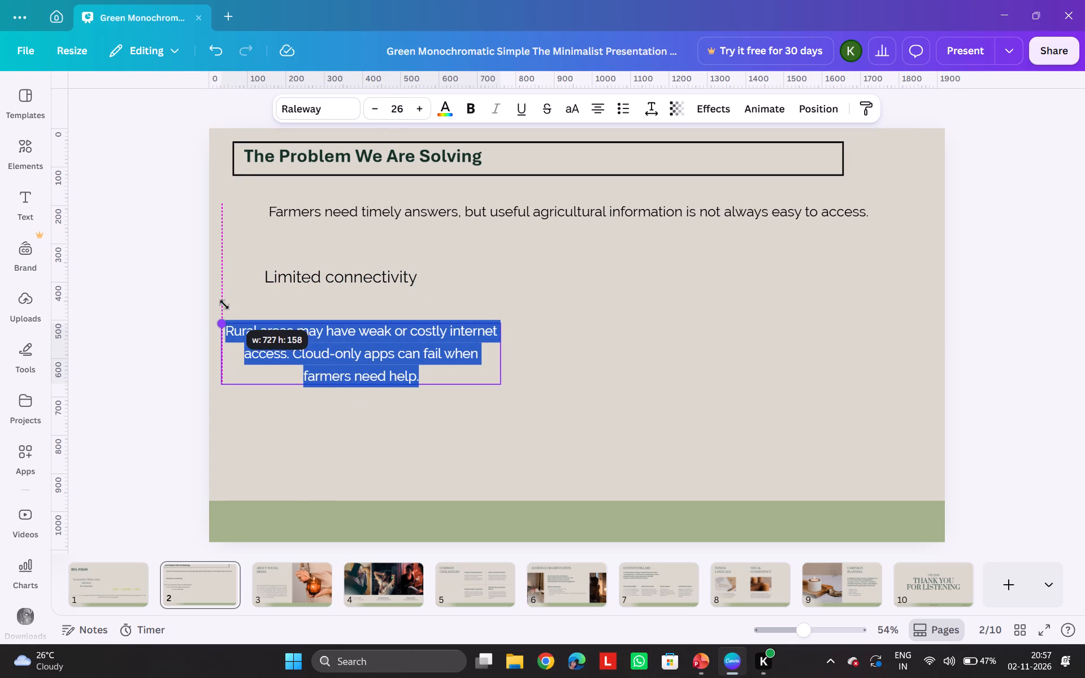
left_click_drag(224, 305, 224, 304)
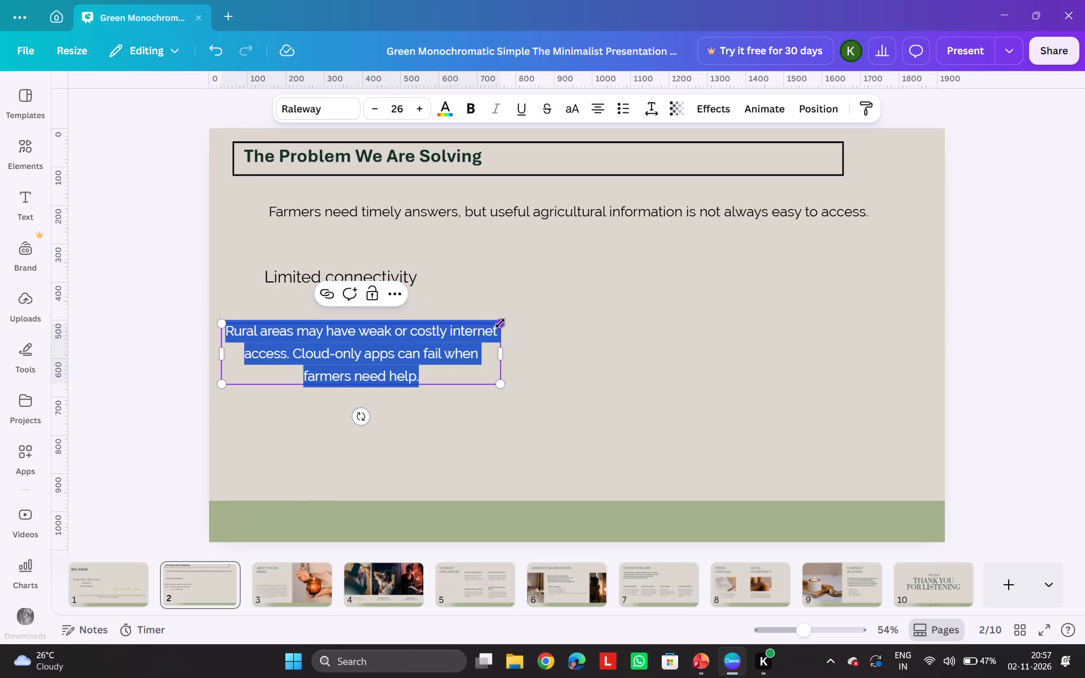
Scale the "Rural areas may have weak…" text block up slightly to font size 26.5.
left_click_drag(500, 323, 495, 270)
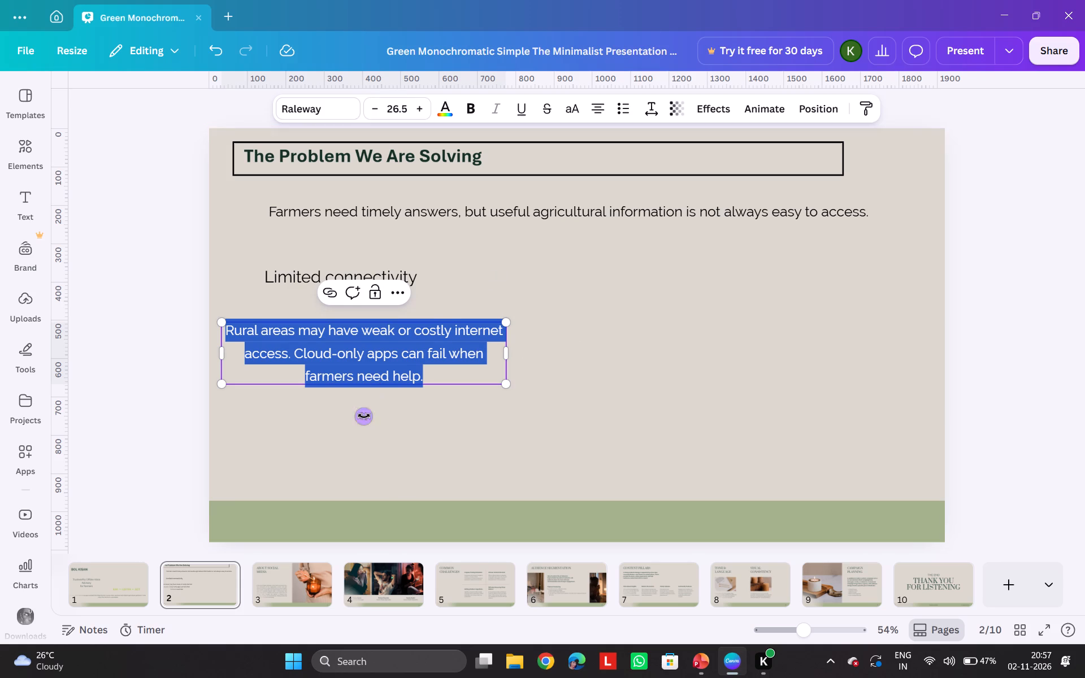
Move the "Rural areas" paragraph up and slightly left so it sits closely beneath the "Limited connectivity" heading.
left_click_drag(387, 414, 368, 369)
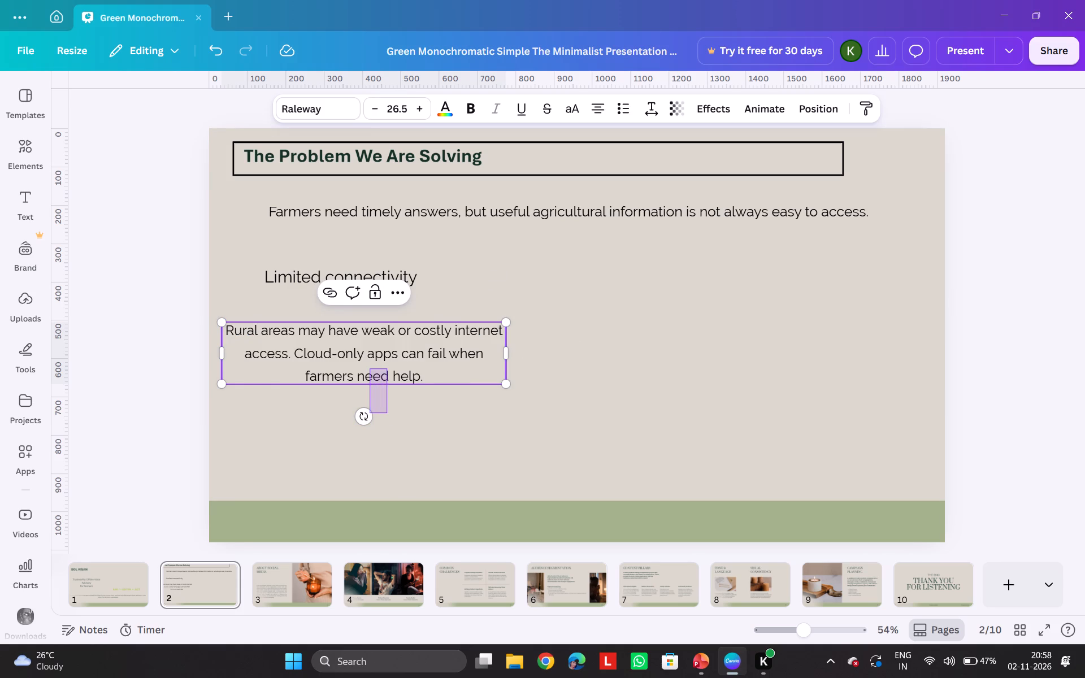
left_click_drag(368, 369, 363, 369)
left_click(370, 359)
left_click_drag(370, 359, 327, 336)
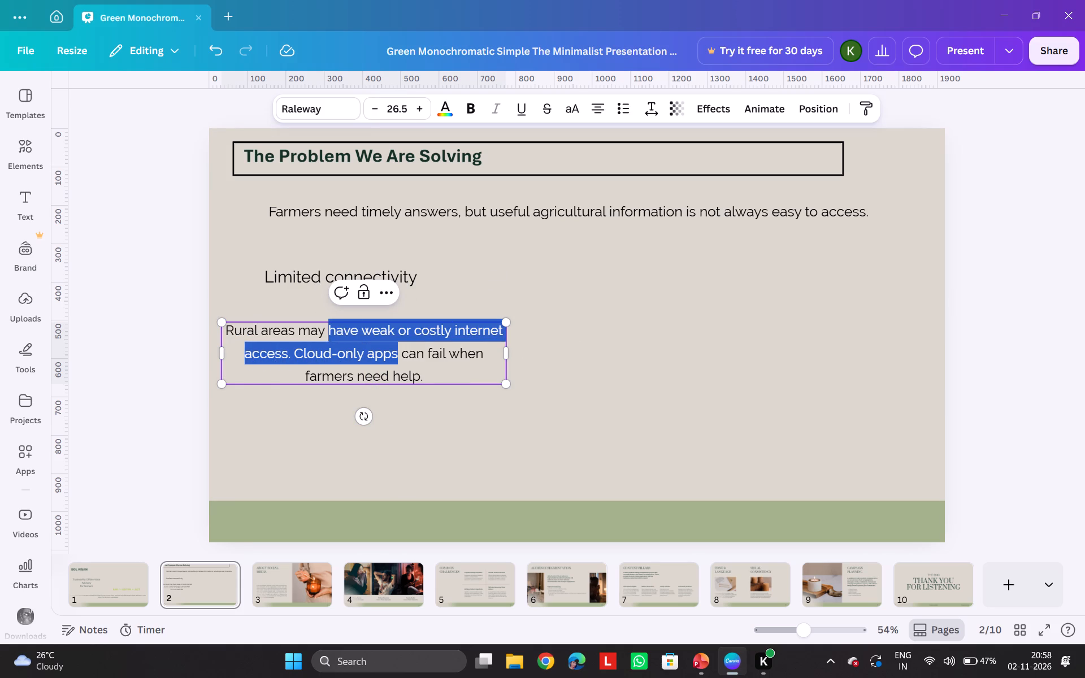
left_click_drag(327, 336, 265, 343)
left_click_drag(447, 411, 431, 387)
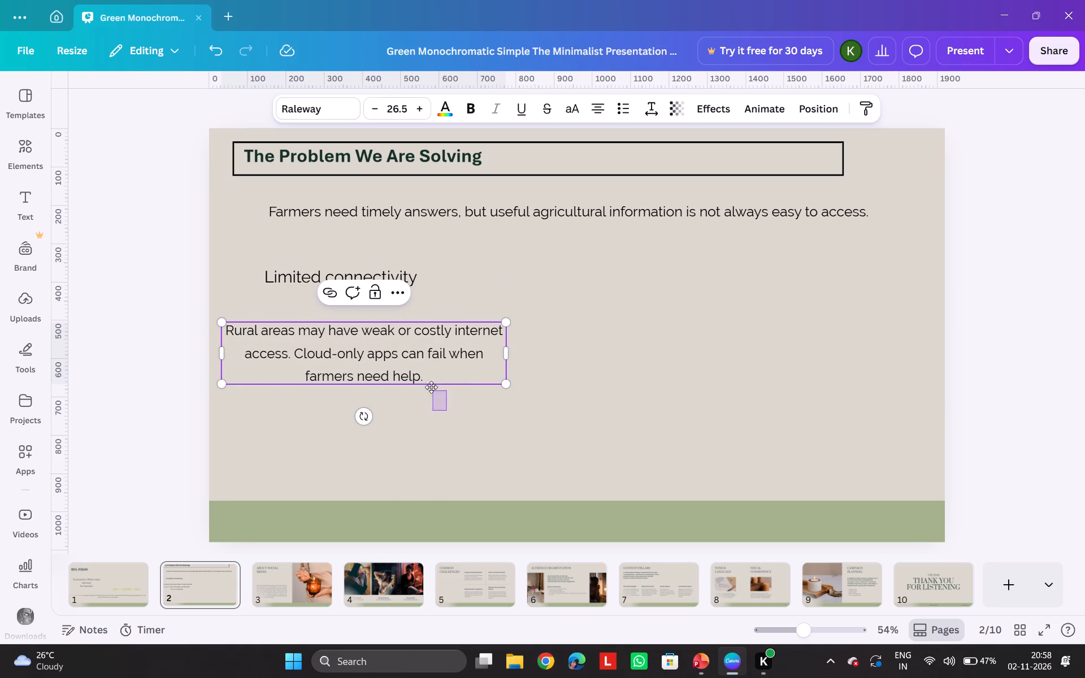
left_click_drag(431, 387, 383, 417)
left_click(383, 417)
left_click(366, 355)
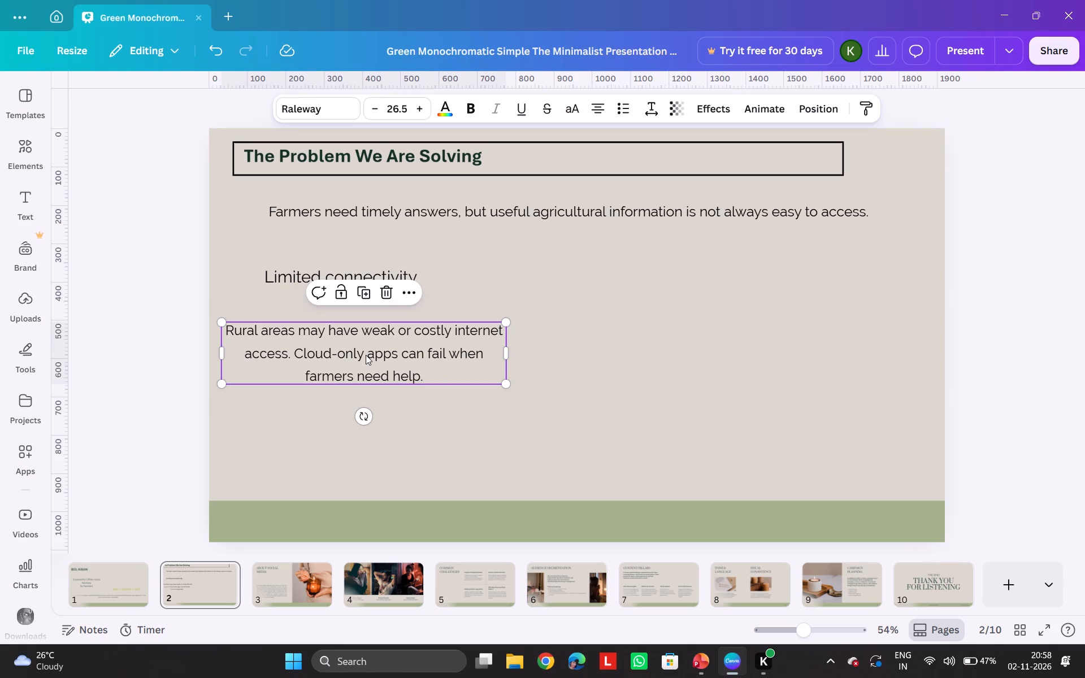
left_click_drag(396, 343, 380, 325)
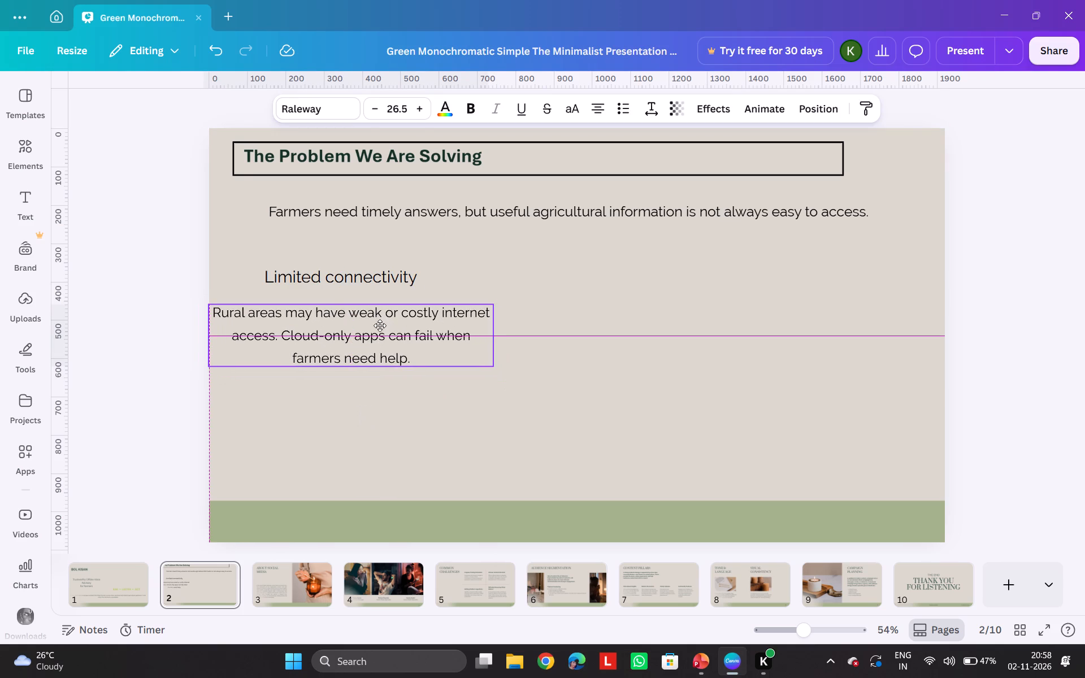
left_click_drag(380, 325, 387, 329)
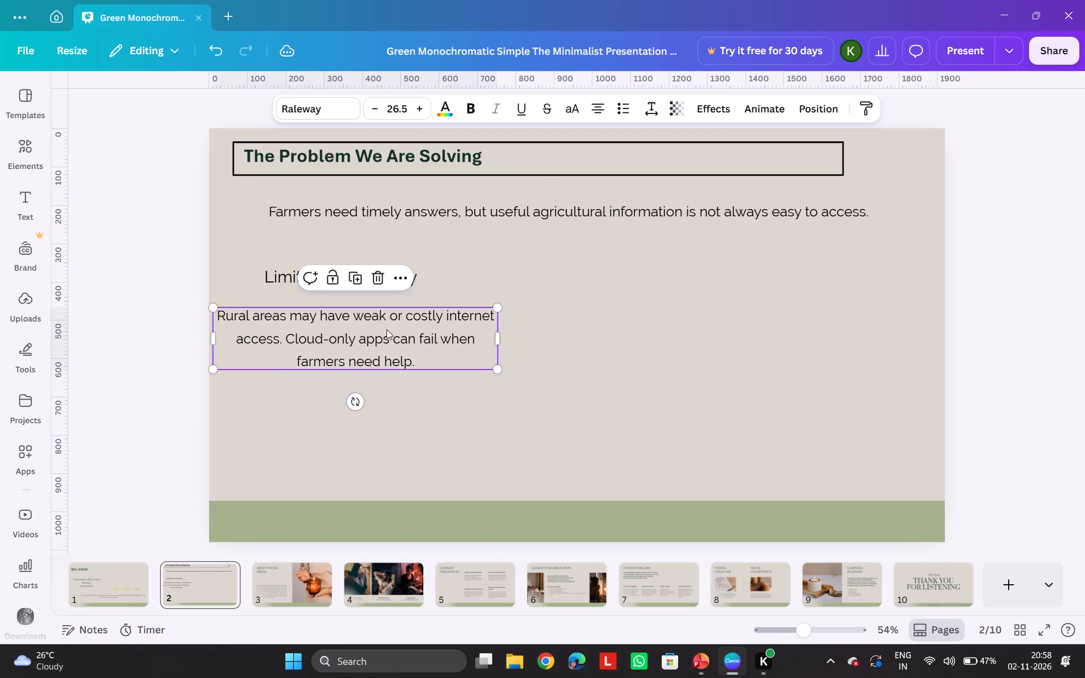
left_click(354, 481)
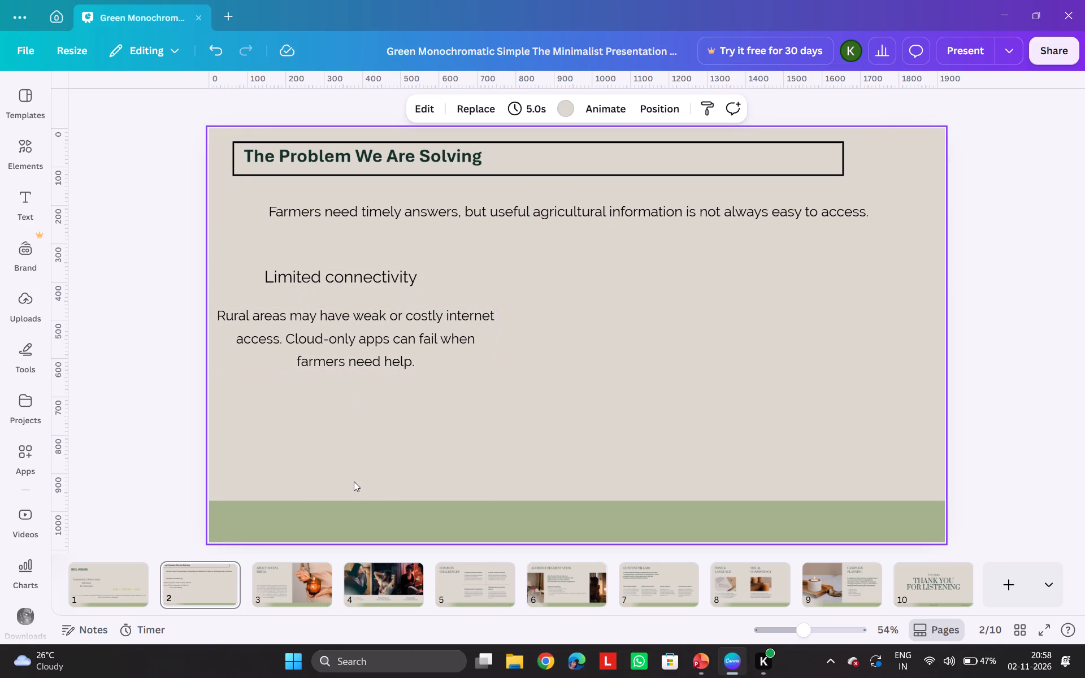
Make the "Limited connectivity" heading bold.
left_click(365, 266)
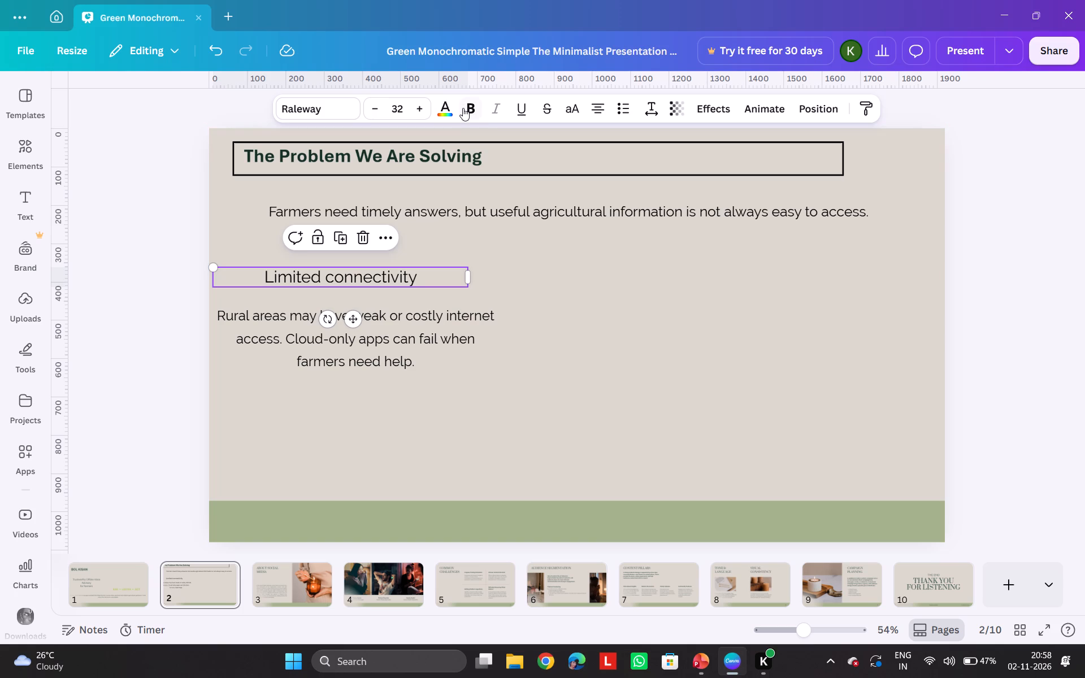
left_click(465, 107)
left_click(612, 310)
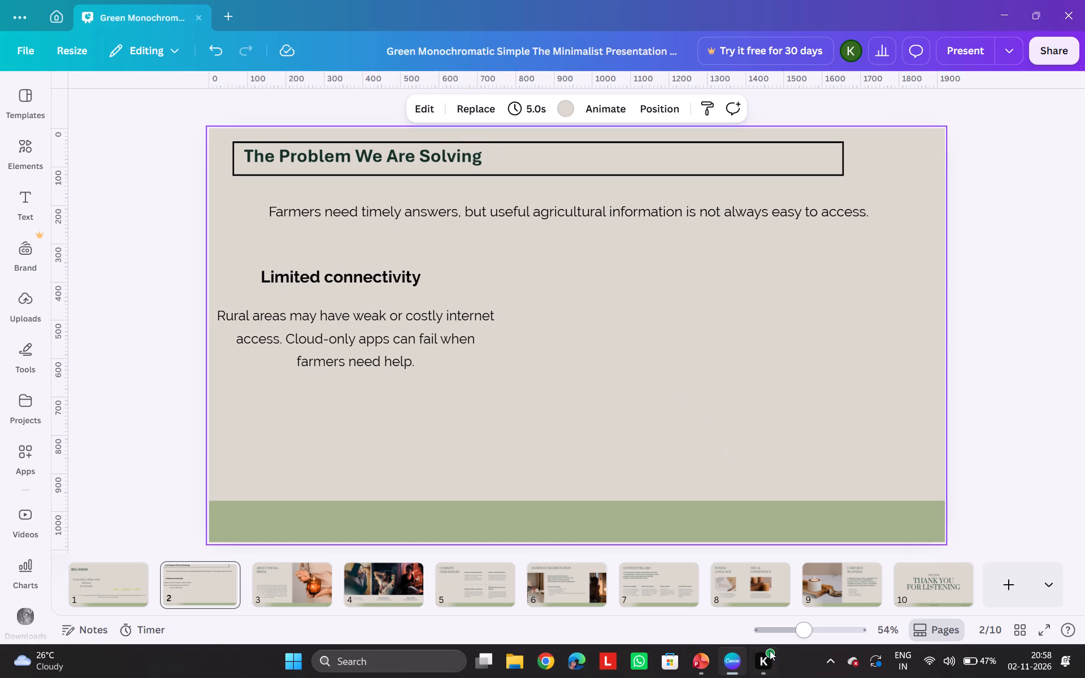
Copy the "Language & literacy barriers" heading box from PowerPoint slide 2 onto Canva page 2 and place it beside the "Limited connectivity" heading.
left_click(703, 663)
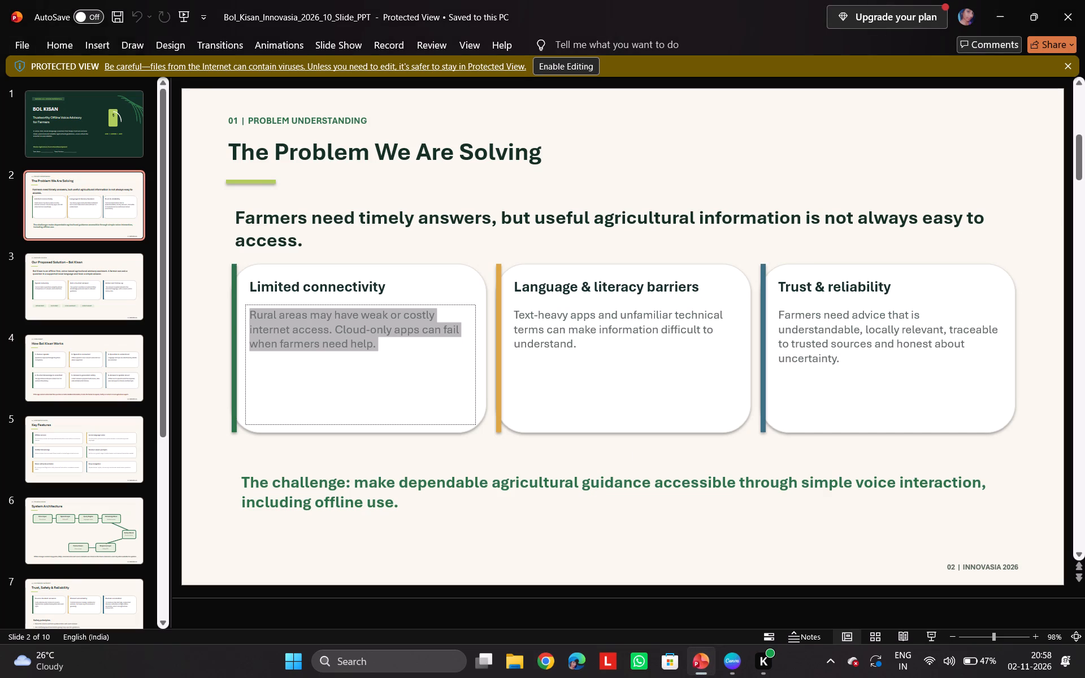
left_click_drag(513, 289, 589, 305)
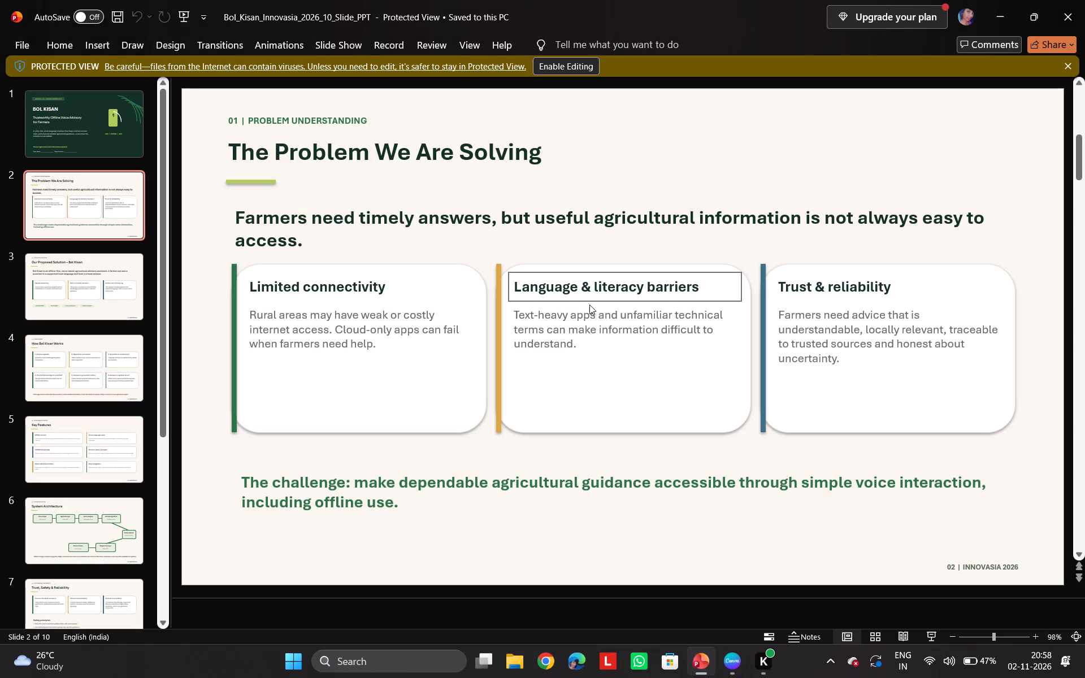
left_click_drag(589, 305, 511, 284)
left_click_drag(511, 284, 657, 292)
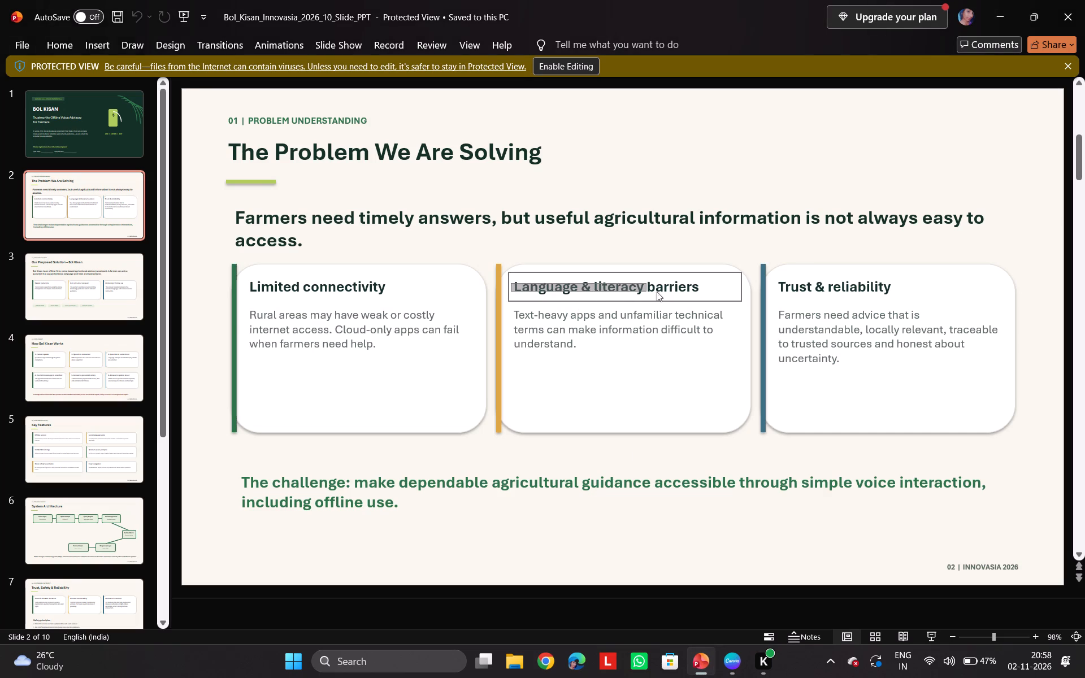
left_click_drag(657, 292, 715, 298)
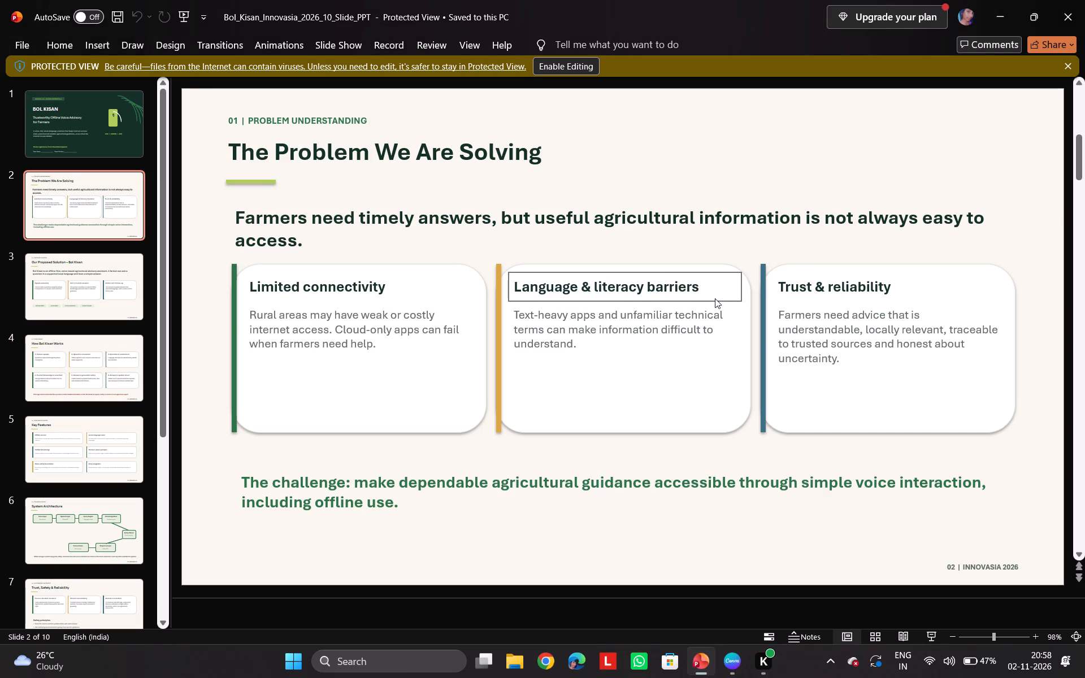
key("ctrl+c")
left_click(734, 664)
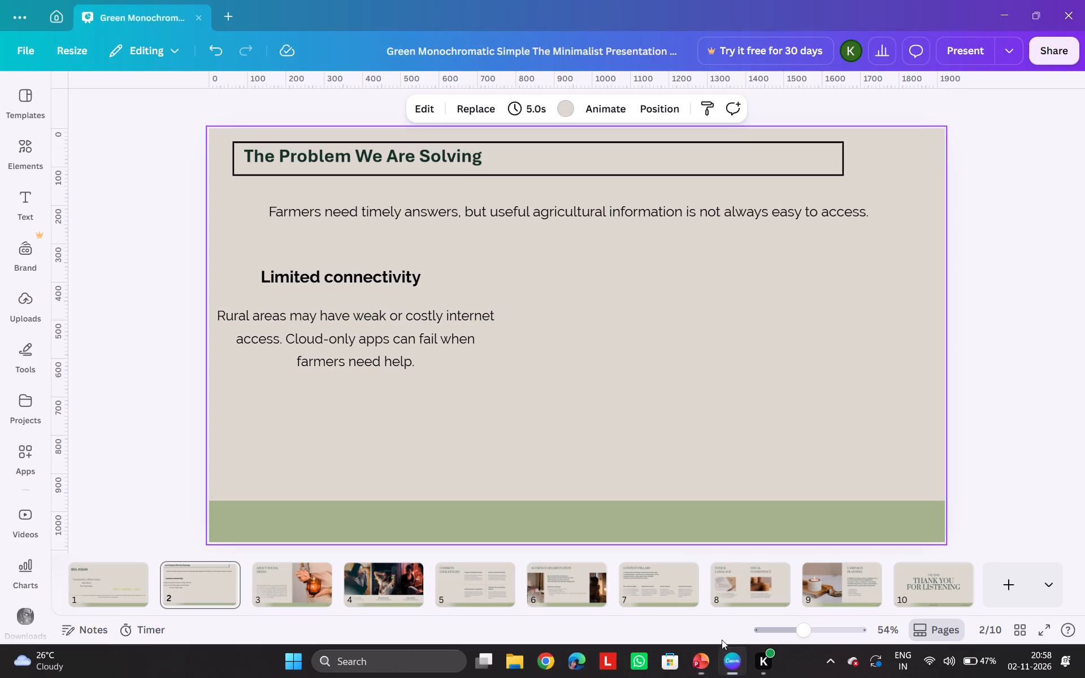
left_click(681, 292)
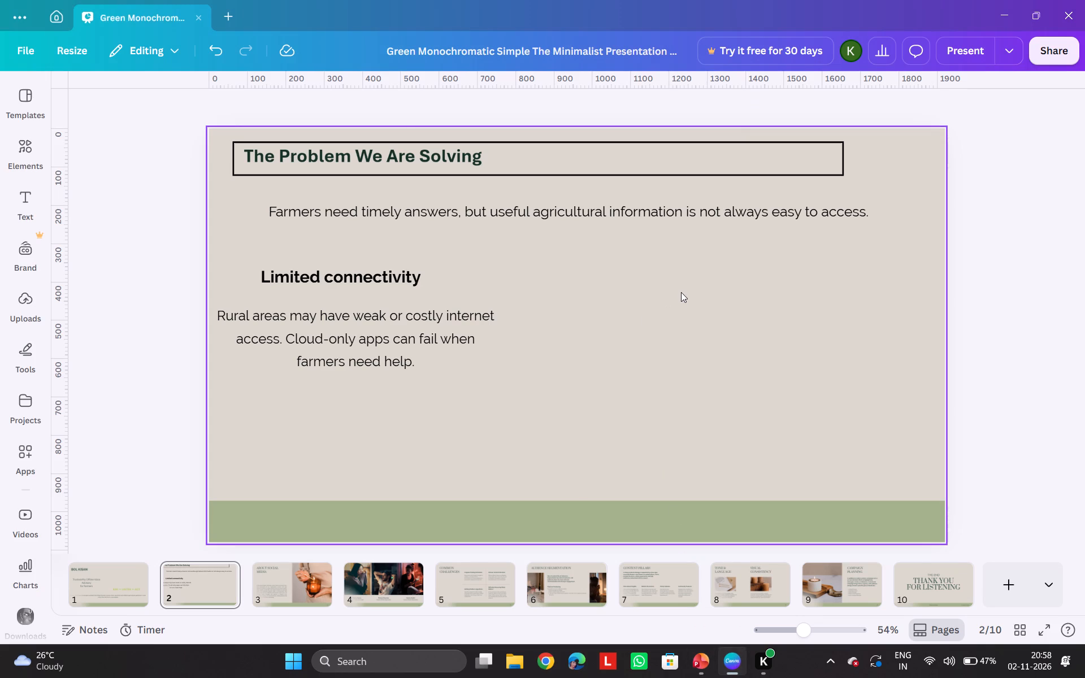
key("ctrl+v")
left_click_drag(577, 333, 723, 276)
left_click(723, 276)
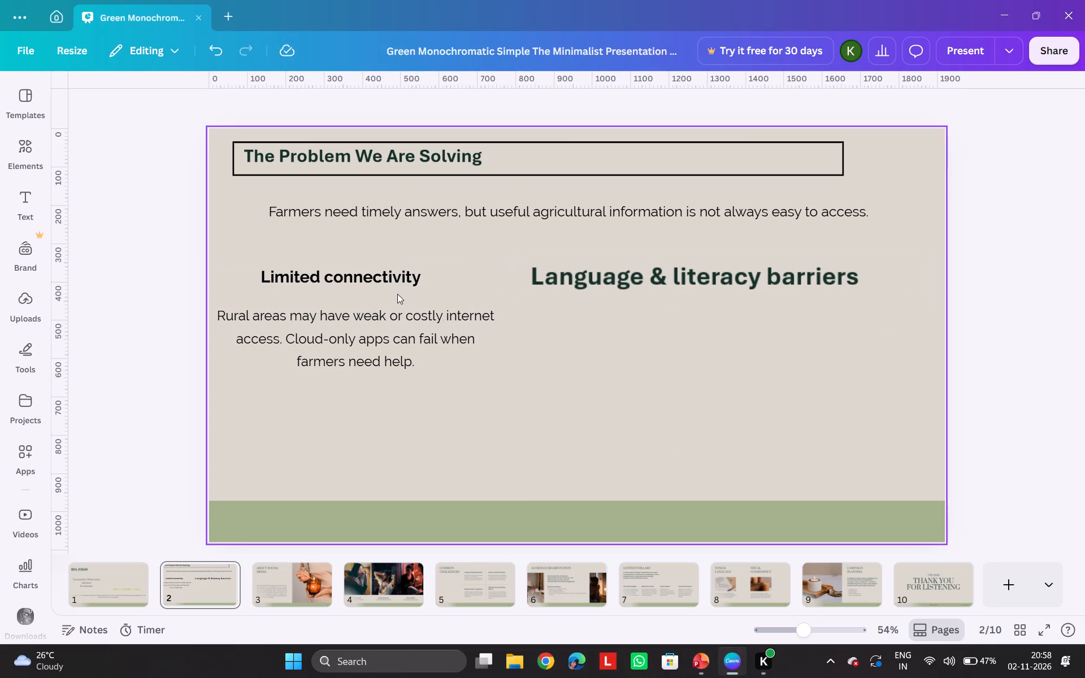
Delete the "Limited connectivity" text heading from page 2.
left_click(388, 275)
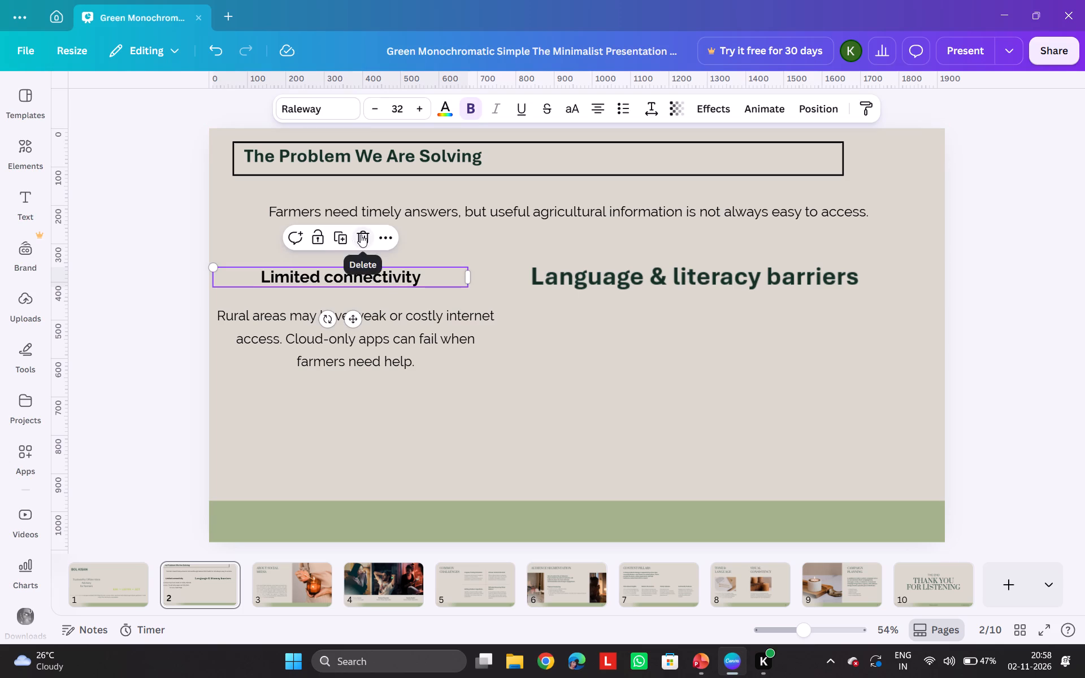
left_click(361, 234)
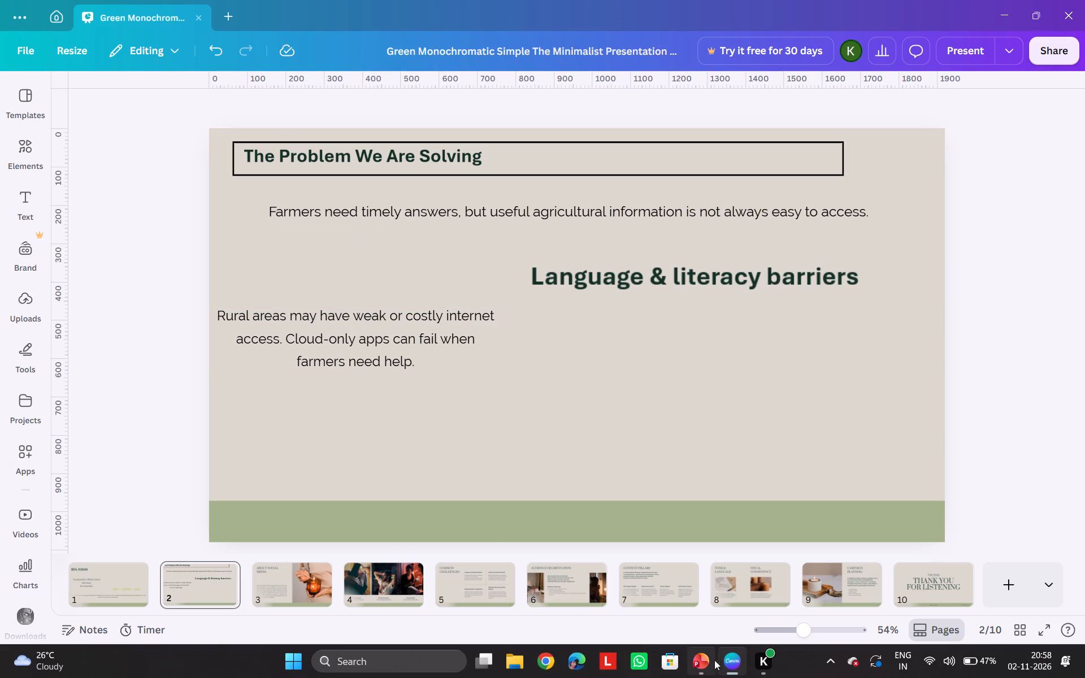
Copy the "Limited connectivity" heading box from PowerPoint slide 2 onto Canva page 2 and place it above the "Rural areas" paragraph.
left_click(698, 660)
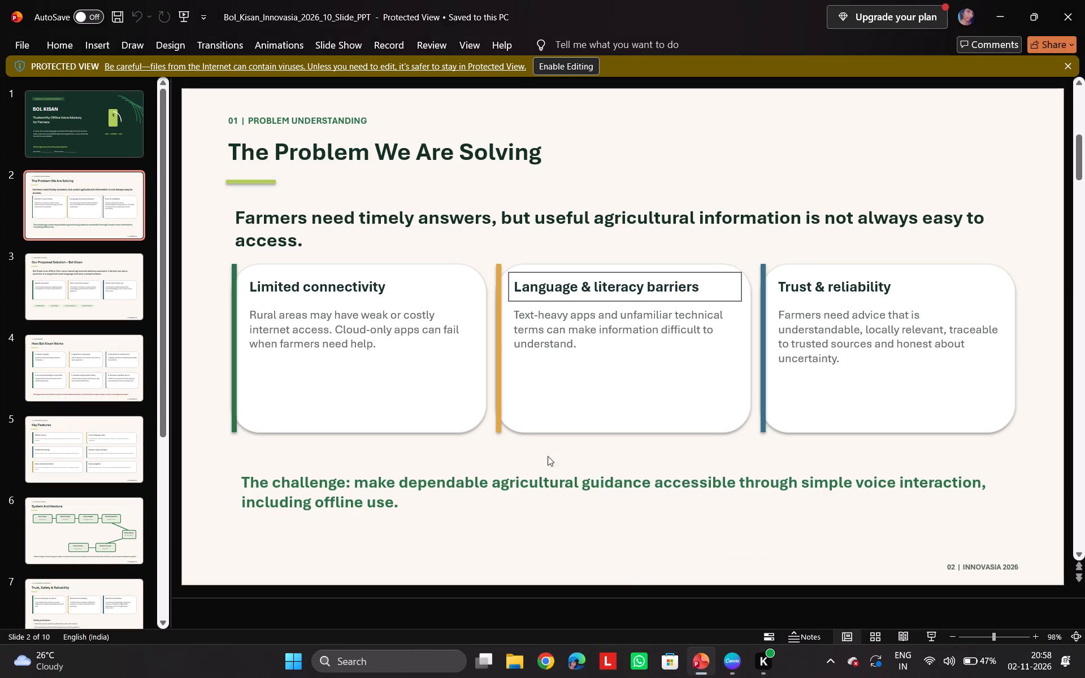
left_click(255, 292)
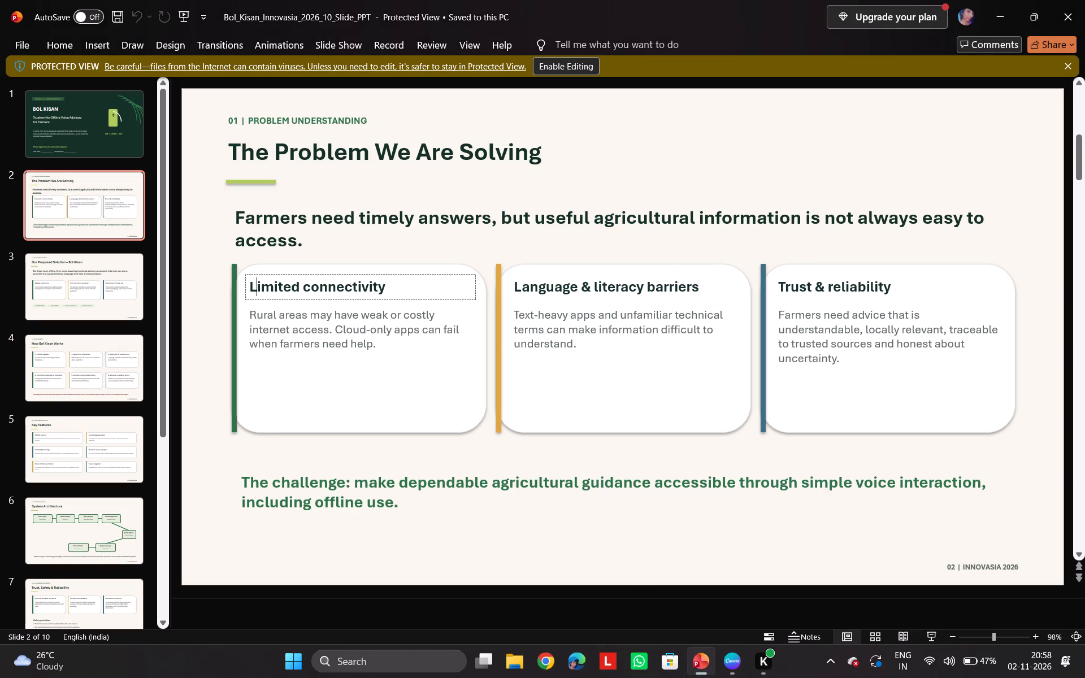
left_click(255, 292)
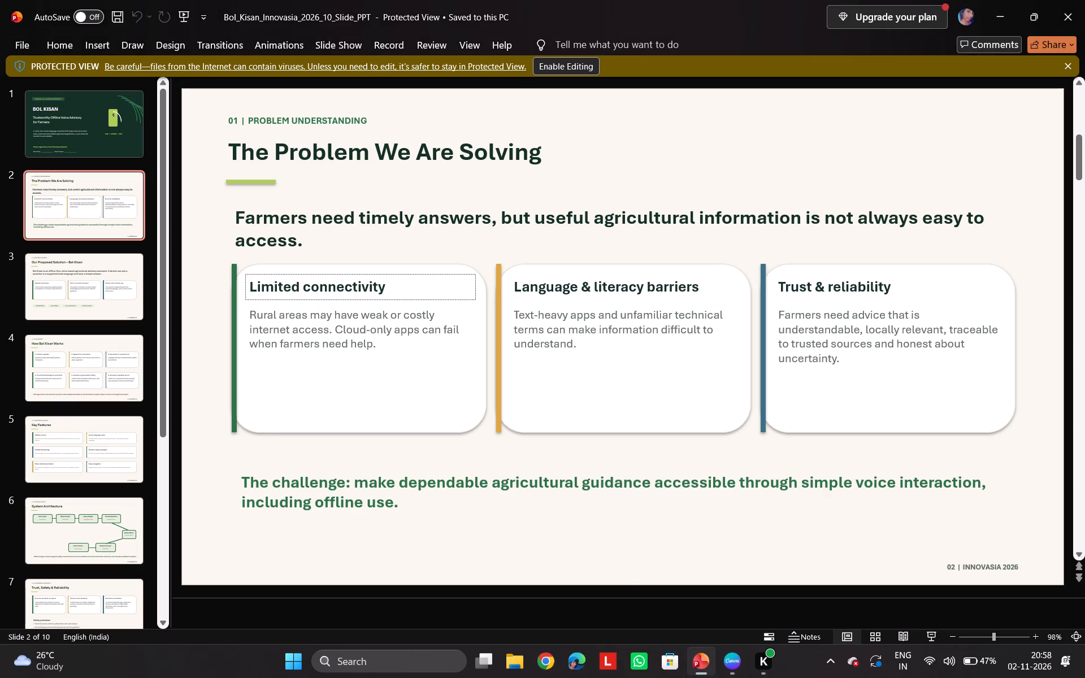
left_click(329, 292)
left_click(248, 290)
key("ctrl+c")
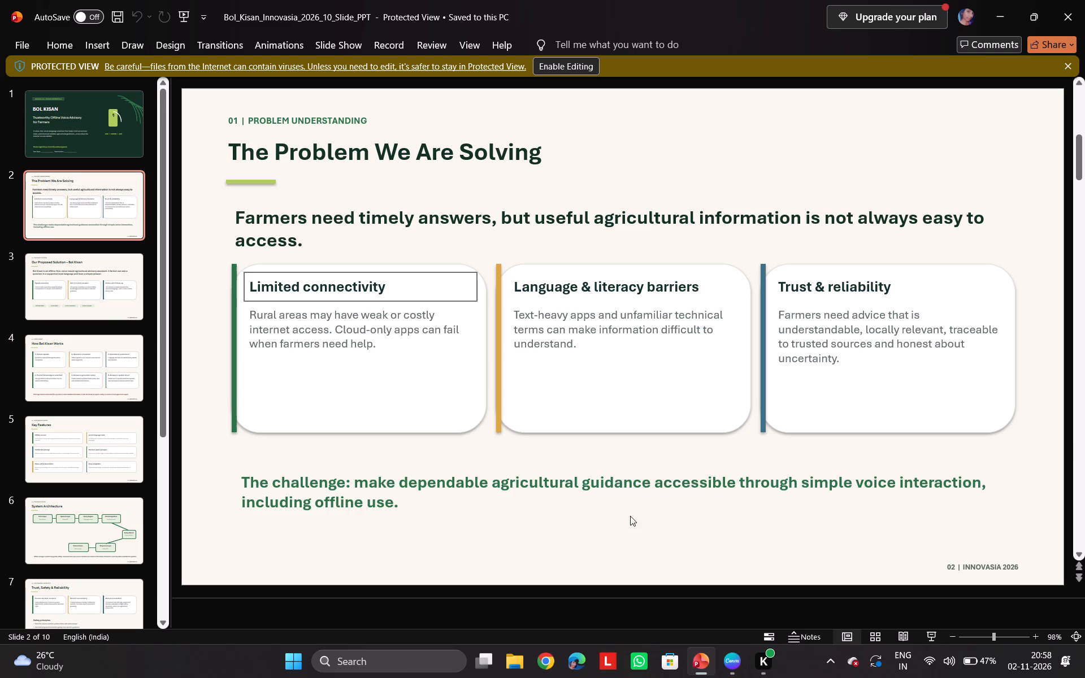
left_click(730, 662)
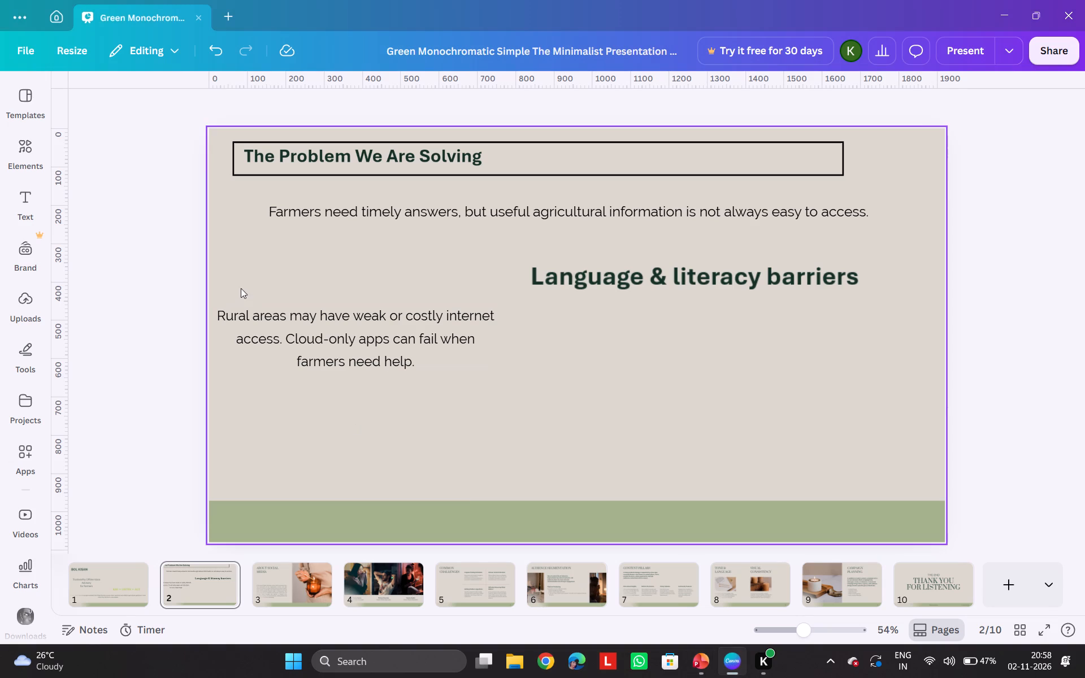
left_click(253, 273)
key("ctrl+v")
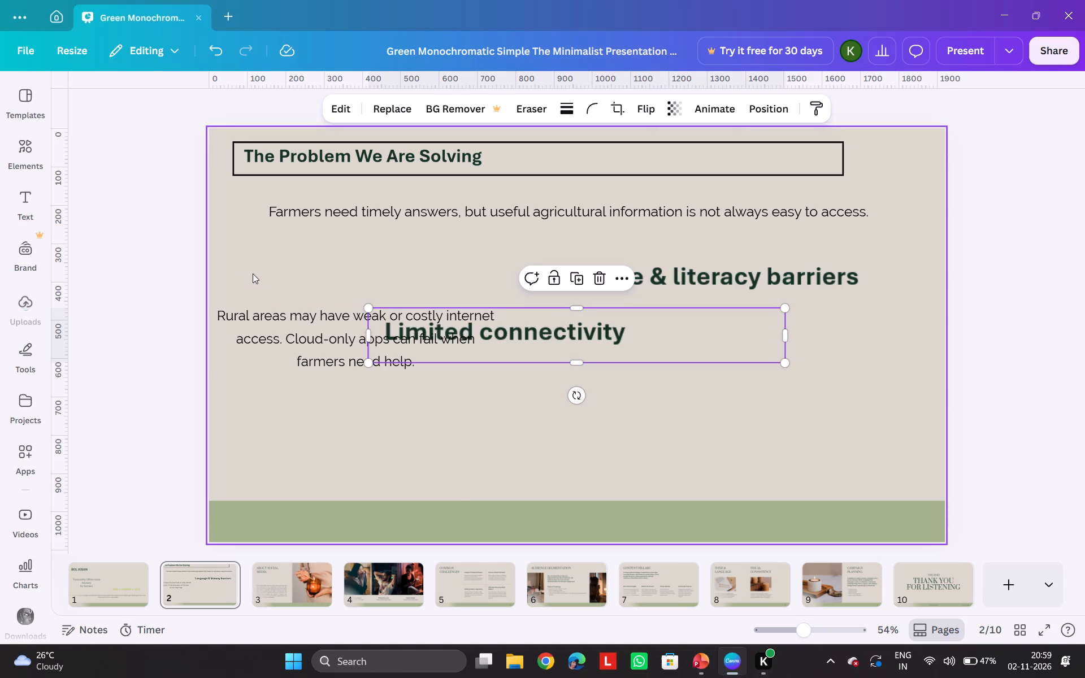
left_click_drag(457, 336, 308, 246)
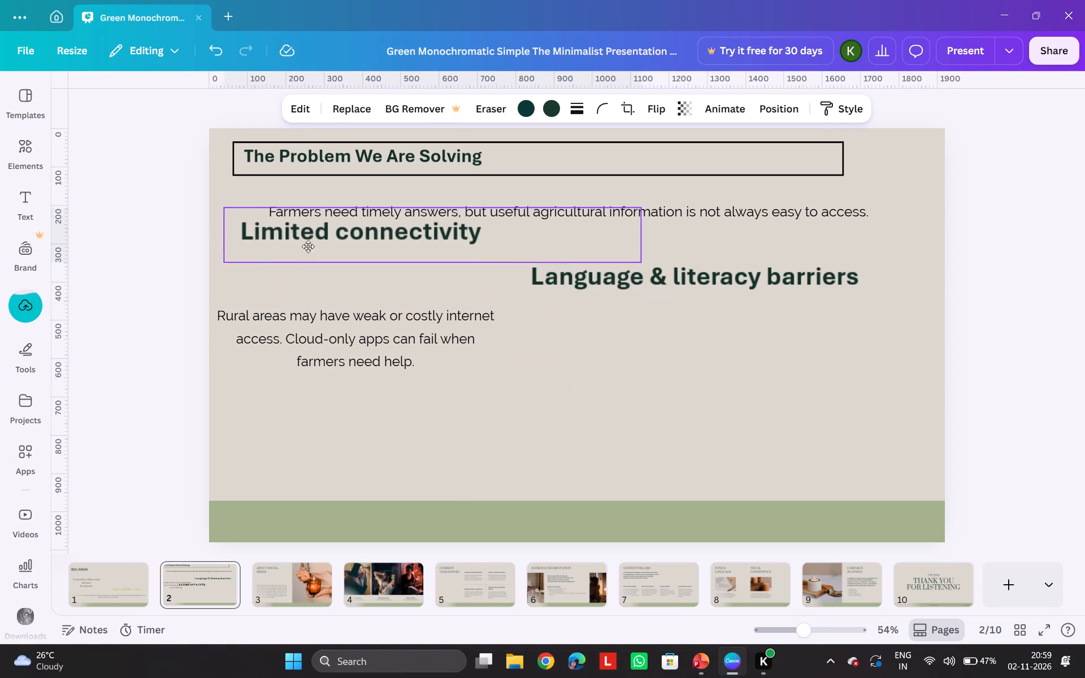
left_click_drag(308, 246, 314, 273)
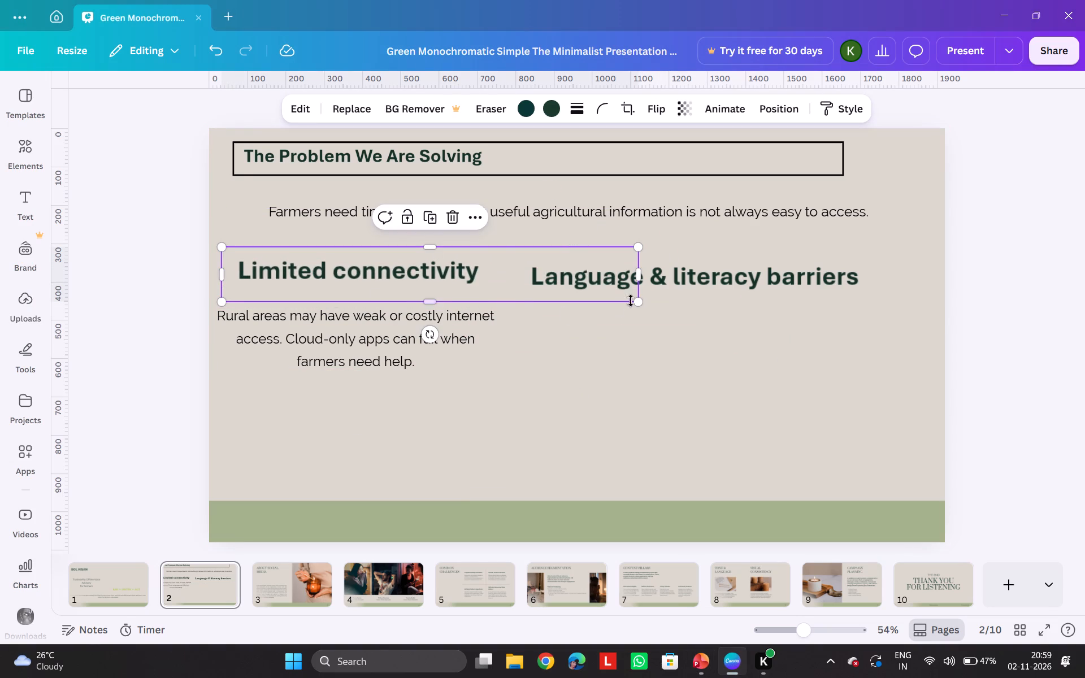
Move the "Language & literacy barriers" heading slightly right and align it level with the "Limited connectivity" heading.
left_click(695, 273)
left_click_drag(695, 273, 718, 268)
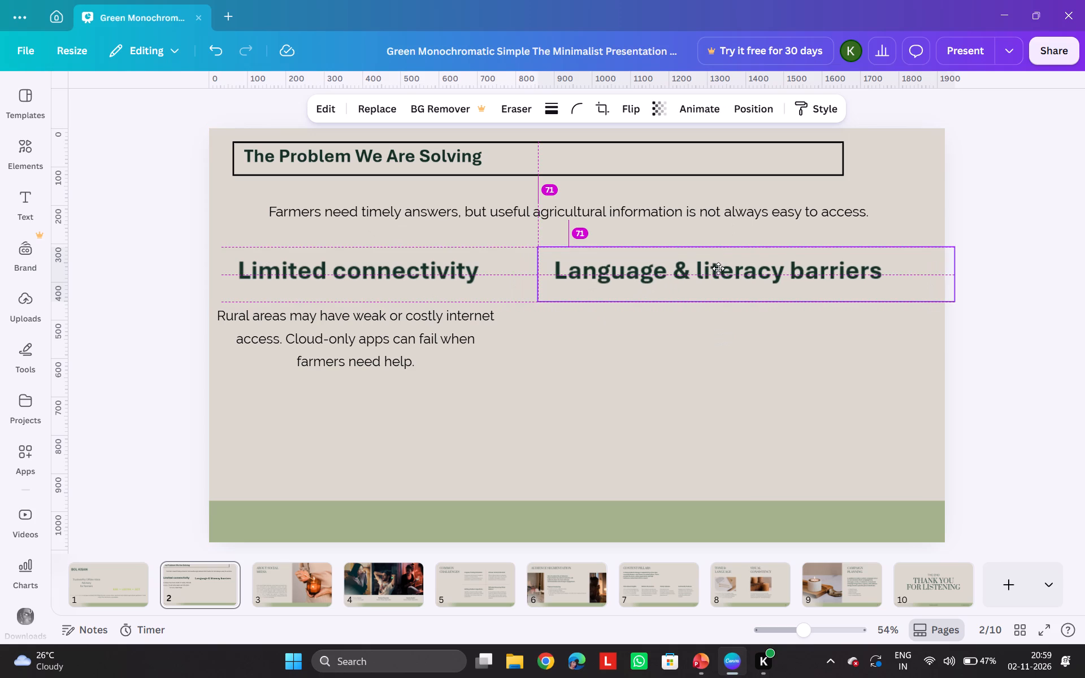
left_click_drag(718, 268, 725, 268)
left_click(703, 351)
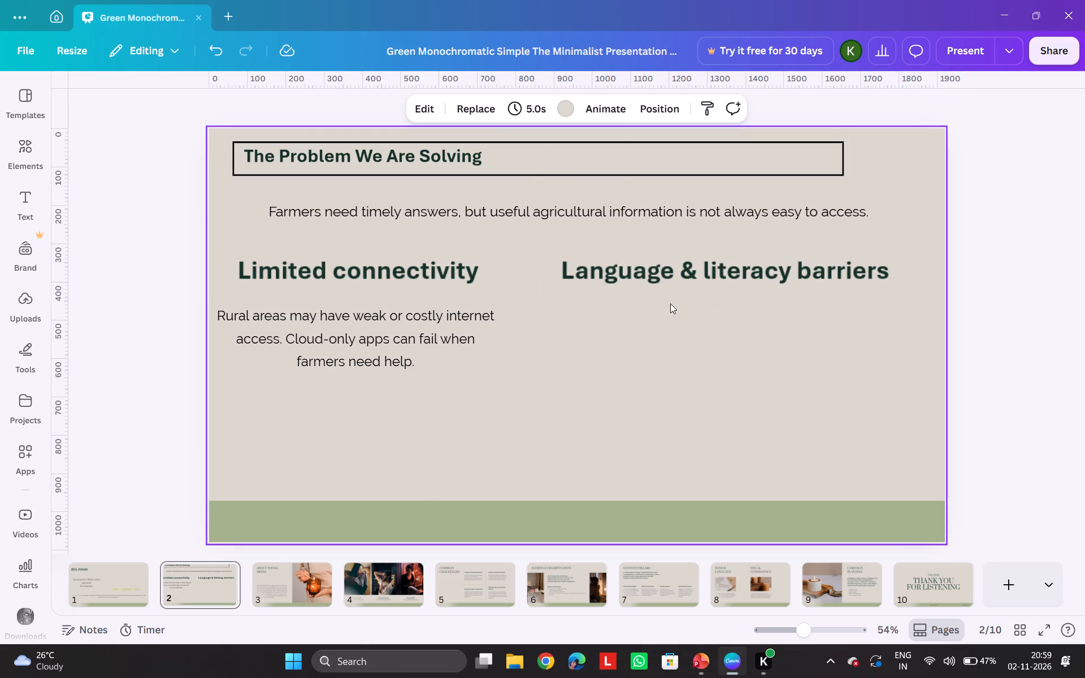
left_click(677, 283)
left_click_drag(677, 283, 682, 294)
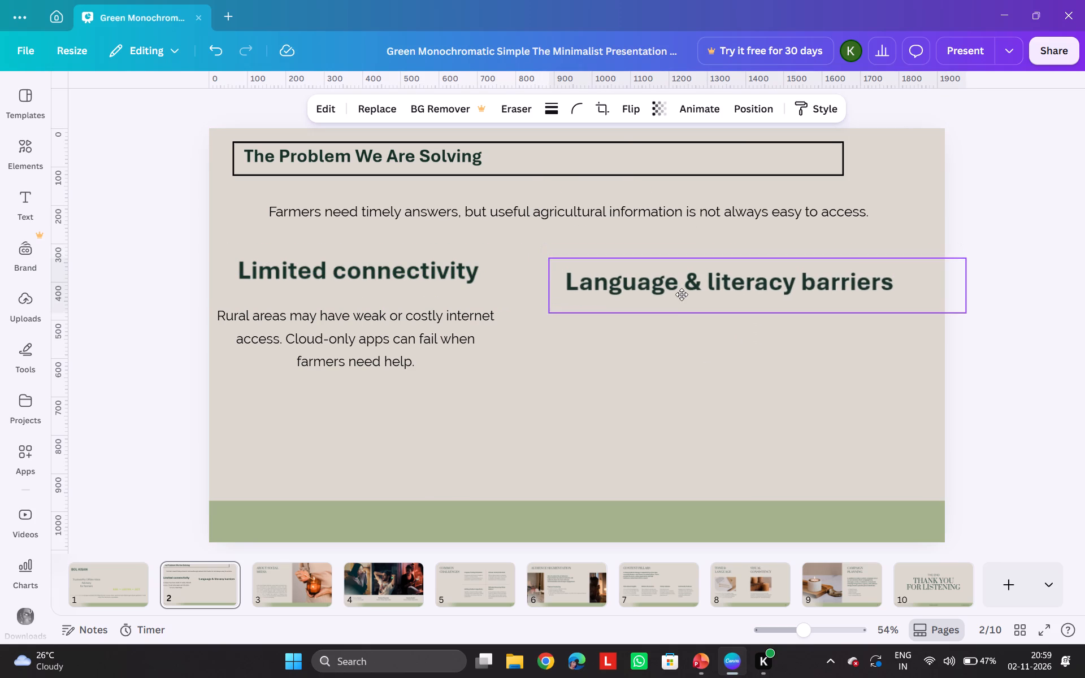
left_click_drag(682, 294, 682, 284)
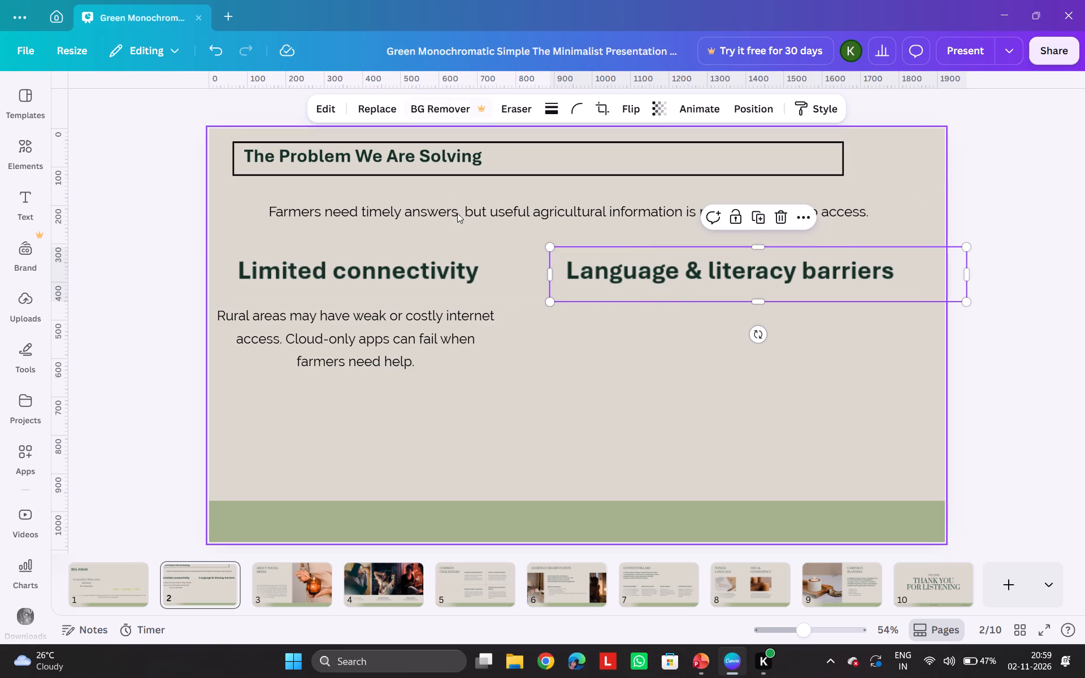
left_click(597, 371)
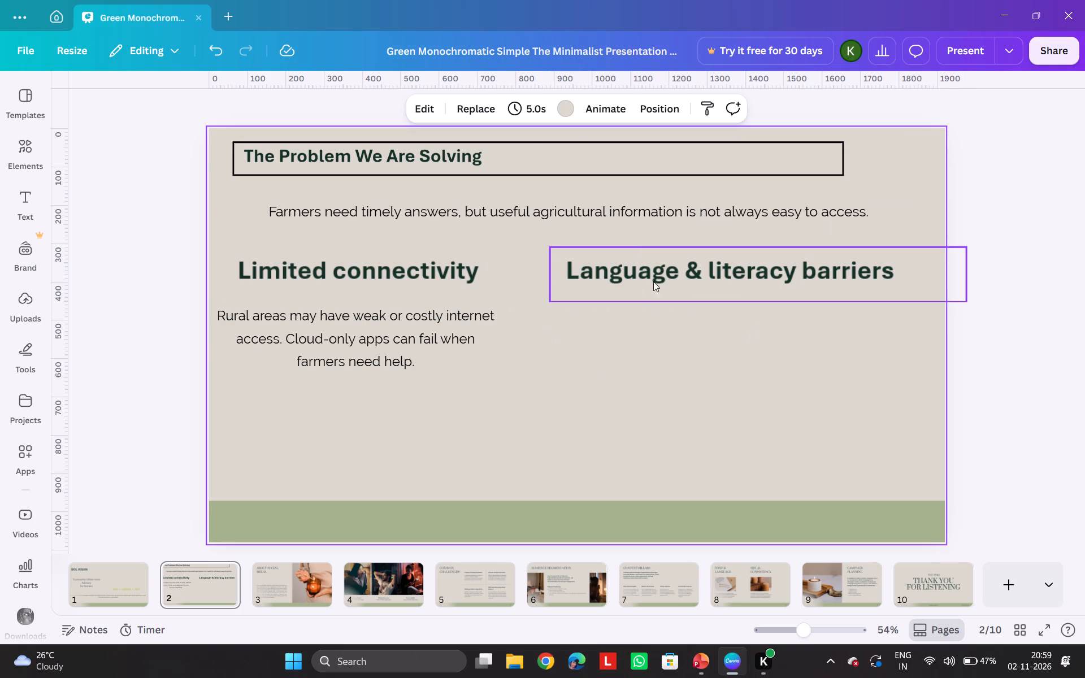
left_click(666, 267)
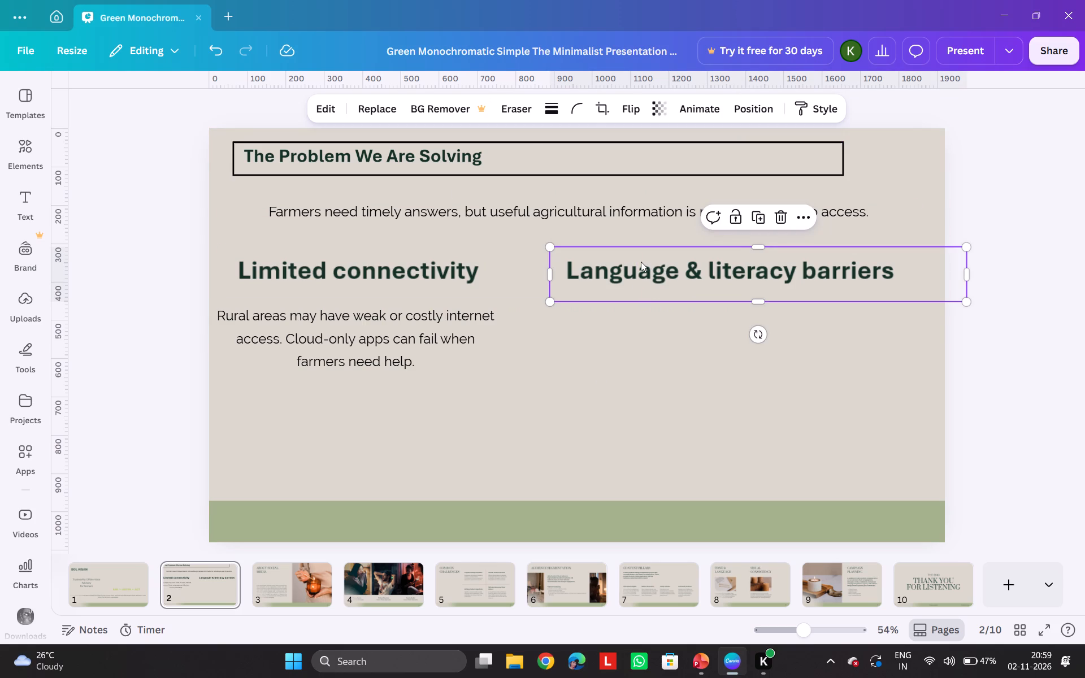
Narrow the "Language & literacy barriers" heading box from both sides so it fits closely around its text.
left_click_drag(550, 279, 560, 279)
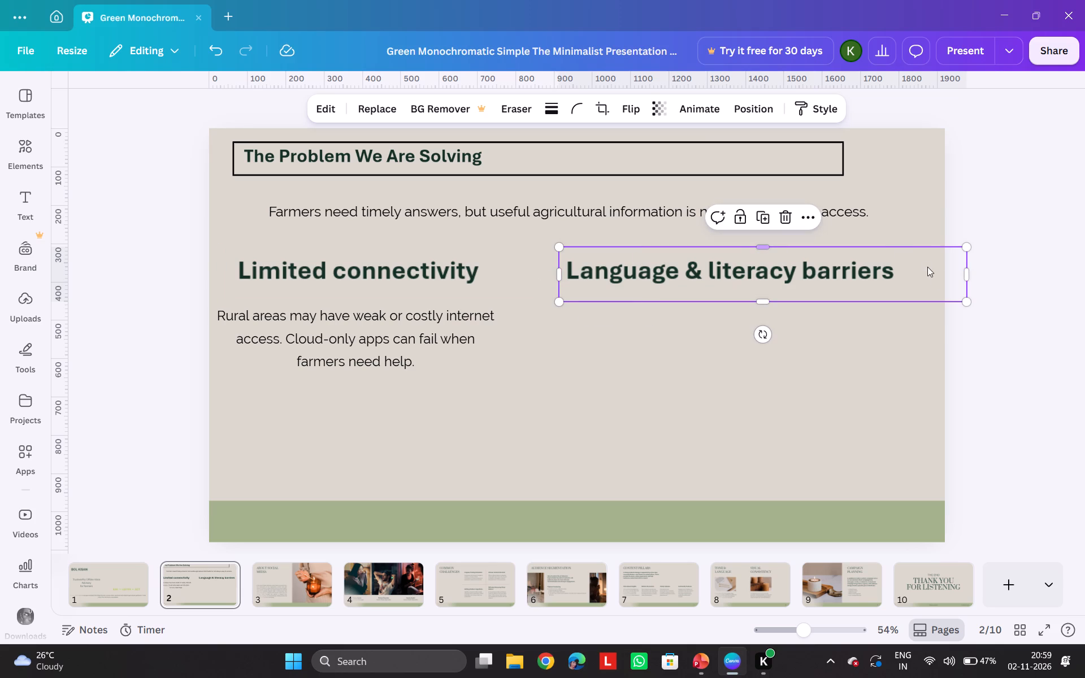
left_click_drag(968, 279, 909, 280)
Trim the empty area after the "Limited connectivity" heading text, making its box about 785 wide.
left_click(455, 265)
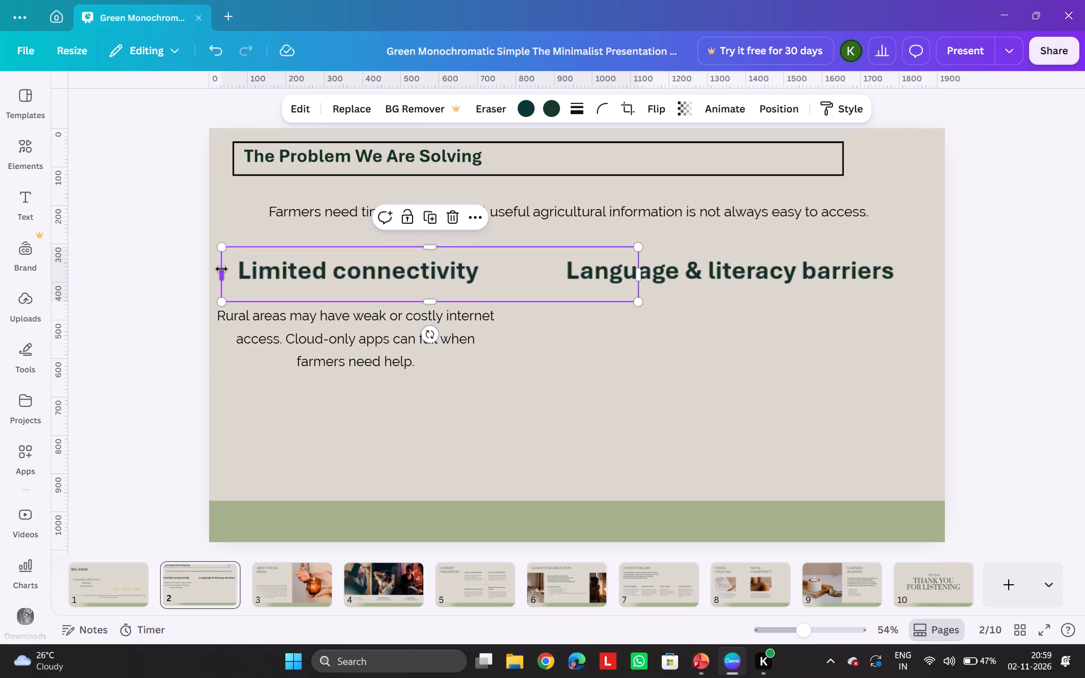
left_click_drag(222, 269, 237, 268)
left_click_drag(238, 275, 222, 276)
left_click_drag(636, 272, 520, 234)
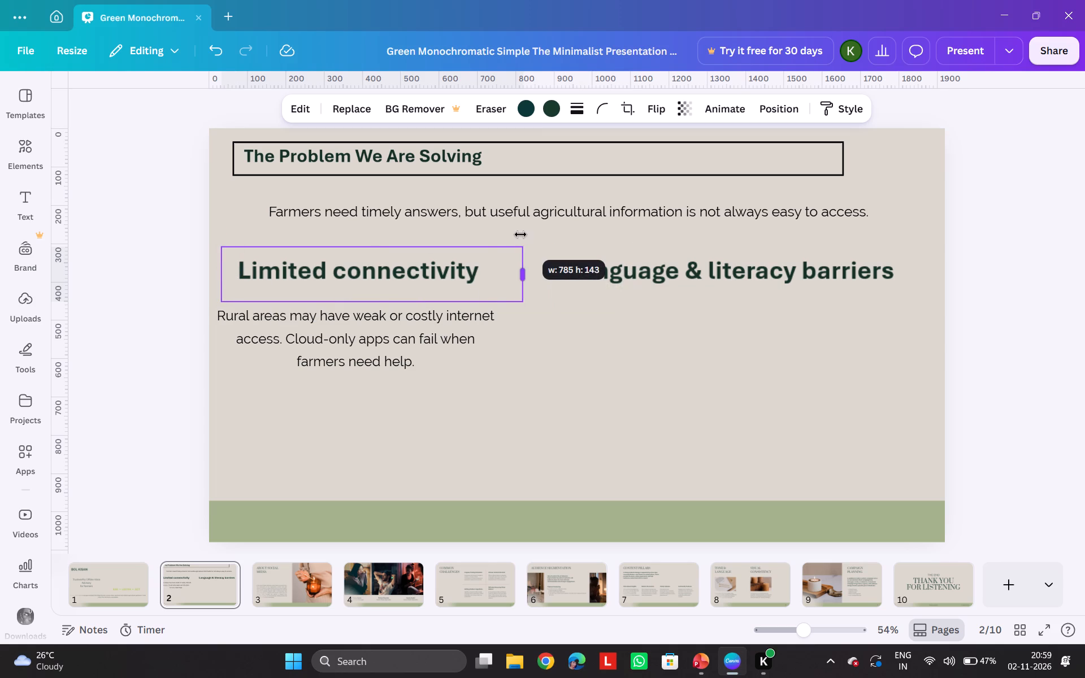
left_click_drag(520, 234, 520, 234)
left_click(479, 383)
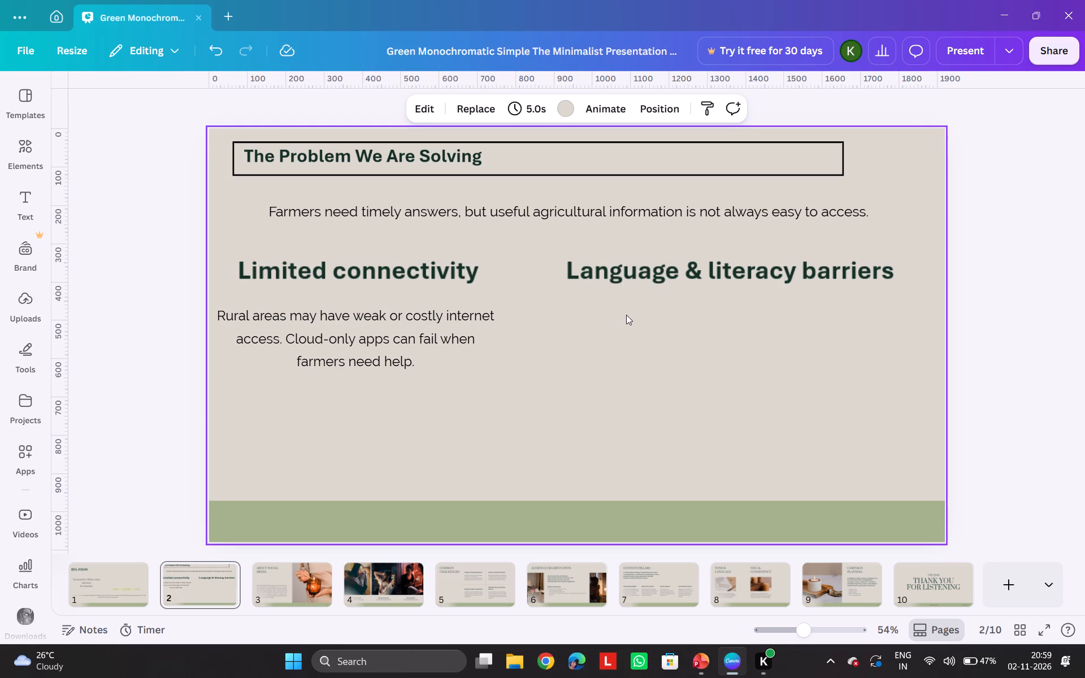
Nudge the "Language & literacy barriers" and "Limited connectivity" headings slightly right, keeping them level with each other.
double_click(645, 278)
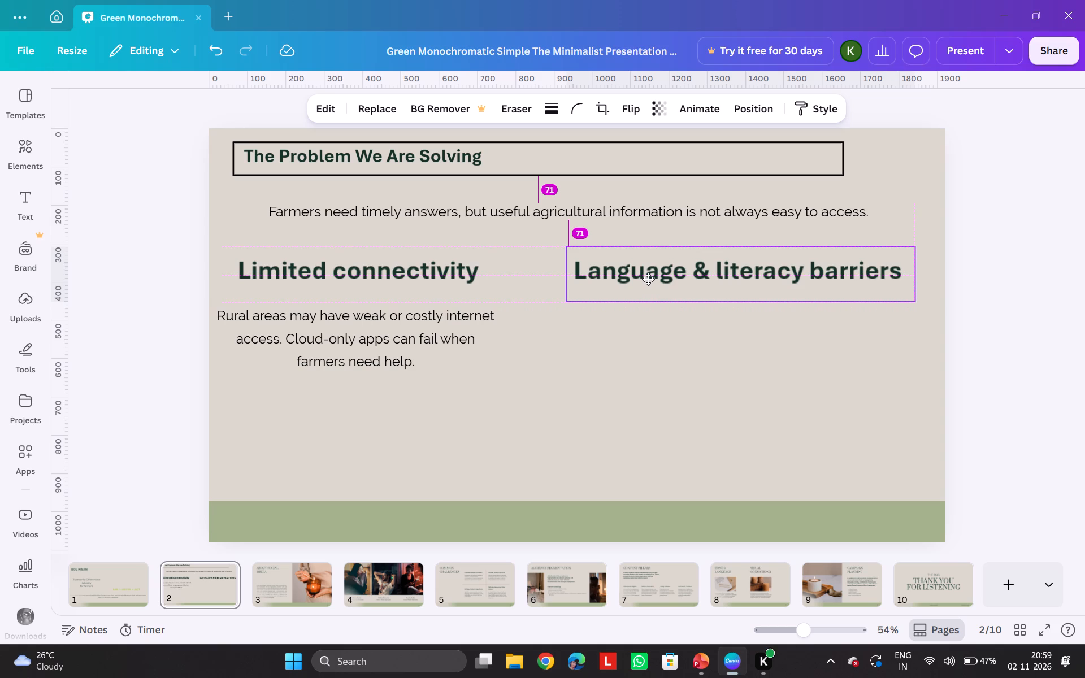
left_click(468, 272)
left_click(468, 272)
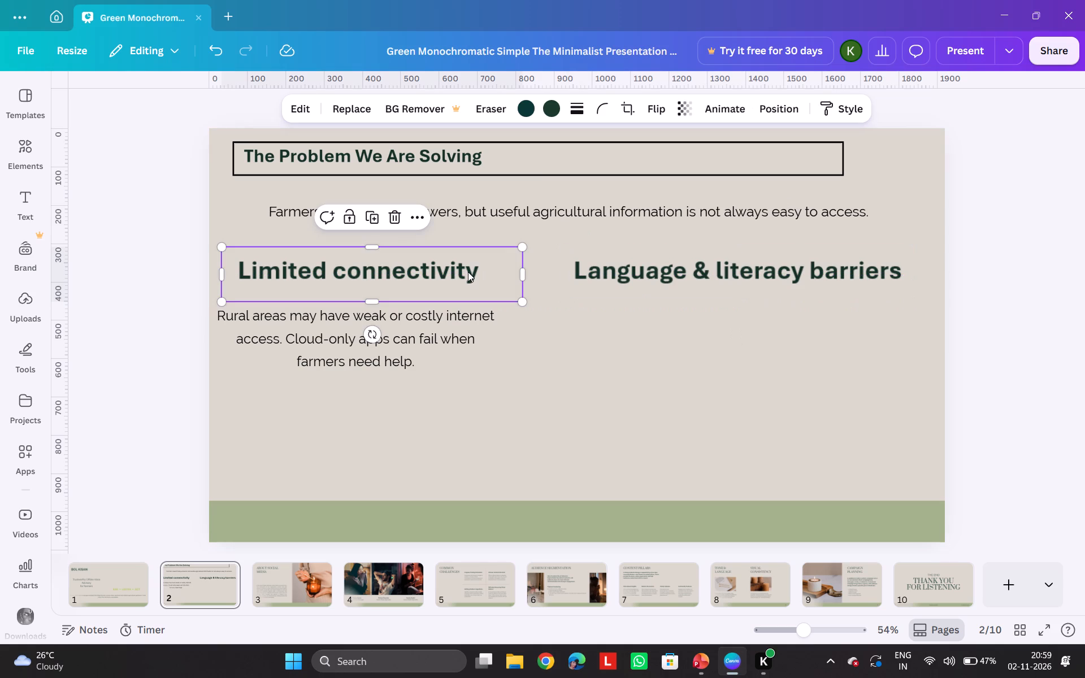
double_click(468, 272)
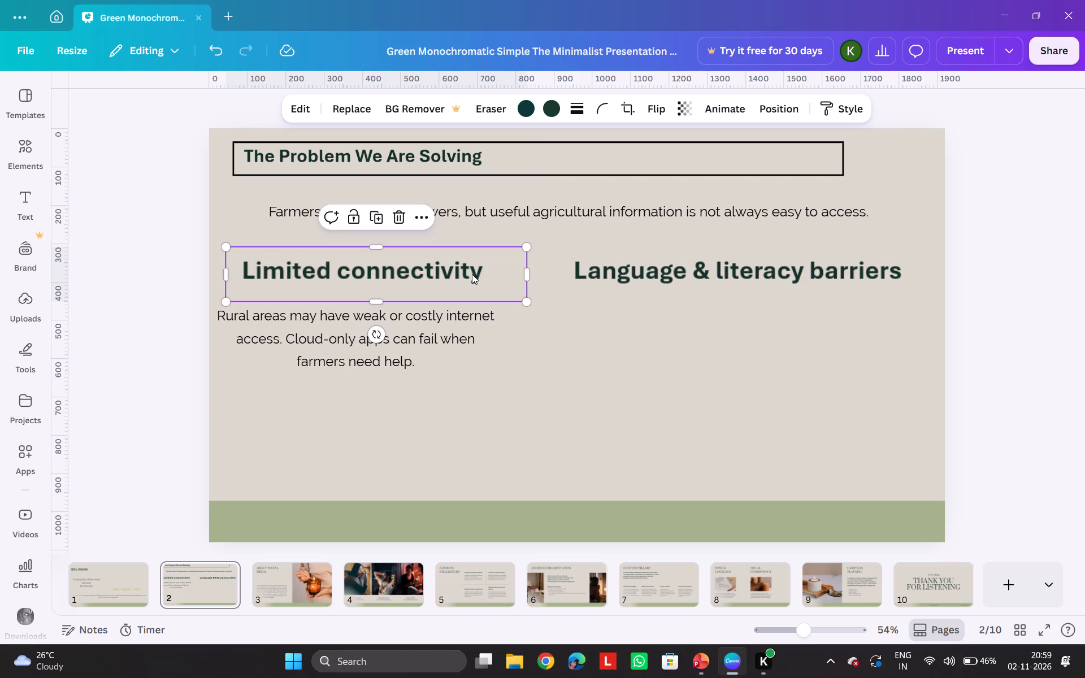
left_click(472, 274)
left_click(643, 353)
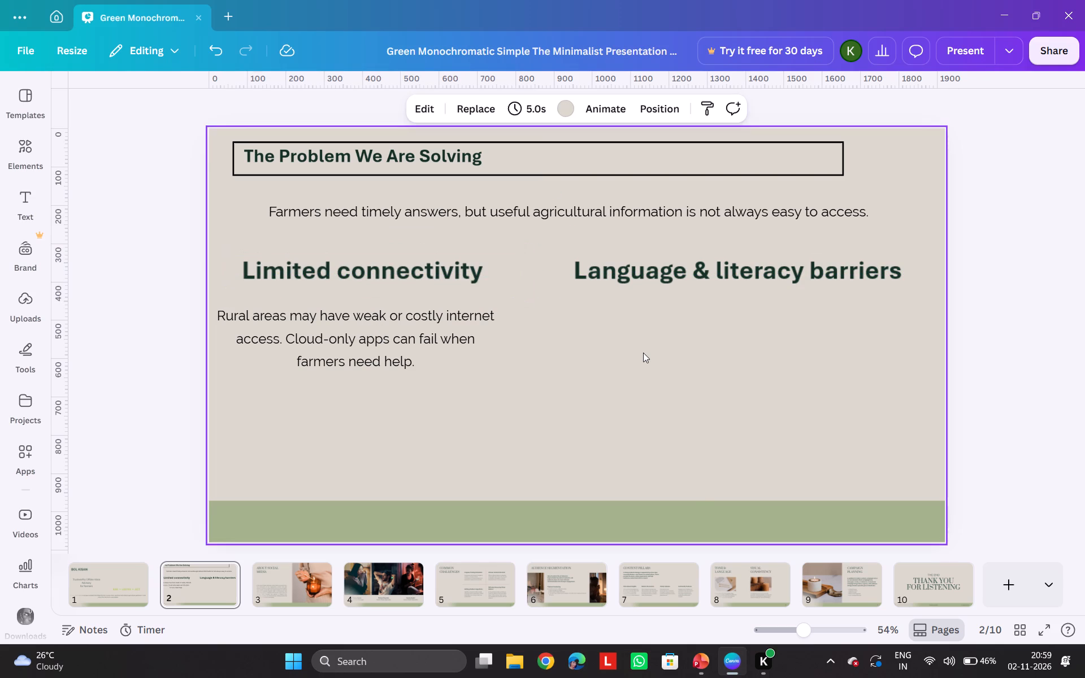
Copy the "Text-heavy apps and unfamiliar technical terms" paragraph from PowerPoint slide 2 and paste it onto Canva page 2.
left_click(697, 660)
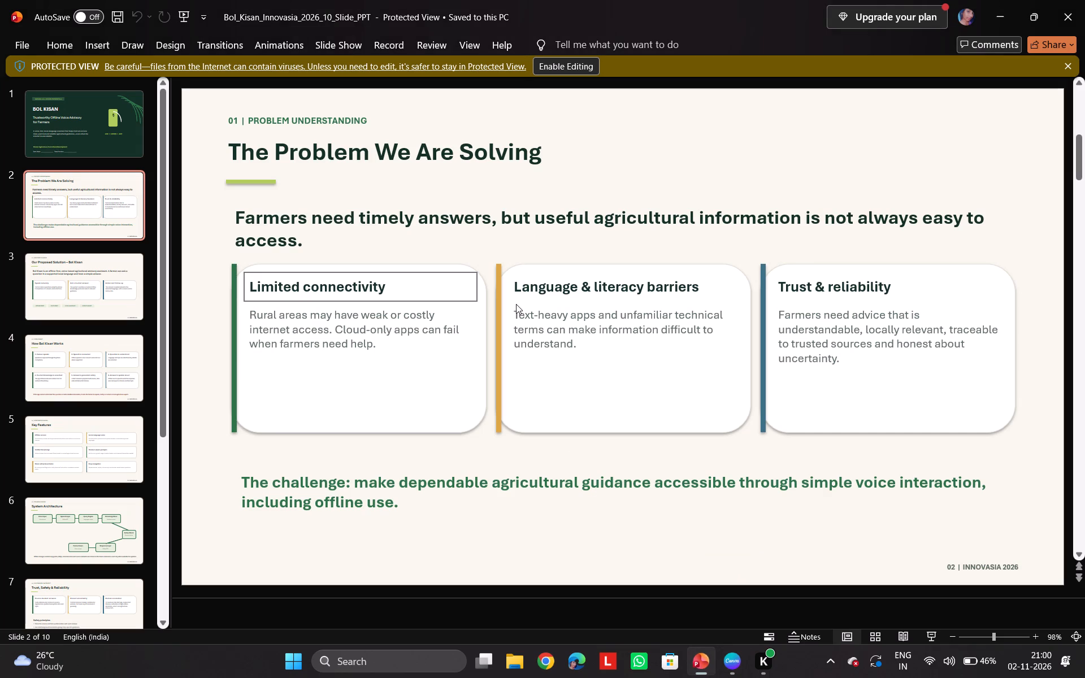
left_click(515, 315)
left_click_drag(515, 315, 592, 340)
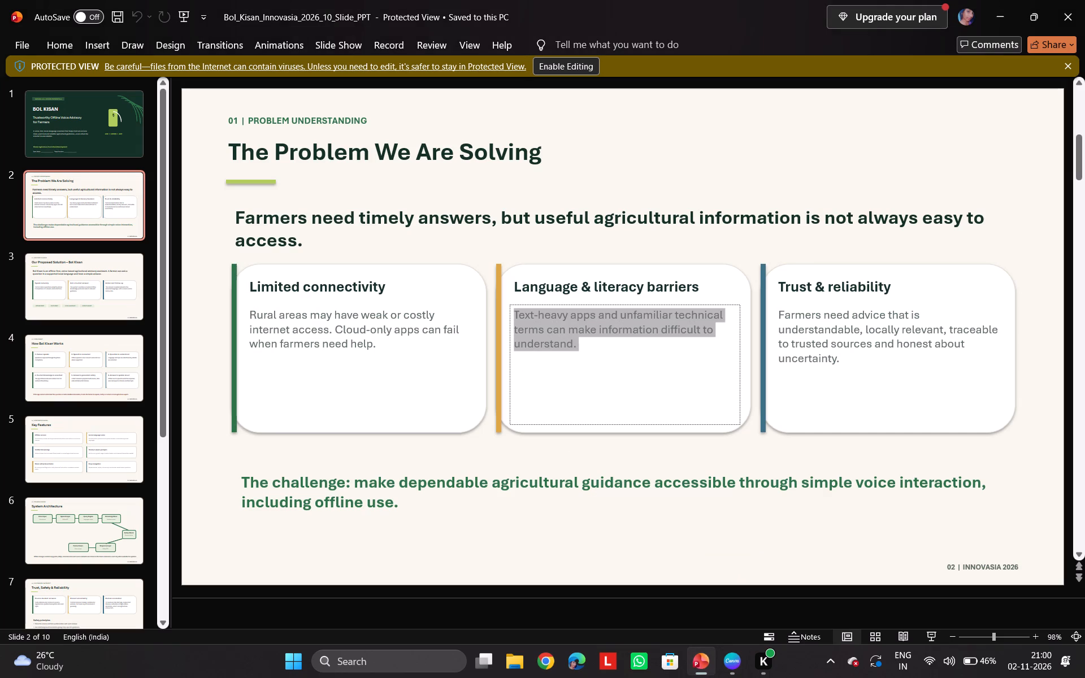
left_click_drag(592, 340, 594, 345)
key("ctrl+c")
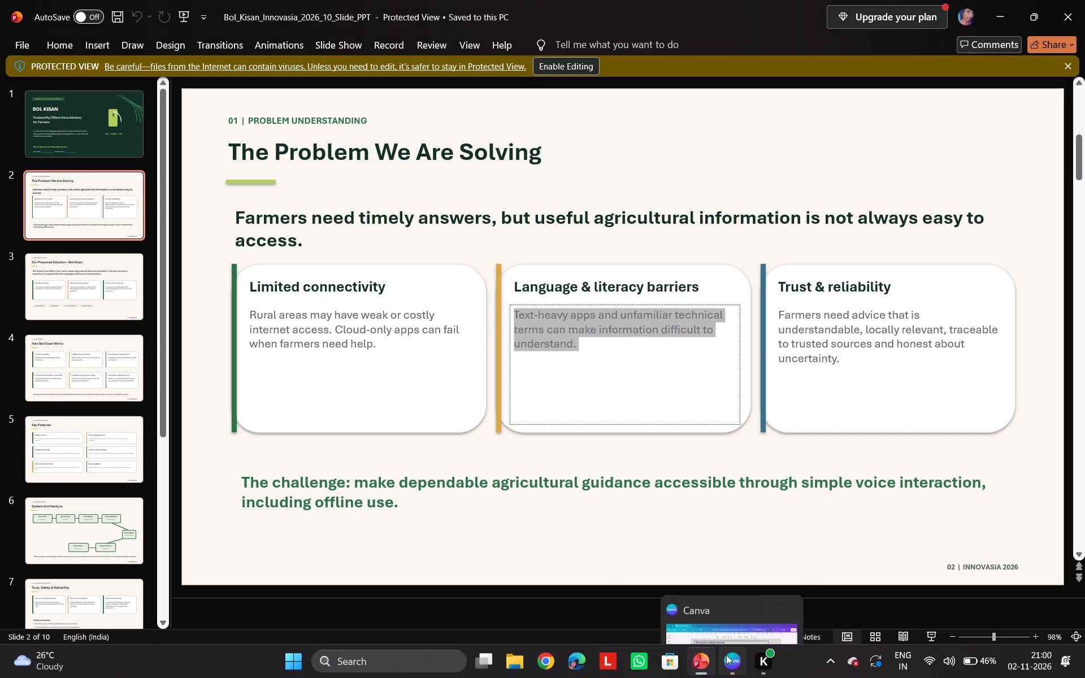
left_click(726, 655)
left_click(635, 386)
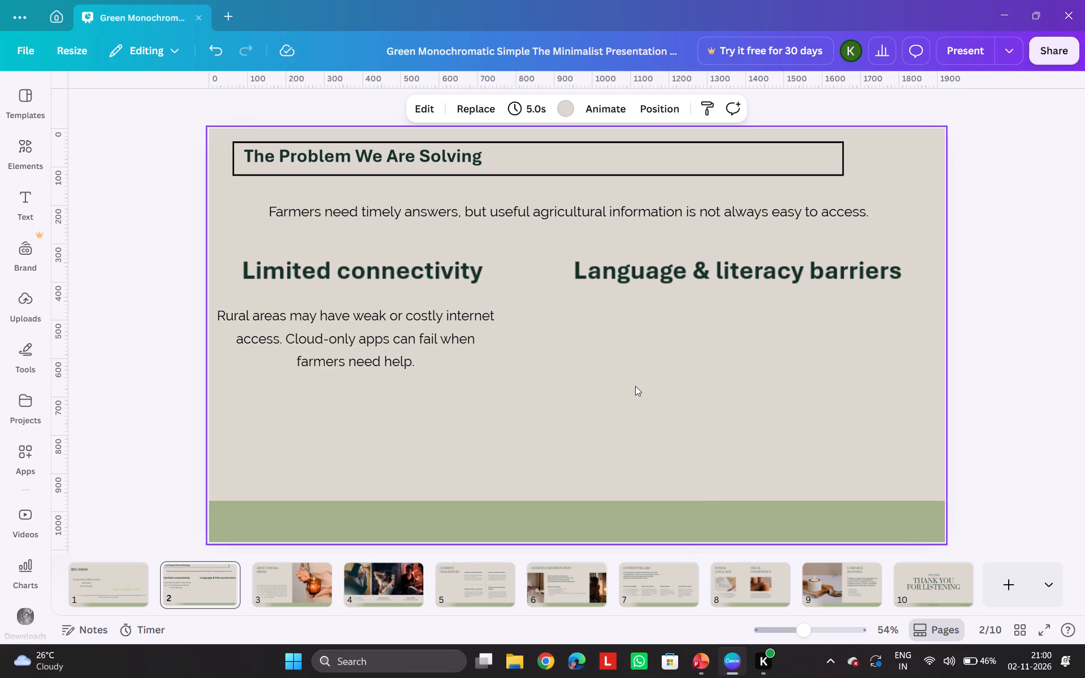
key("ctrl+v")
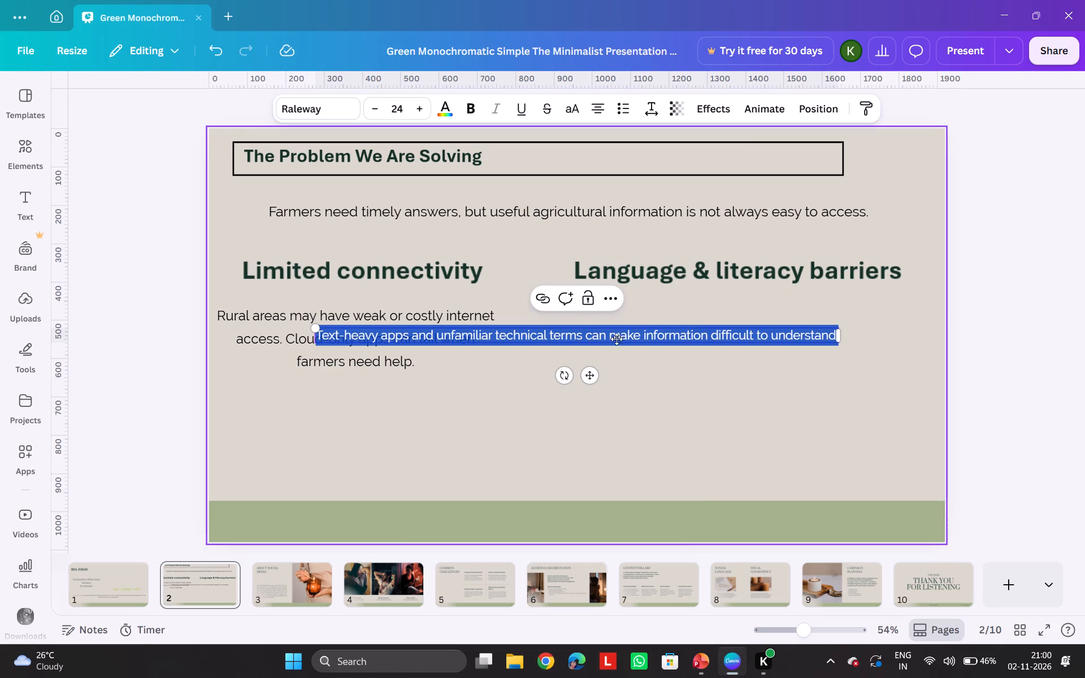
Narrow the pasted "Text-heavy apps" paragraph box so its text wraps onto two lines.
left_click_drag(842, 333, 615, 368)
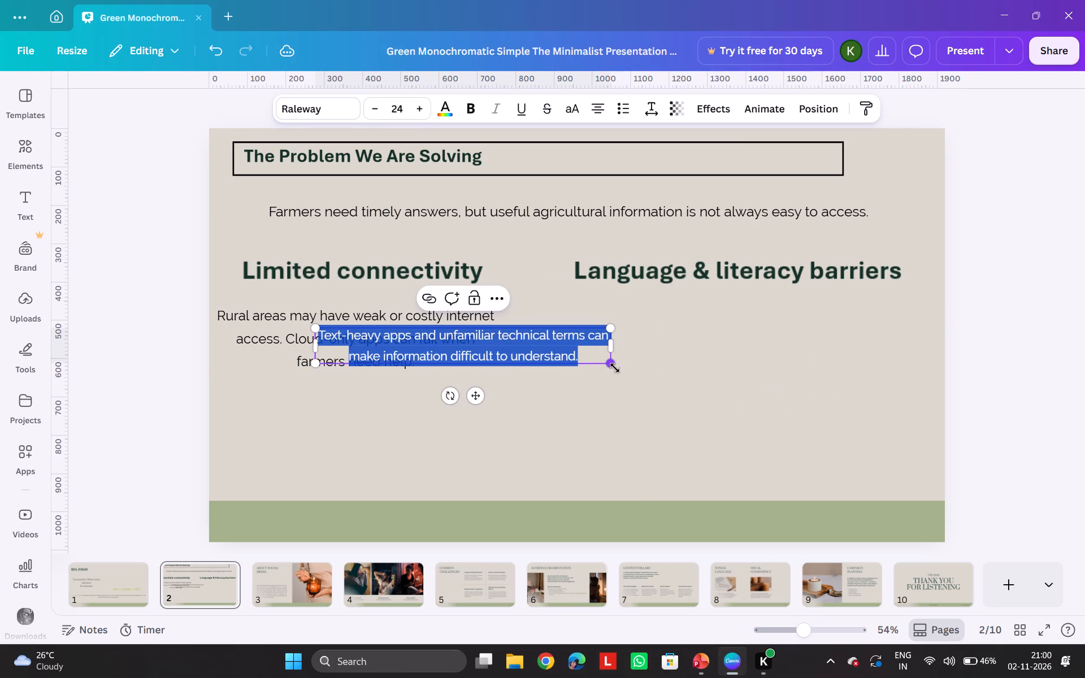
left_click_drag(311, 337, 329, 342)
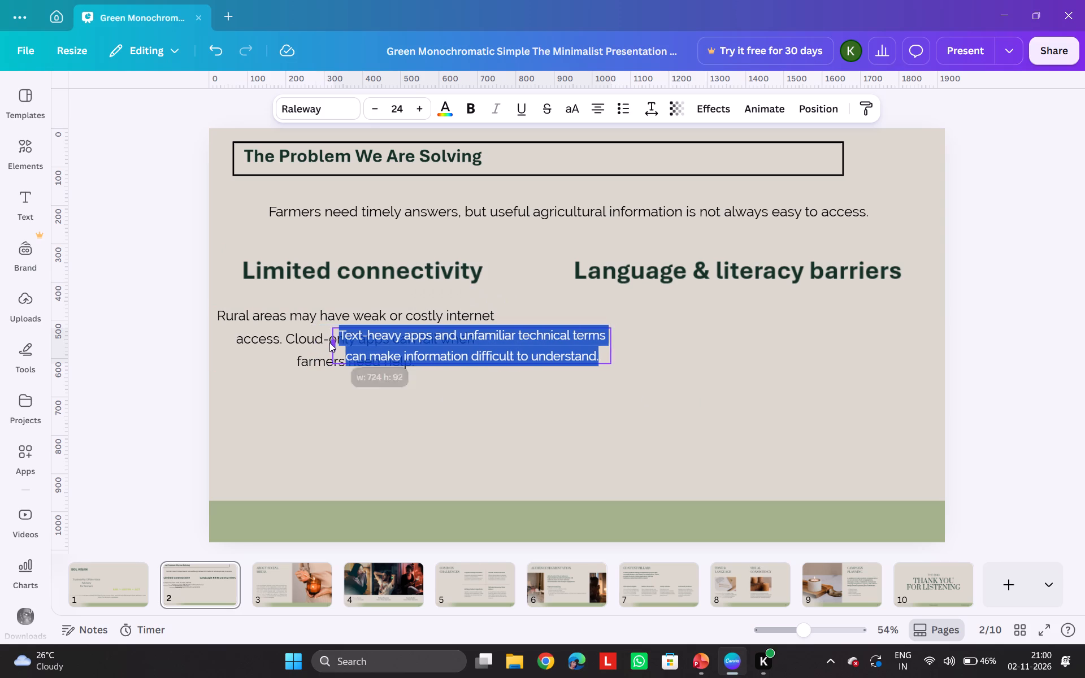
left_click_drag(329, 342, 332, 342)
left_click_drag(442, 345, 550, 360)
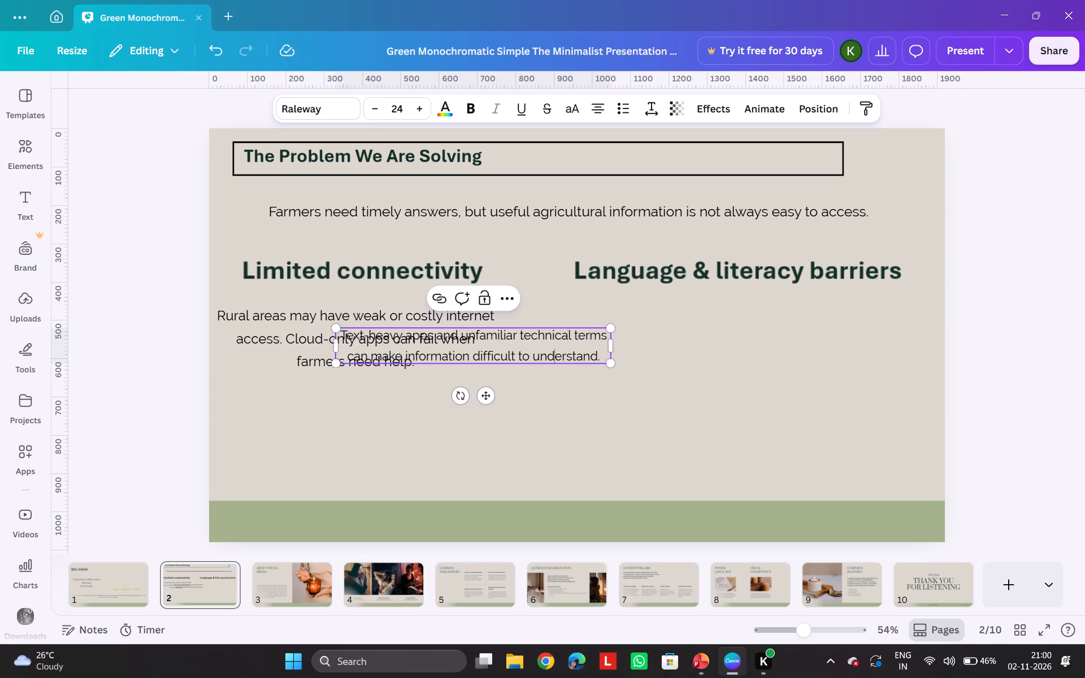
left_click_drag(550, 360, 531, 358)
left_click_drag(531, 358, 601, 354)
left_click(601, 354)
left_click(487, 355)
left_click(483, 353)
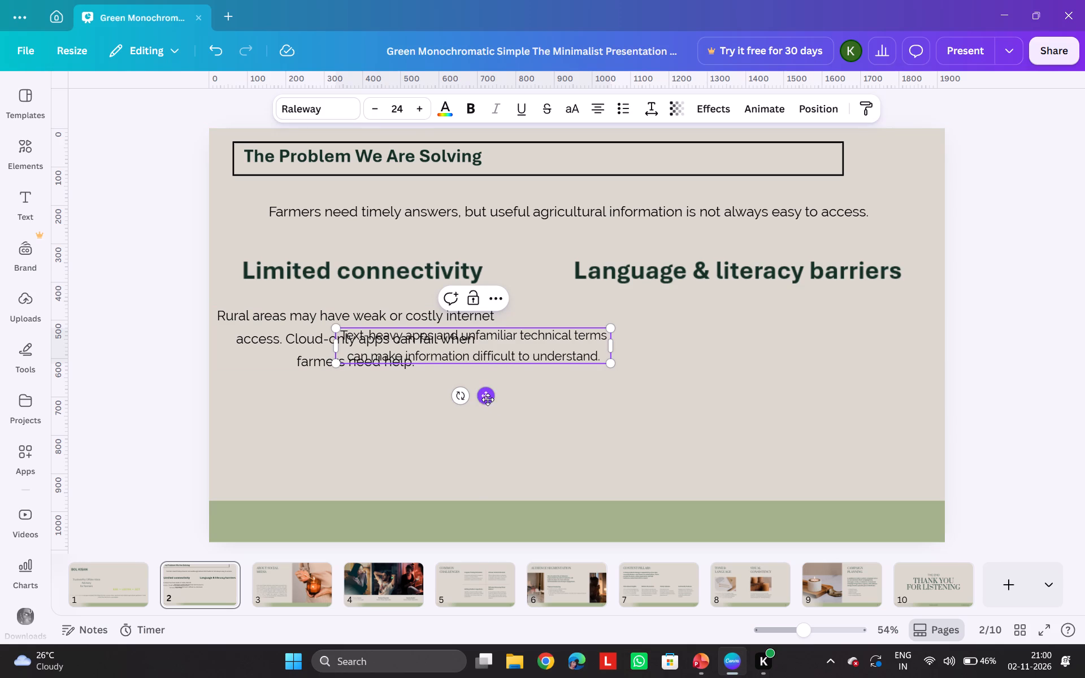
Place the "Text-heavy apps" paragraph under the "Language & literacy barriers" heading and narrow it to wrap onto three lines.
left_click_drag(488, 399, 711, 389)
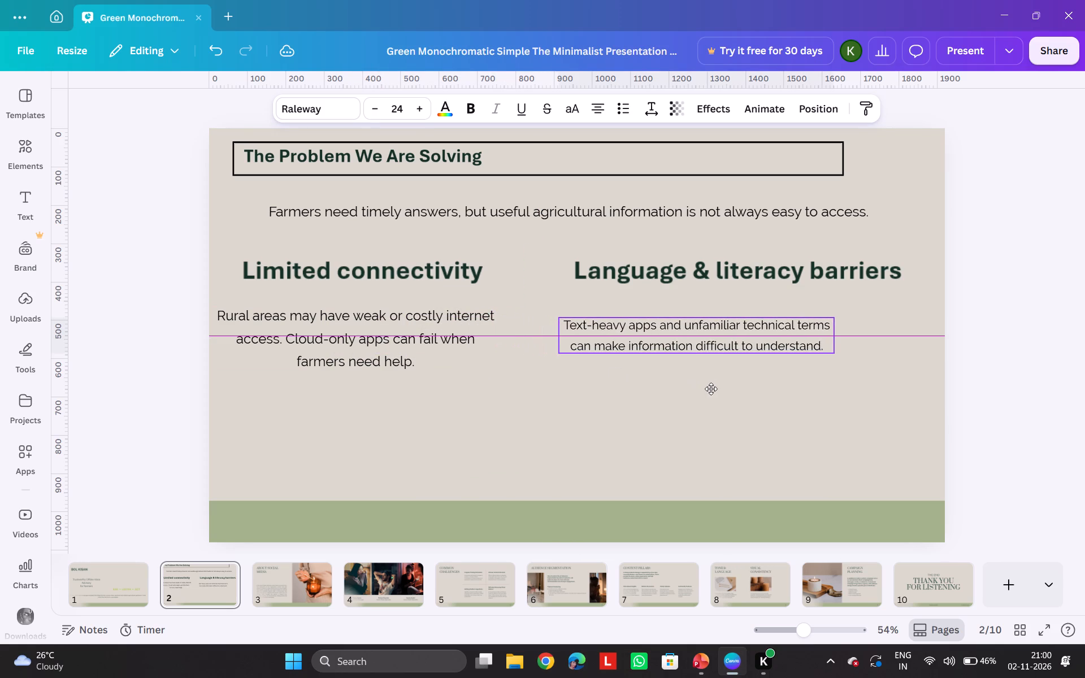
left_click_drag(711, 389, 745, 385)
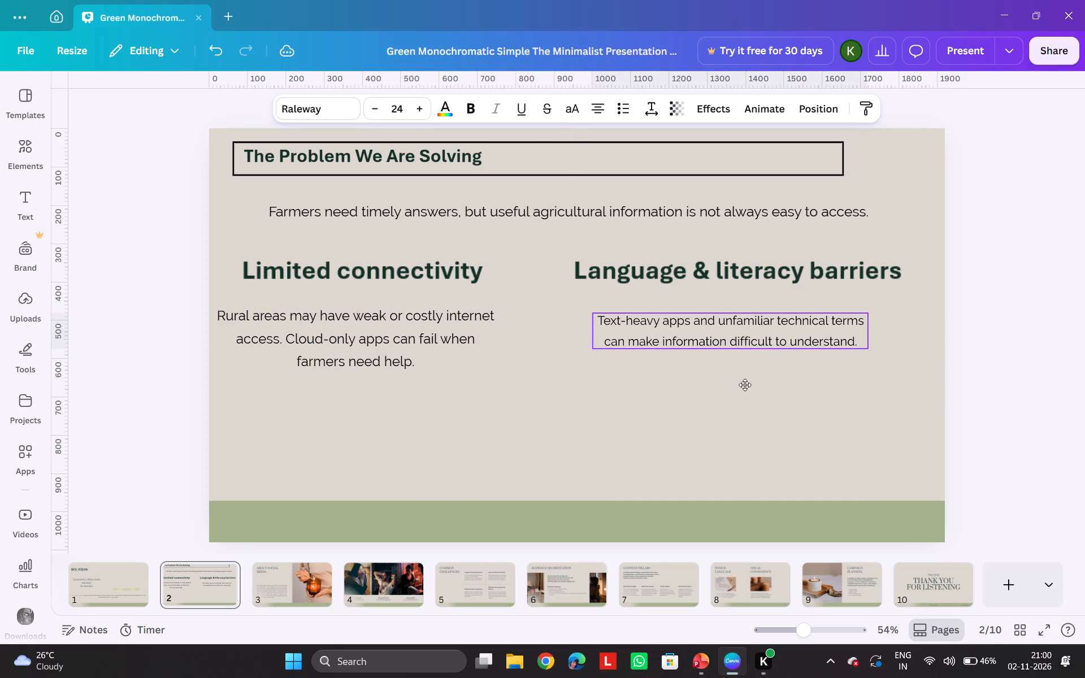
left_click_drag(745, 385, 745, 384)
left_click_drag(745, 384, 745, 379)
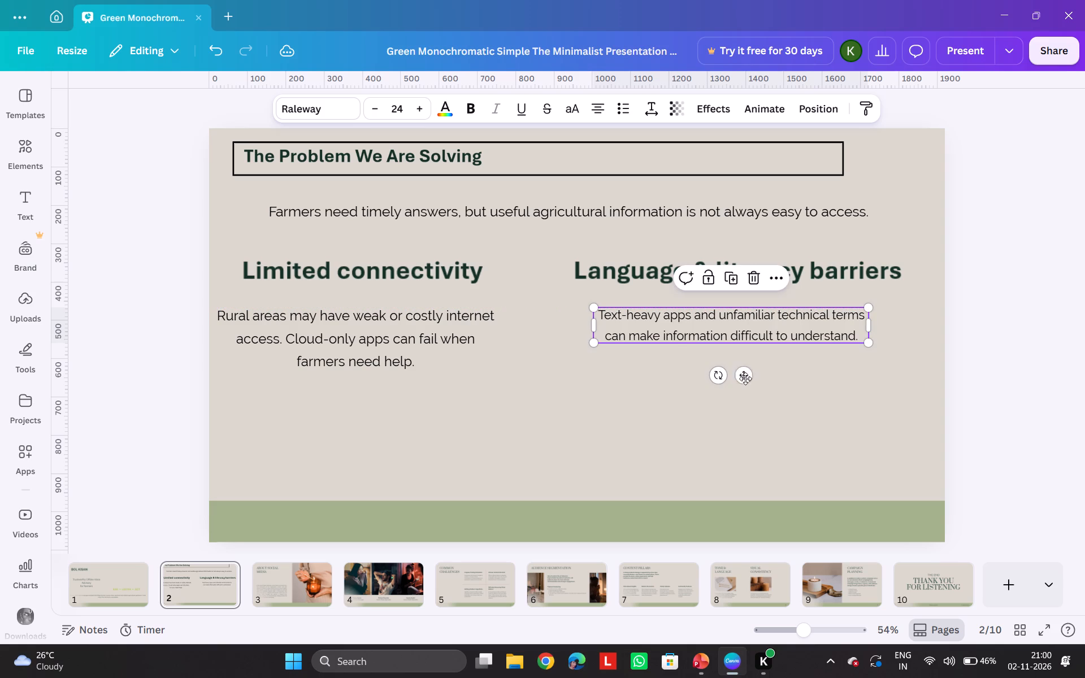
left_click_drag(589, 323, 586, 324)
left_click_drag(586, 324, 606, 335)
left_click(548, 341)
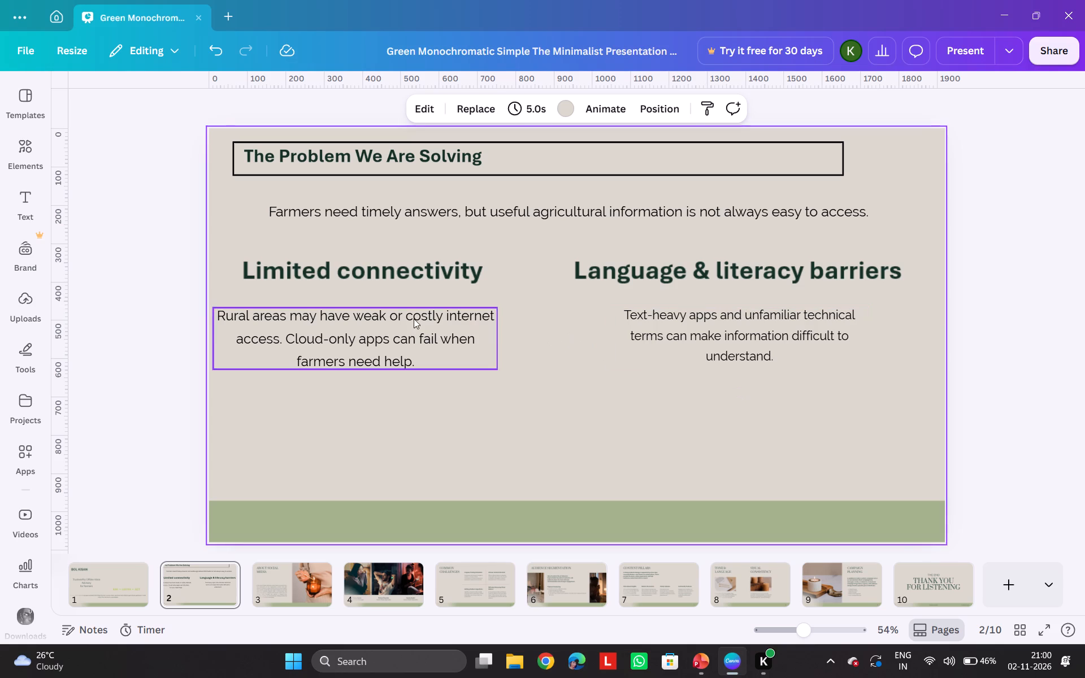
Set the "Text-heavy apps" paragraph's font size to 26, close to that of the "Rural areas" paragraph.
left_click(386, 312)
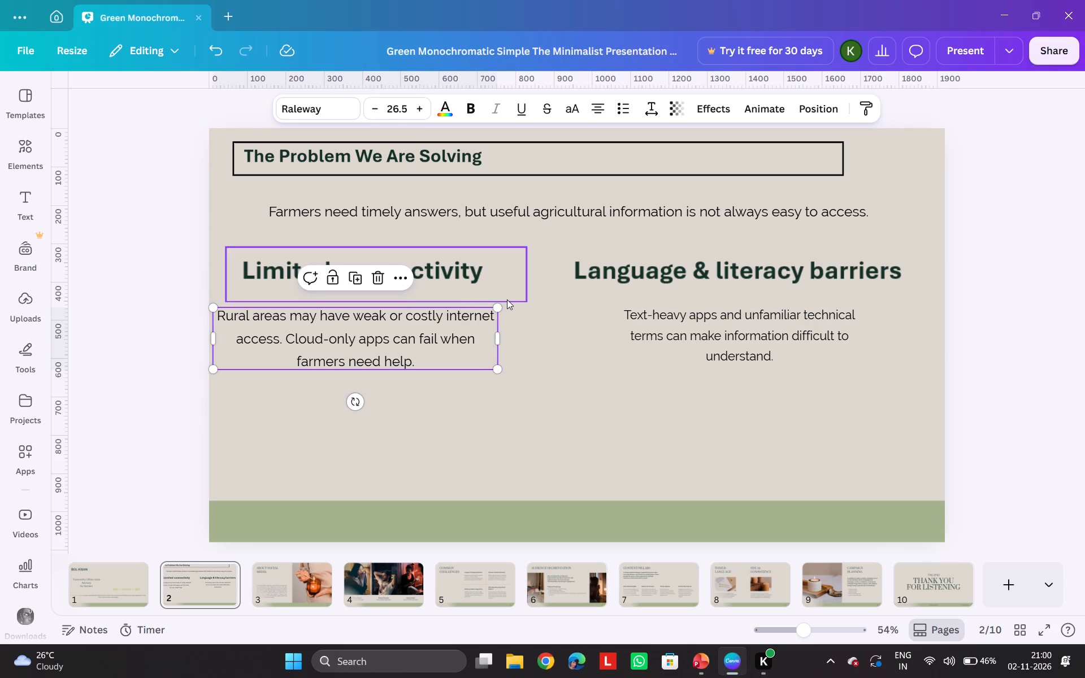
left_click(677, 316)
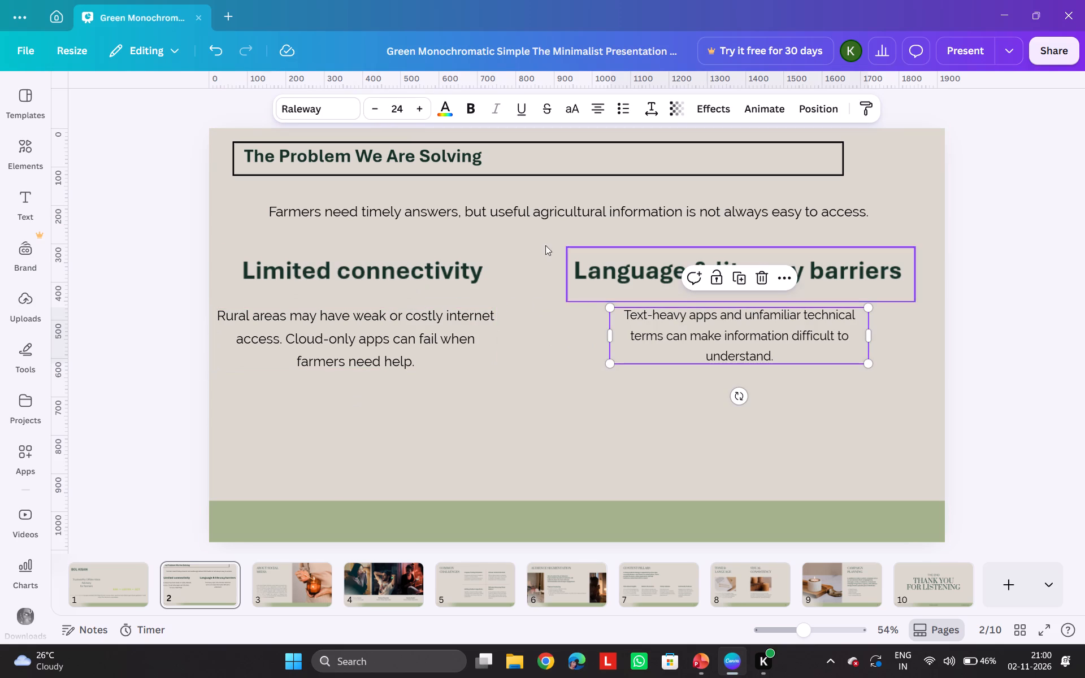
left_click(419, 109)
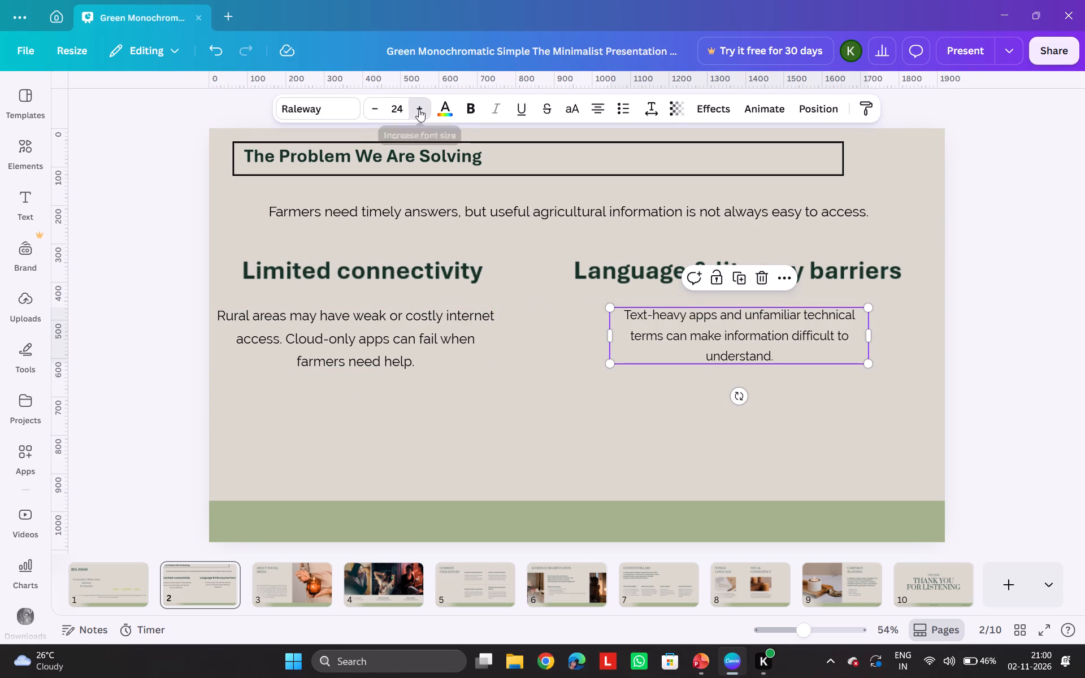
left_click(419, 109)
left_click(419, 109)
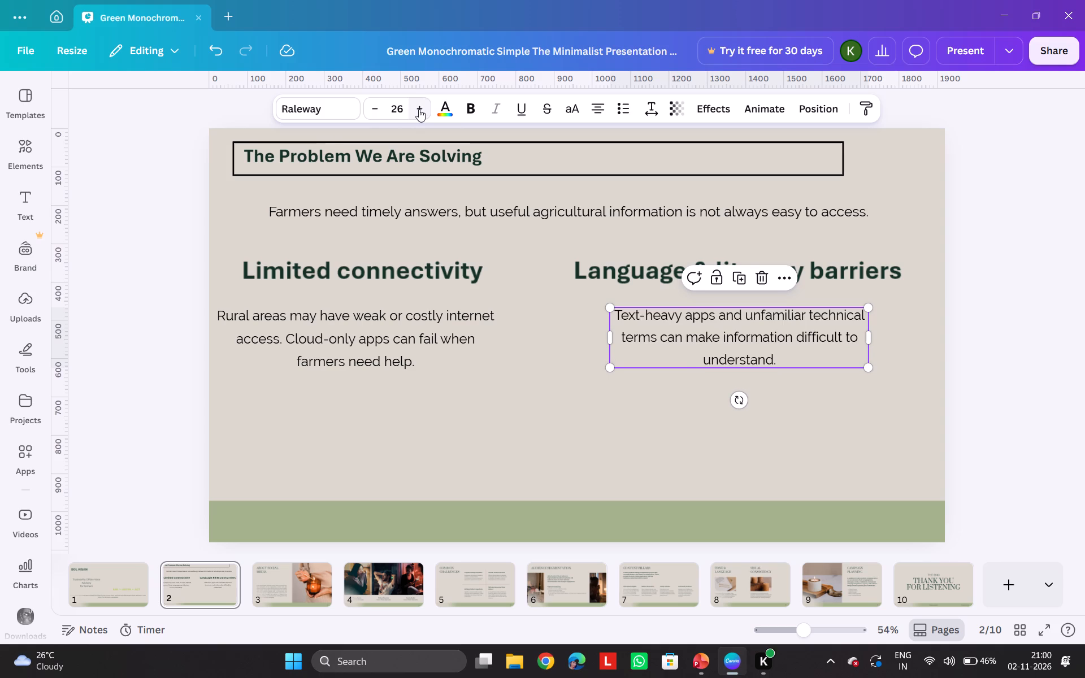
left_click(373, 108)
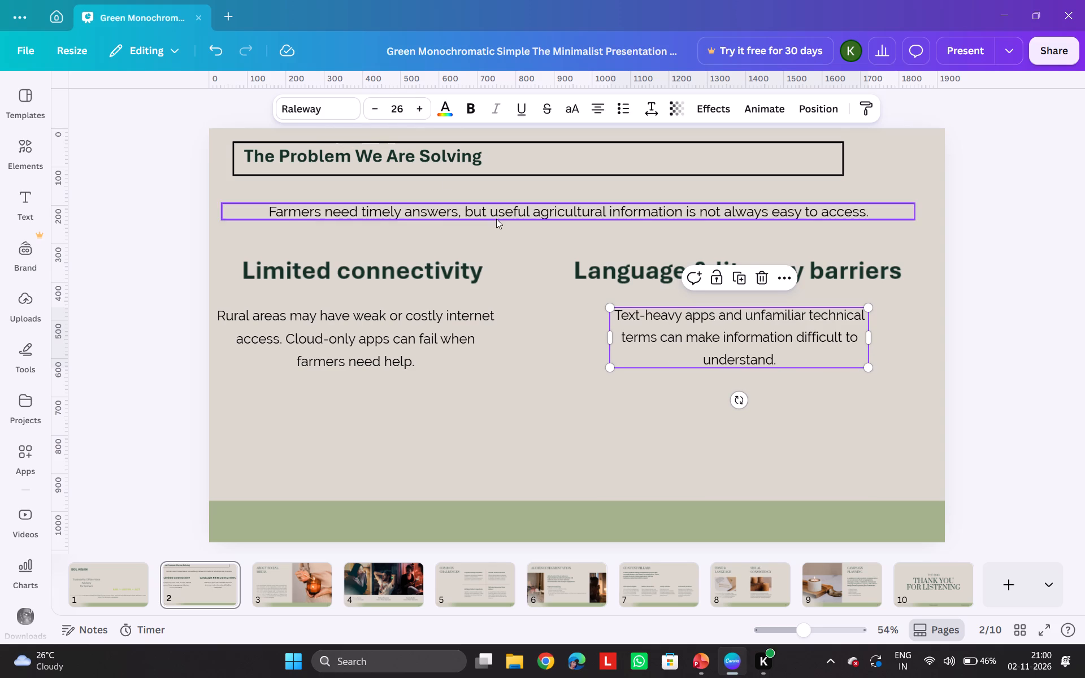
left_click(571, 367)
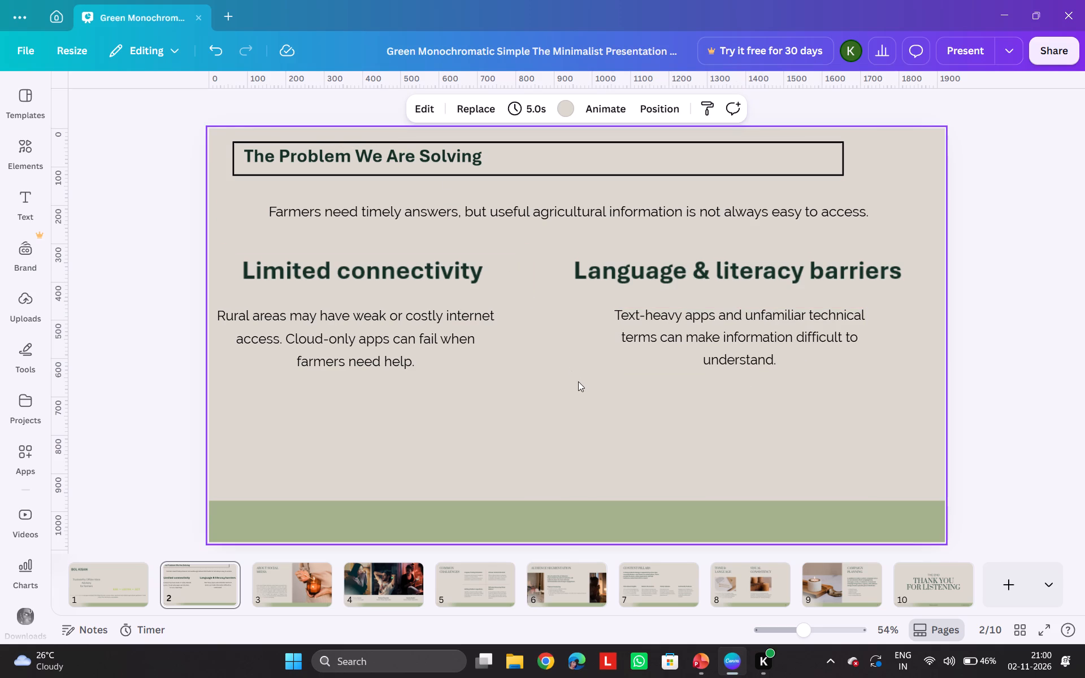
Copy the "Trust & reliability" heading from PowerPoint slide 2 onto Canva page 2, placing it centrally below the two existing columns.
left_click(692, 663)
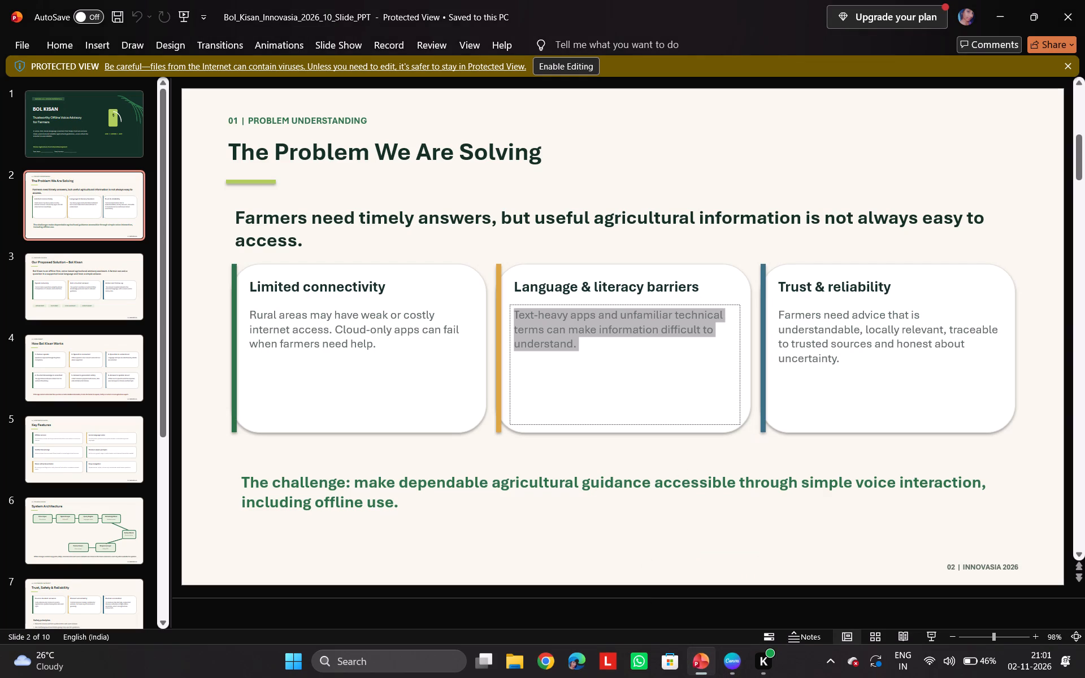
left_click_drag(776, 288, 821, 280)
key("ctrl+c")
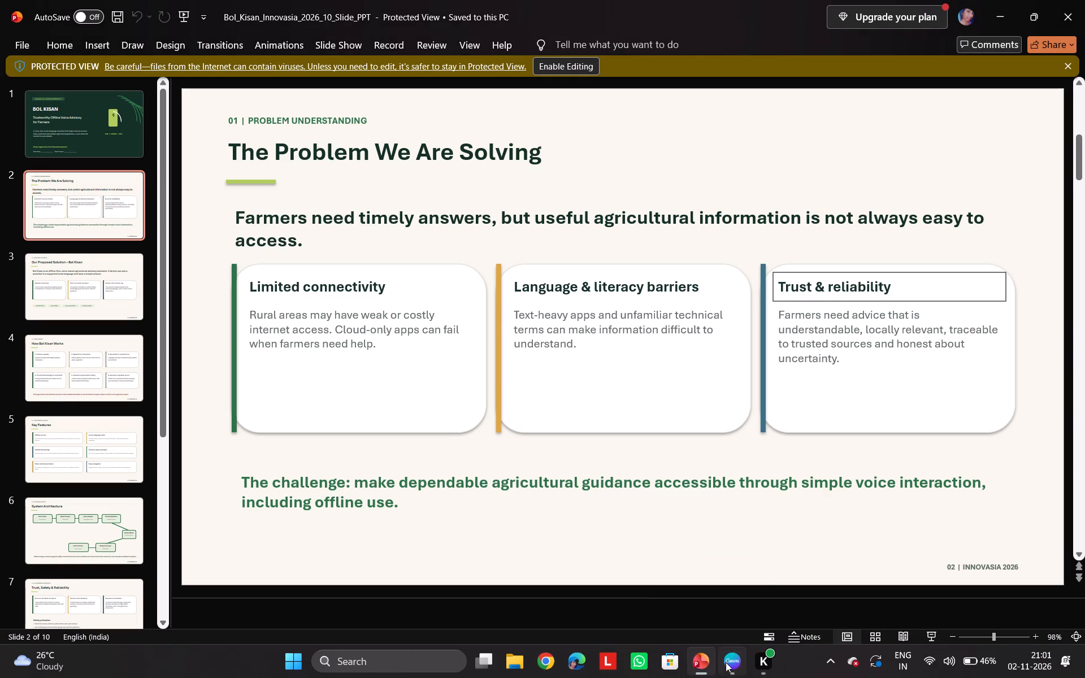
left_click(722, 671)
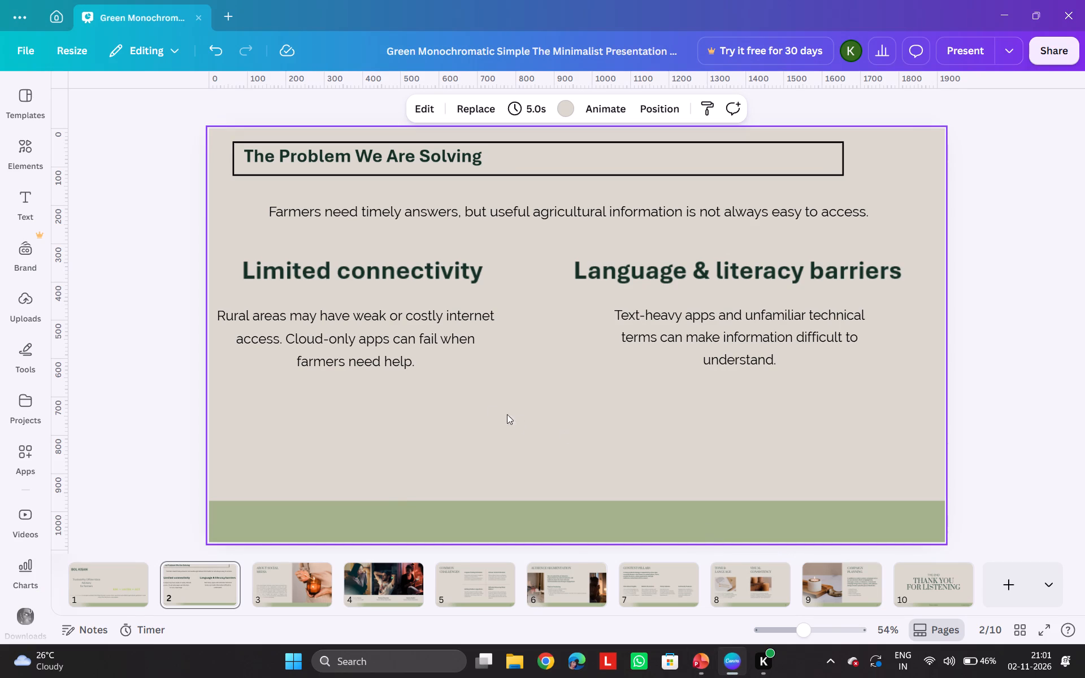
key("ctrl+v")
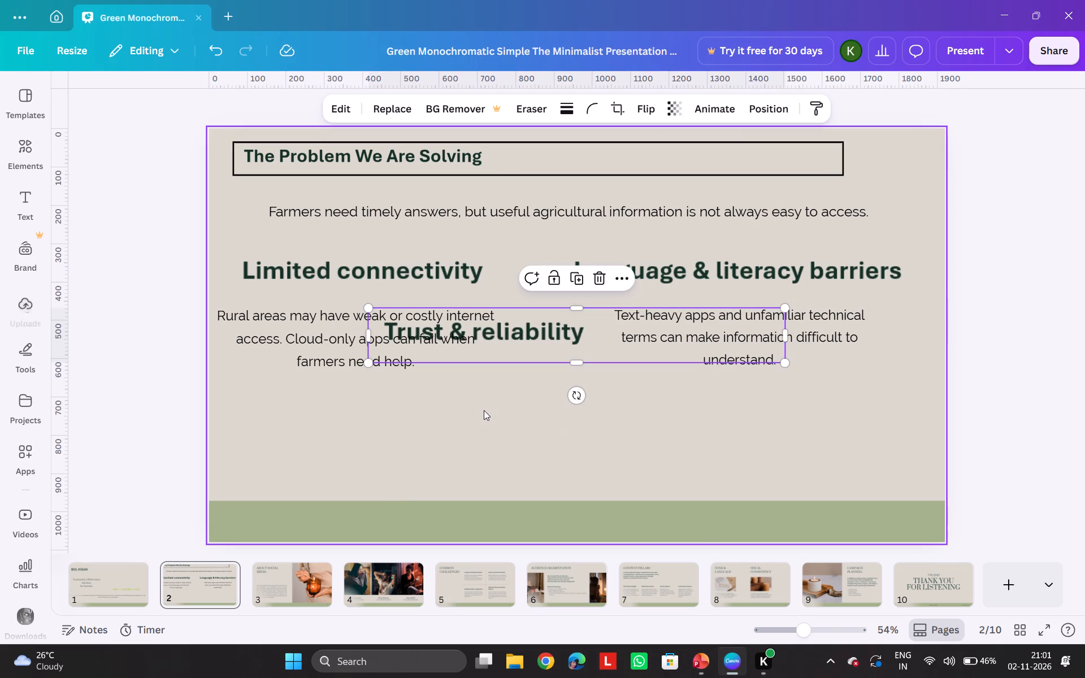
left_click_drag(516, 341, 570, 416)
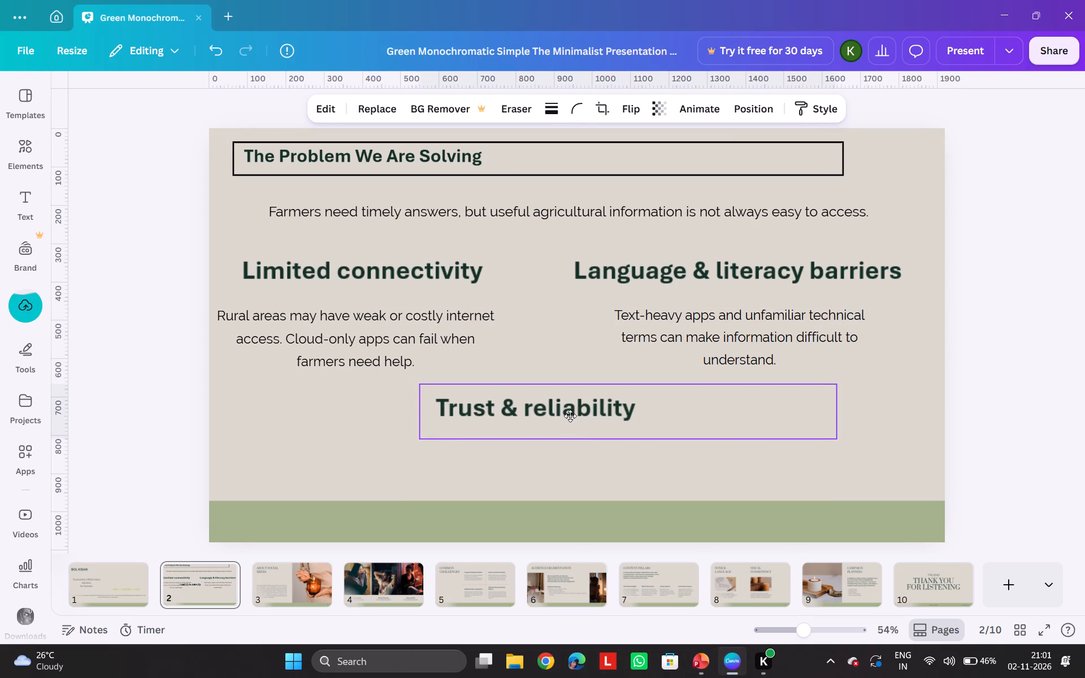
left_click_drag(570, 416, 585, 397)
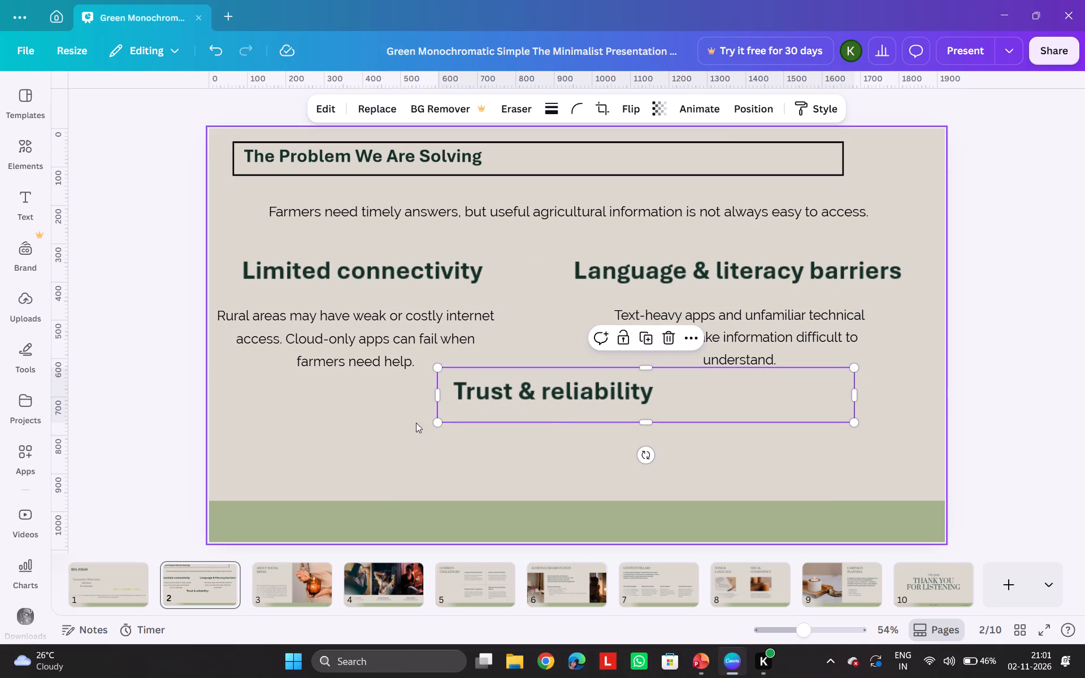
left_click(379, 409)
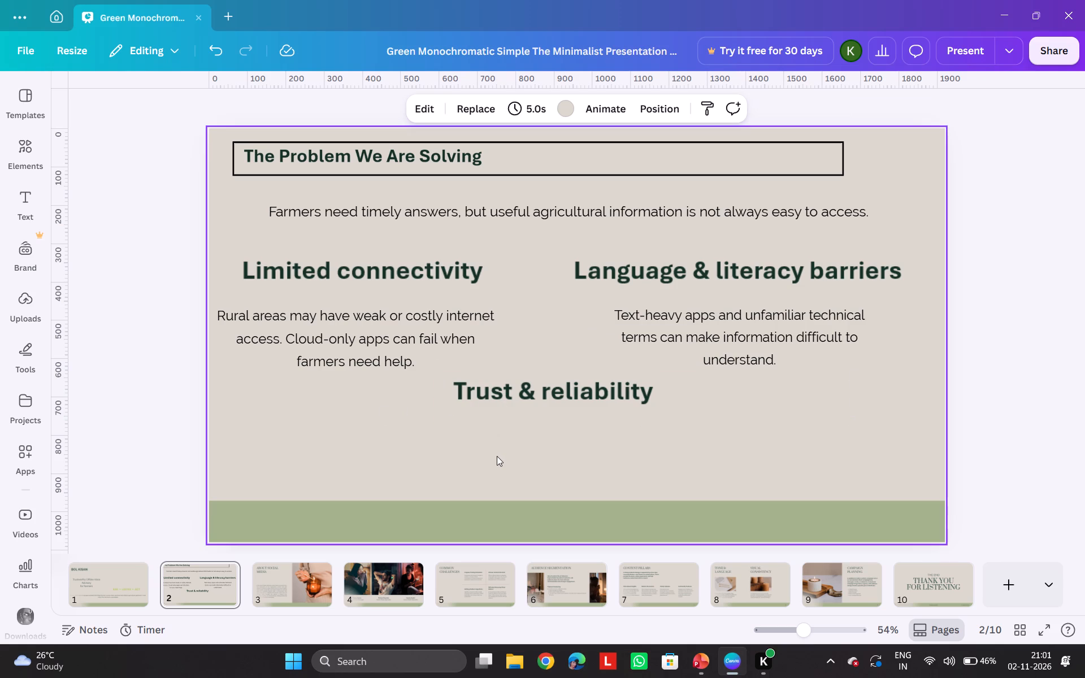
Copy the "Farmers need advice that is understandable" paragraph from PowerPoint slide 2 and paste it onto Canva page 2.
left_click(696, 662)
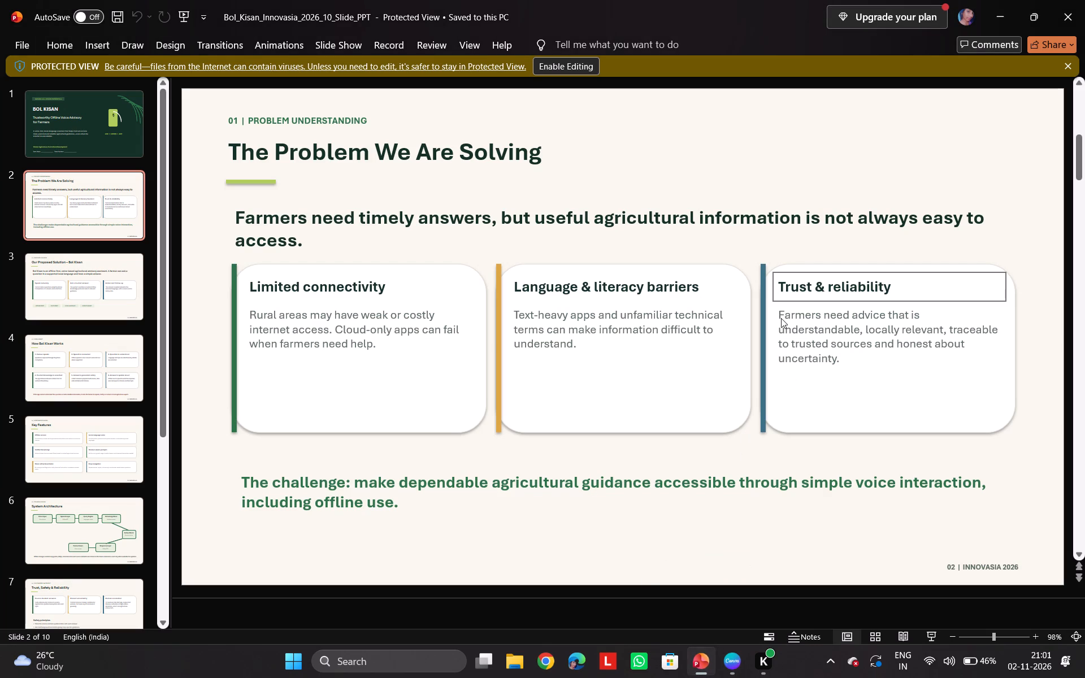
left_click_drag(774, 308, 783, 316)
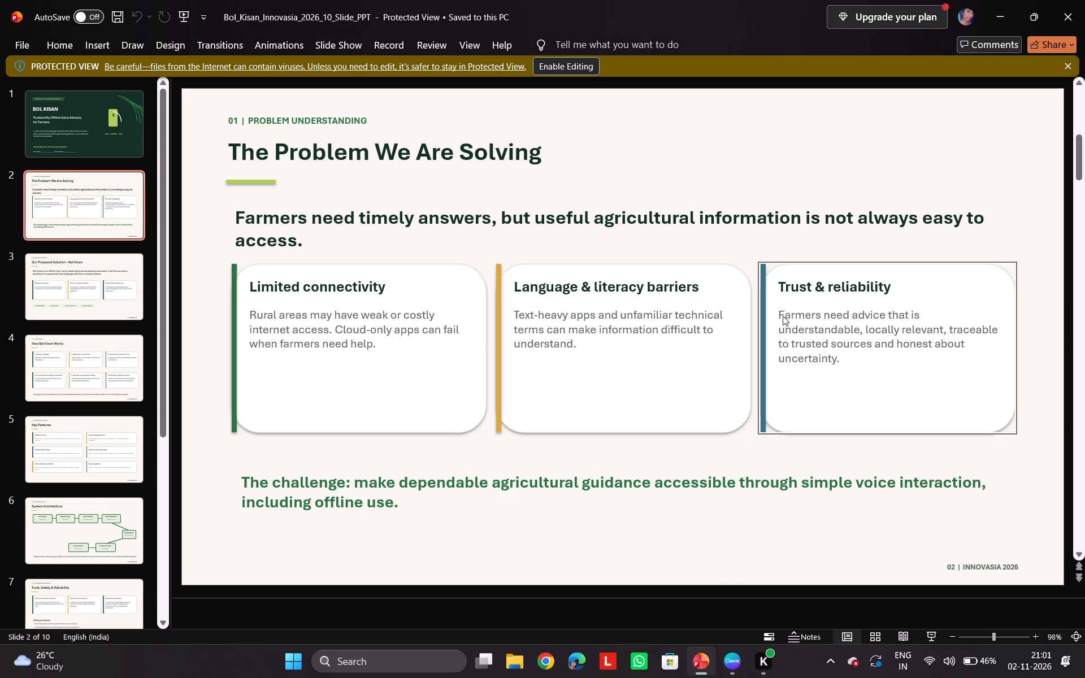
left_click(774, 313)
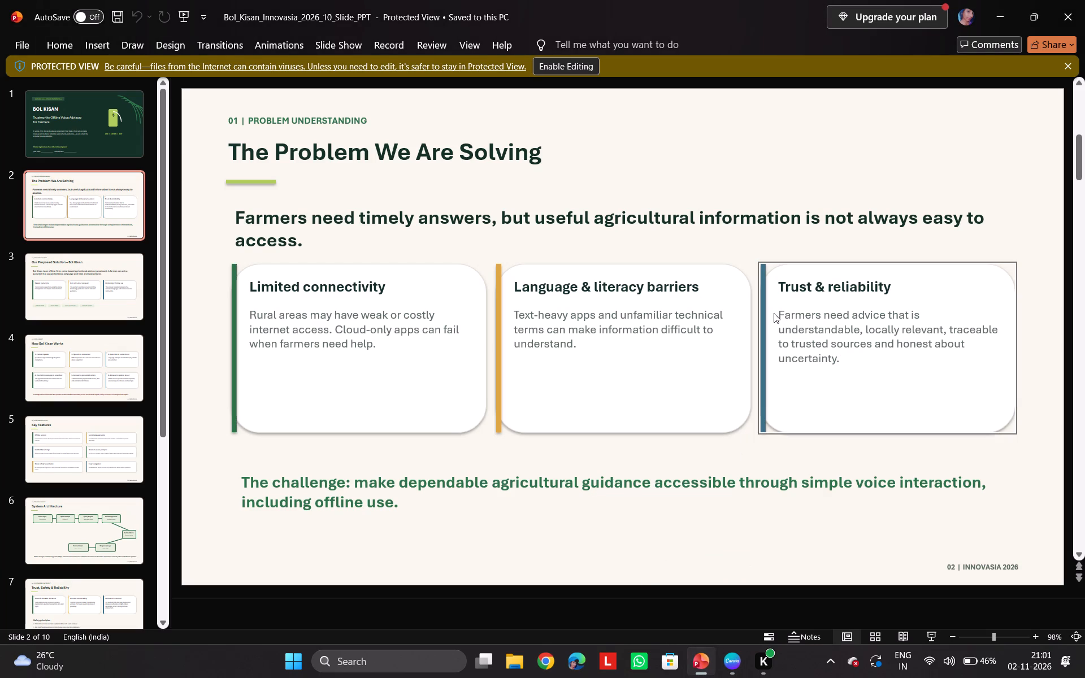
left_click(774, 313)
double_click(774, 313)
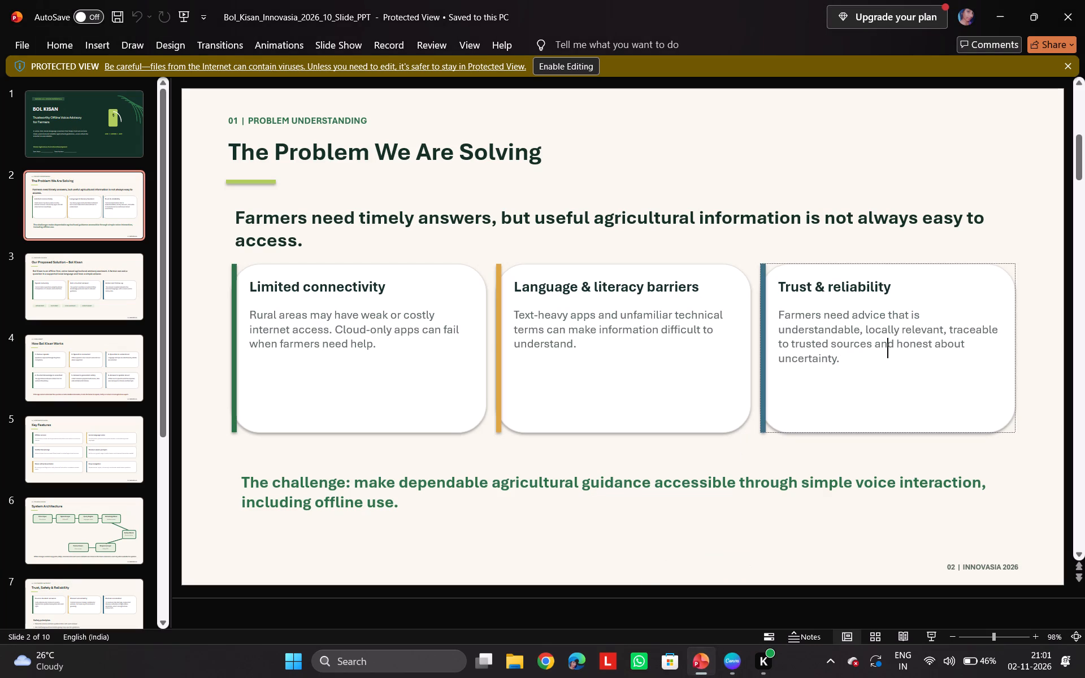
left_click(774, 315)
double_click(774, 315)
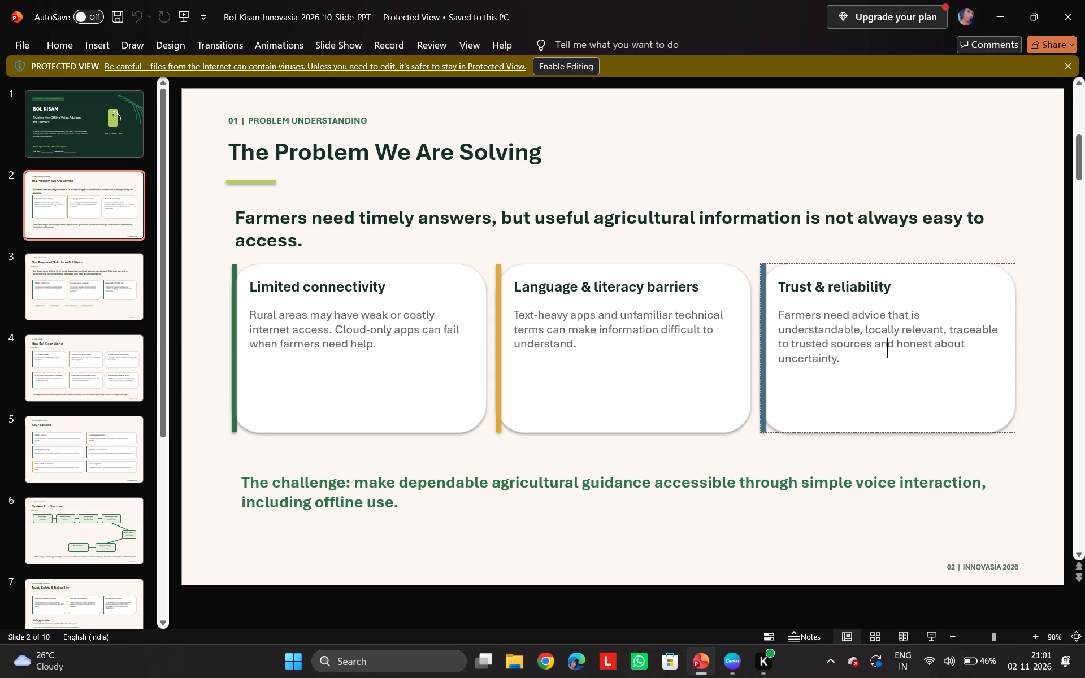
triple_click(774, 315)
double_click(776, 315)
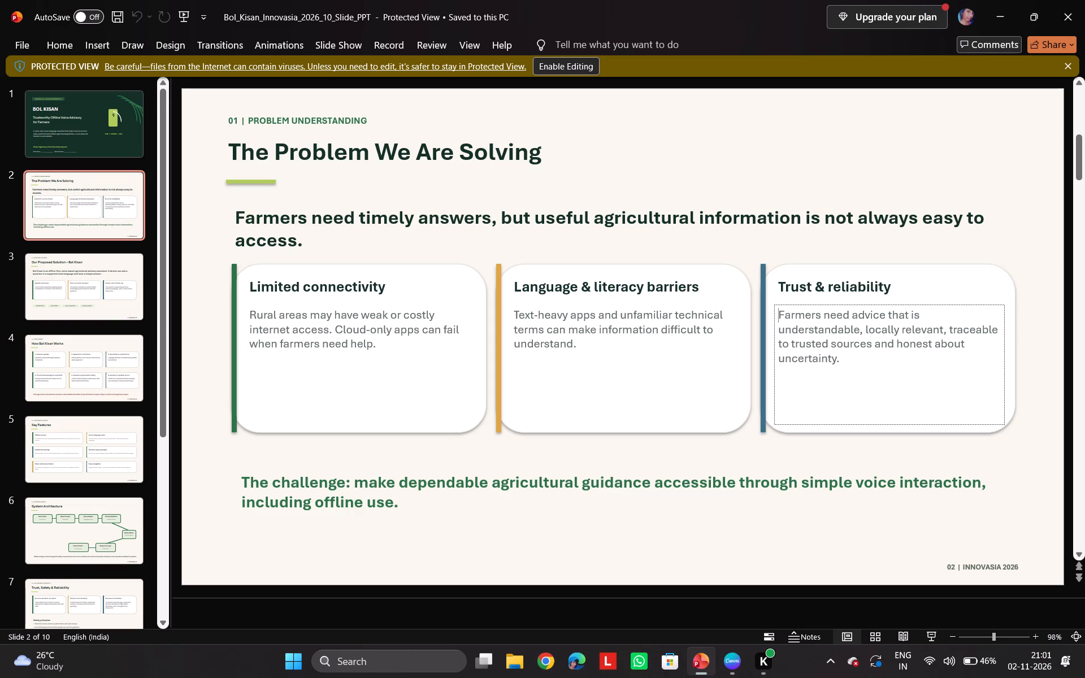
left_click(776, 315)
left_click(778, 315)
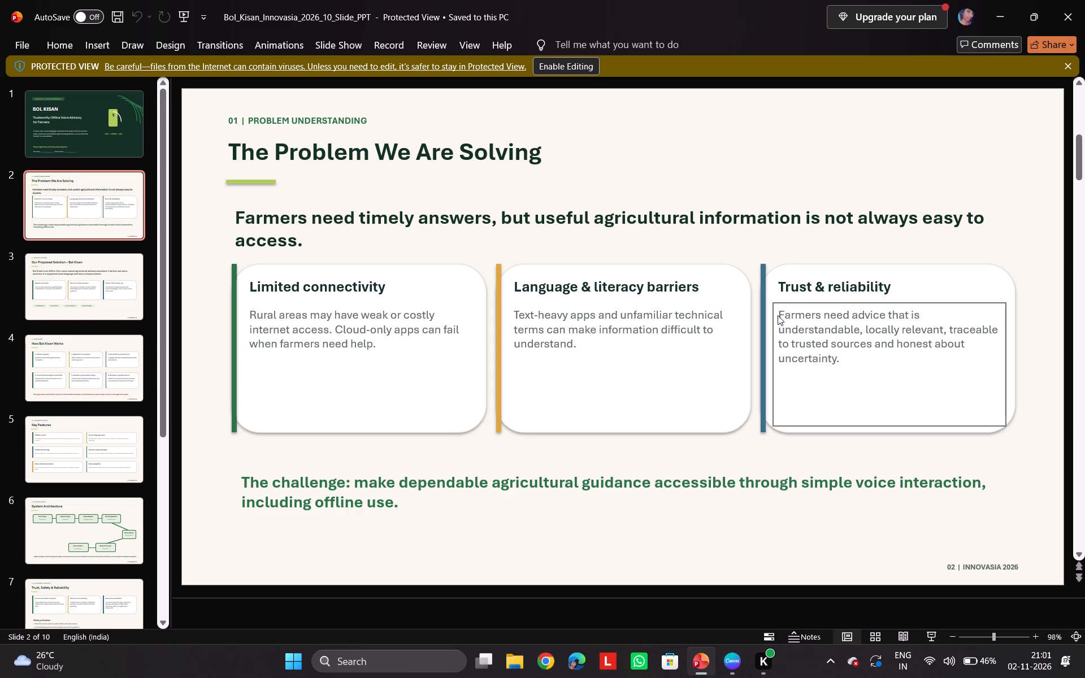
triple_click(778, 315)
double_click(778, 315)
left_click(778, 315)
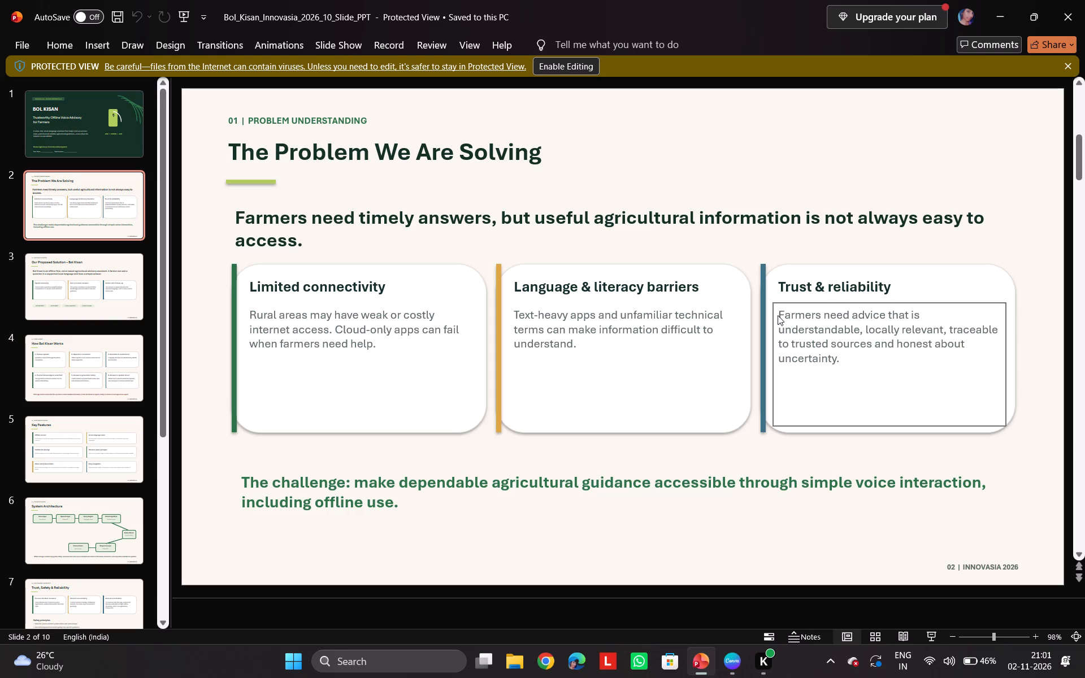
double_click(778, 315)
left_click_drag(778, 315, 786, 318)
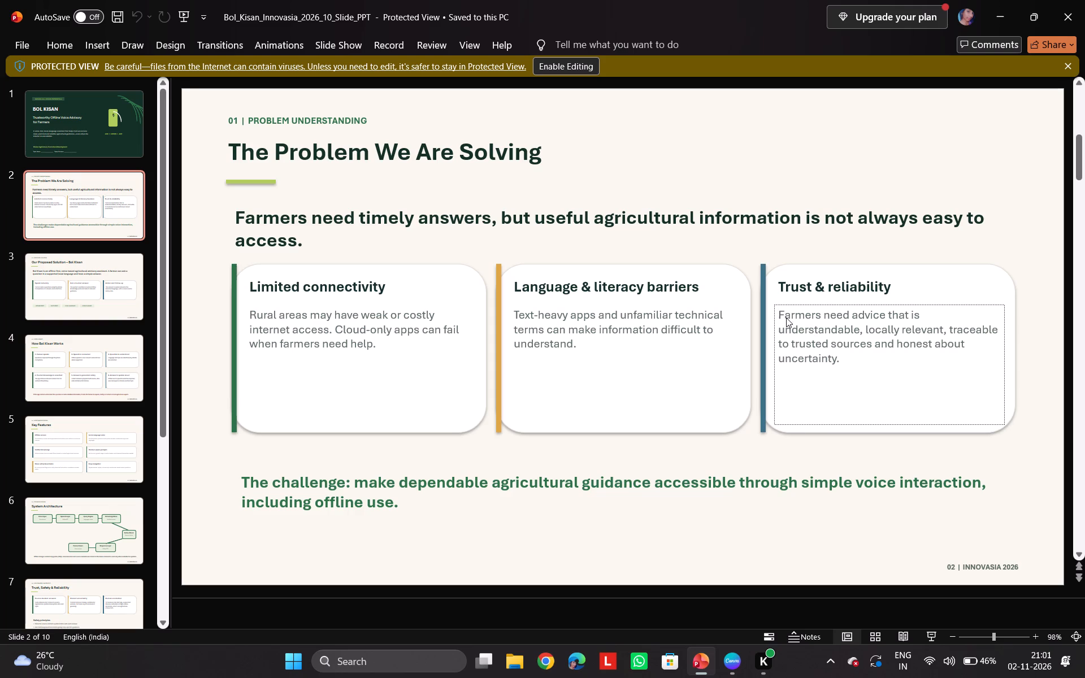
left_click_drag(786, 318, 775, 309)
double_click(775, 309)
double_click(775, 309)
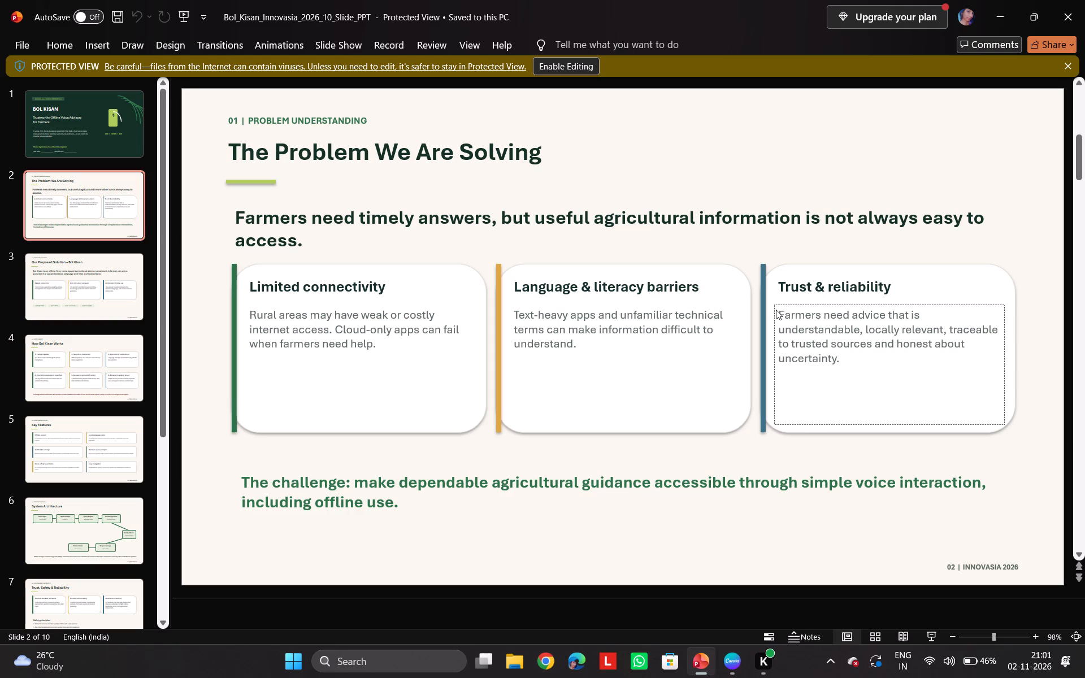
left_click(778, 310)
left_click_drag(778, 310, 804, 332)
left_click_drag(780, 314, 844, 368)
key("ctrl+c")
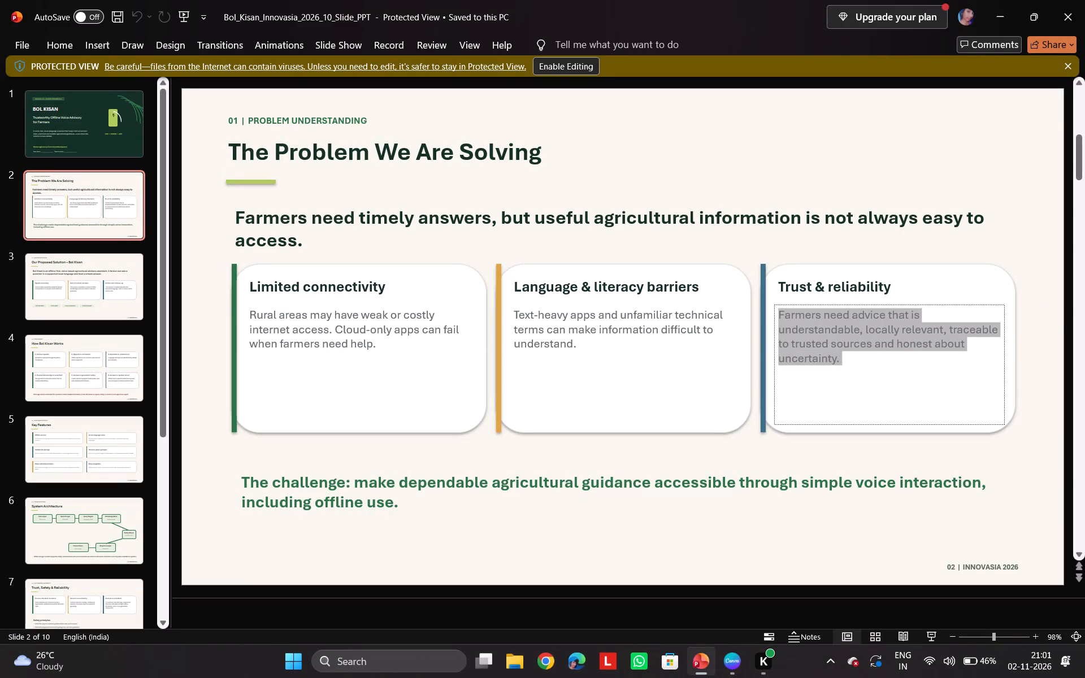
left_click(721, 662)
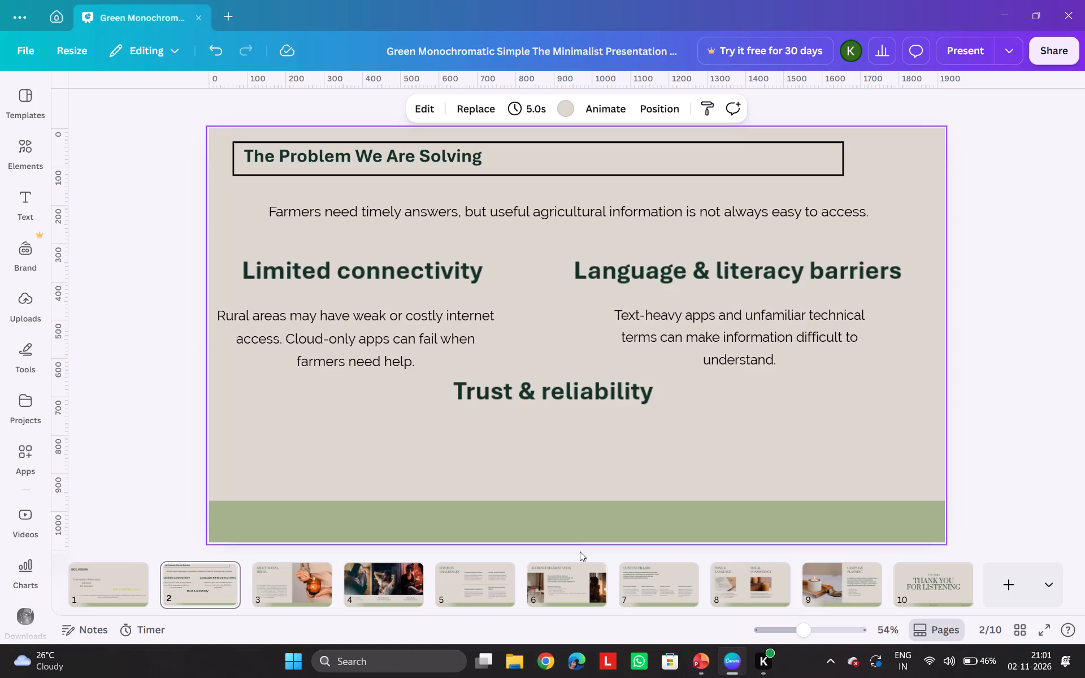
left_click(458, 447)
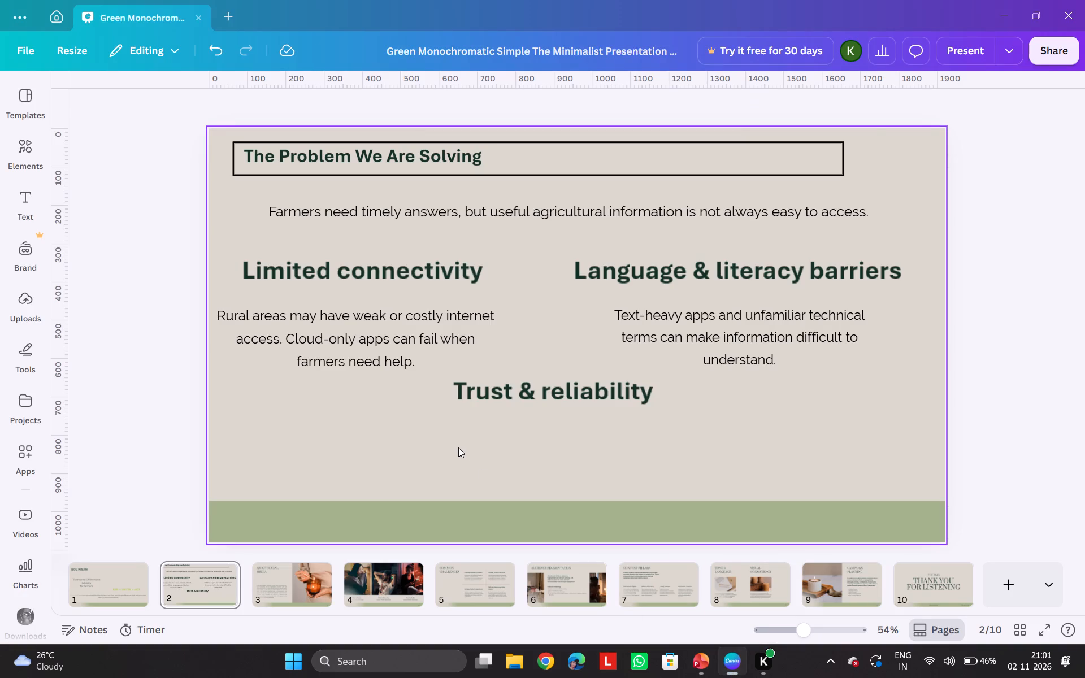
key("ctrl+v")
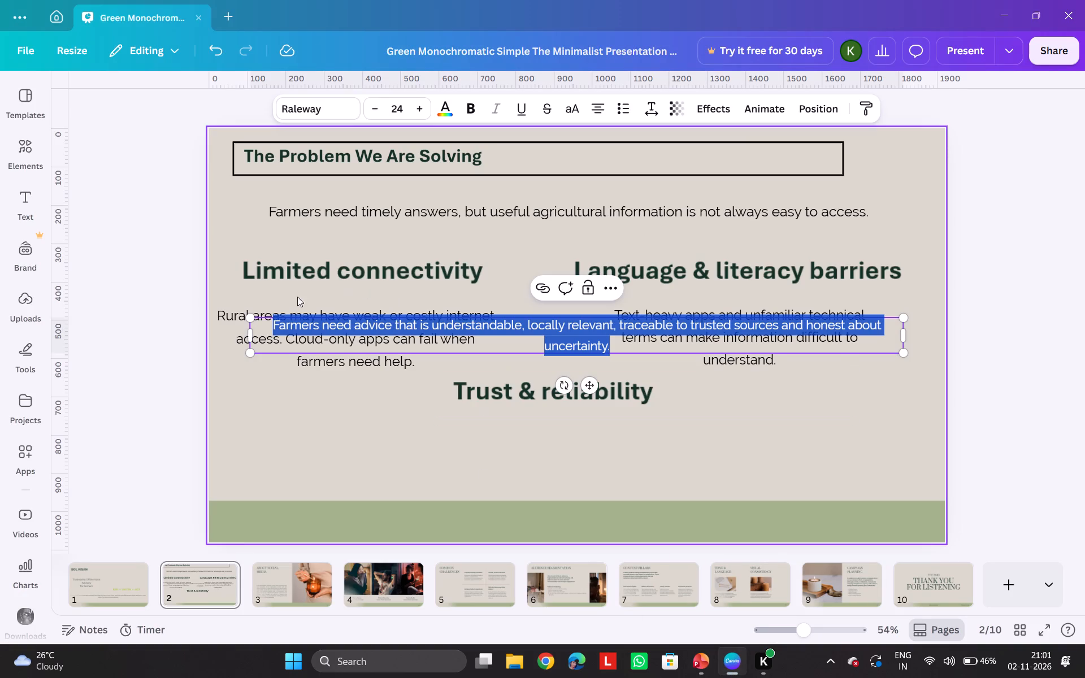
Narrow the "Farmers need advice" paragraph to wrap onto three lines and place it under the "Trust & reliability" heading.
left_click_drag(248, 336, 410, 371)
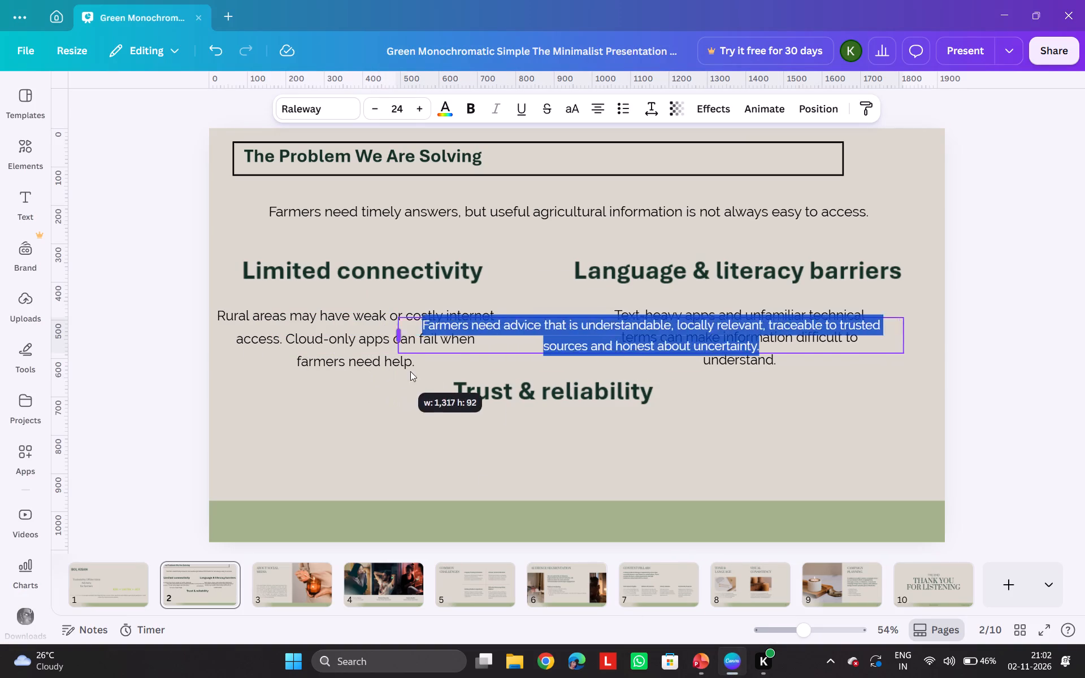
left_click_drag(410, 371, 579, 377)
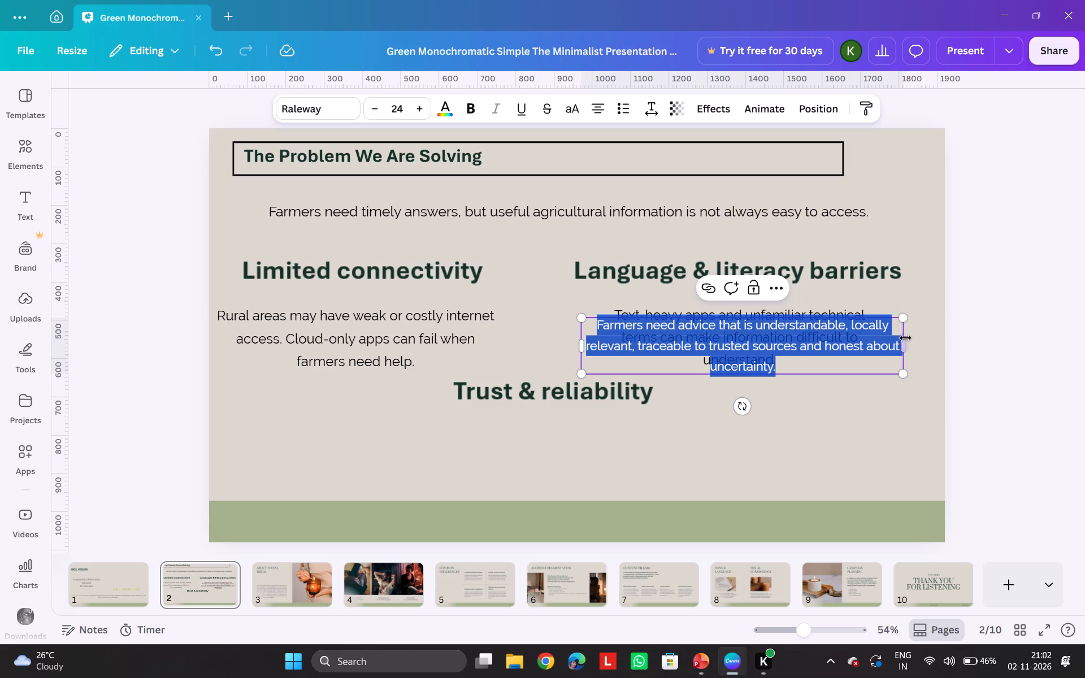
left_click_drag(908, 344, 839, 351)
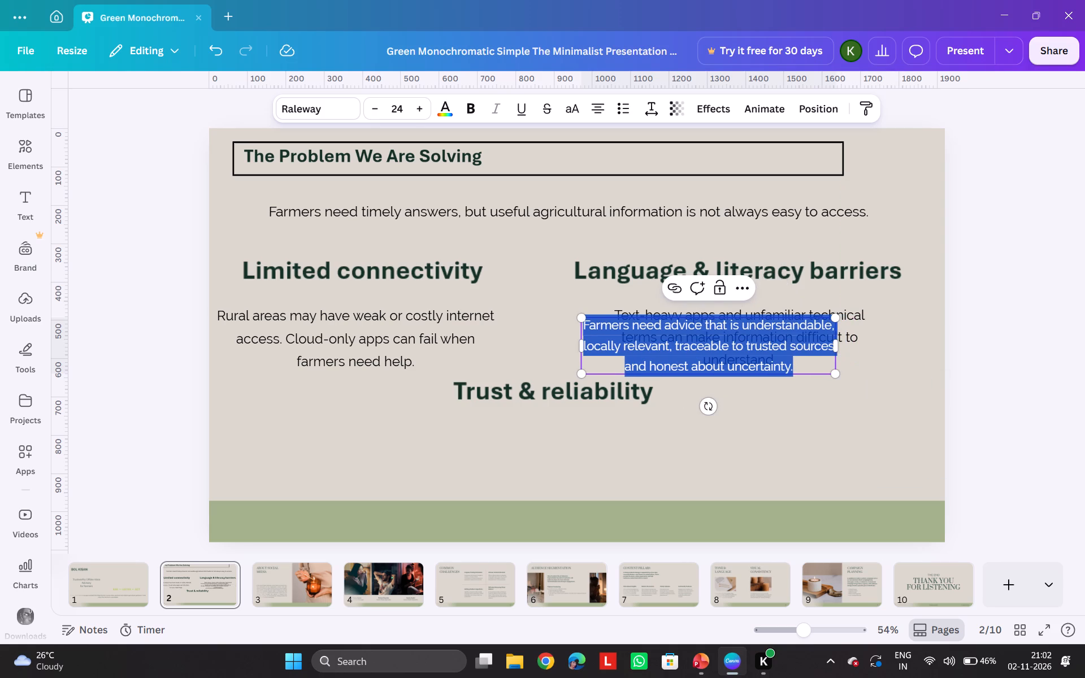
left_click_drag(734, 345, 747, 334)
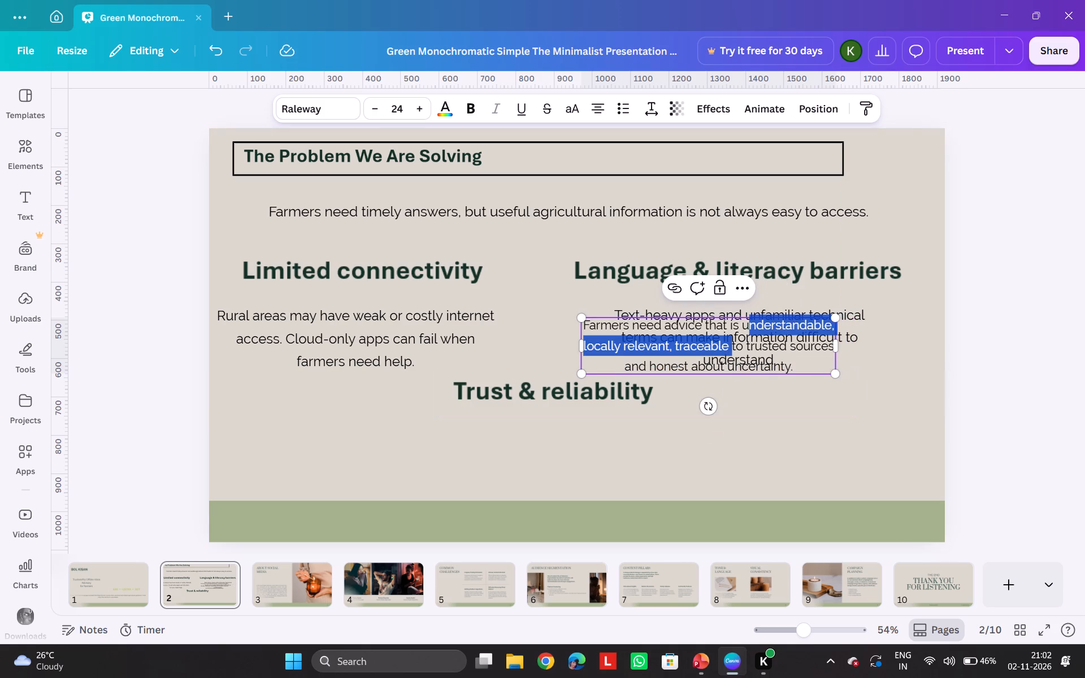
left_click(747, 334)
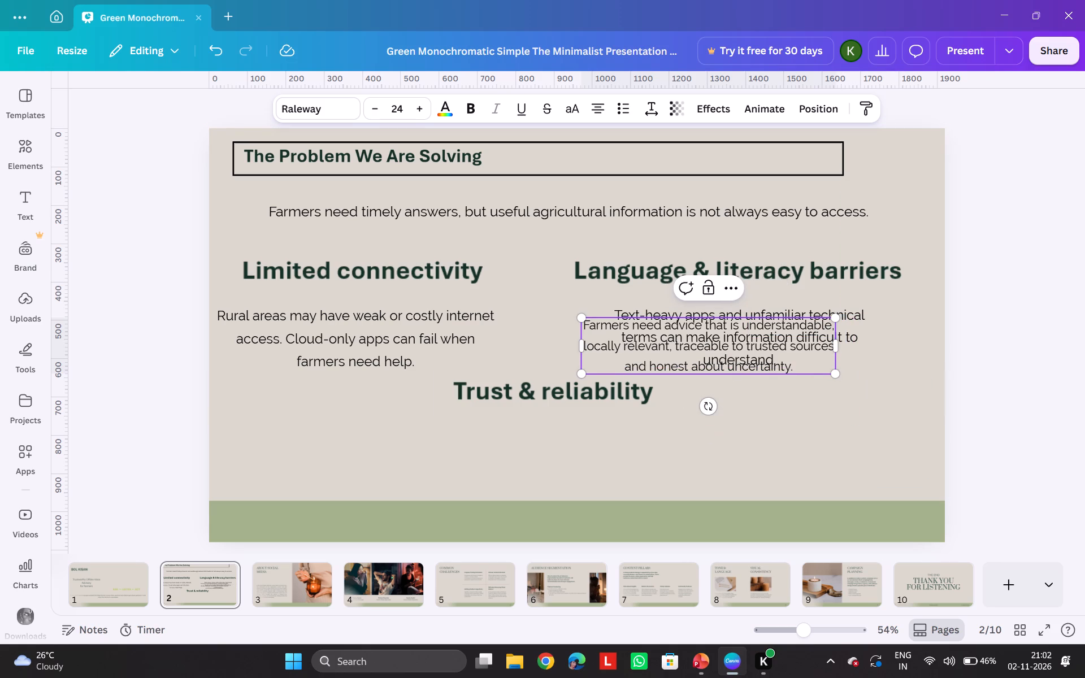
left_click_drag(807, 377, 726, 489)
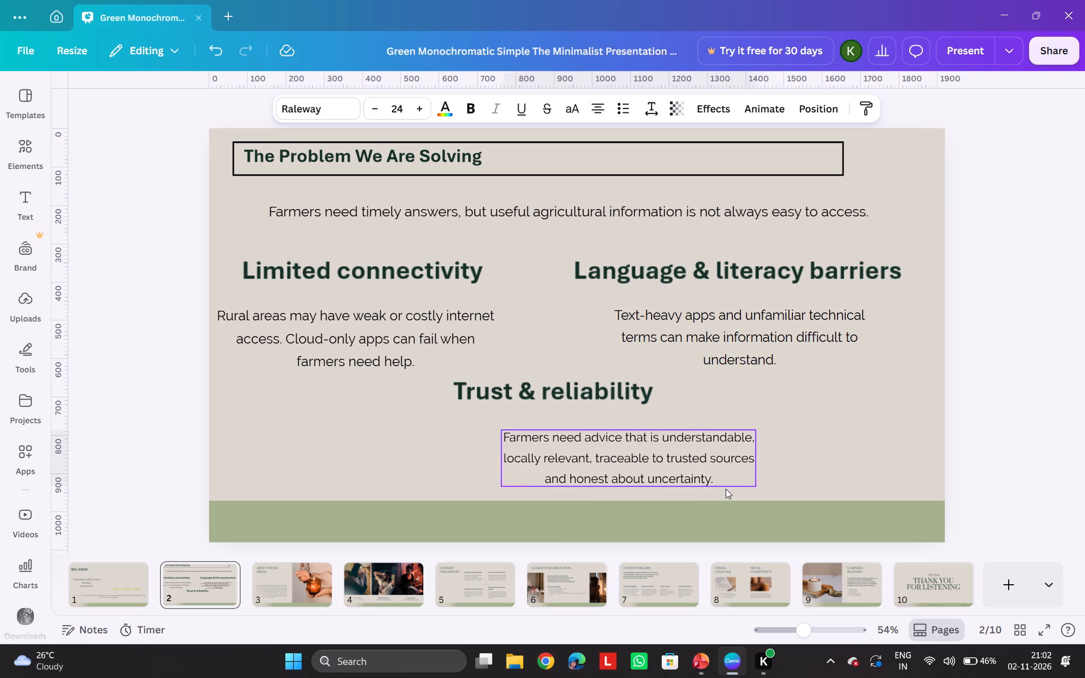
left_click_drag(726, 489, 662, 483)
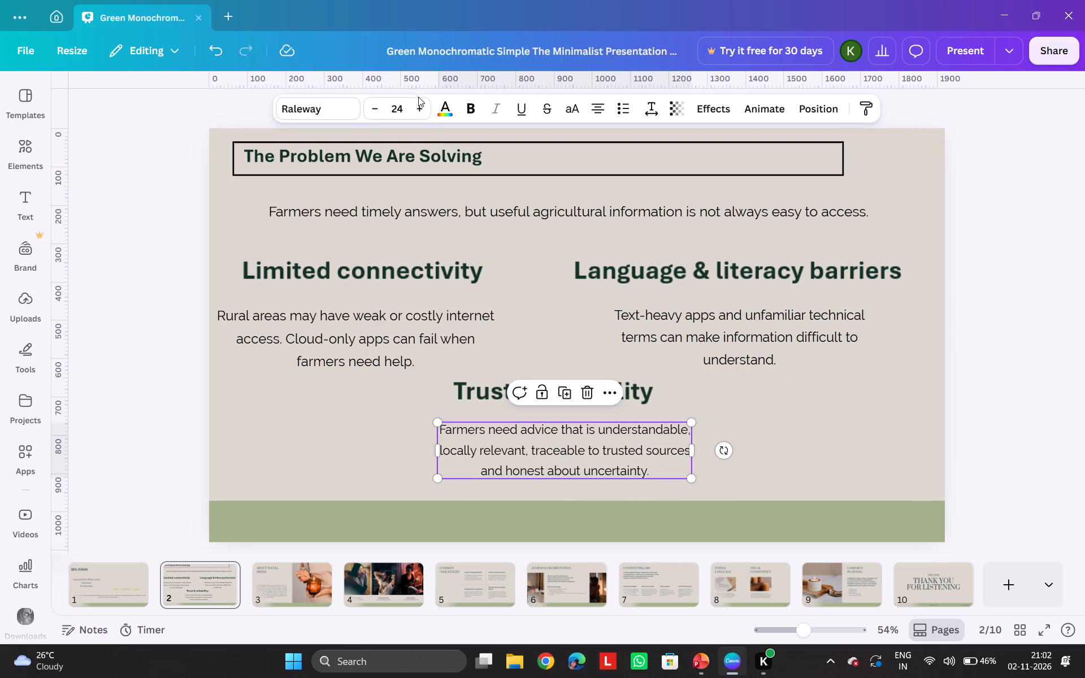
Set the "Farmers need advice" paragraph's font size to 26.
left_click(422, 106)
left_click(422, 106)
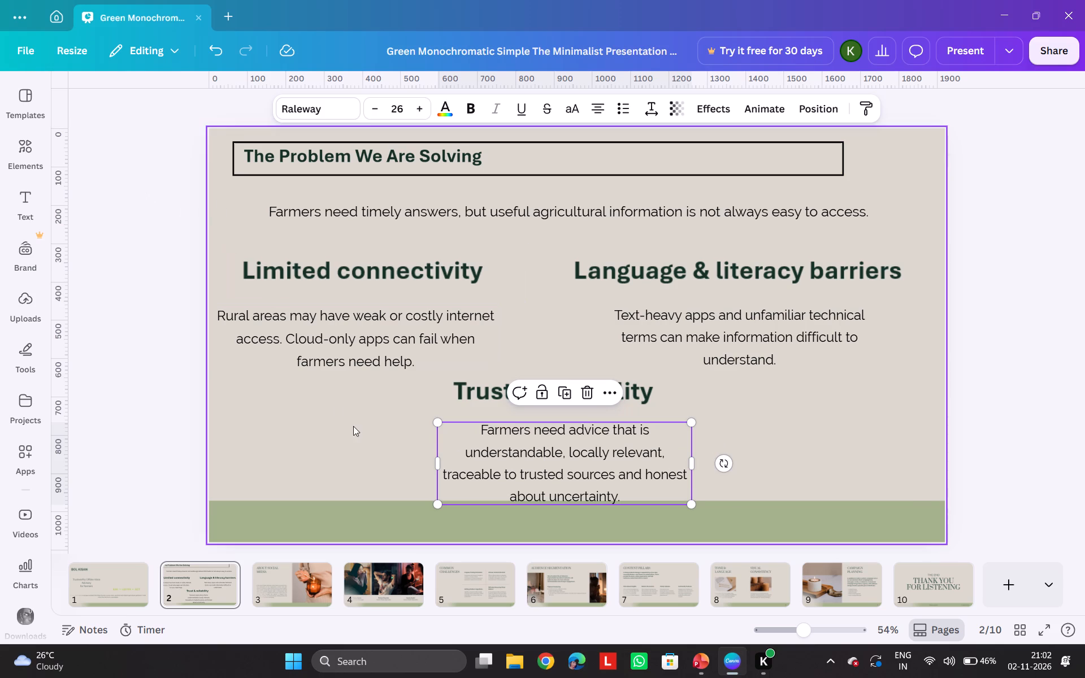
left_click(347, 460)
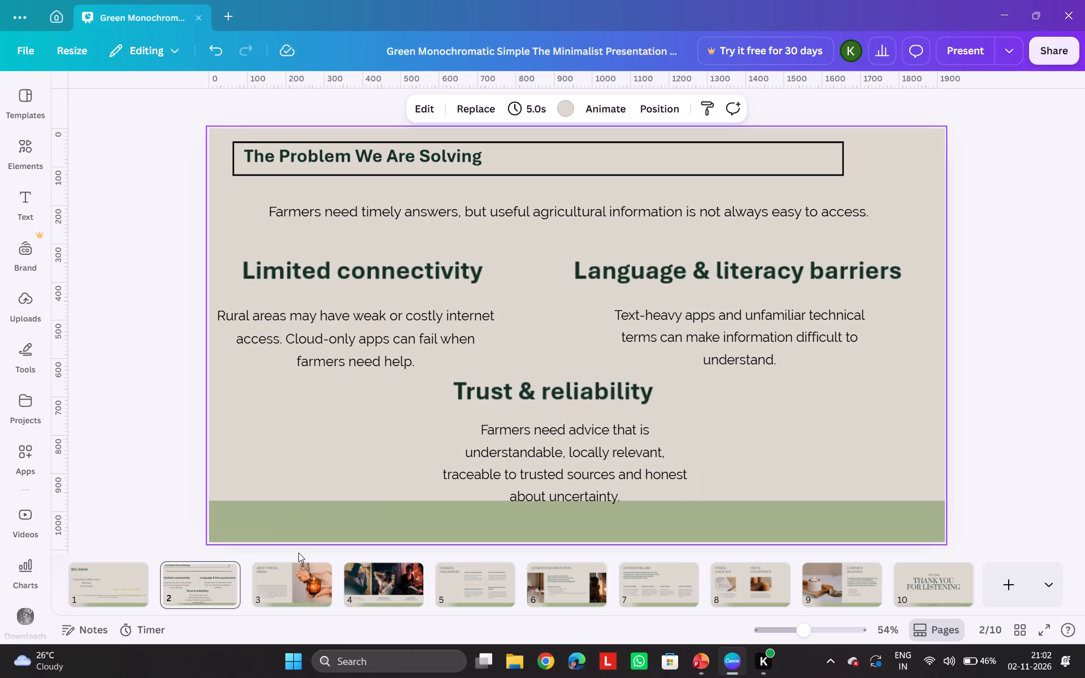
Delete the template's body paragraph and "About Social Media" heading from page 3.
left_click(307, 601)
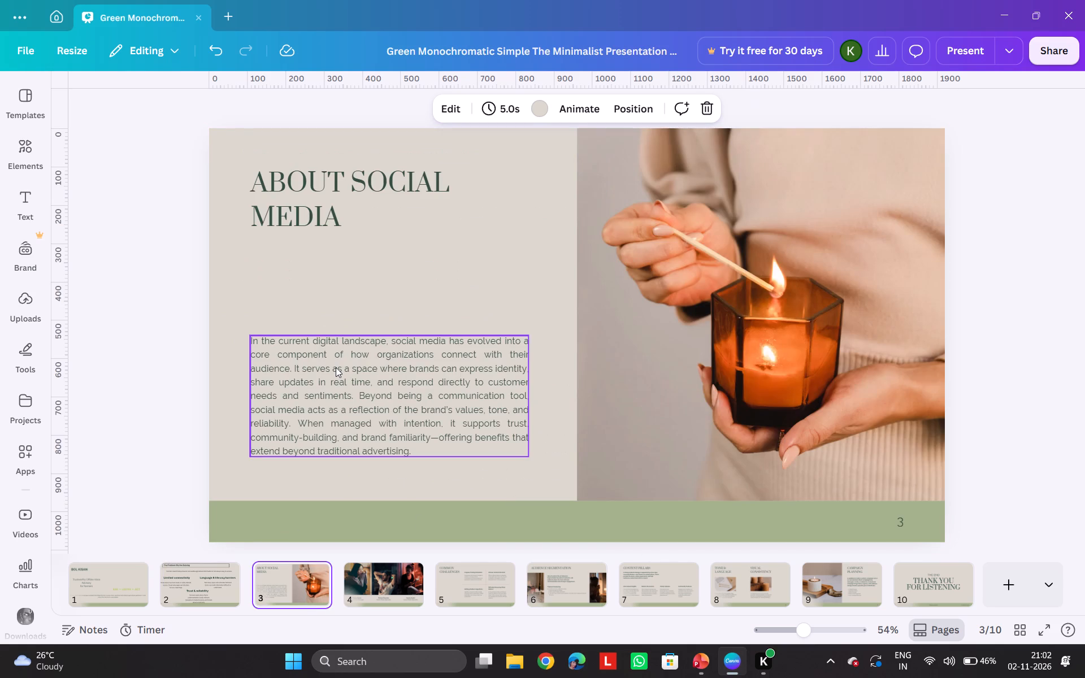
left_click(336, 367)
key("Delete")
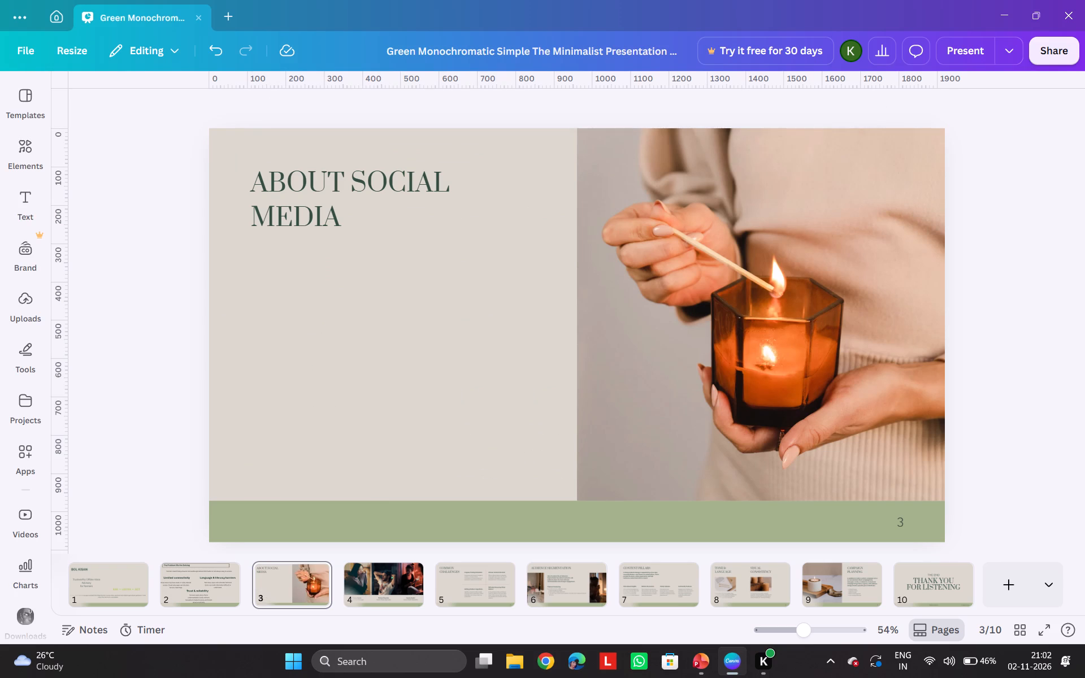
left_click(315, 207)
key("Delete")
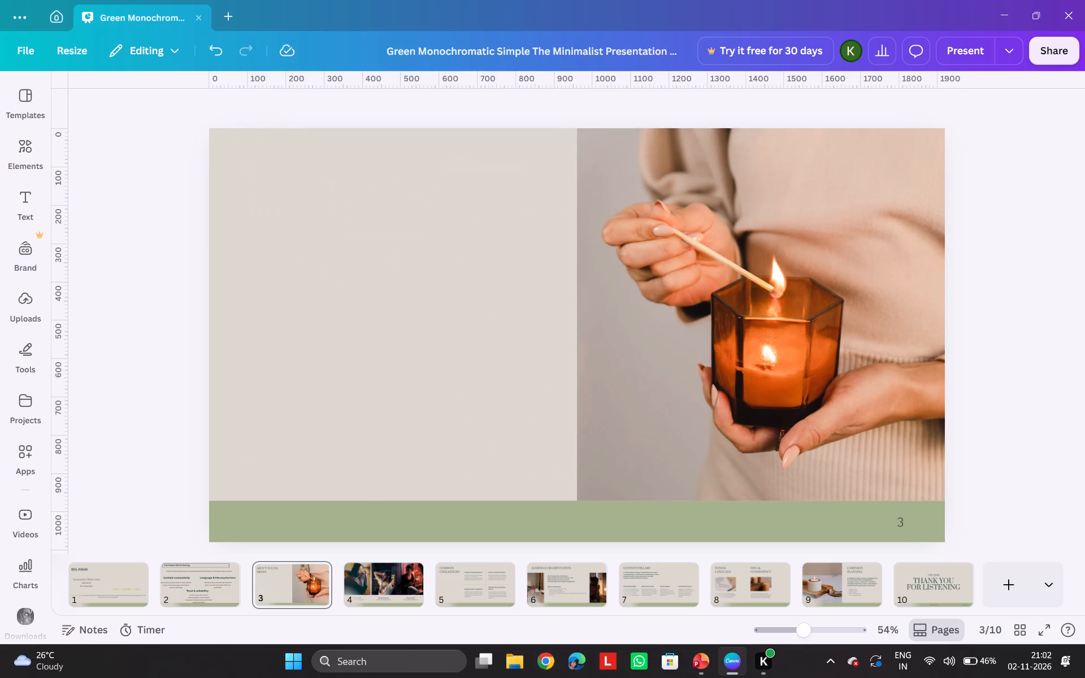
Delete the candle photo and the page number from page 3.
left_click(692, 319)
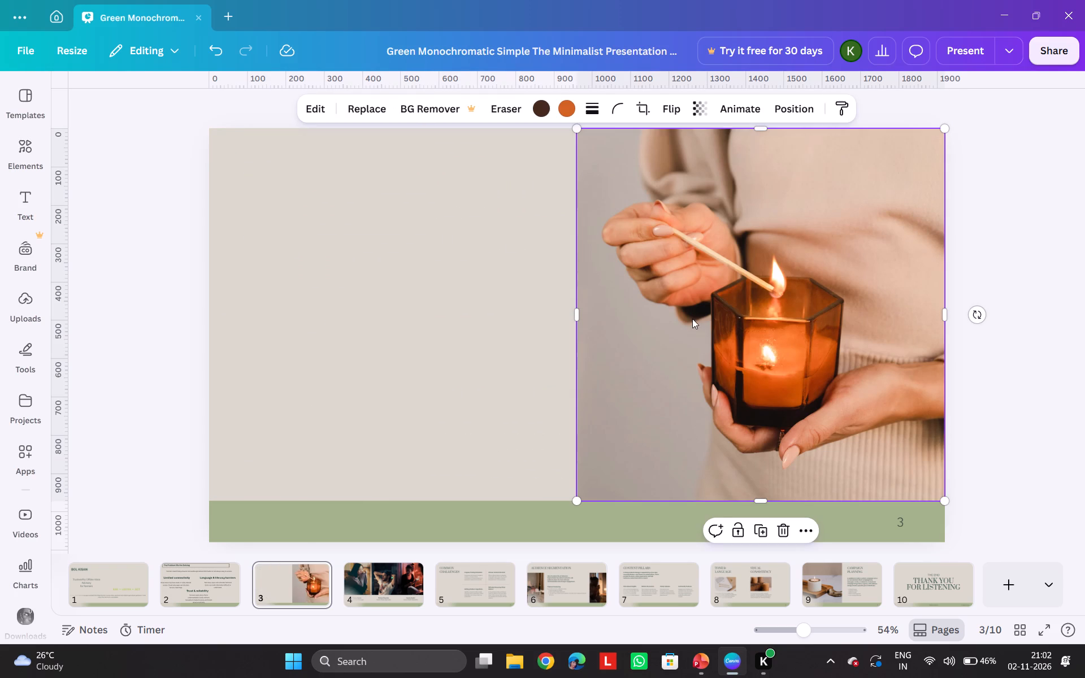
key("Delete")
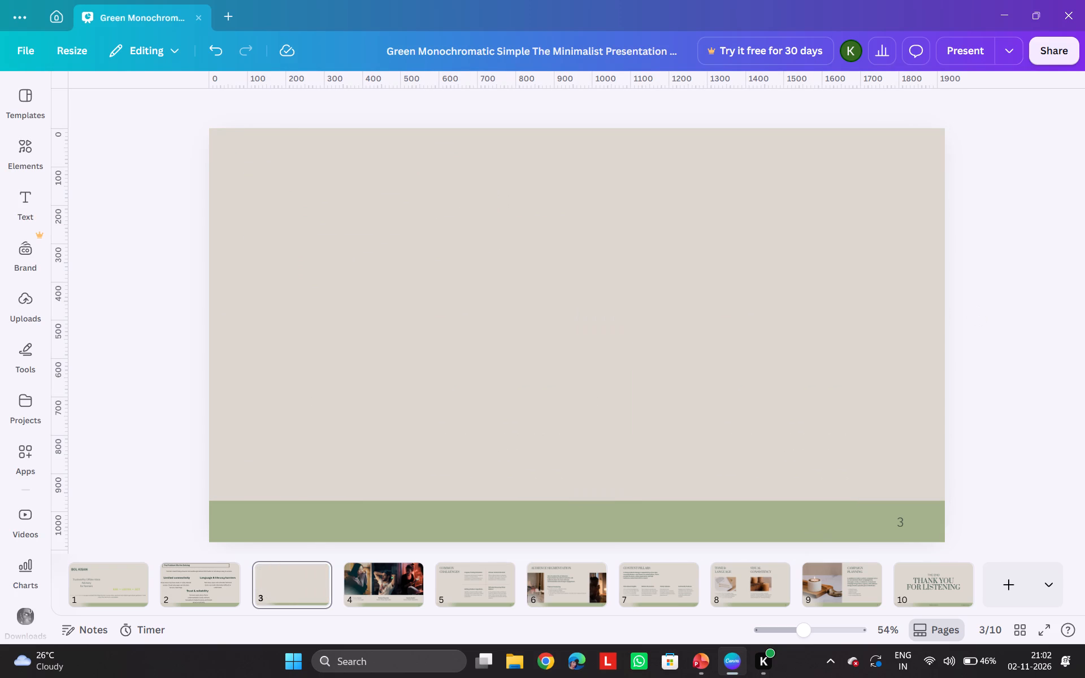
left_click(899, 516)
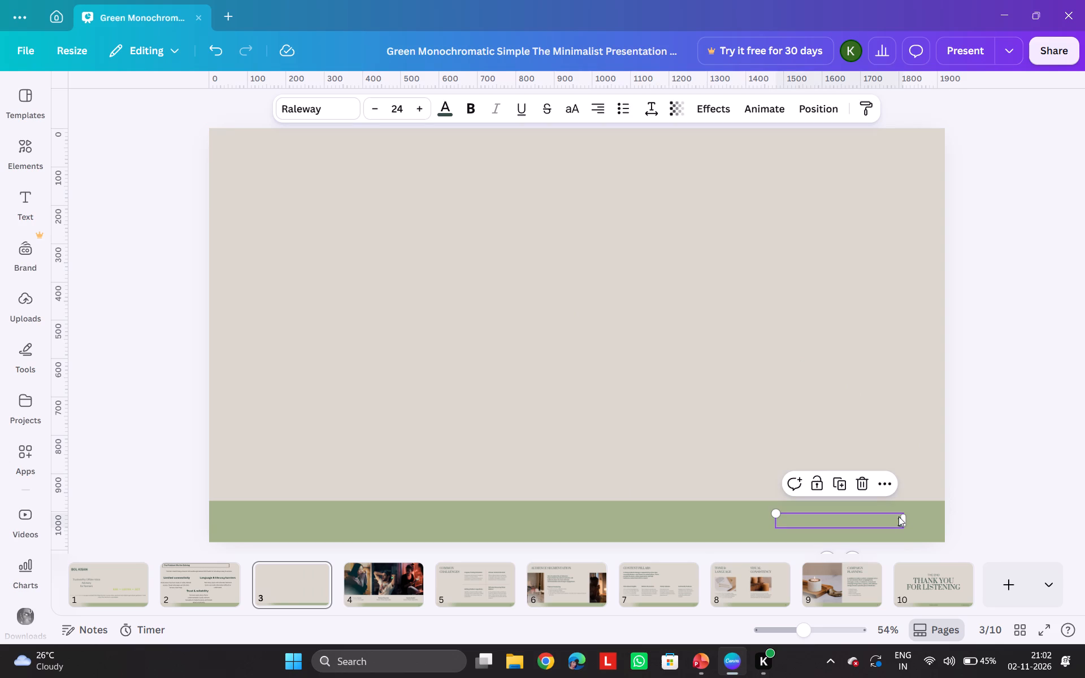
key("Delete")
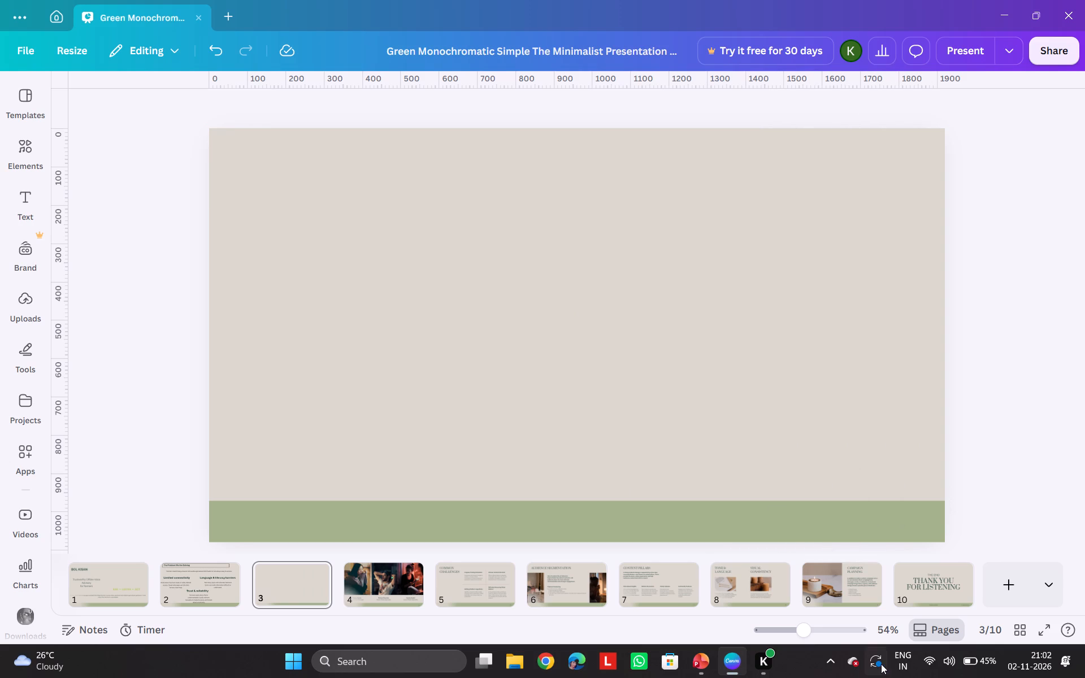
Copy the "Our Proposed Solution – Bol Kisan" title from PowerPoint slide 3 and place it at the top of Canva page 3.
left_click(700, 665)
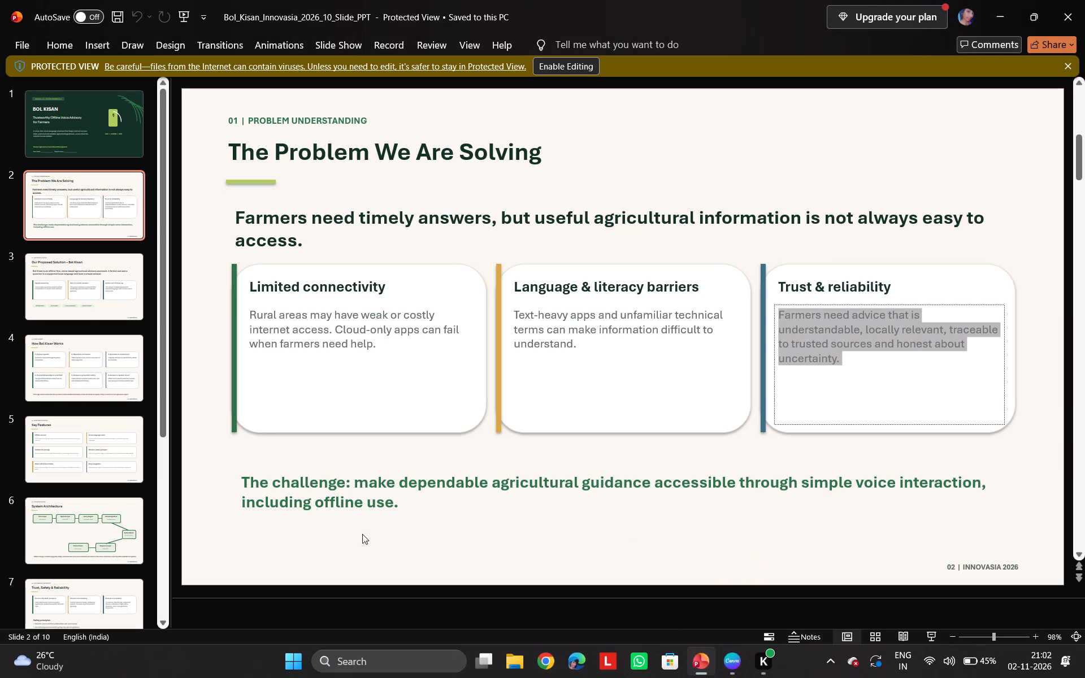
left_click(96, 312)
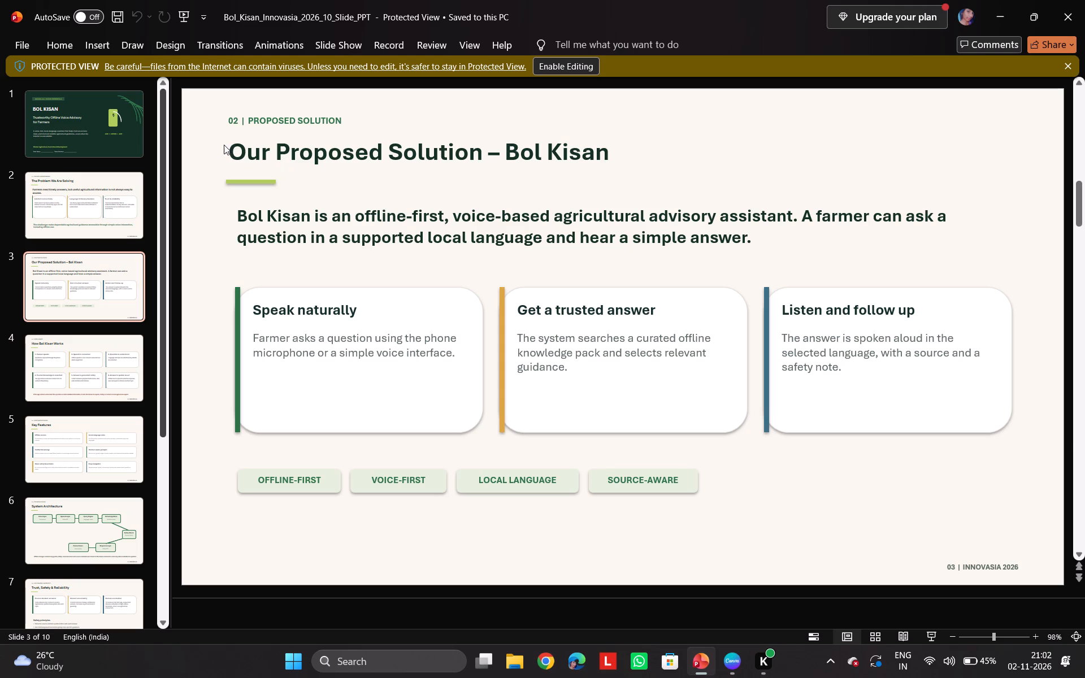
left_click_drag(224, 145, 323, 143)
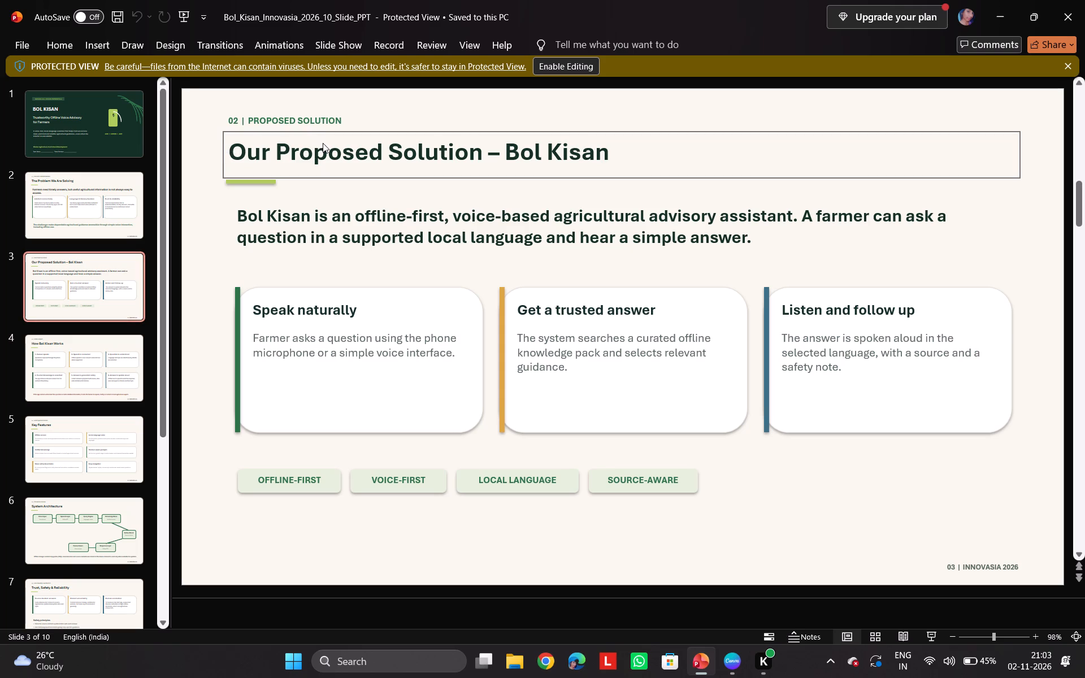
key("ctrl+c")
left_click(732, 655)
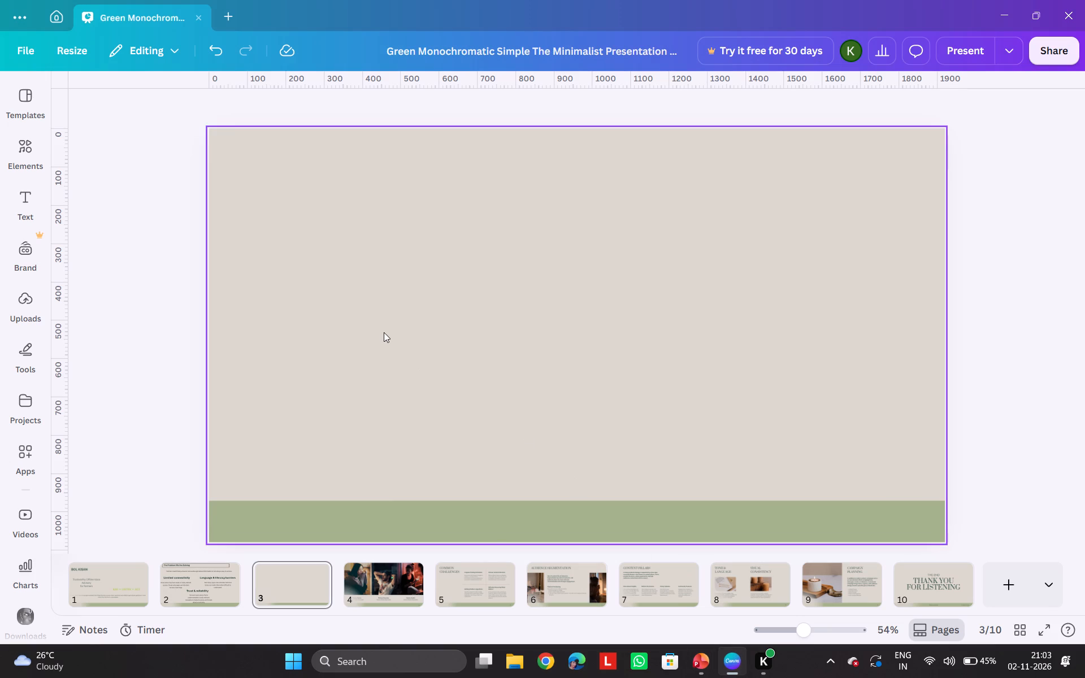
key("ctrl+v")
left_click_drag(397, 337, 315, 159)
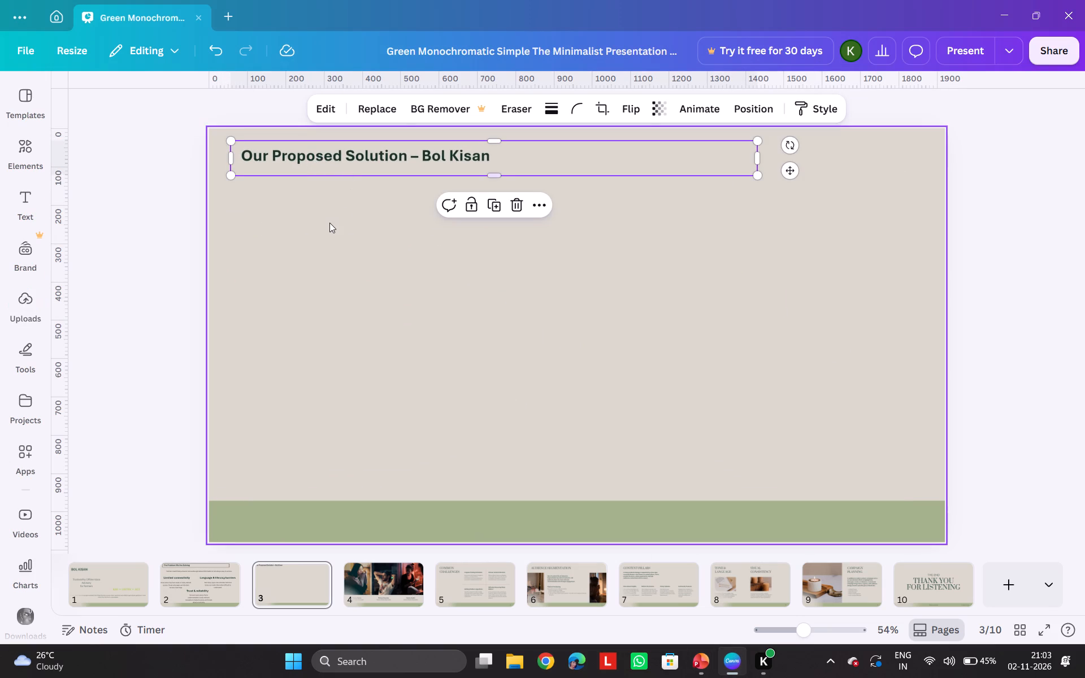
left_click(329, 223)
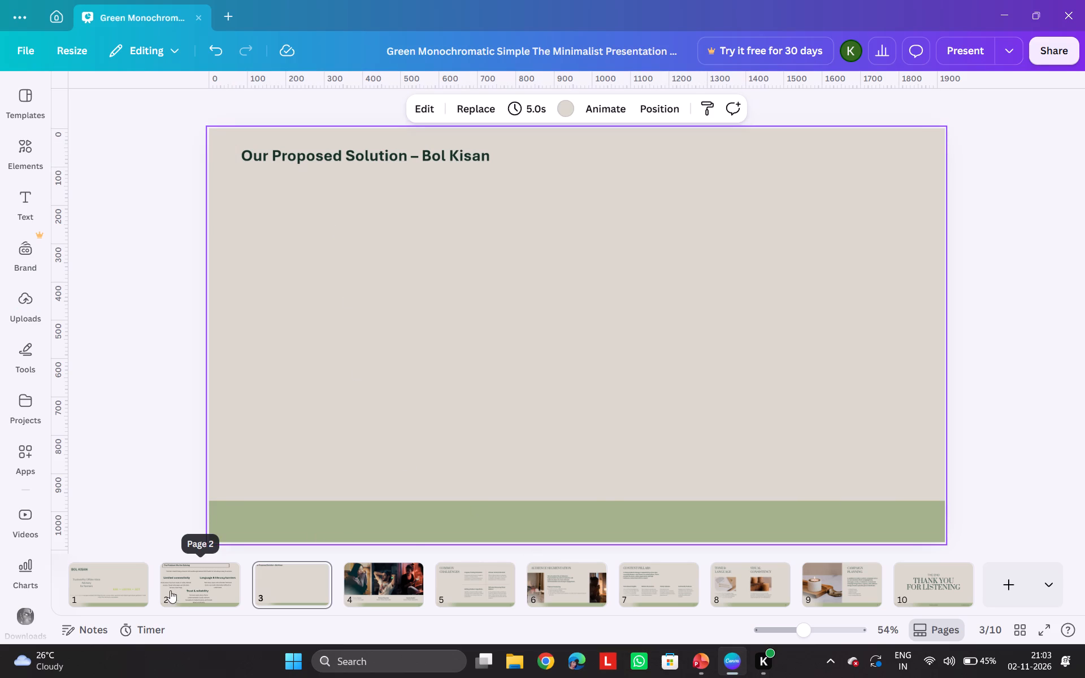
Check the title on page 2, then enlarge page 3's "Our Proposed Solution – Bol Kisan" title by extending it toward the page's right side.
left_click(189, 589)
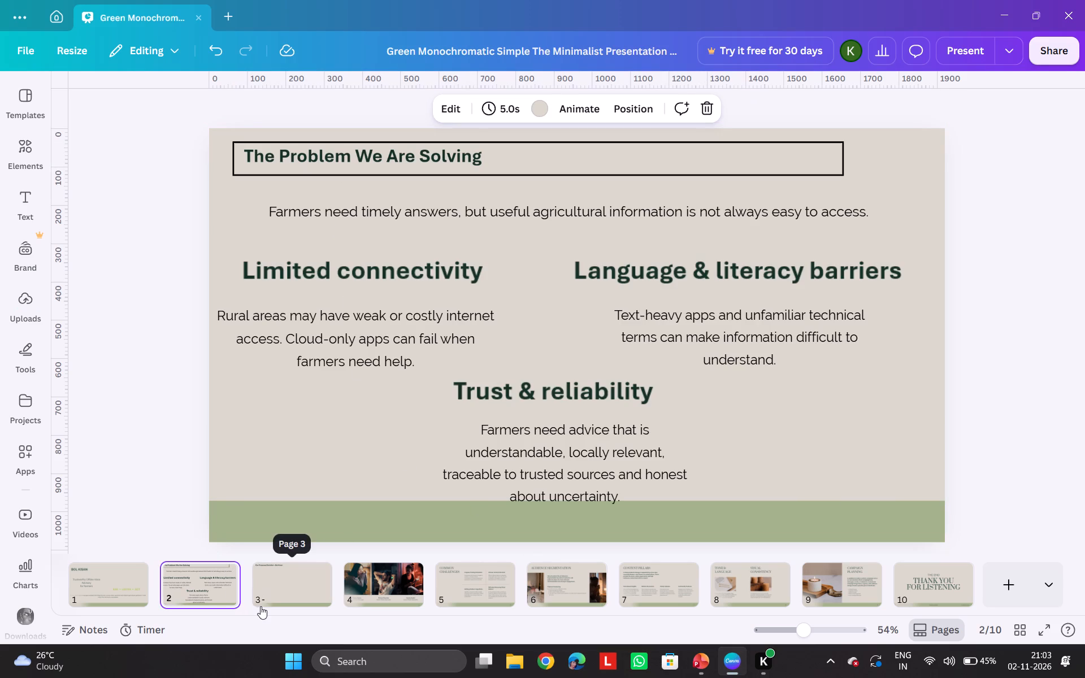
left_click(267, 599)
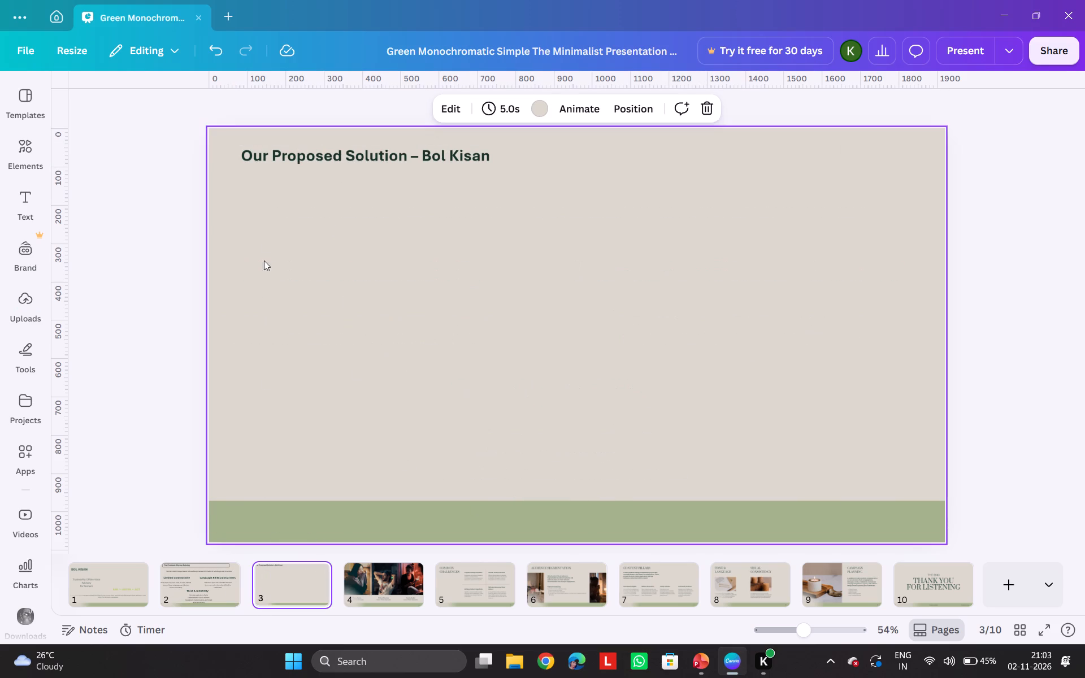
left_click(349, 144)
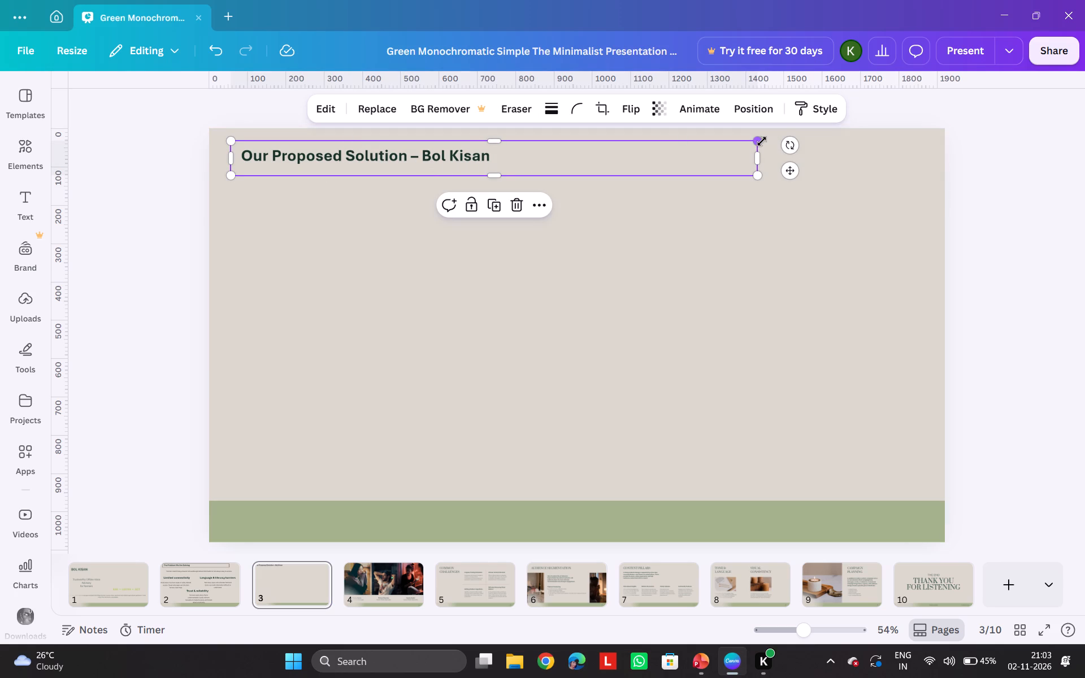
left_click_drag(758, 157, 776, 157)
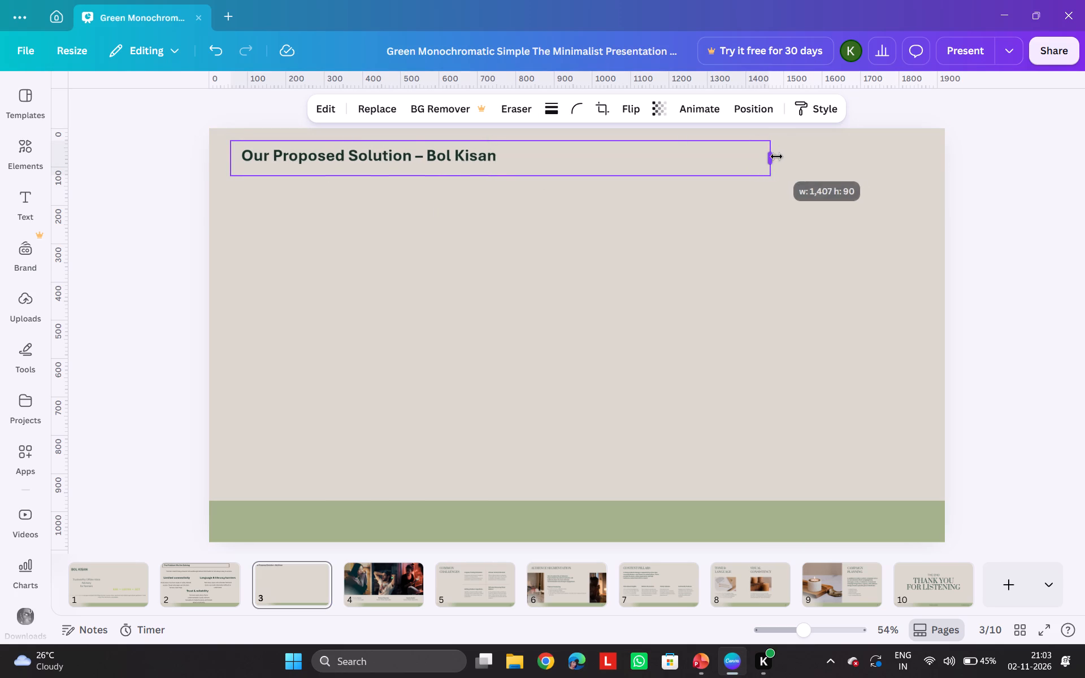
left_click_drag(776, 157, 839, 160)
left_click(643, 460)
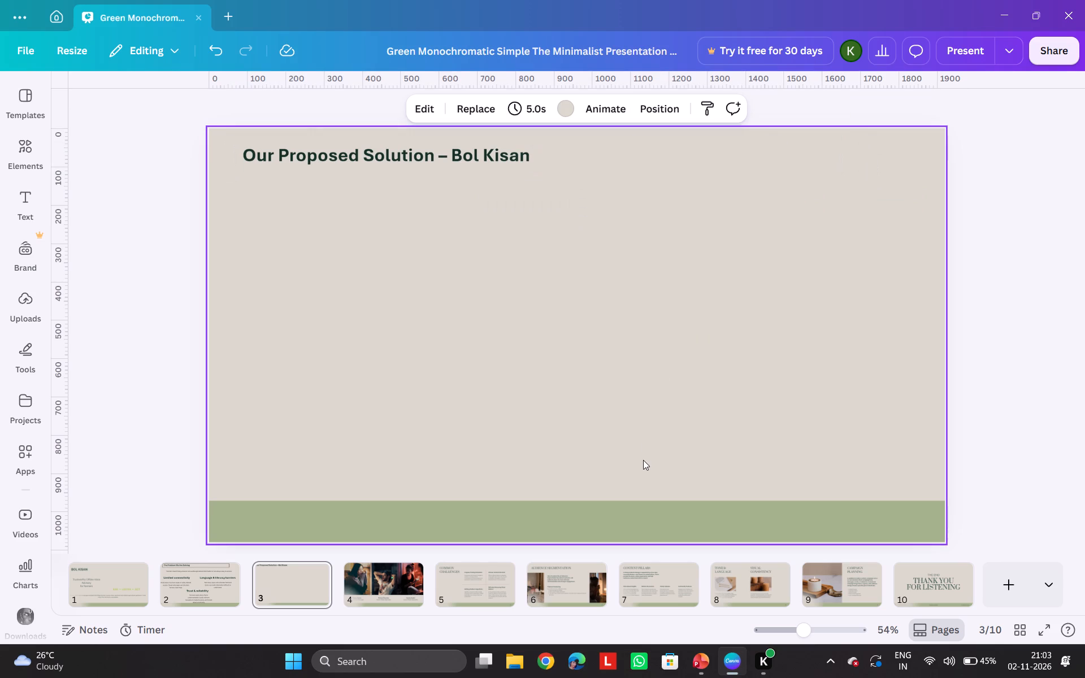
Copy the "Bol Kisan is an offline-first" statement from PowerPoint slide 3 and place it below the title on Canva page 3.
left_click(705, 676)
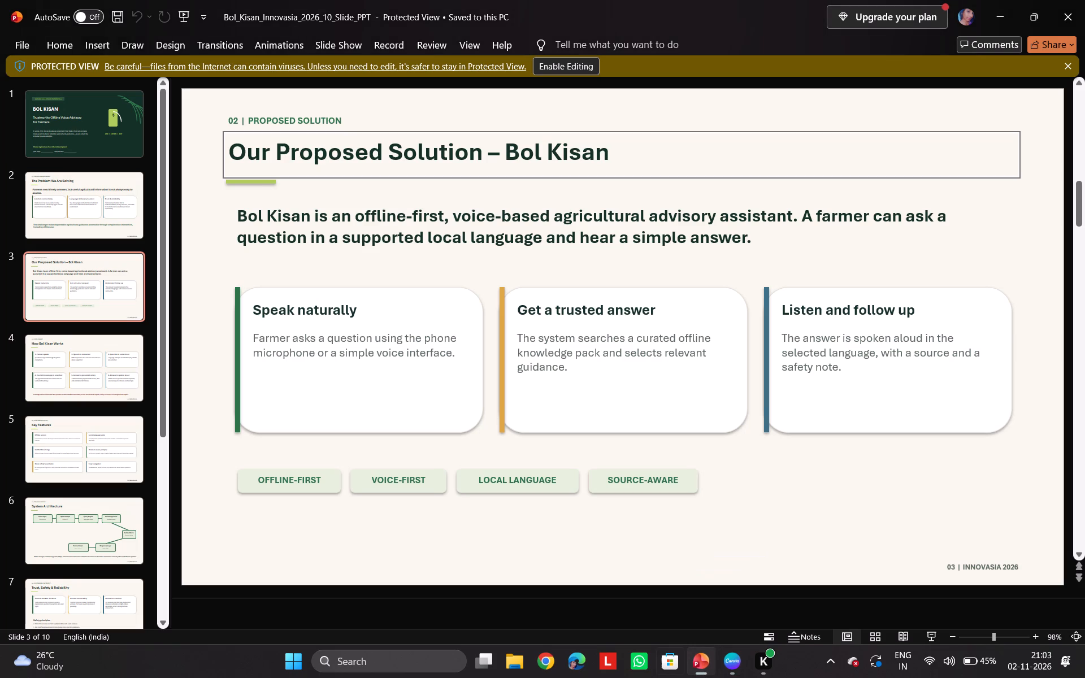
left_click(231, 216)
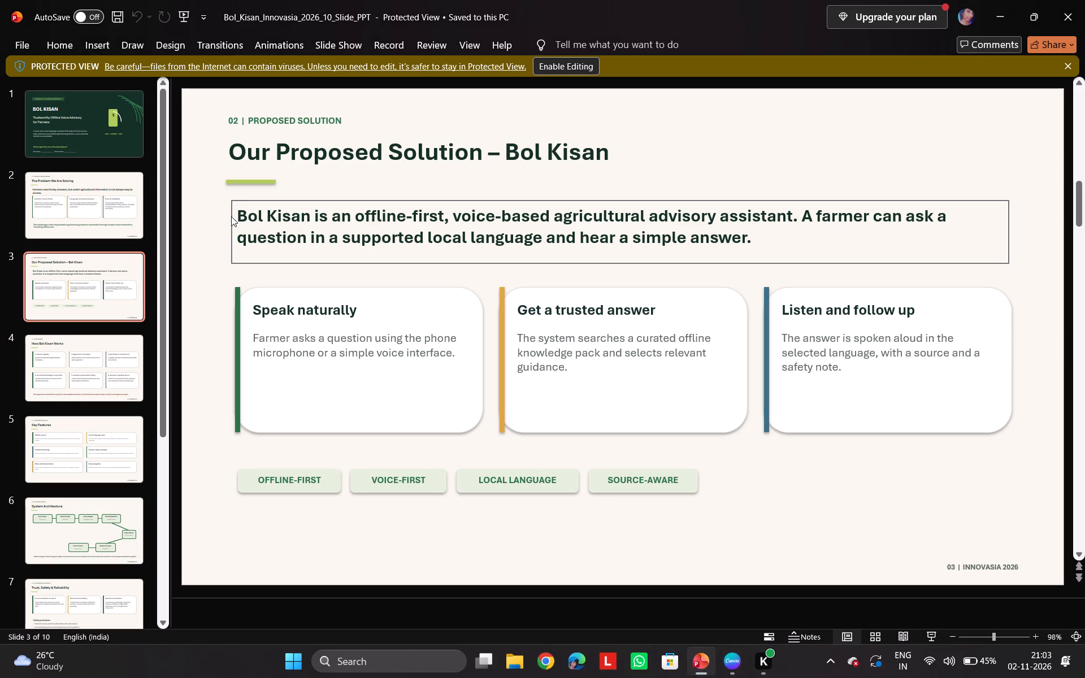
key("ctrl+c")
left_click(732, 650)
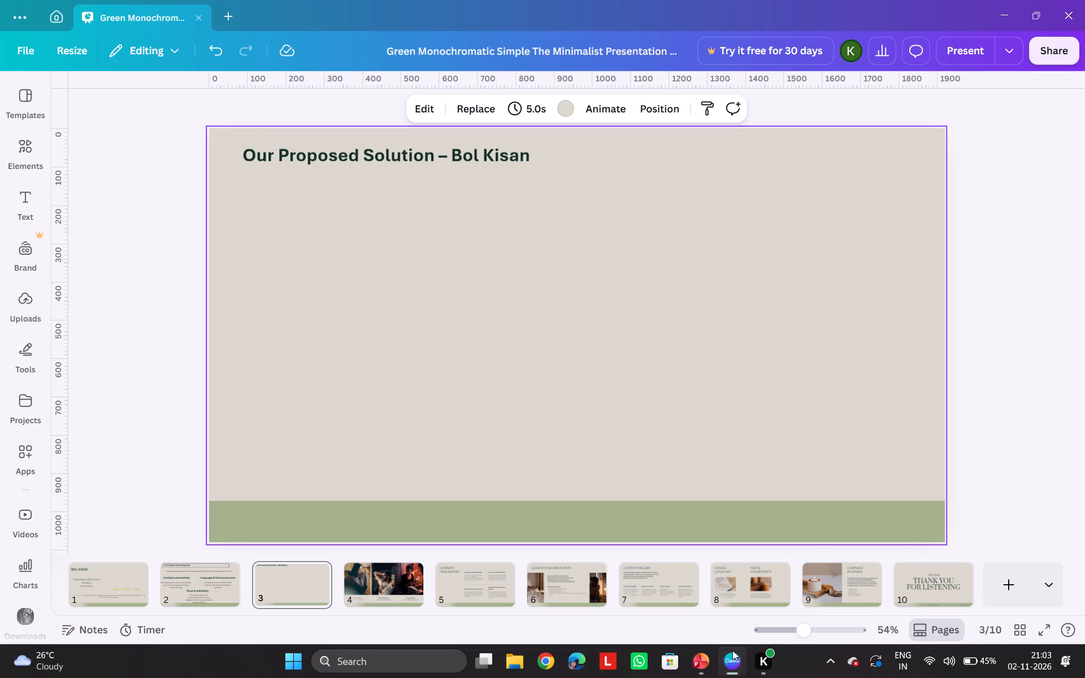
key("ctrl+v")
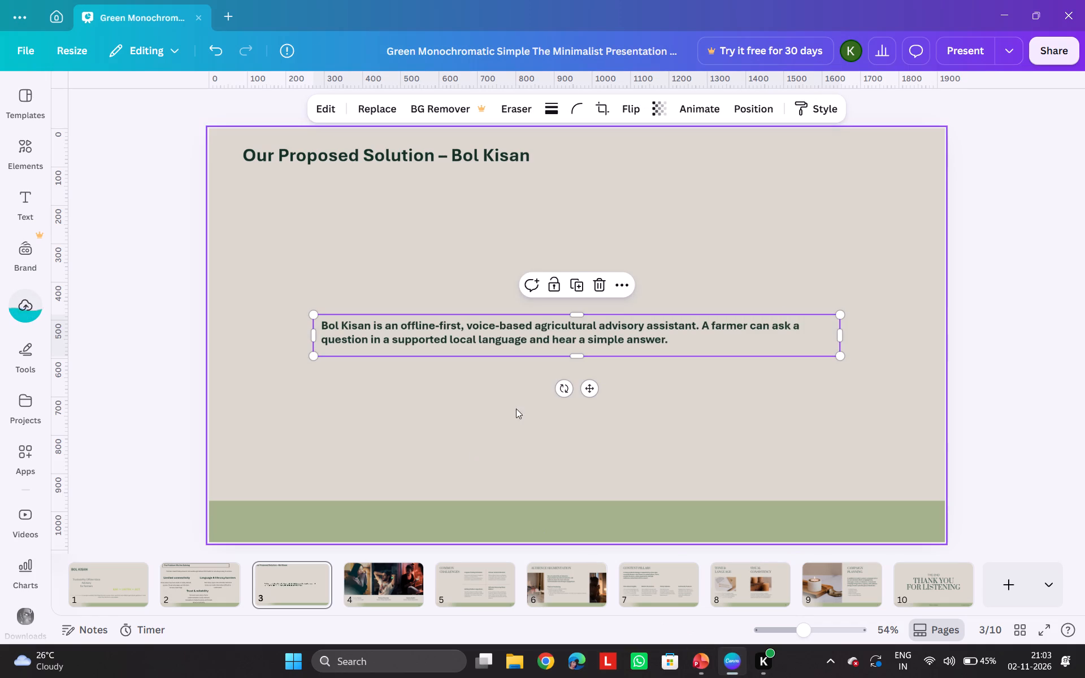
left_click_drag(591, 389, 488, 288)
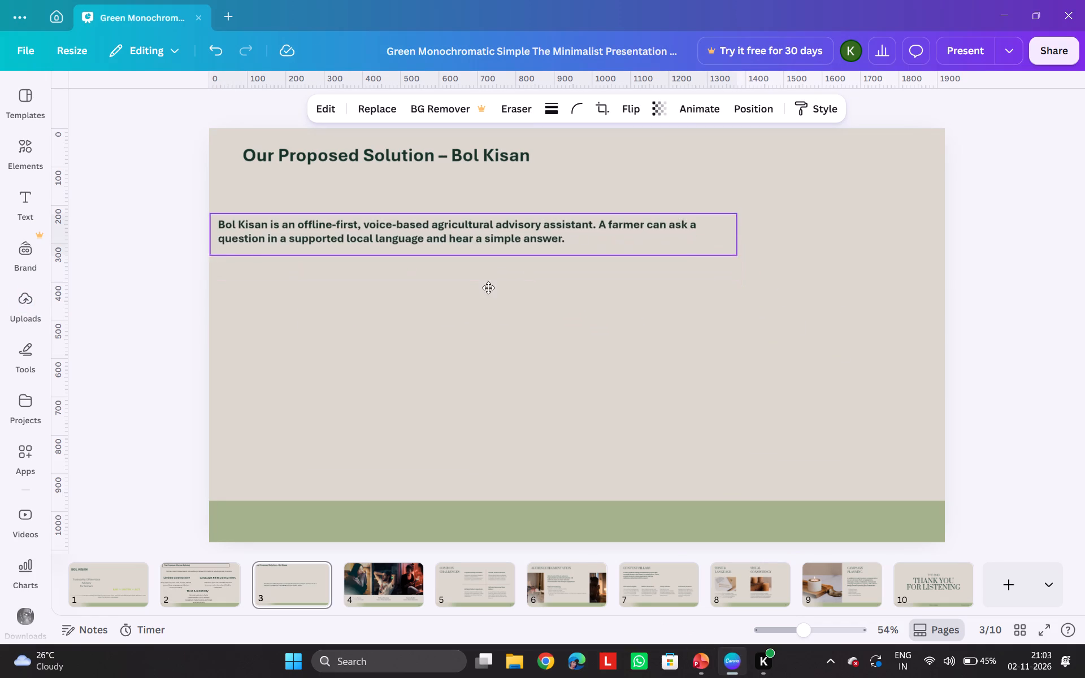
left_click_drag(488, 288, 519, 275)
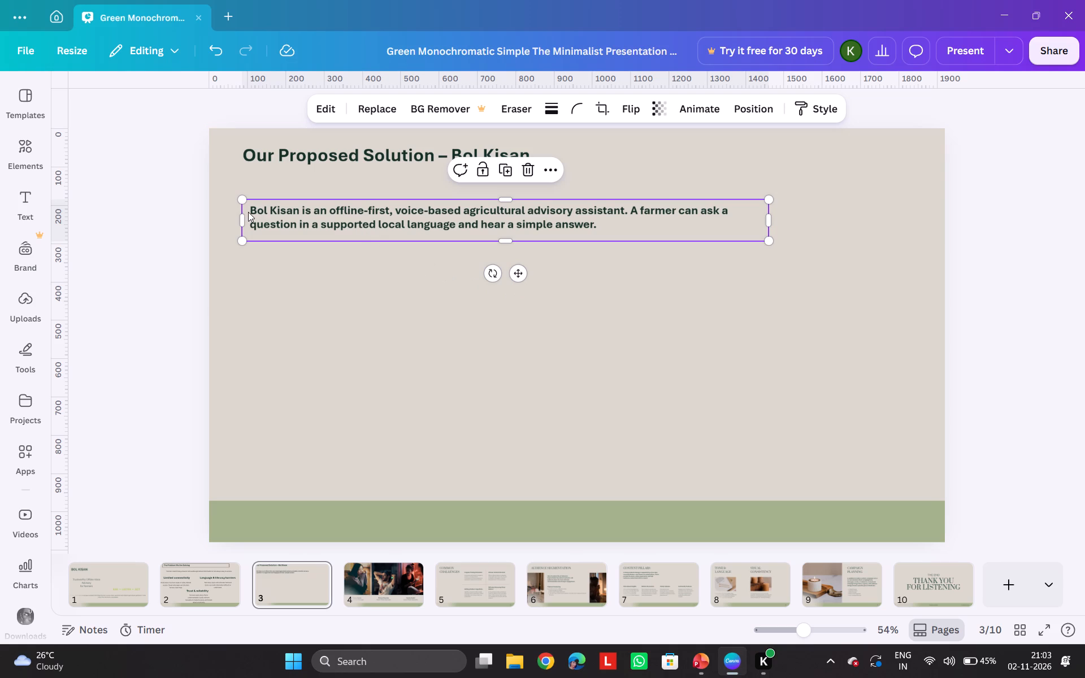
Trim the empty space below the "Bol Kisan is an offline-first" statement and enlarge it slightly toward both page sides.
left_click_drag(244, 201, 235, 184)
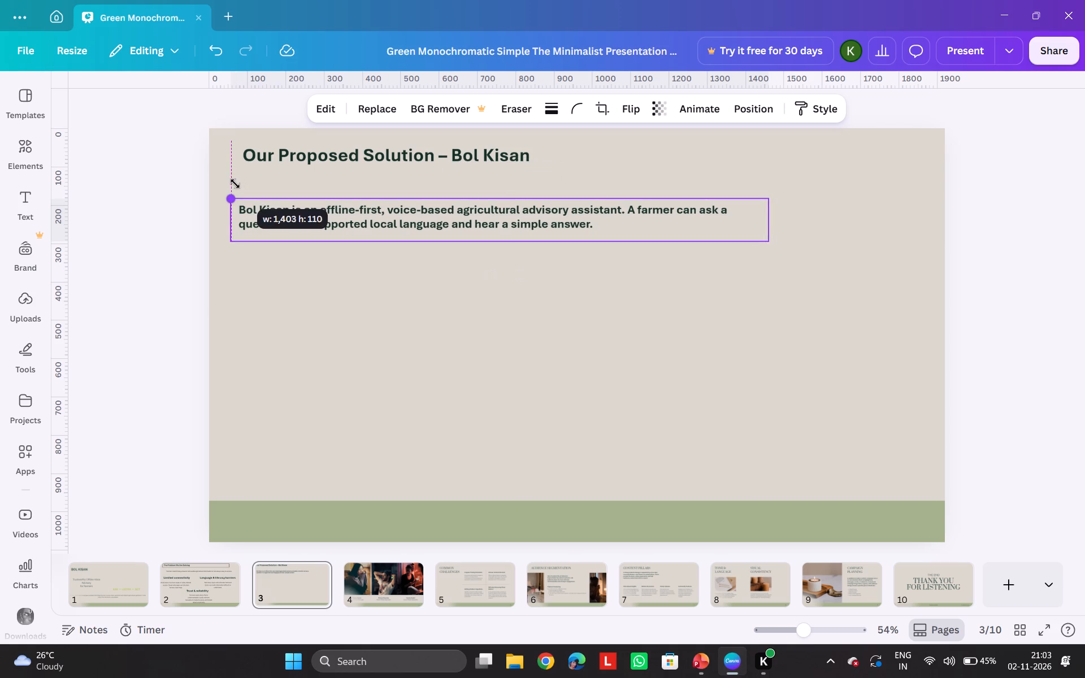
left_click_drag(235, 184, 235, 184)
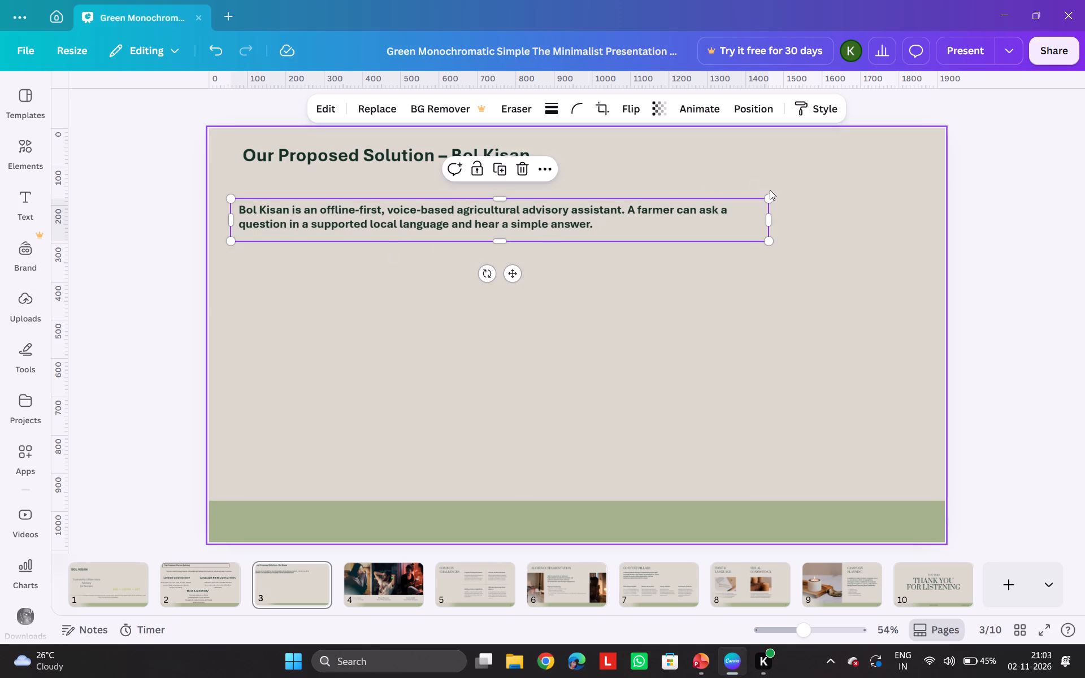
left_click_drag(767, 204, 776, 178)
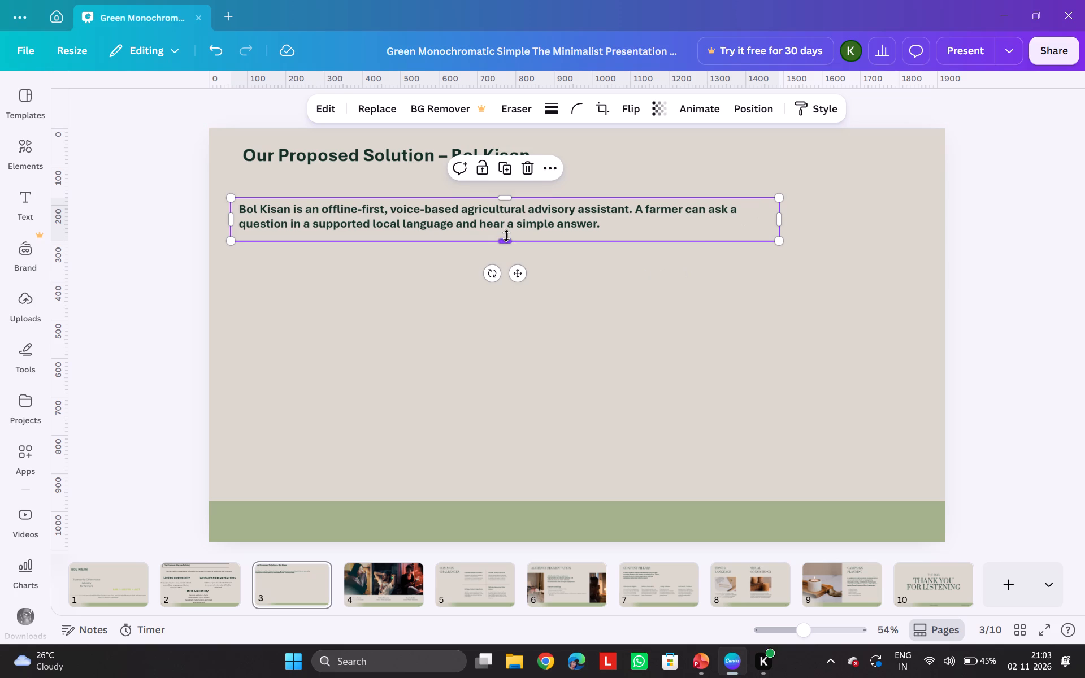
left_click_drag(506, 238, 505, 253)
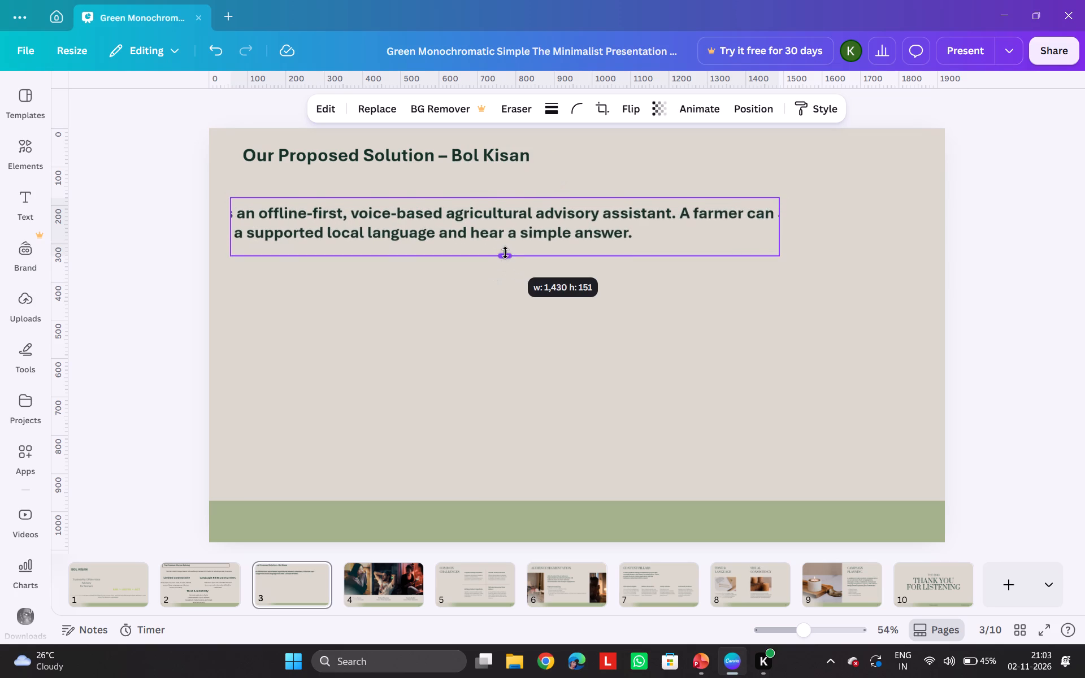
left_click_drag(505, 253, 511, 234)
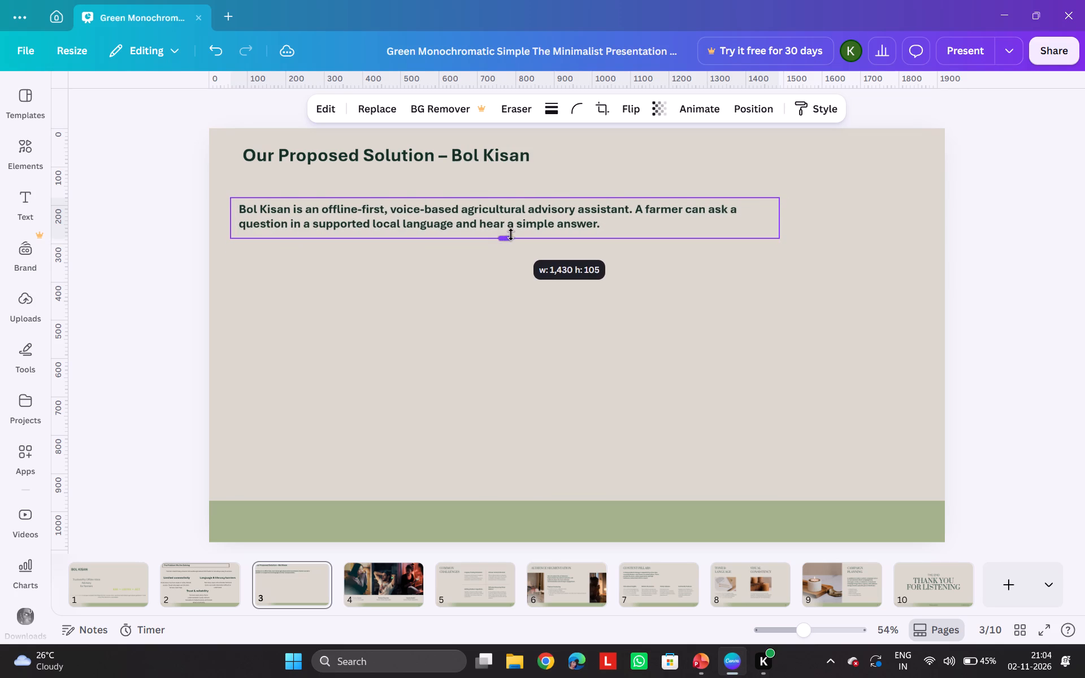
left_click_drag(511, 234, 509, 233)
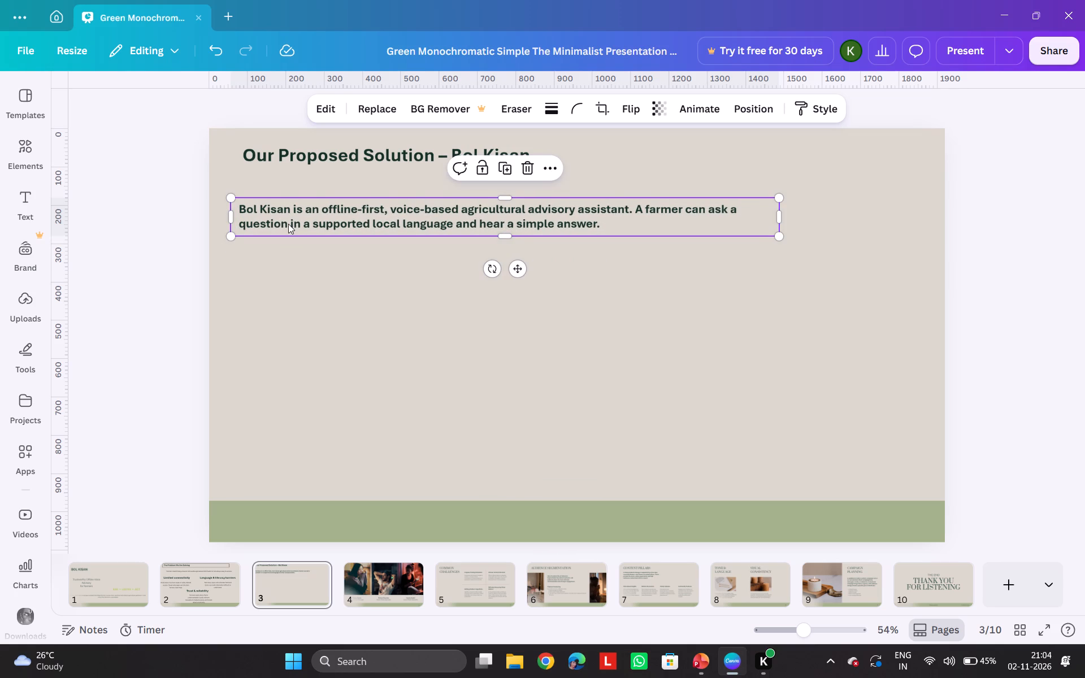
left_click_drag(233, 198, 228, 195)
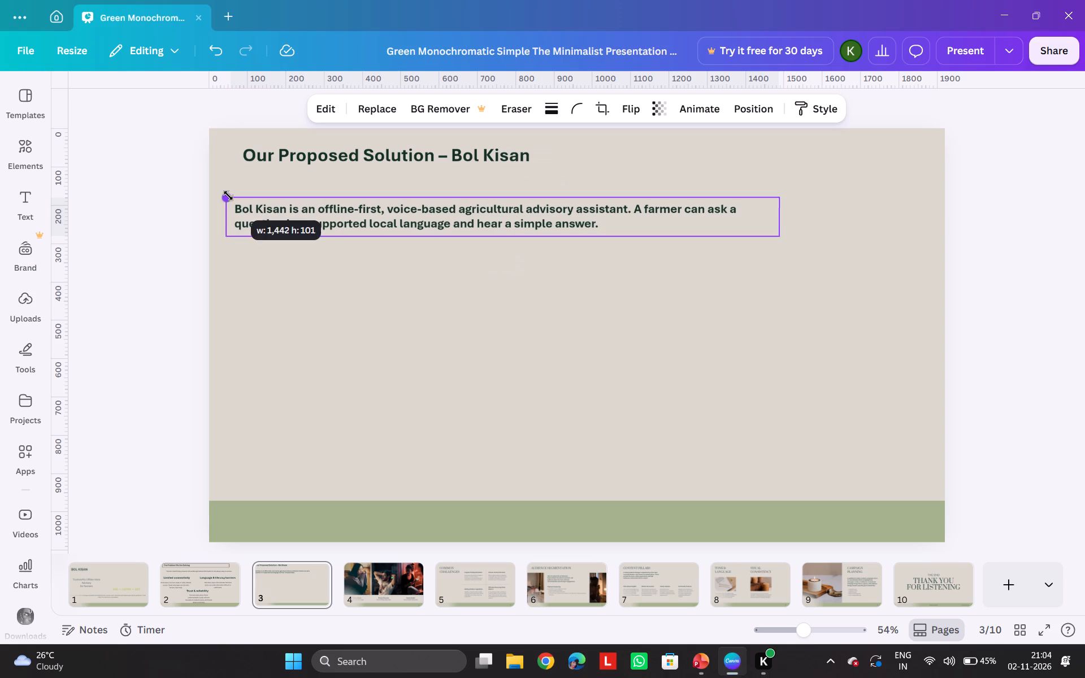
left_click_drag(228, 195, 227, 195)
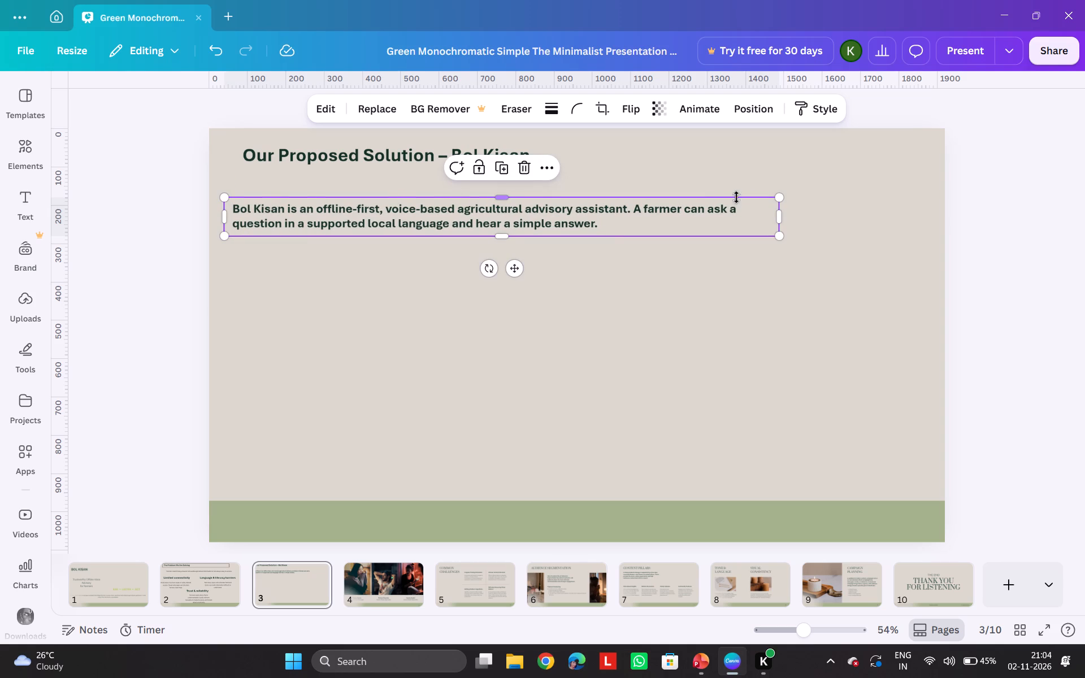
left_click_drag(780, 199, 798, 172)
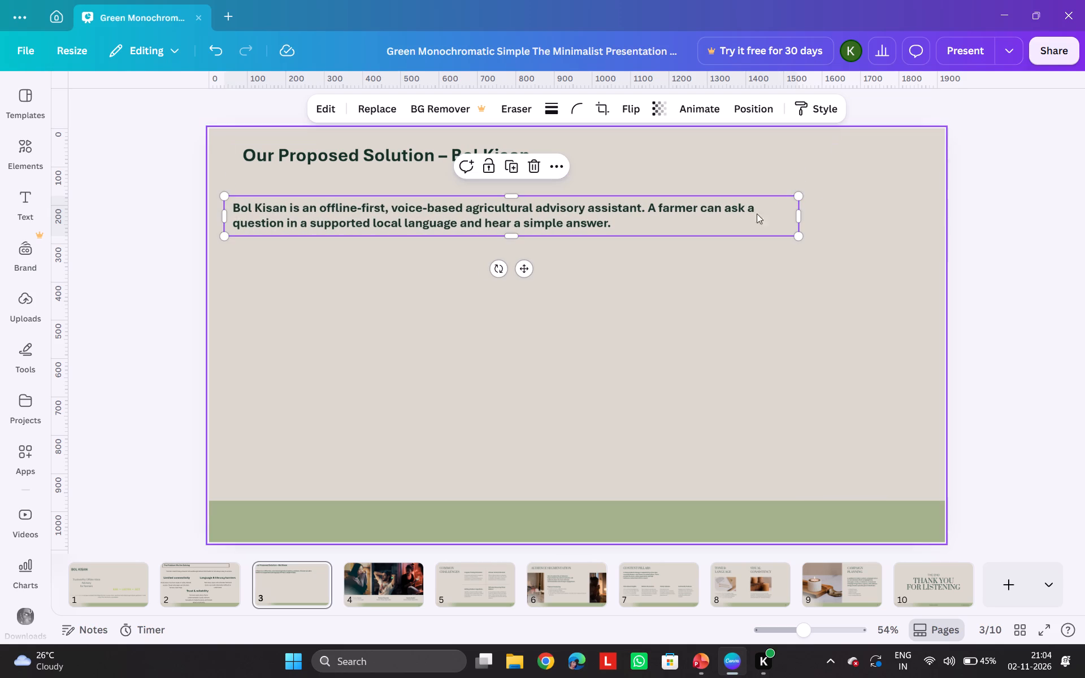
left_click(654, 351)
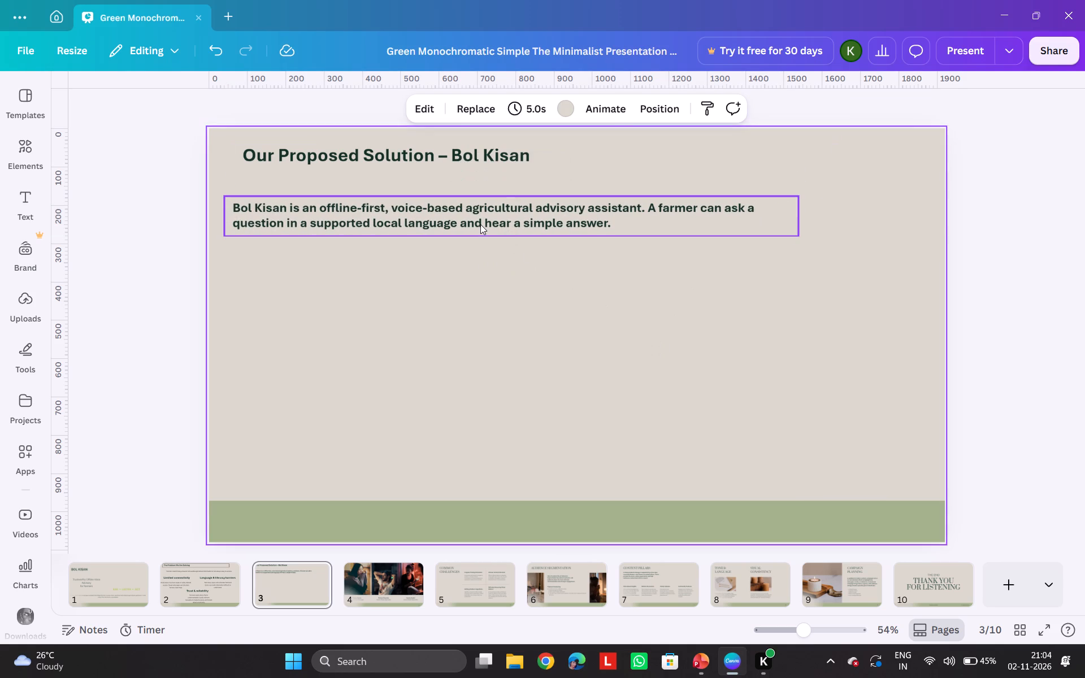
Extend the lower edge of the "Bol Kisan is an offline-first" statement slightly downward.
left_click(480, 224)
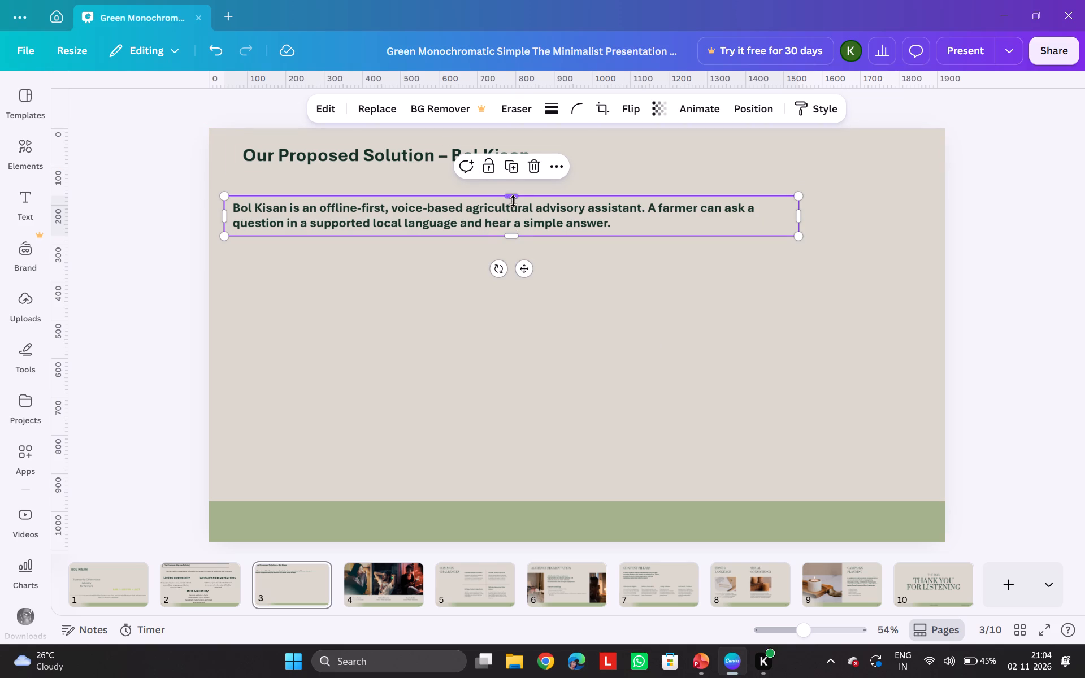
left_click_drag(510, 237, 510, 245)
left_click(392, 321)
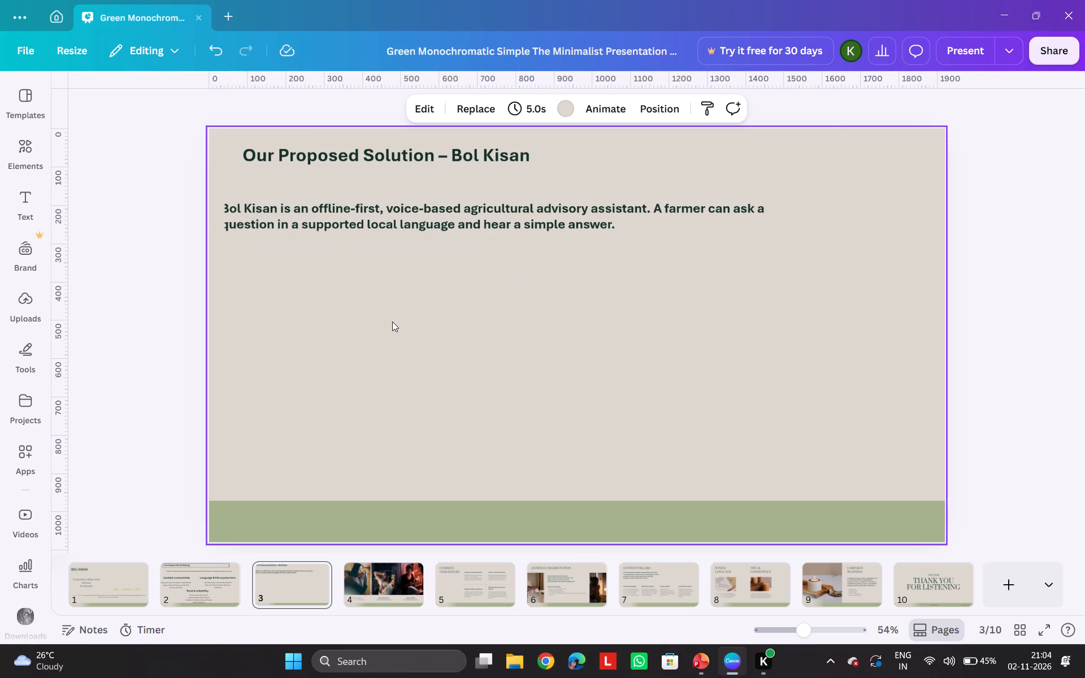
Trim the lower edge of page 3's "Bol Kisan is an offline-first" statement and extend its left edge, to about 1,513 × 108.
left_click(369, 224)
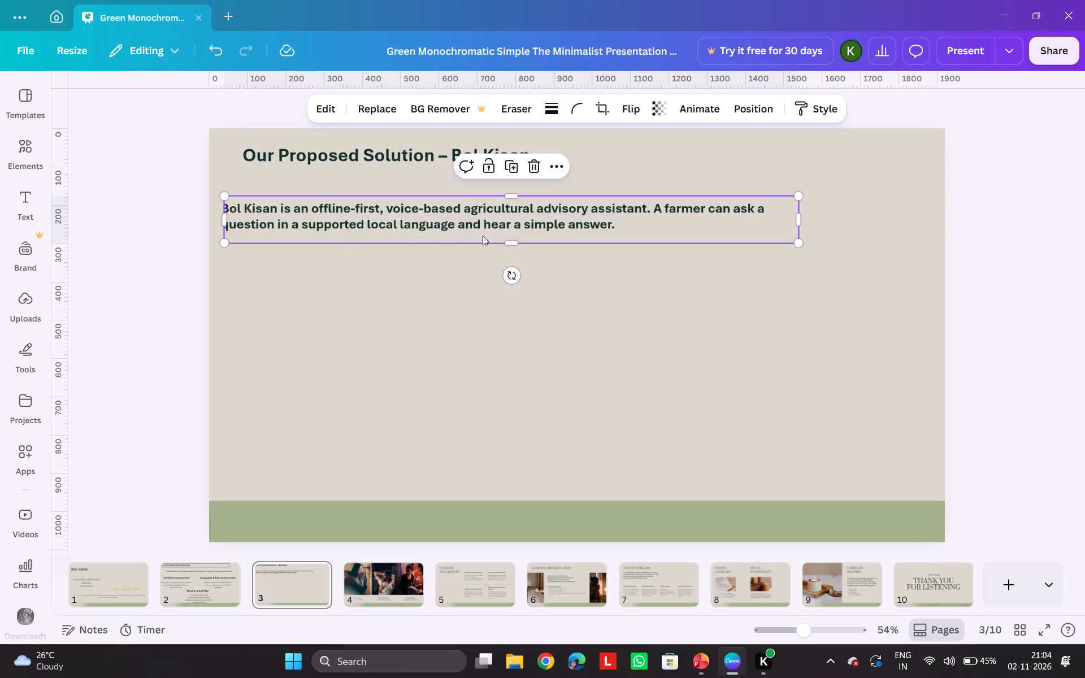
left_click_drag(517, 240, 518, 236)
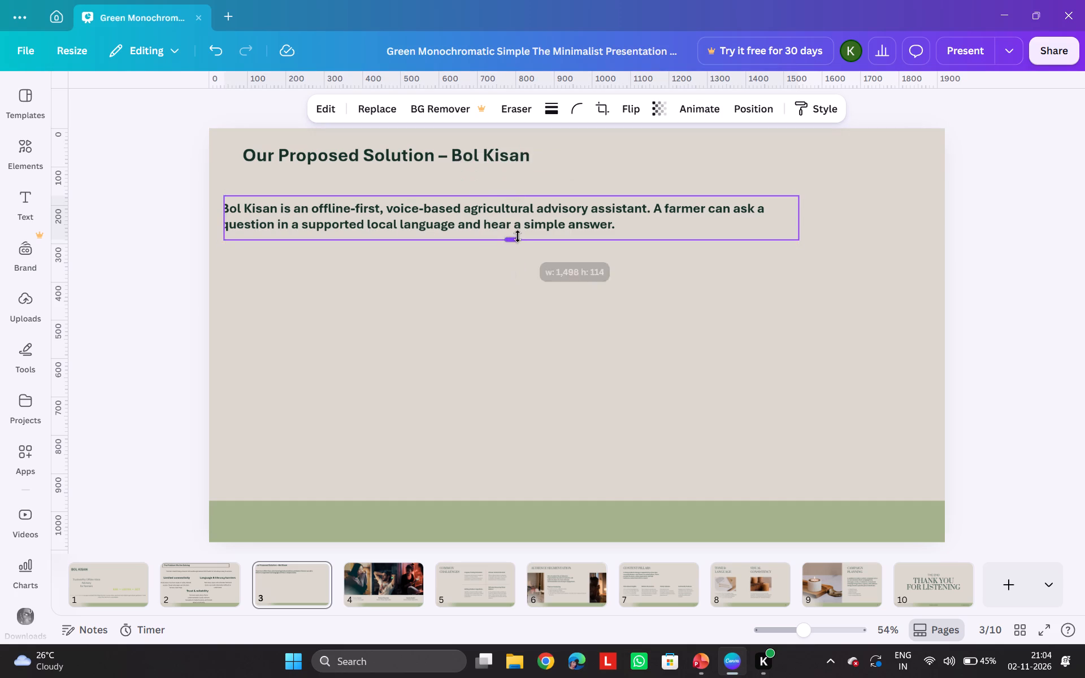
left_click_drag(518, 236, 517, 235)
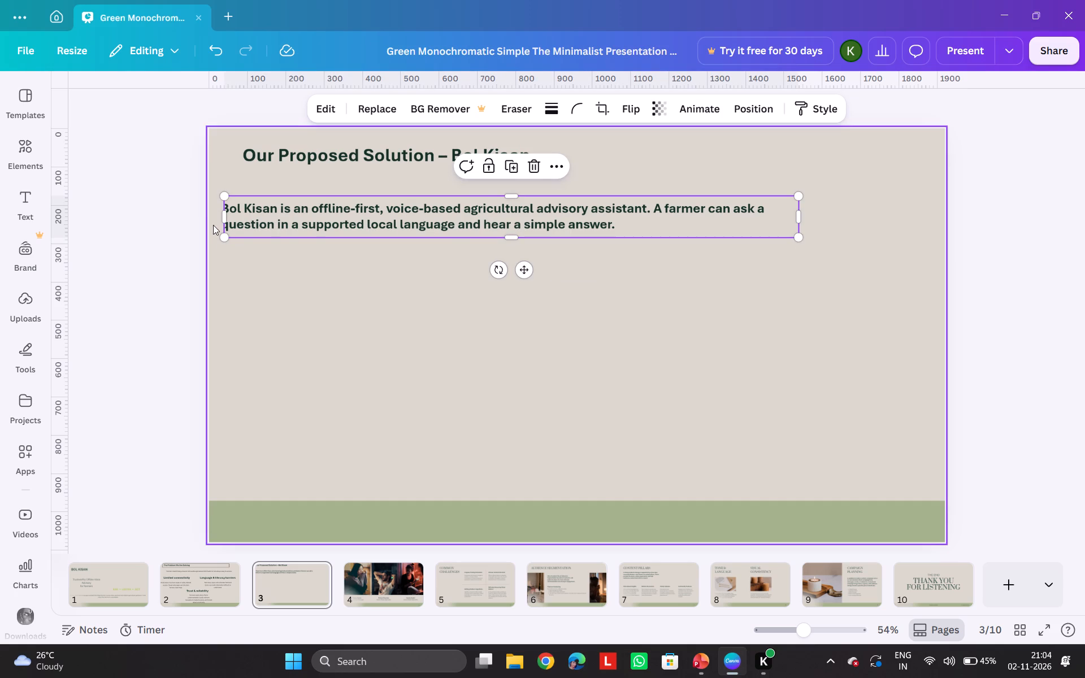
left_click_drag(227, 218, 222, 220)
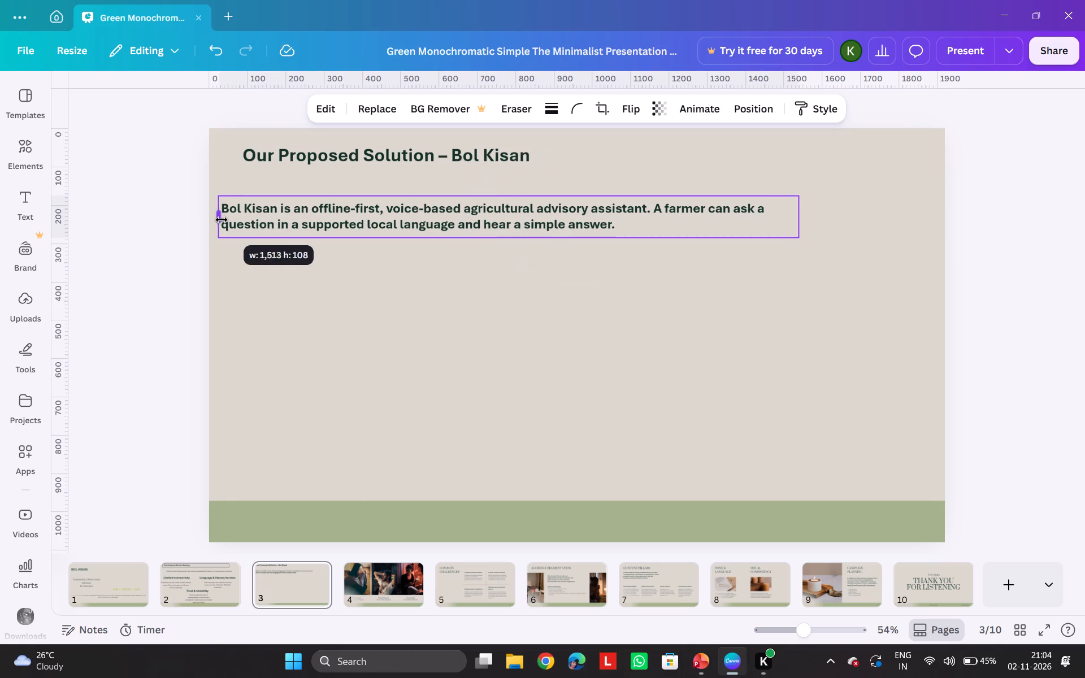
left_click_drag(222, 220, 221, 219)
left_click(355, 302)
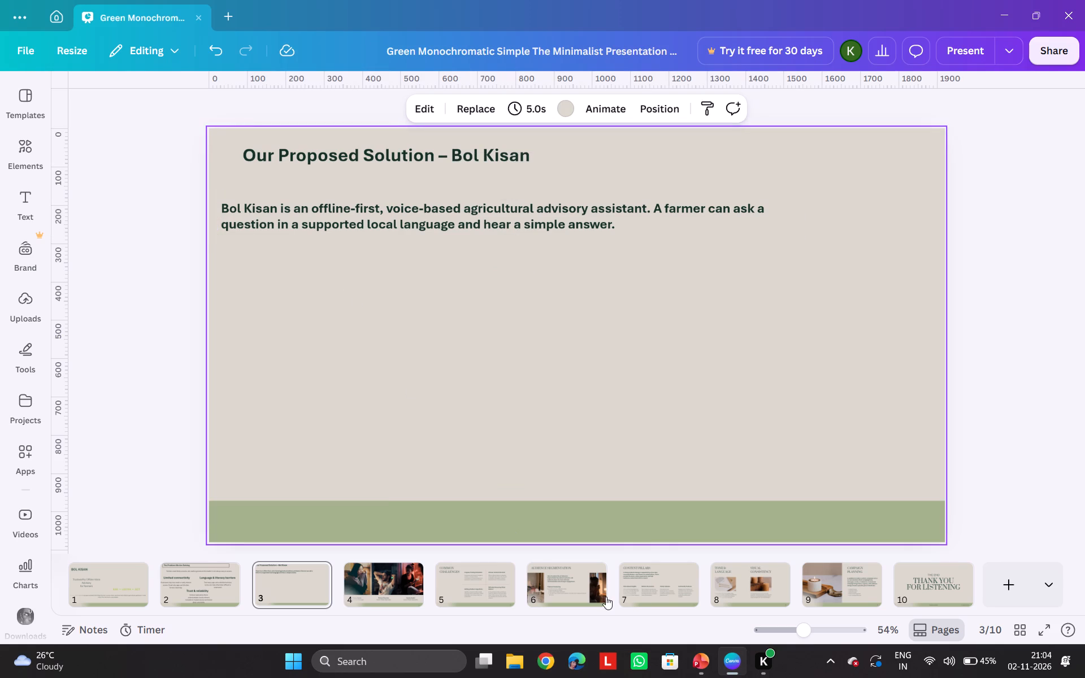
Copy the "Speak naturally" heading from PowerPoint slide 3 and place it below the offline-first statement on Canva page 3.
left_click(695, 662)
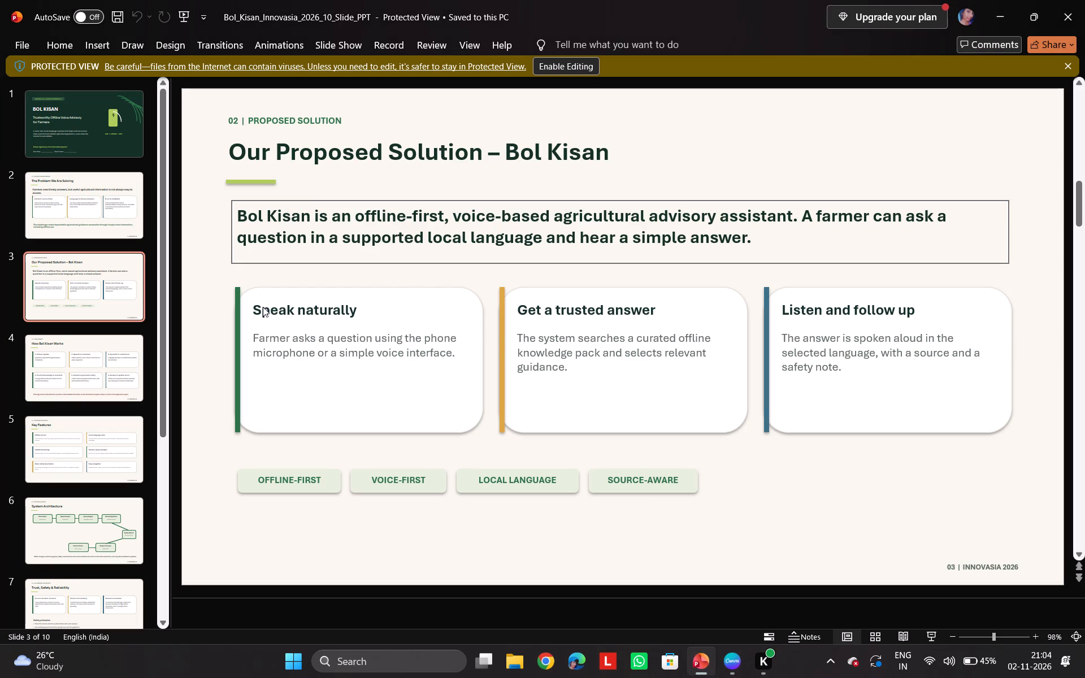
left_click(249, 302)
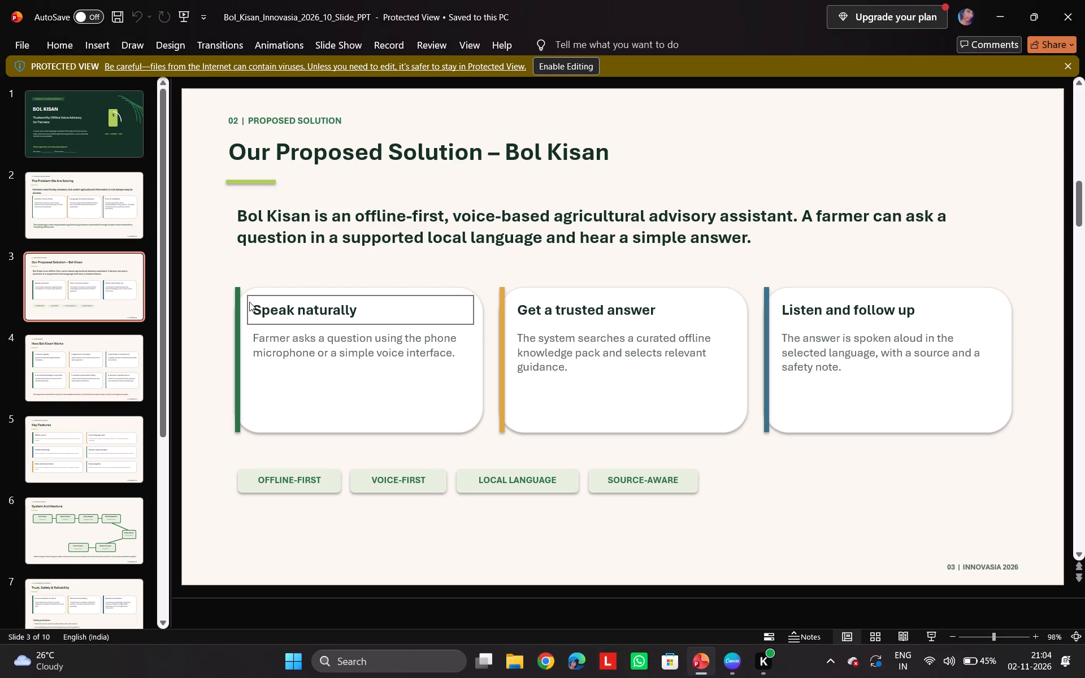
key("ctrl+c")
left_click(731, 660)
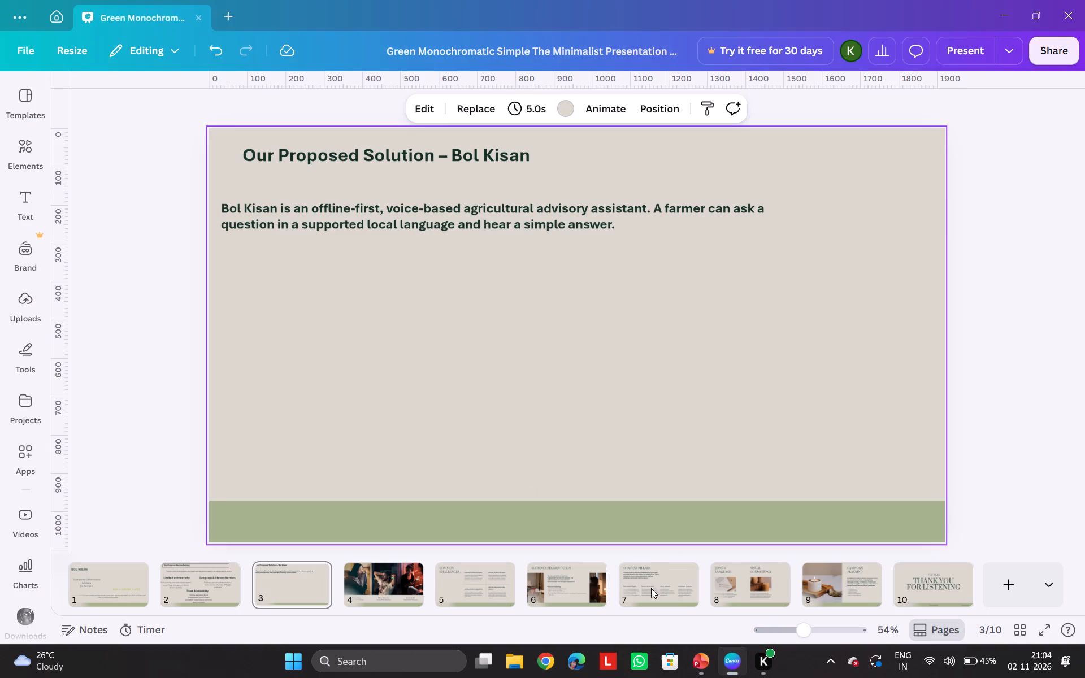
key("ctrl+v")
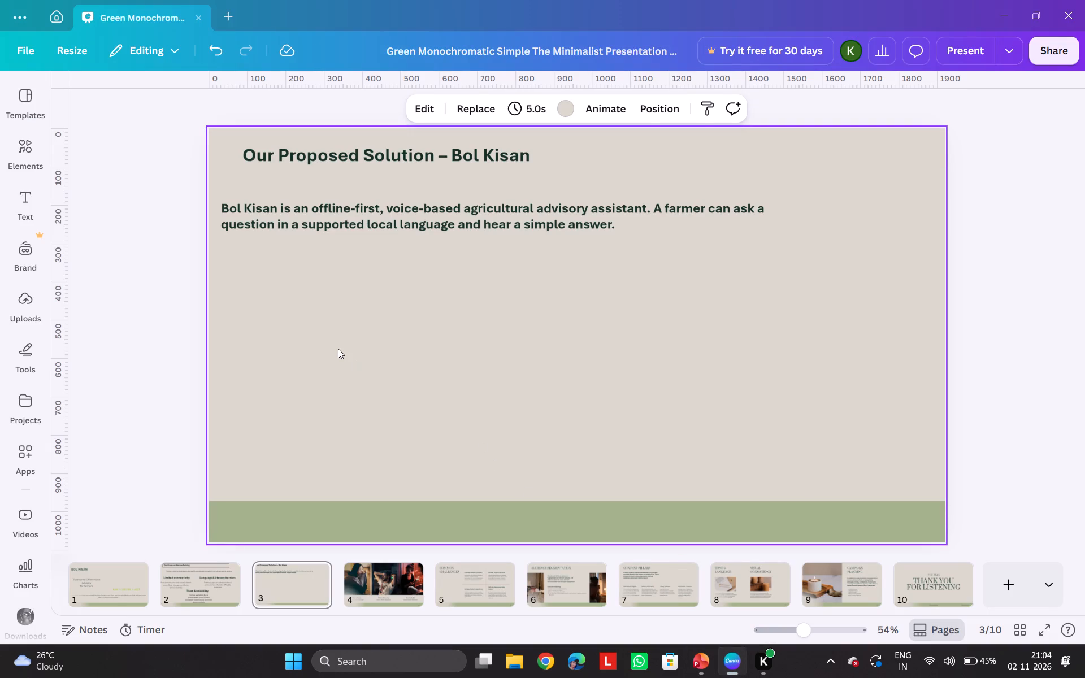
left_click_drag(424, 314, 364, 321)
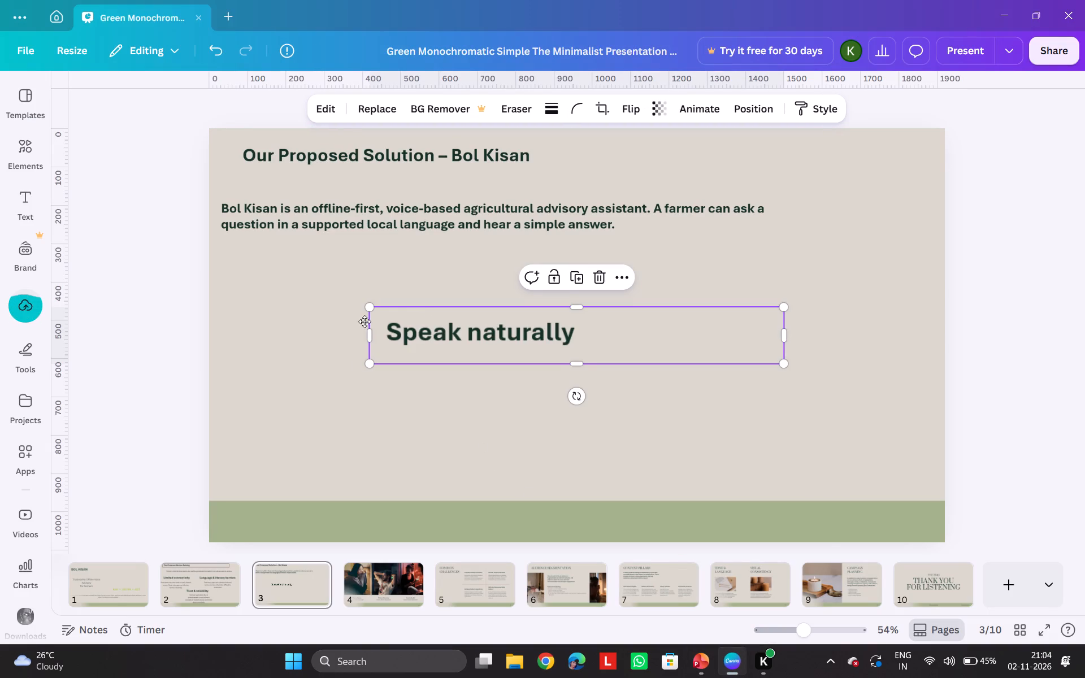
left_click_drag(364, 321, 272, 255)
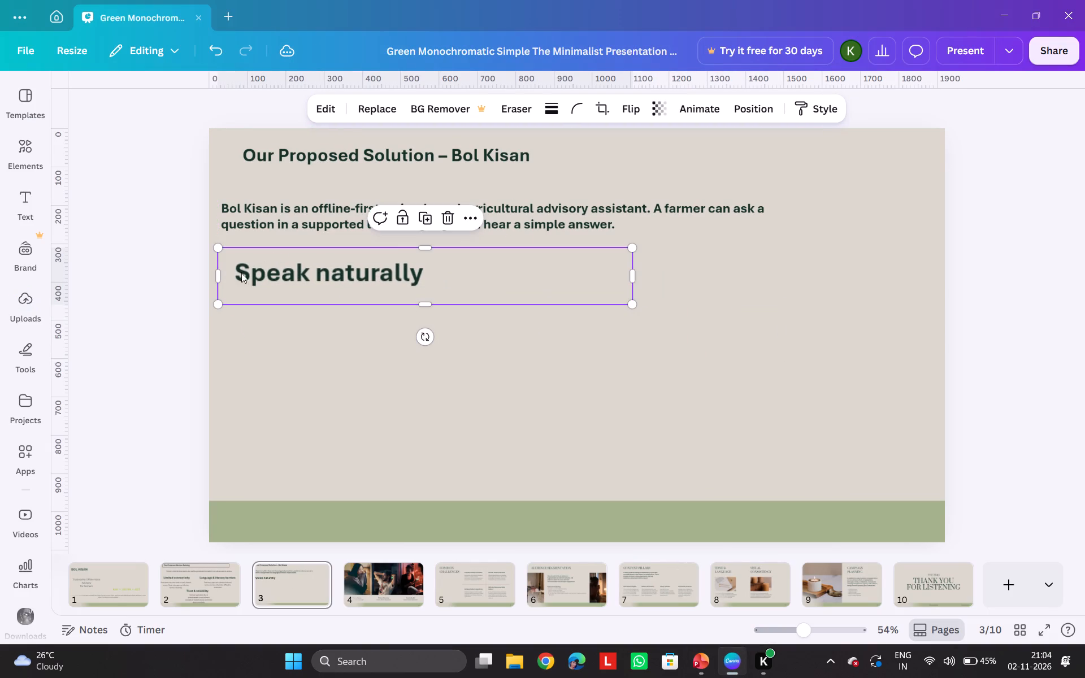
Trim the empty space at the left, right and lower edges of the "Speak naturally" heading.
left_click_drag(216, 268, 223, 268)
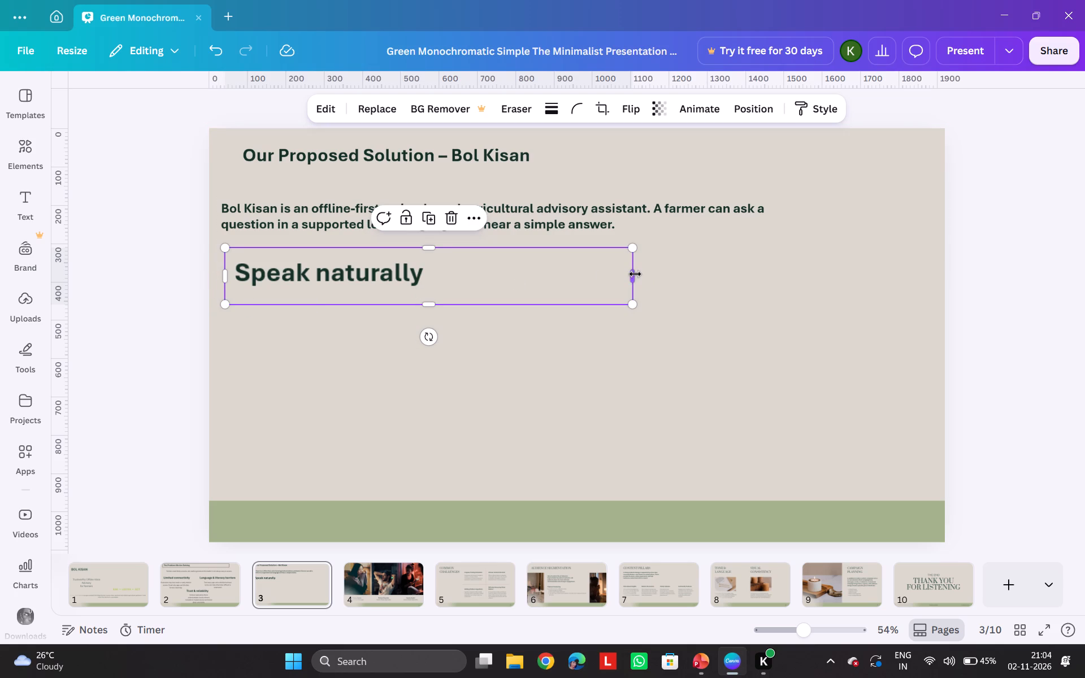
left_click_drag(635, 274, 487, 271)
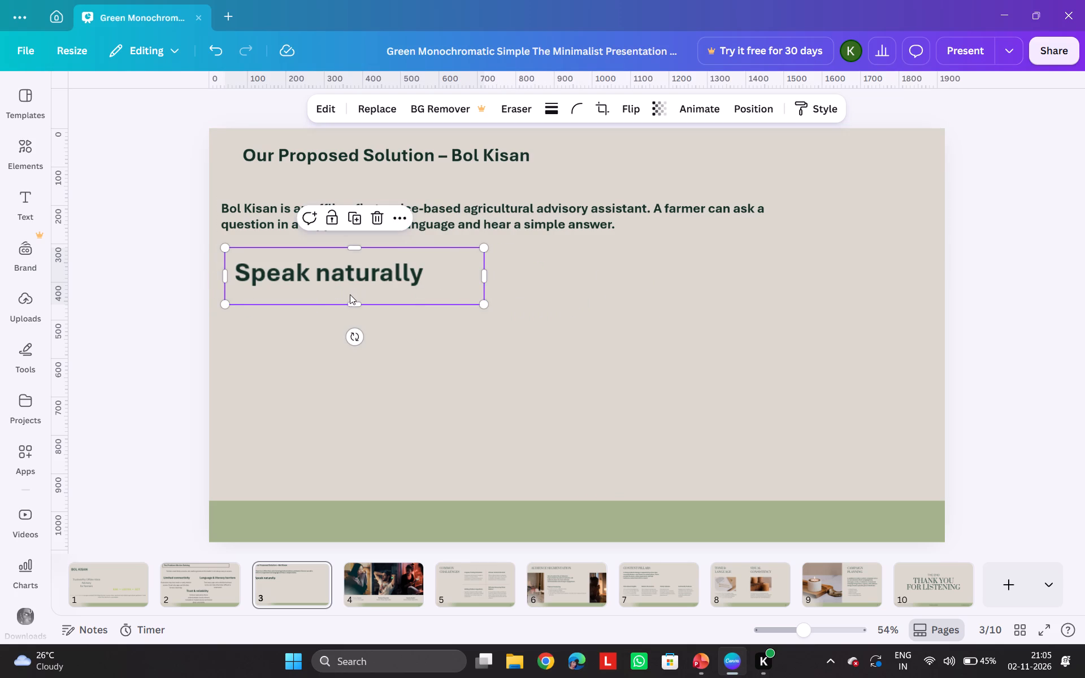
left_click_drag(351, 299, 349, 293)
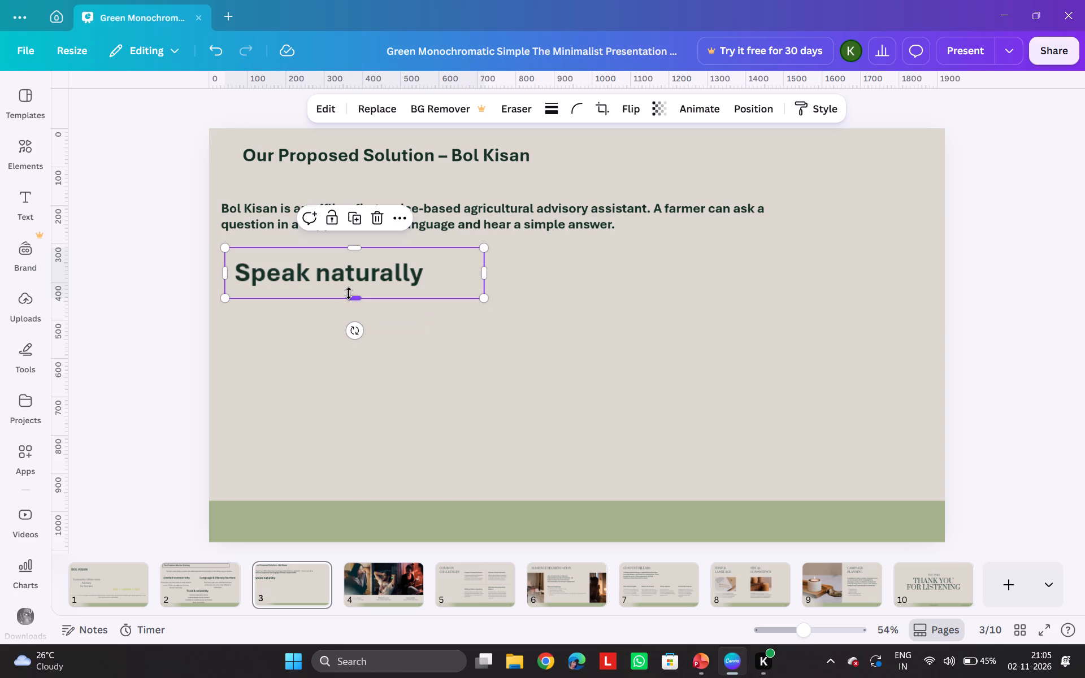
left_click(280, 377)
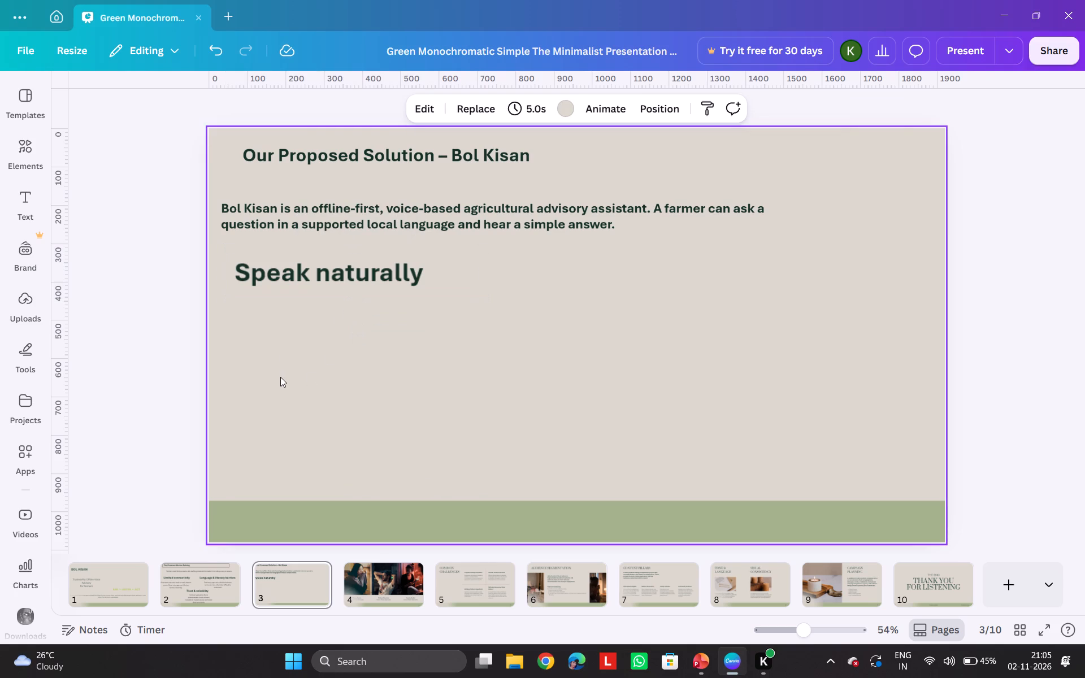
Scale the "Speak naturally" heading down to roughly the page title's text size and move it below the statement, near the page's left margin.
left_click(305, 279)
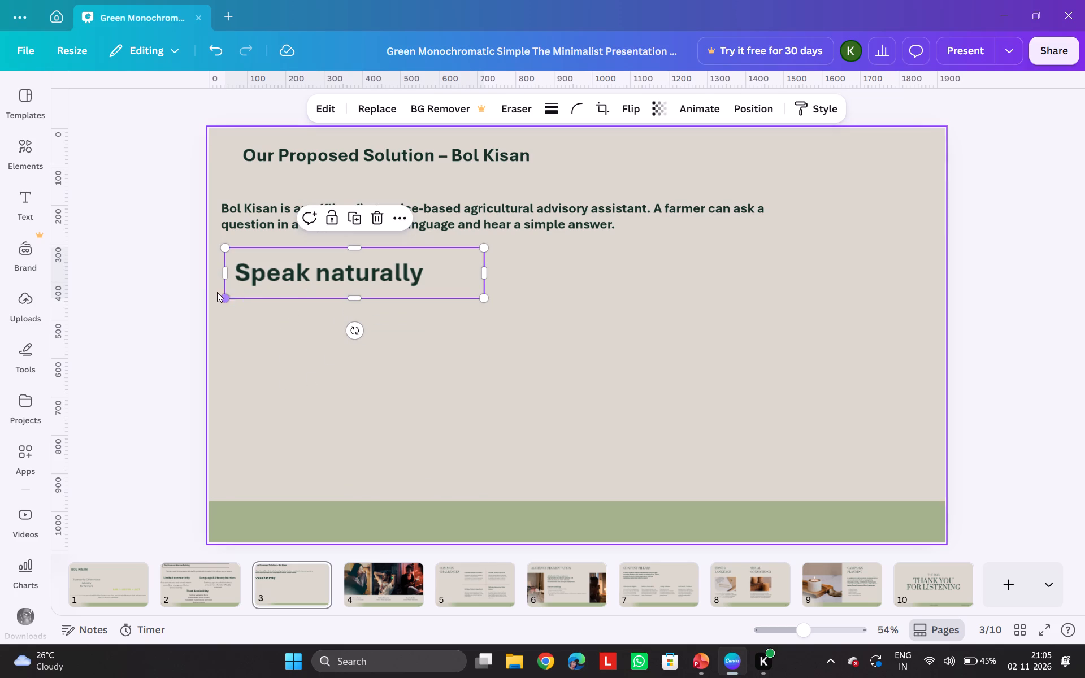
left_click_drag(223, 292, 240, 286)
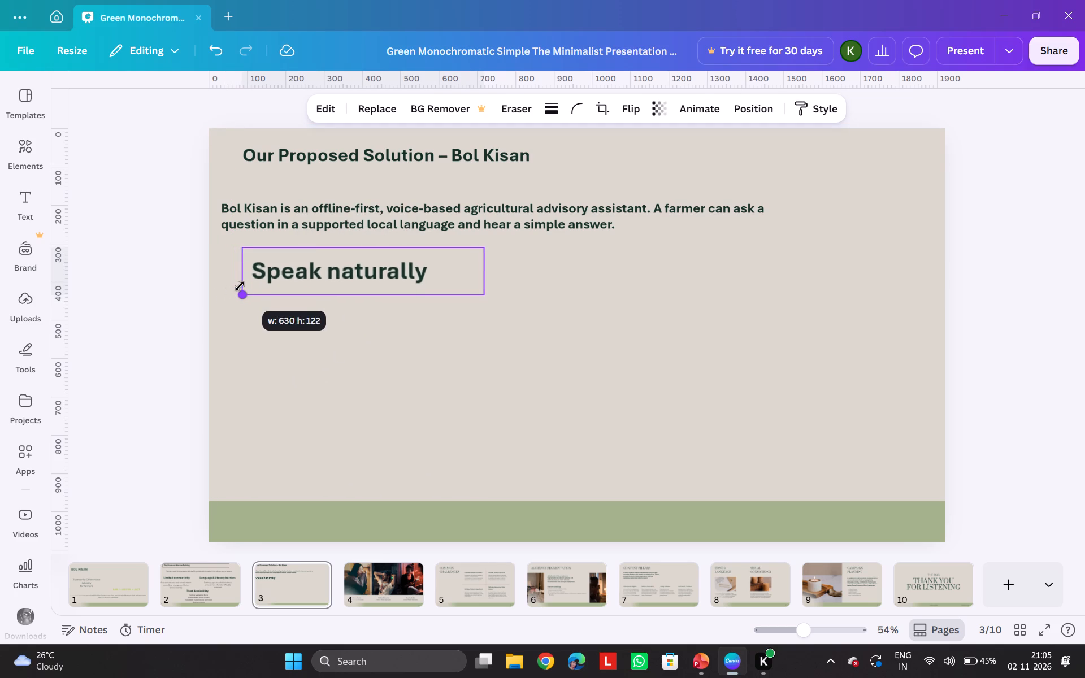
left_click_drag(240, 286, 246, 284)
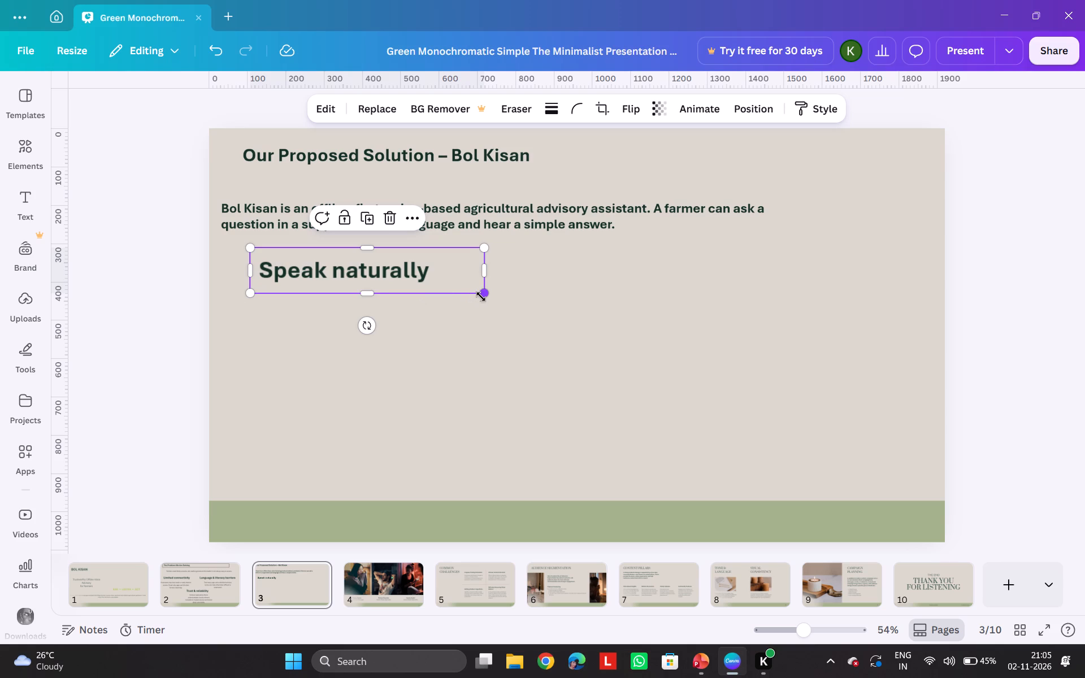
left_click_drag(482, 296, 443, 283)
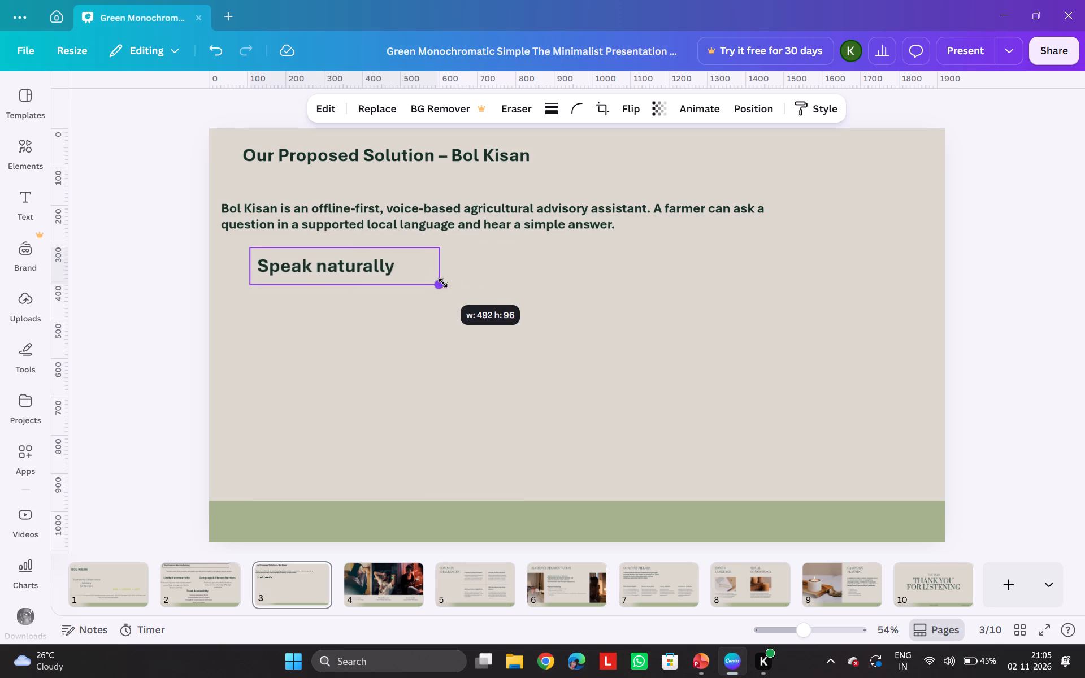
left_click_drag(443, 283, 467, 299)
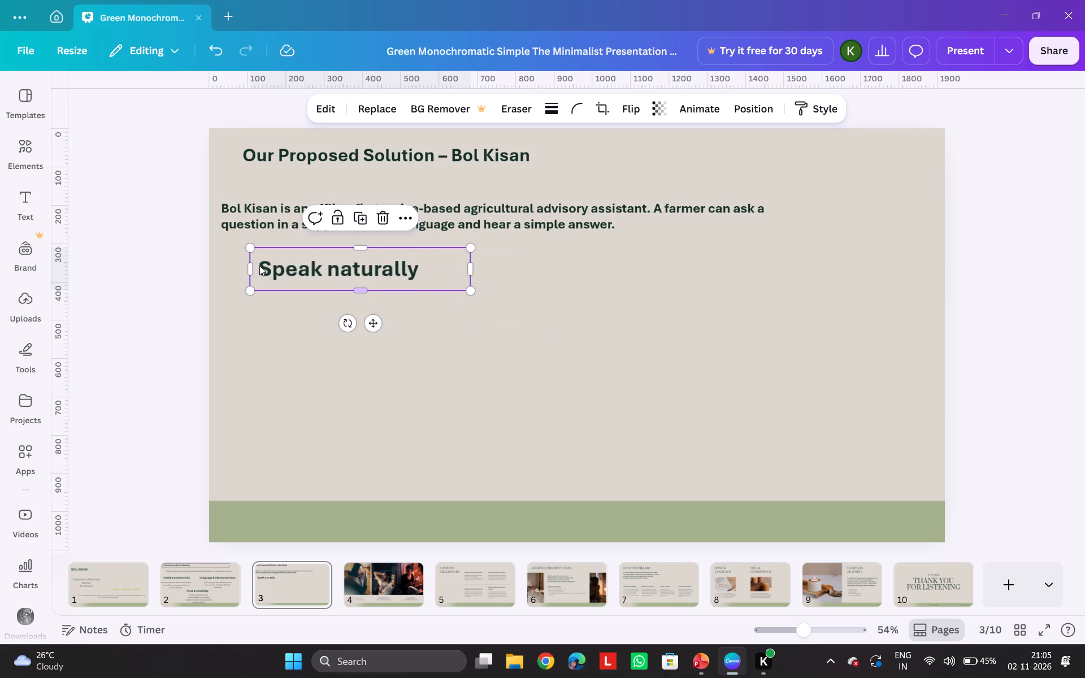
left_click_drag(251, 286, 255, 281)
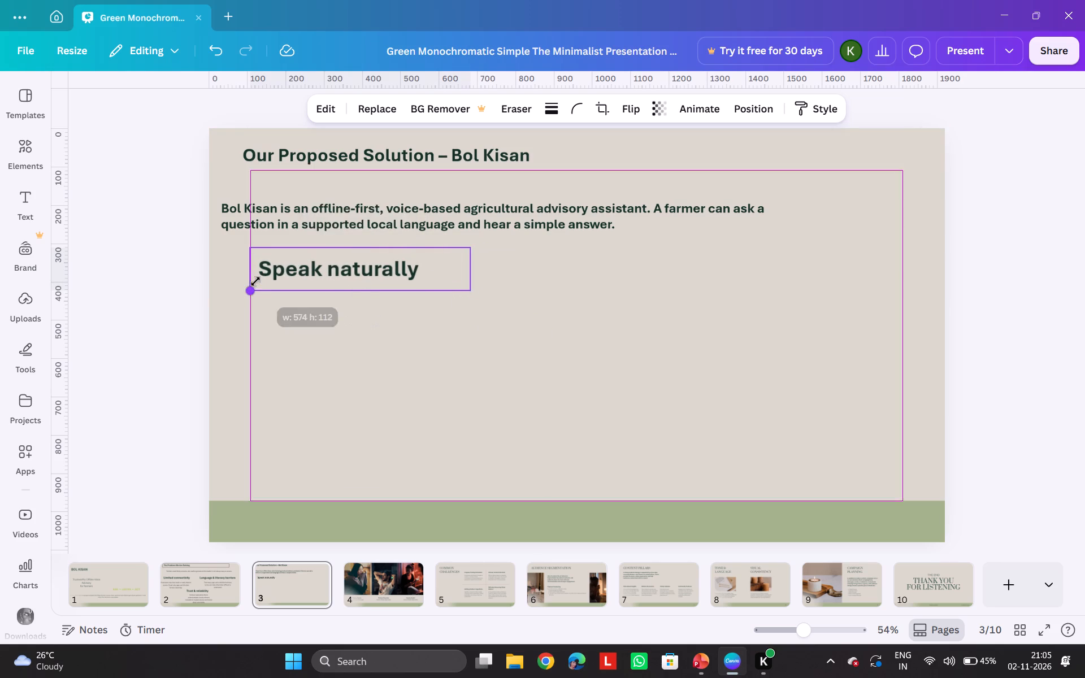
left_click_drag(255, 281, 257, 281)
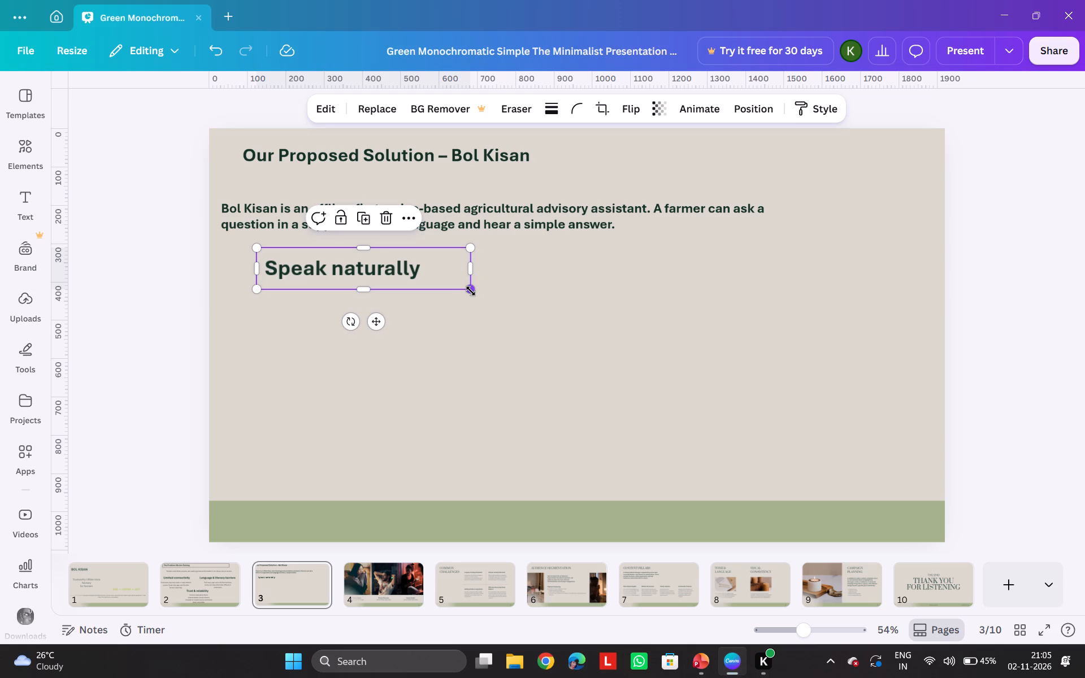
left_click_drag(471, 291, 439, 291)
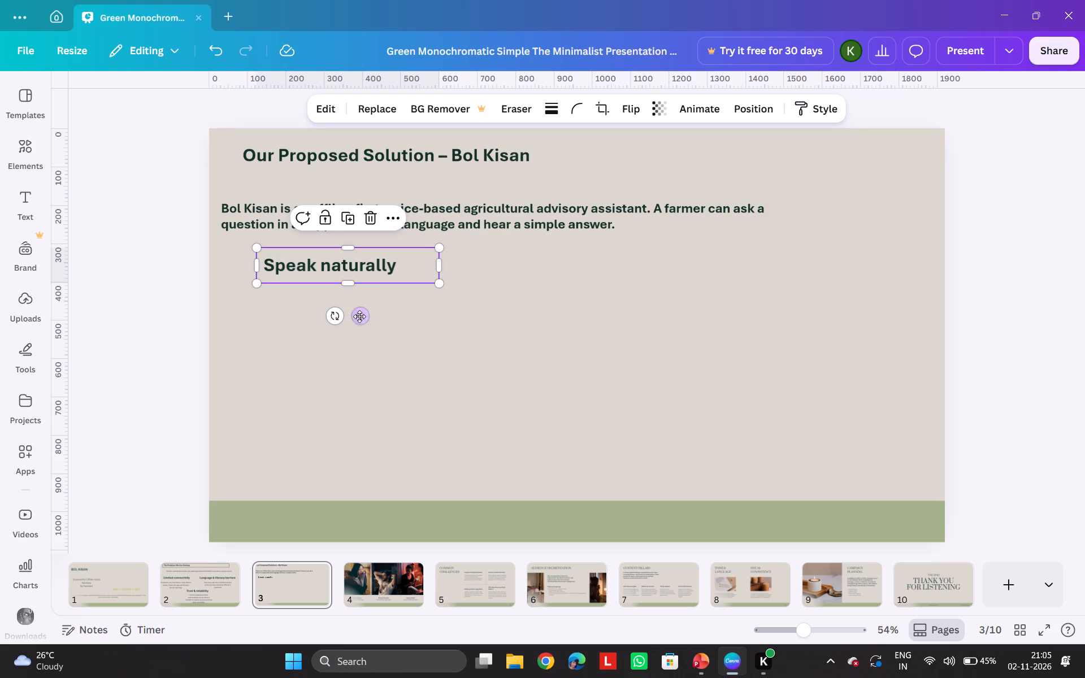
left_click_drag(361, 317, 338, 320)
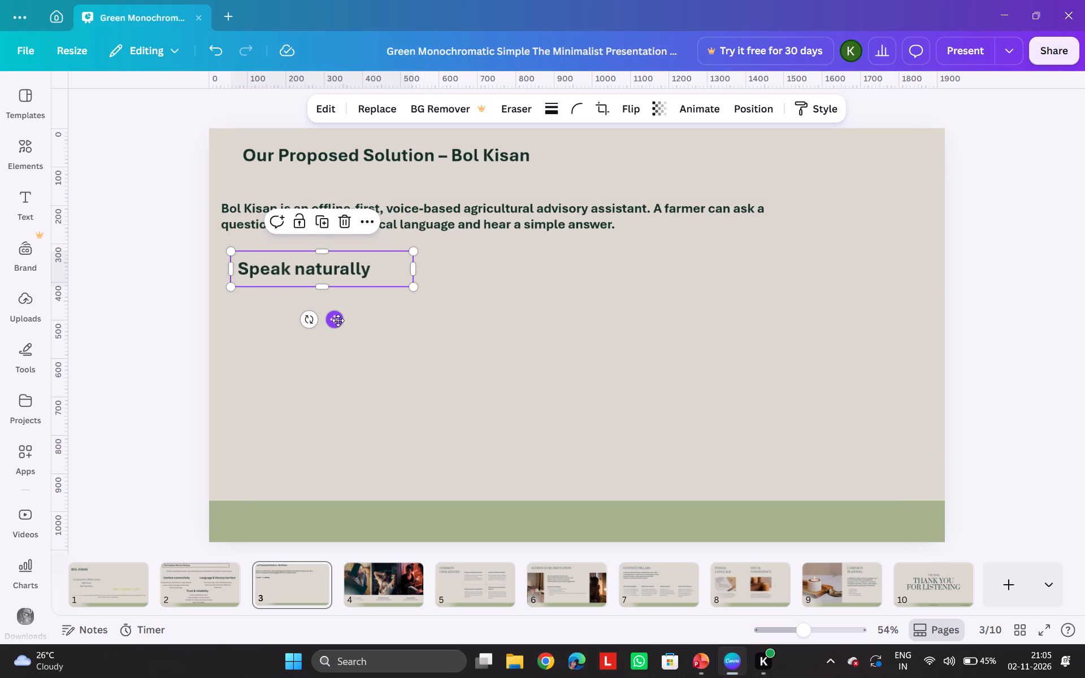
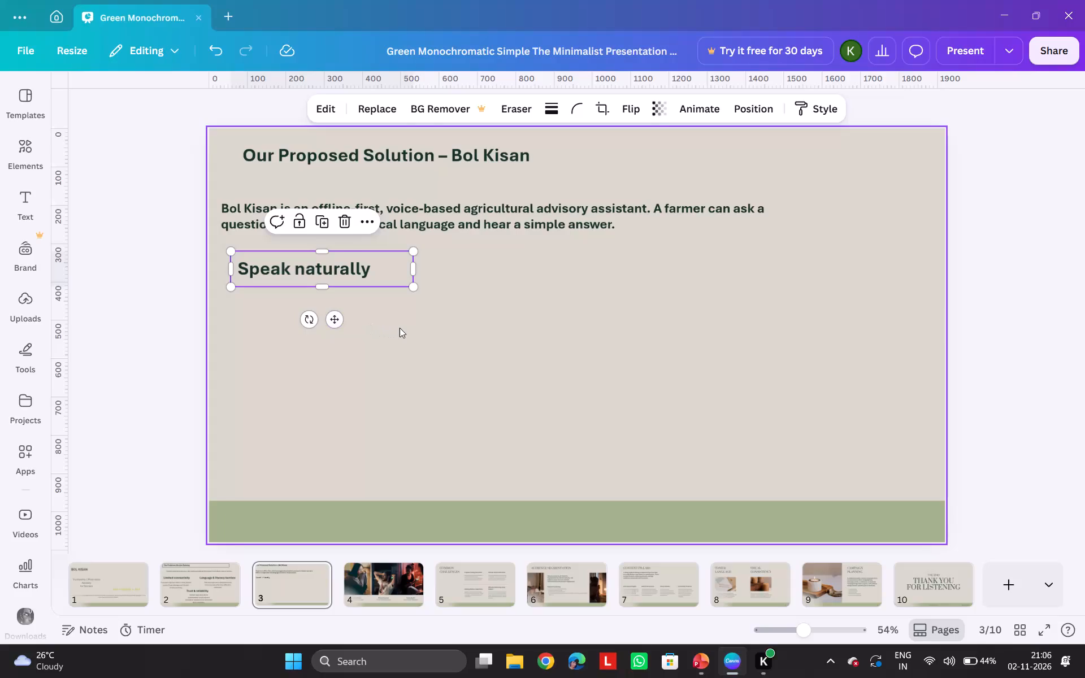
Copy the "Farmer asks a question using the phone microphone…" text from PowerPoint slide 3 and place it below "Speak naturally" on Canva page 3.
left_click(400, 328)
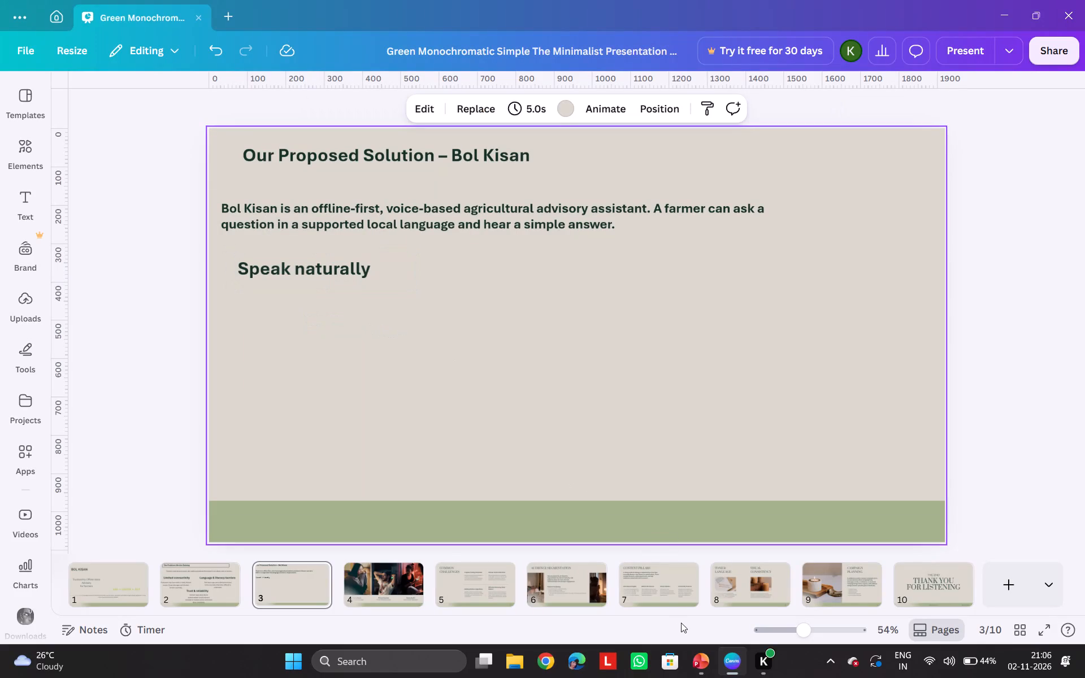
left_click(704, 664)
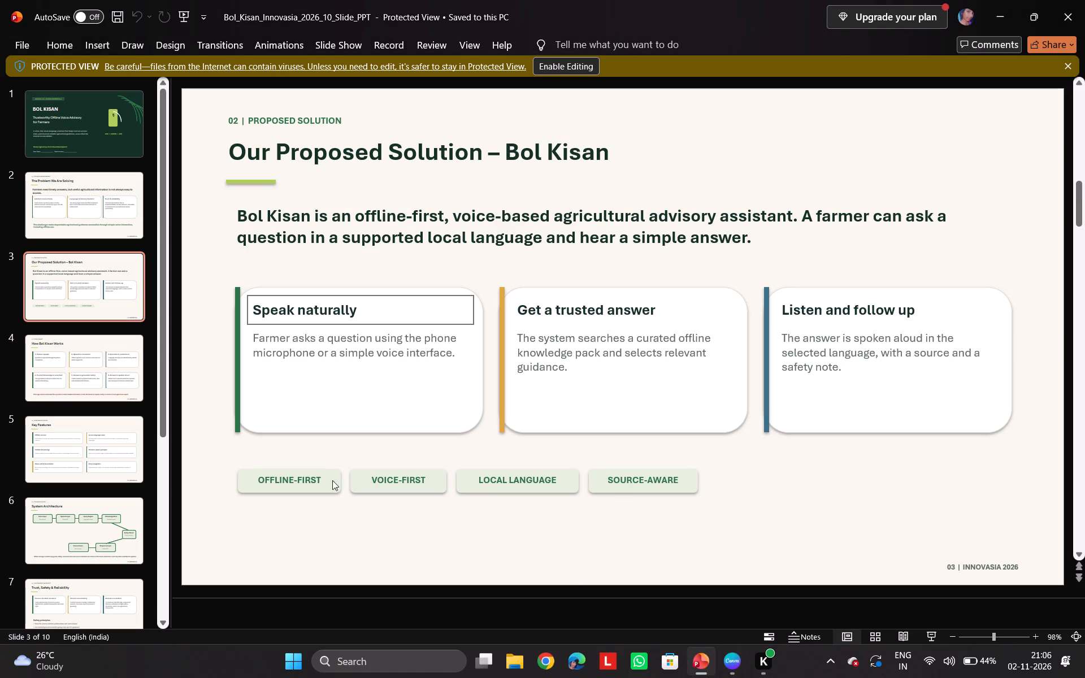
left_click(274, 361)
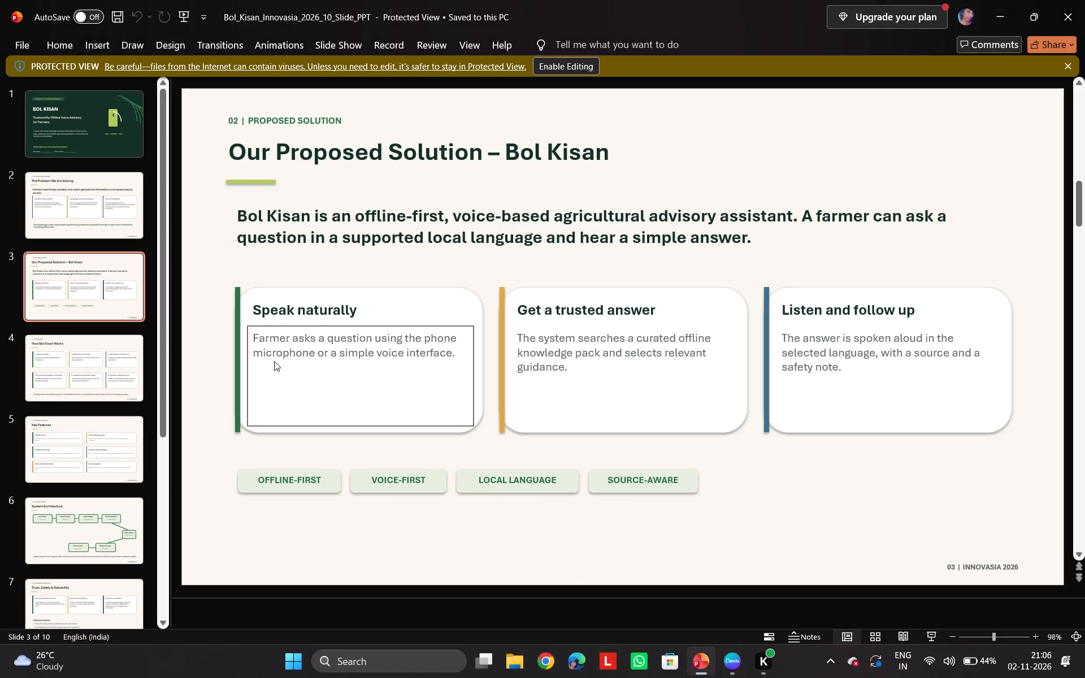
key("ctrl+c")
left_click(736, 654)
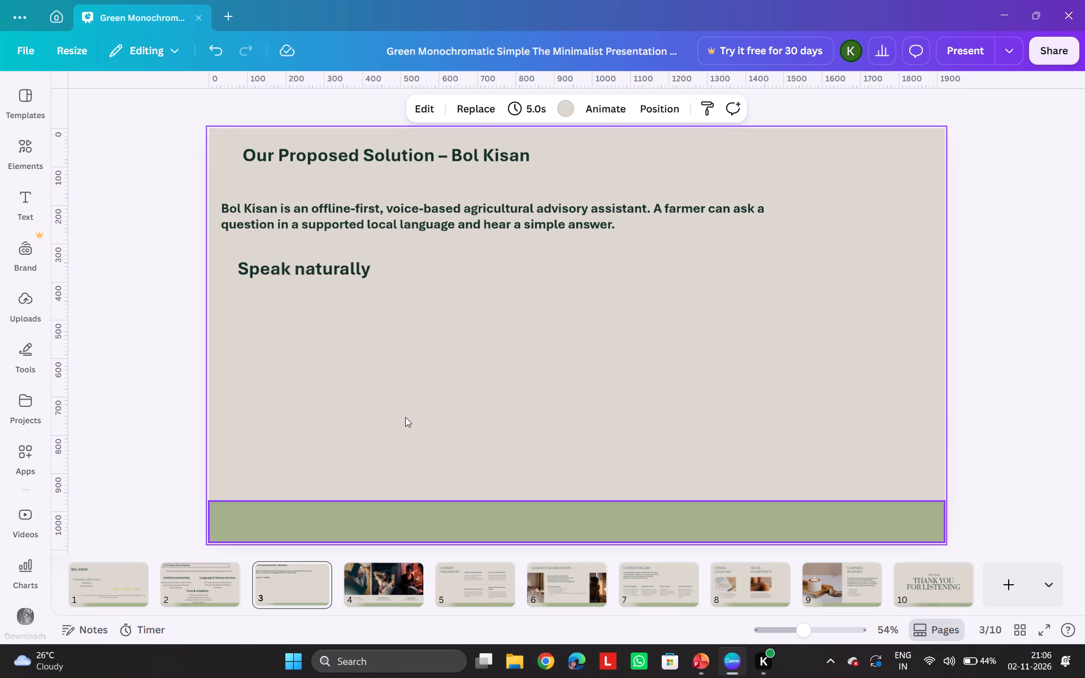
key("ctrl+v")
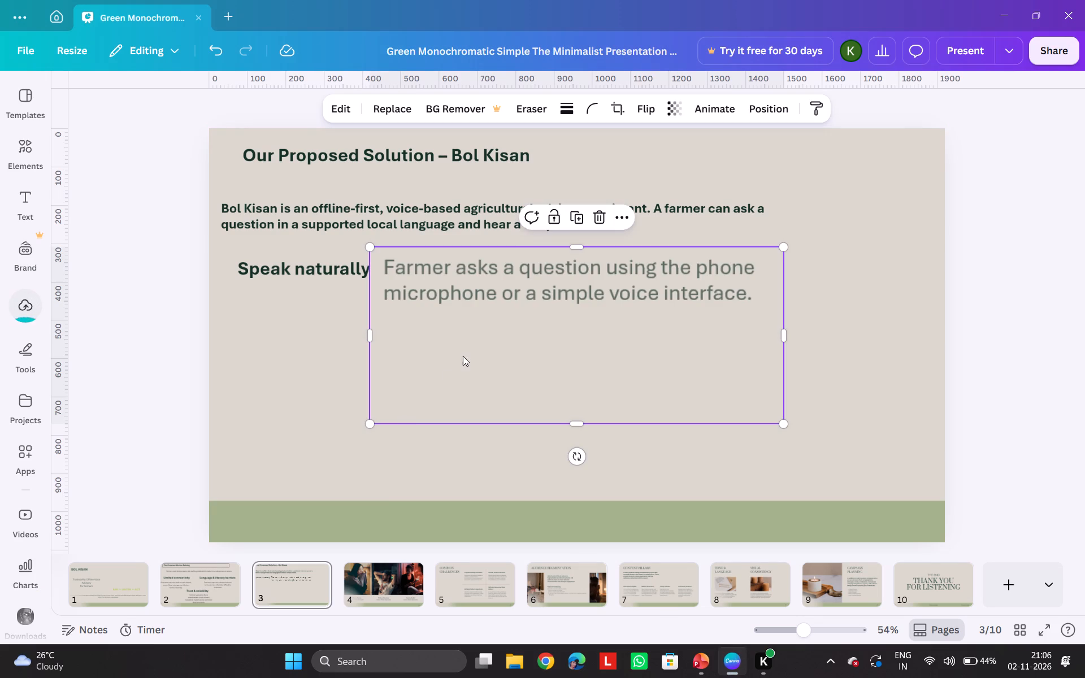
left_click_drag(464, 352, 305, 398)
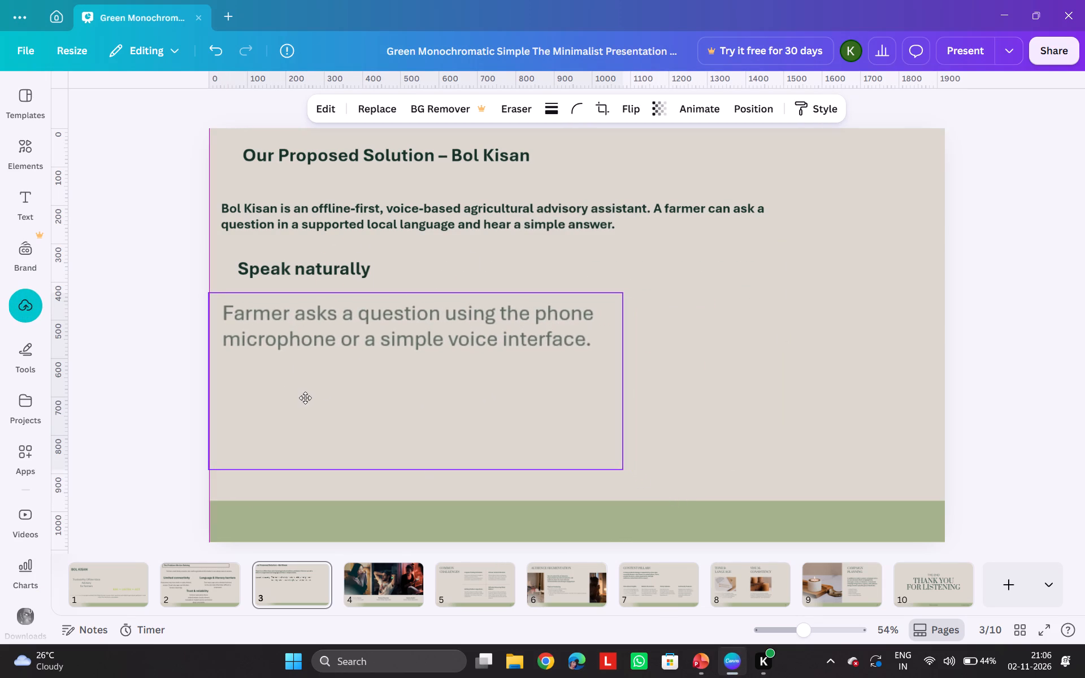
Scale the "Farmer asks a question" text down proportionally to about 810 wide, keeping it against the page's left edge.
left_click(623, 382)
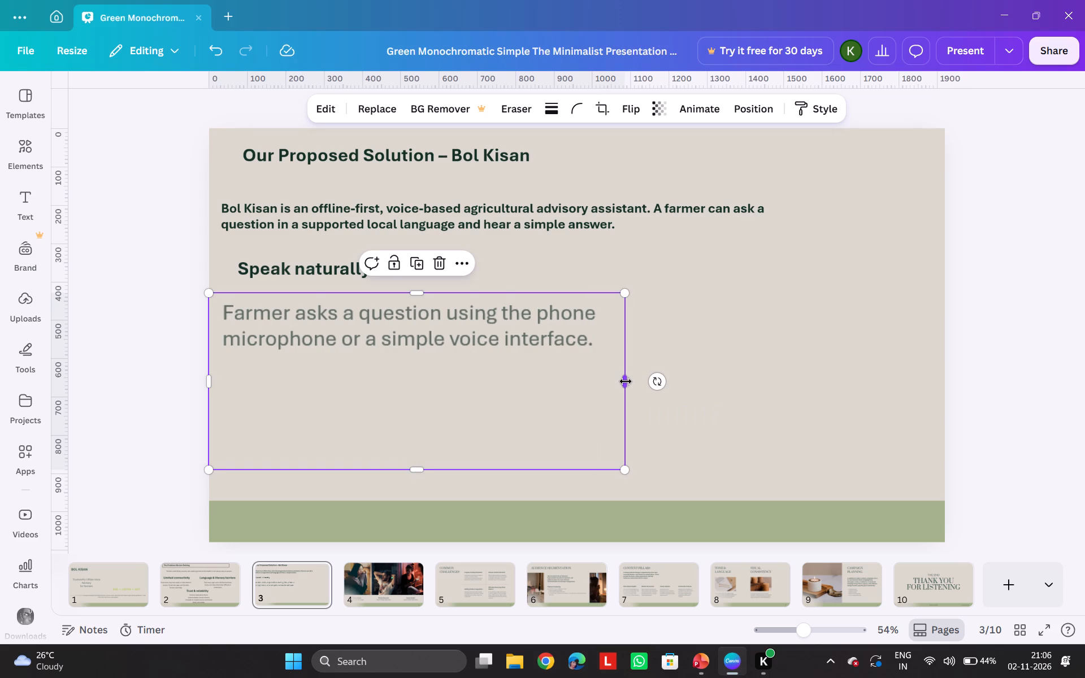
left_click_drag(628, 470, 585, 424)
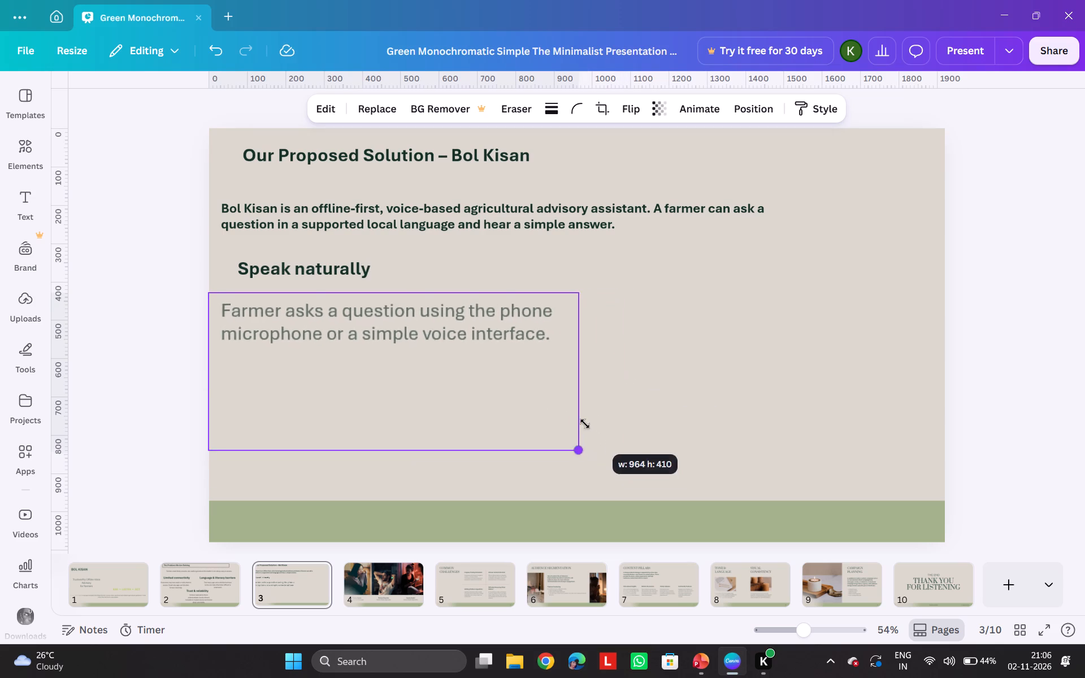
left_click_drag(585, 424, 534, 398)
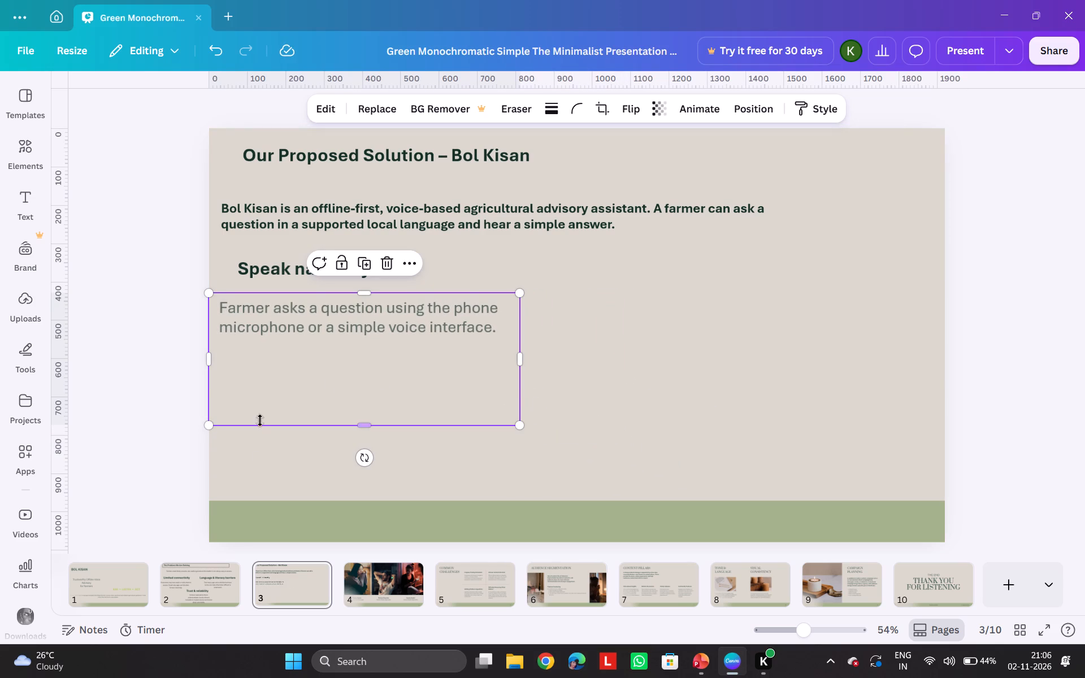
left_click(251, 468)
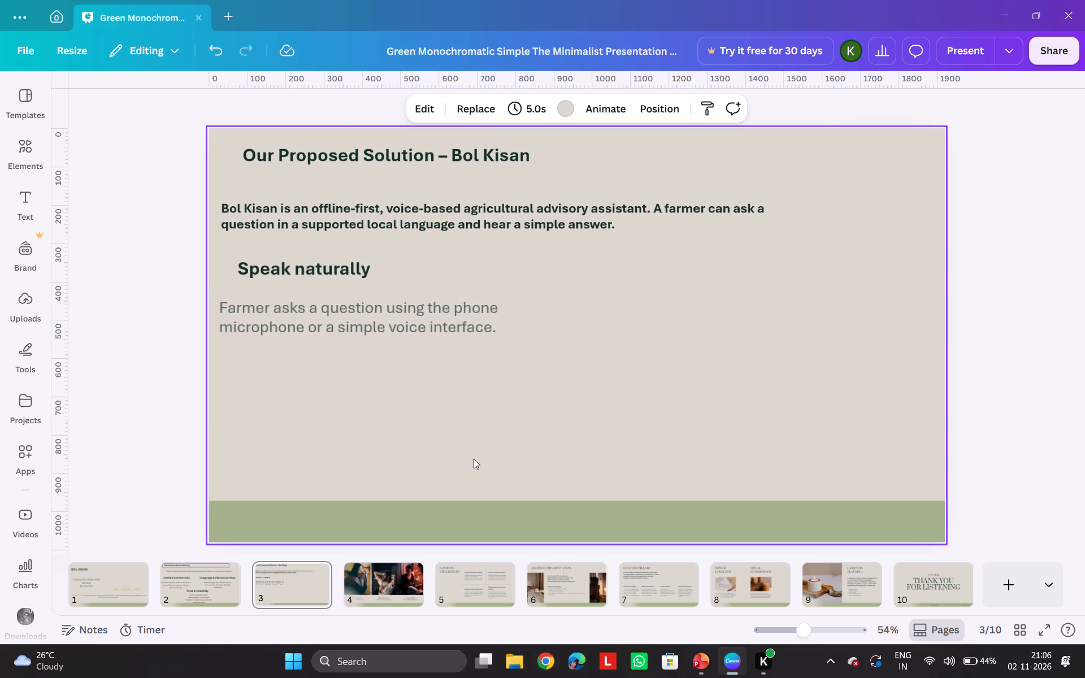
Copy the "Get a trusted answer" heading from PowerPoint slide 3 and place it to the right of "Speak naturally" on Canva page 3.
left_click(697, 647)
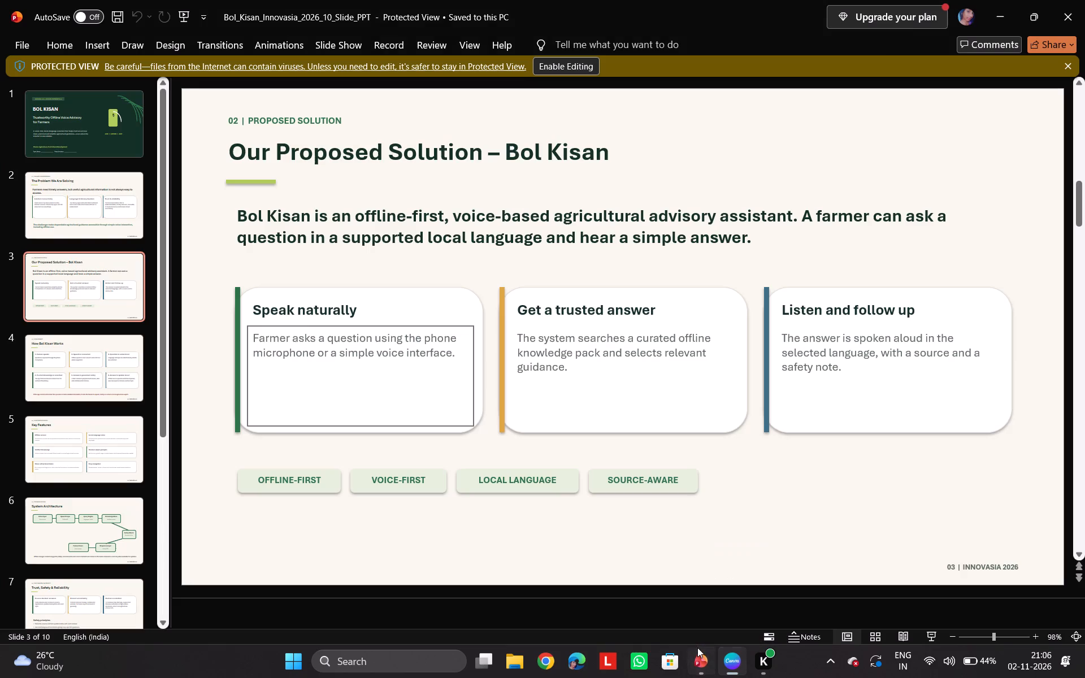
left_click(519, 314)
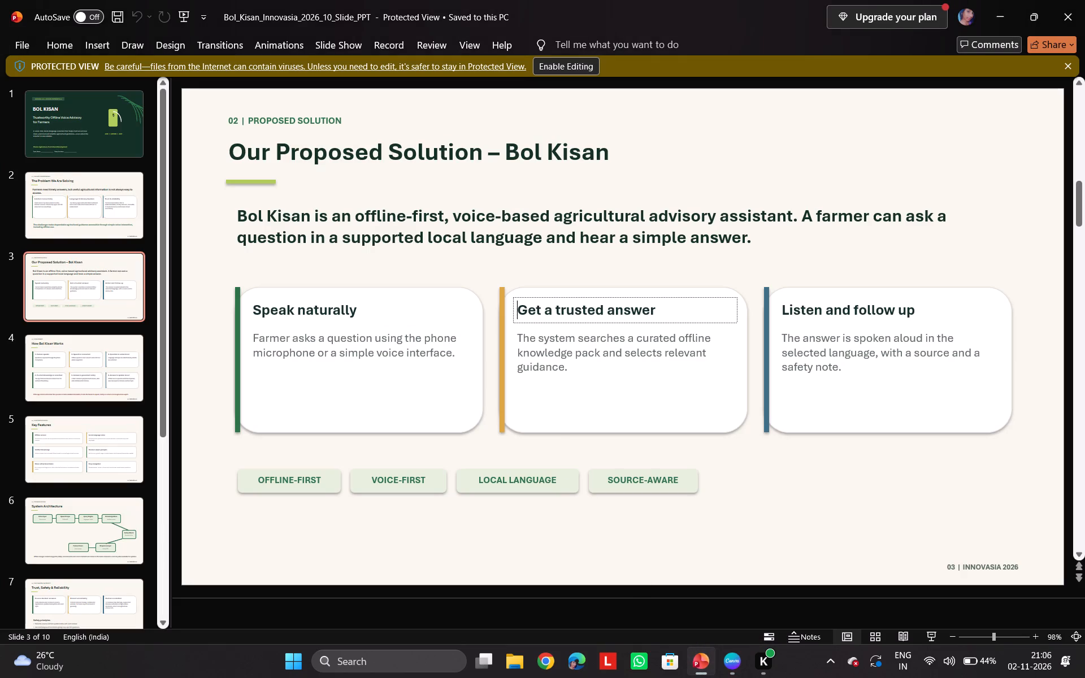
key("ctrl+c")
left_click(600, 308)
left_click(514, 310)
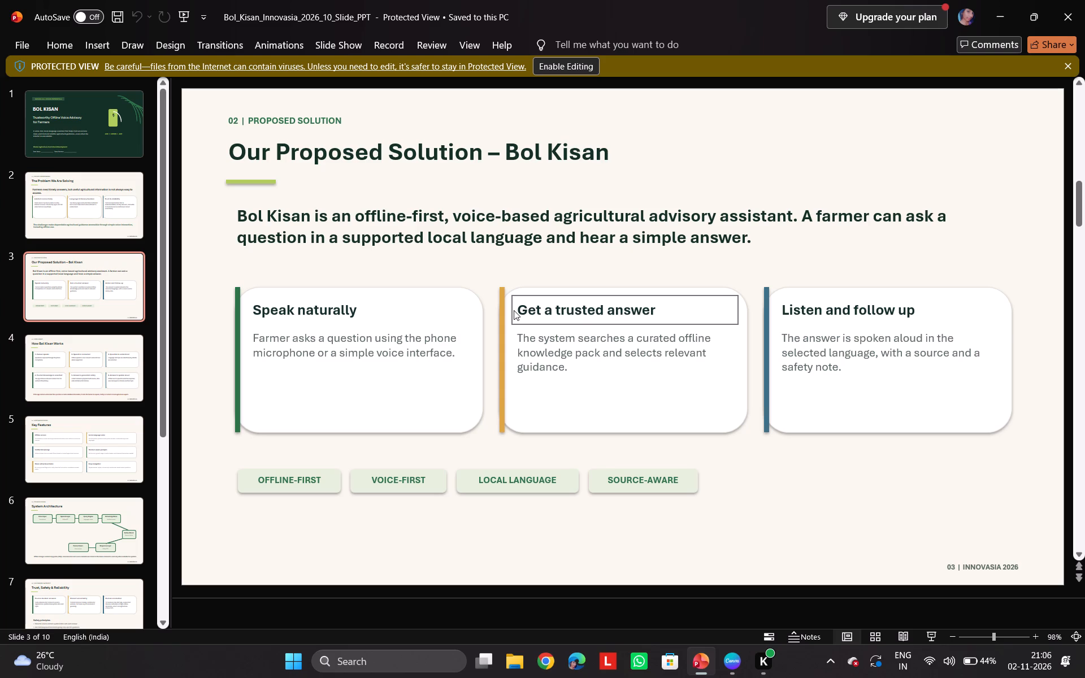
key("ctrl+c")
left_click(735, 655)
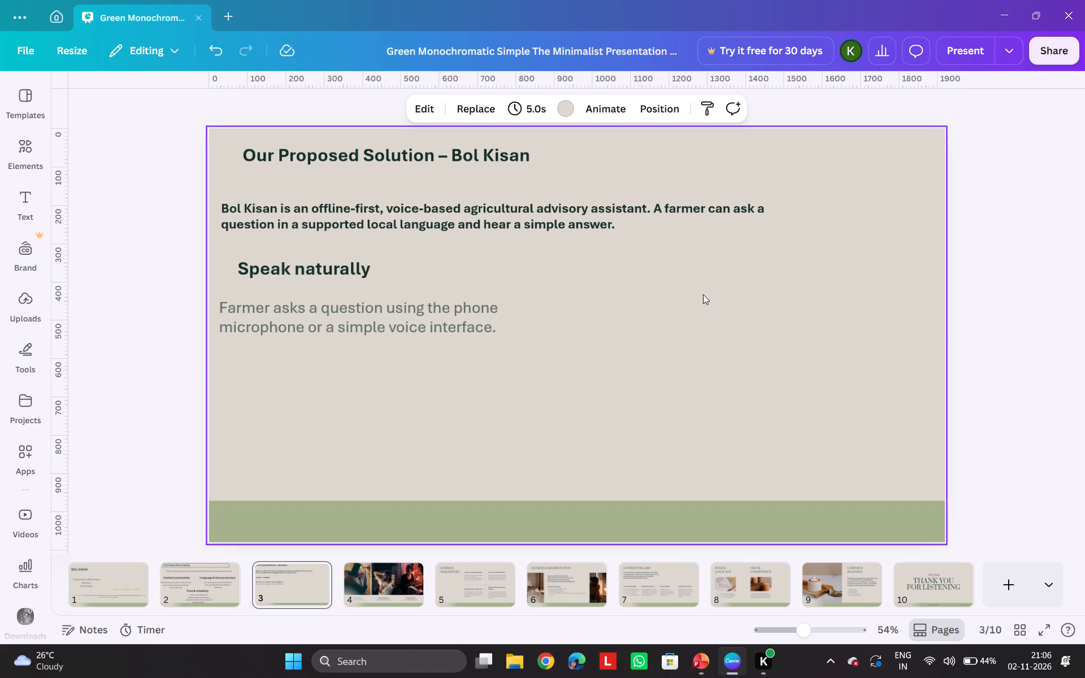
left_click(703, 294)
key("ctrl+v")
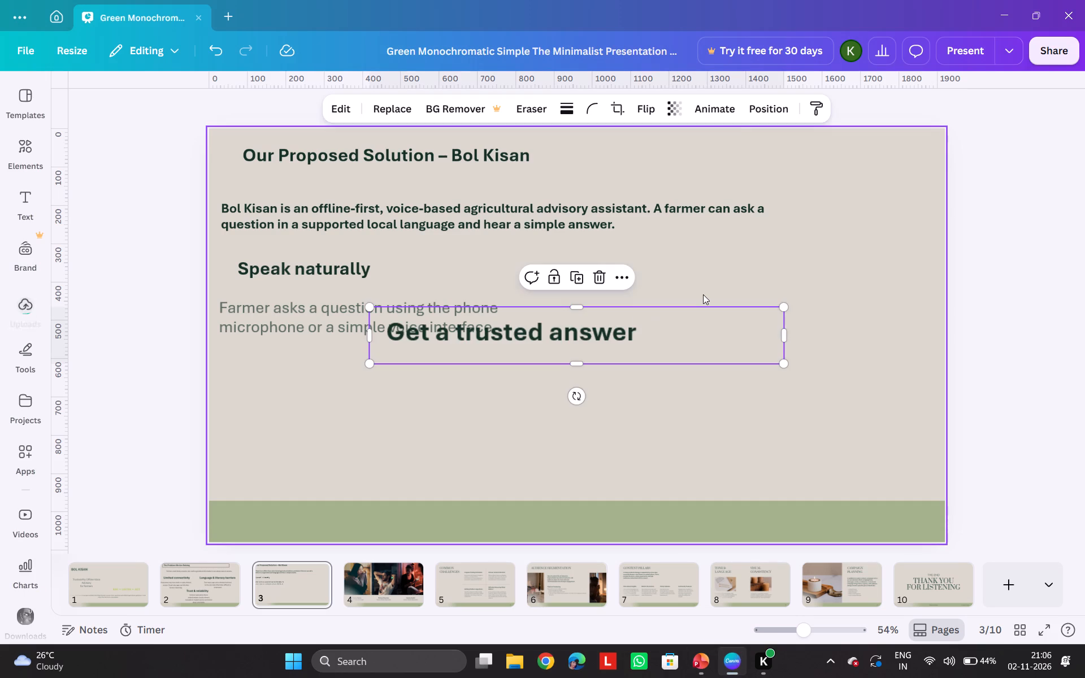
left_click_drag(653, 347, 791, 288)
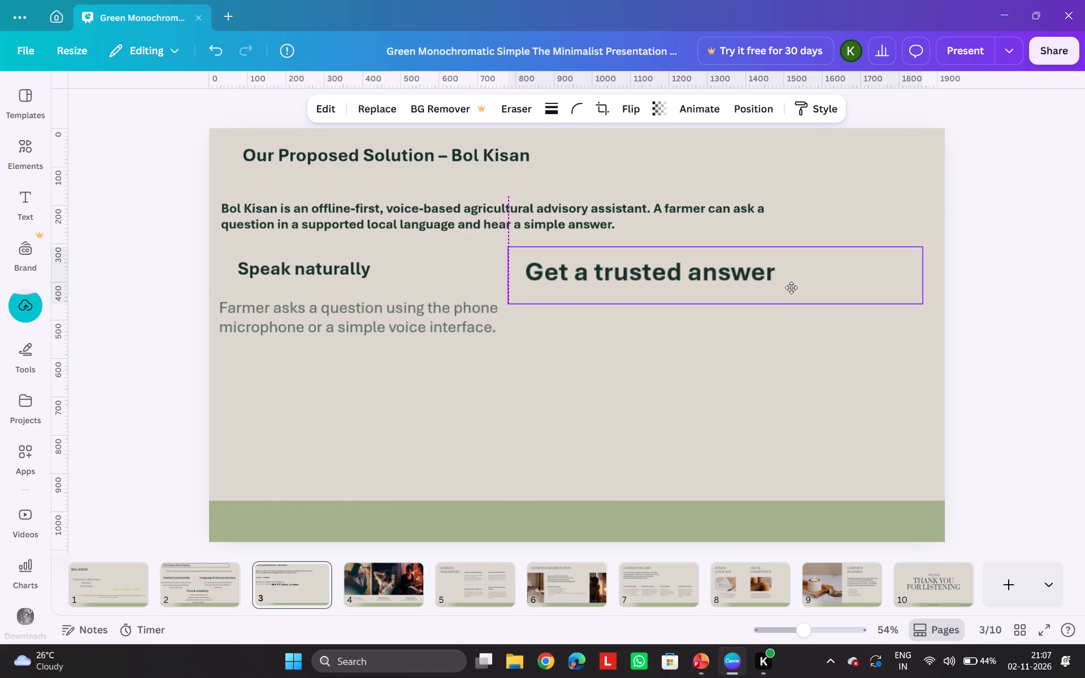
left_click_drag(791, 288, 793, 289)
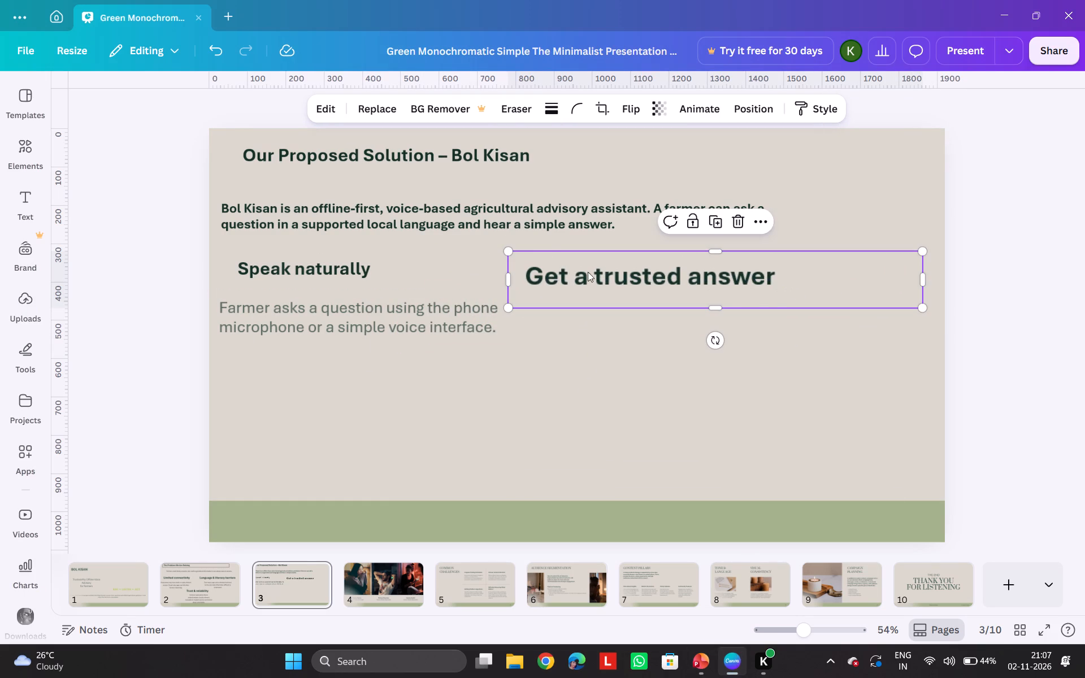
Scale the "Get a trusted answer" heading down to the "Speak naturally" text size and align it on the same line in the page's right half.
left_click_drag(508, 251, 540, 261)
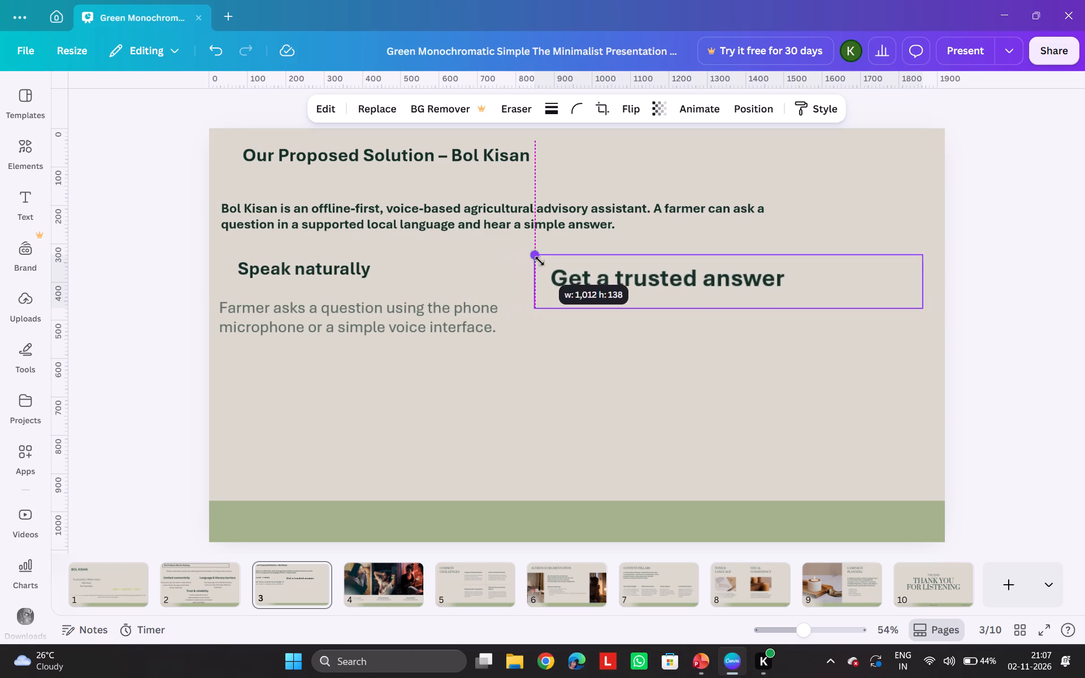
left_click_drag(540, 261, 568, 270)
left_click_drag(646, 272, 626, 265)
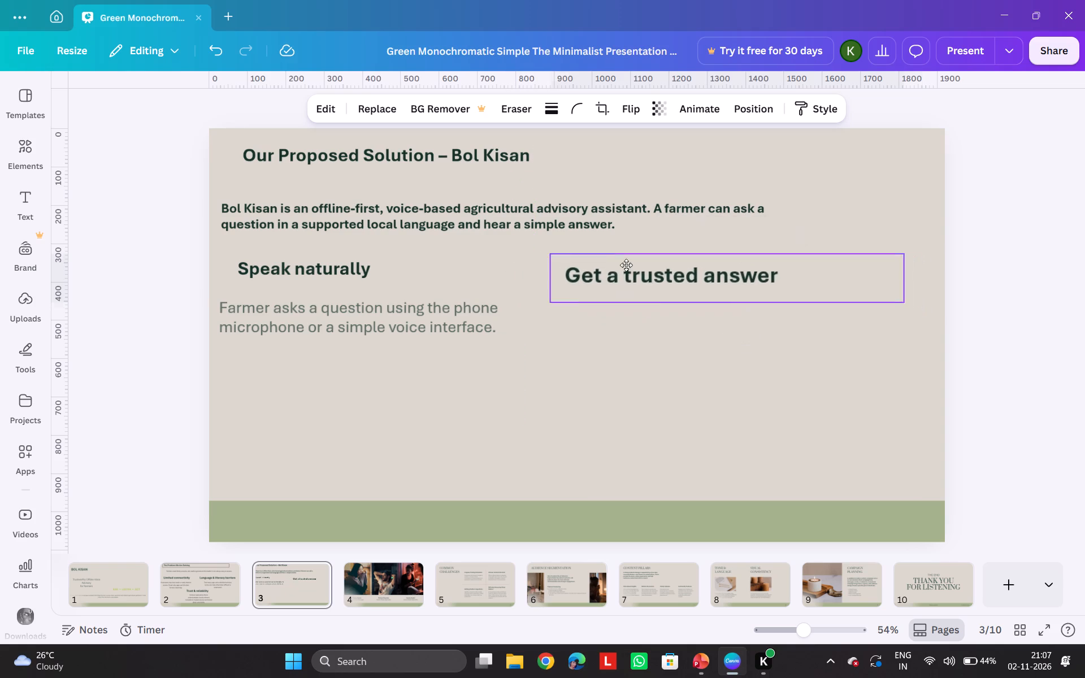
left_click_drag(626, 265, 617, 259)
left_click_drag(534, 293, 589, 283)
left_click_drag(657, 259, 657, 270)
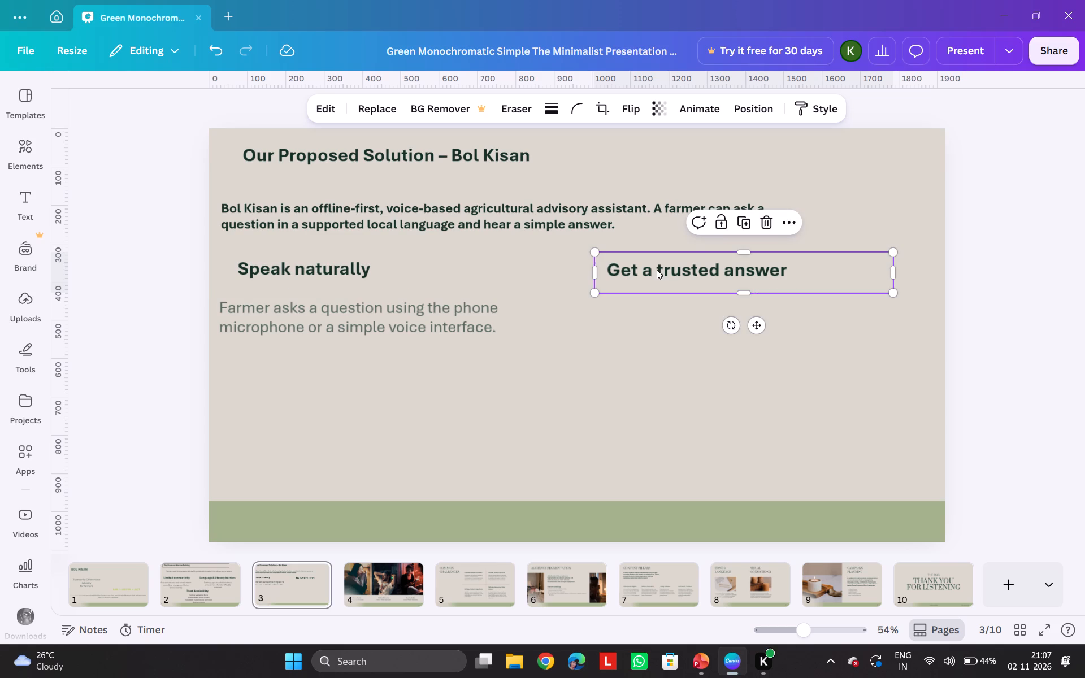
left_click(635, 329)
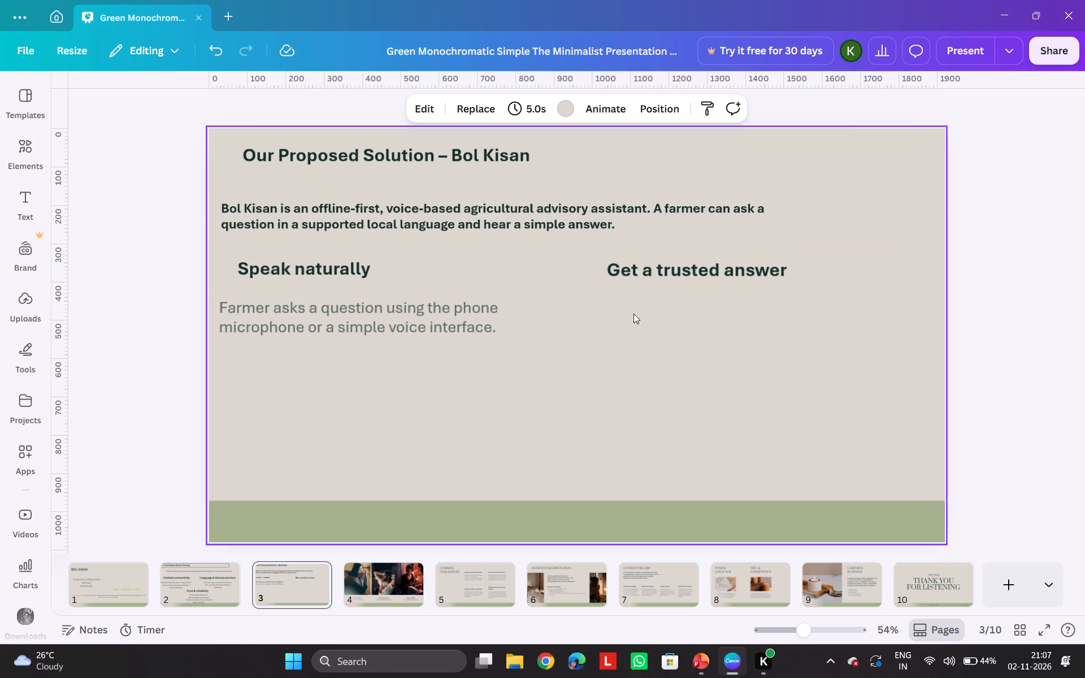
left_click(664, 275)
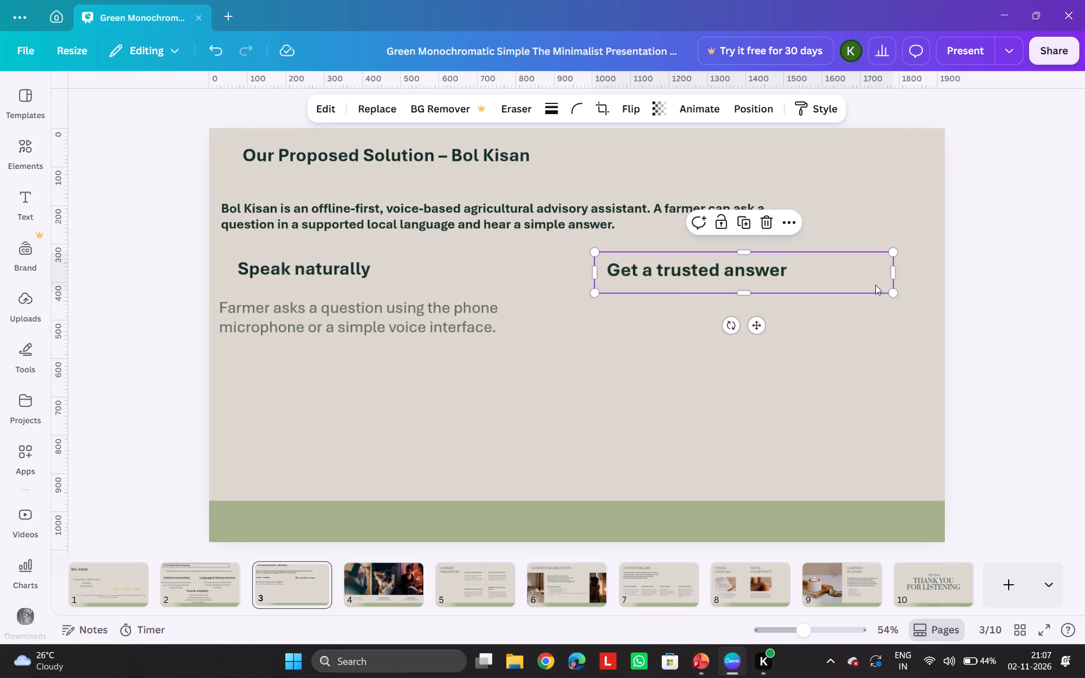
left_click_drag(895, 291, 889, 291)
left_click(854, 363)
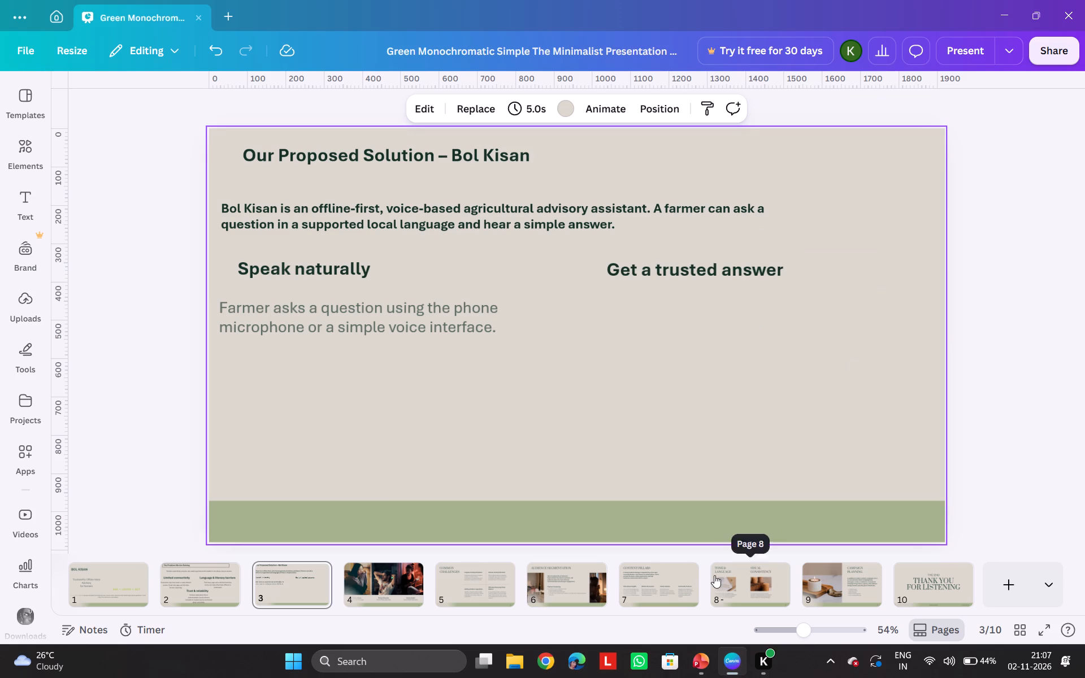
Copy the "The system searches a curated offline knowledge pack…" text from PowerPoint slide 3 and place it below "Get a trusted answer" on Canva page 3.
left_click(701, 663)
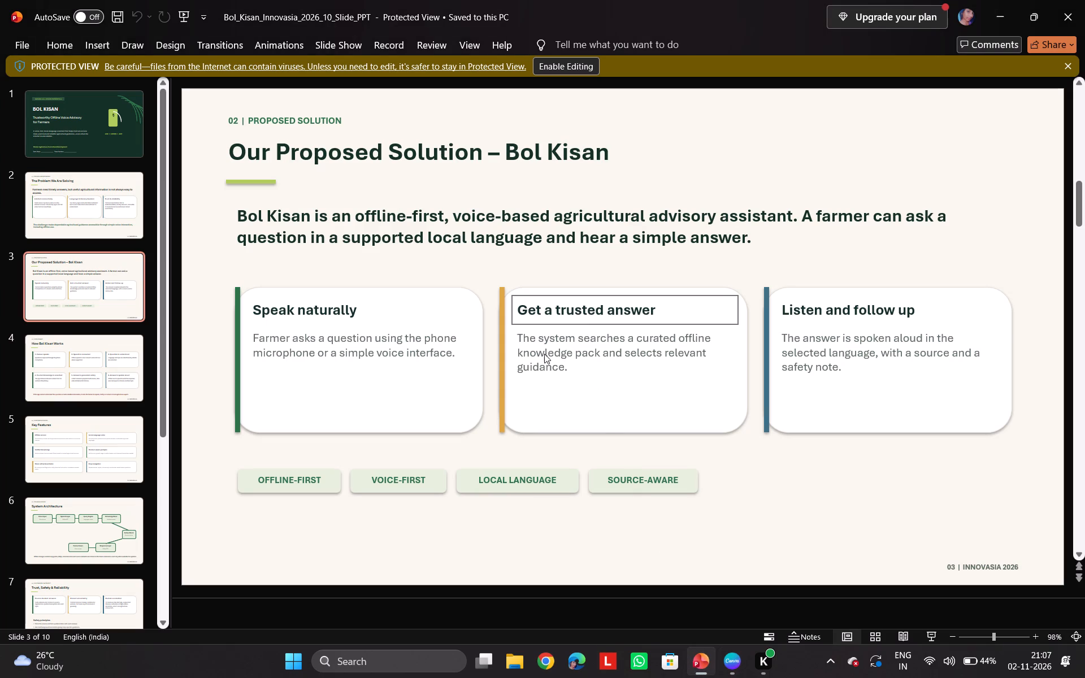
left_click(544, 354)
left_click(544, 354)
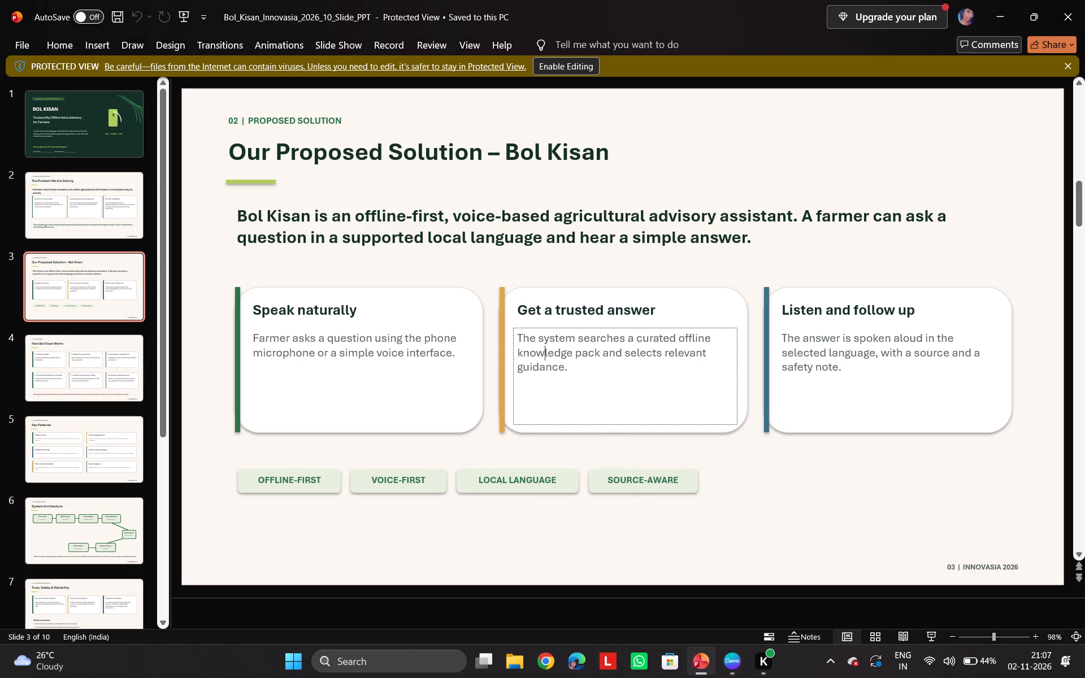
left_click(528, 399)
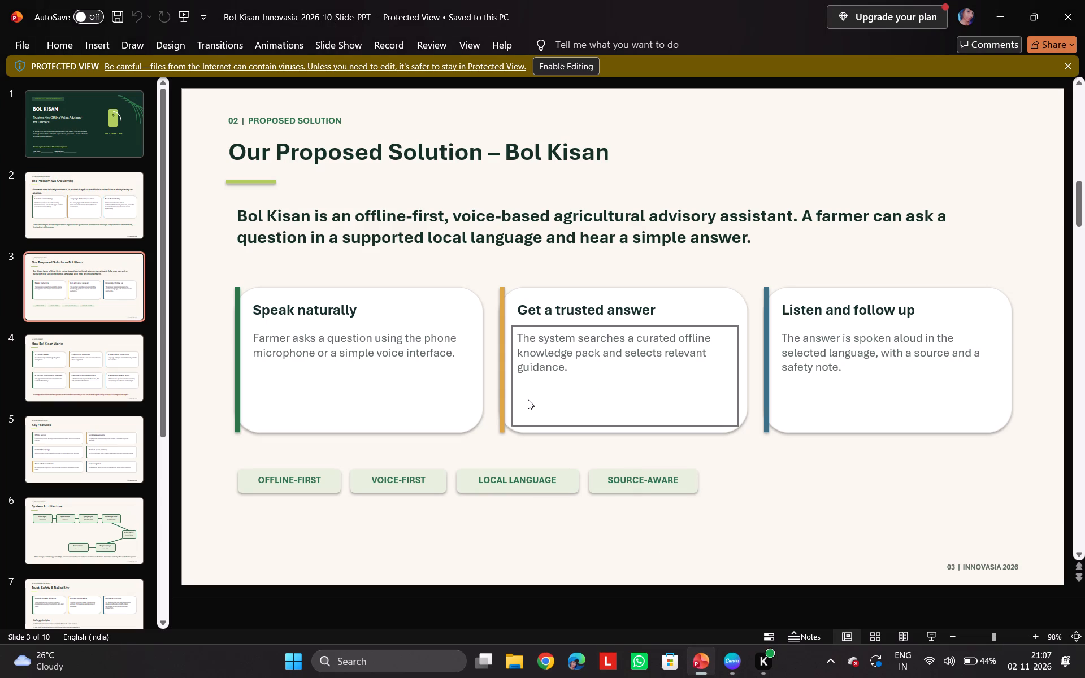
key("ctrl+c")
left_click(731, 668)
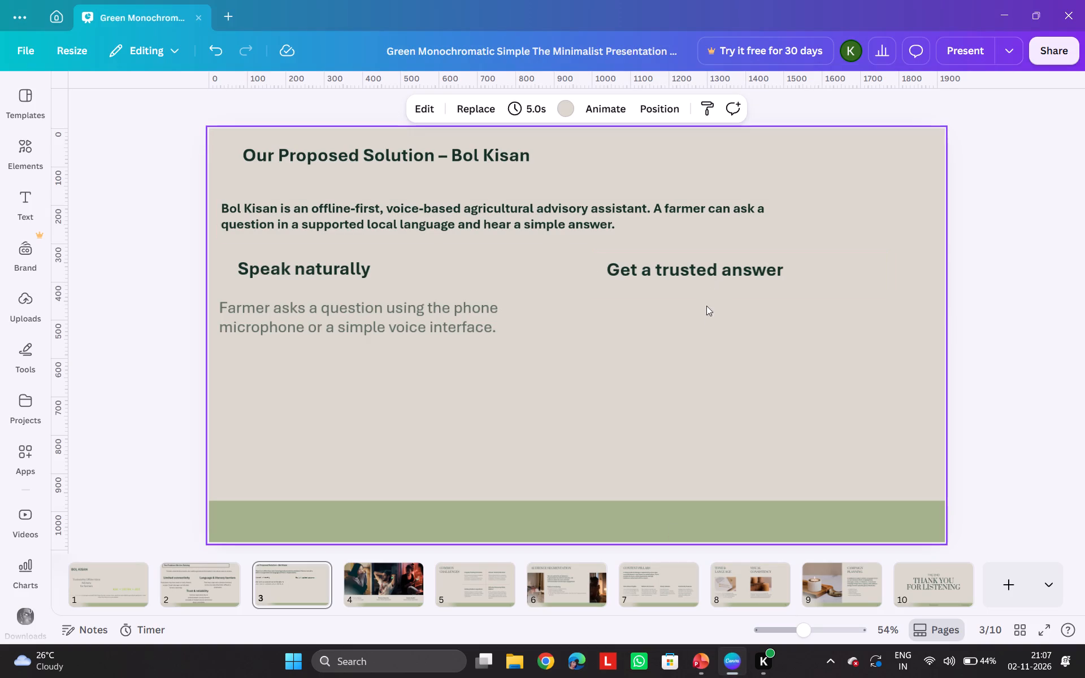
left_click(696, 347)
key("ctrl+v")
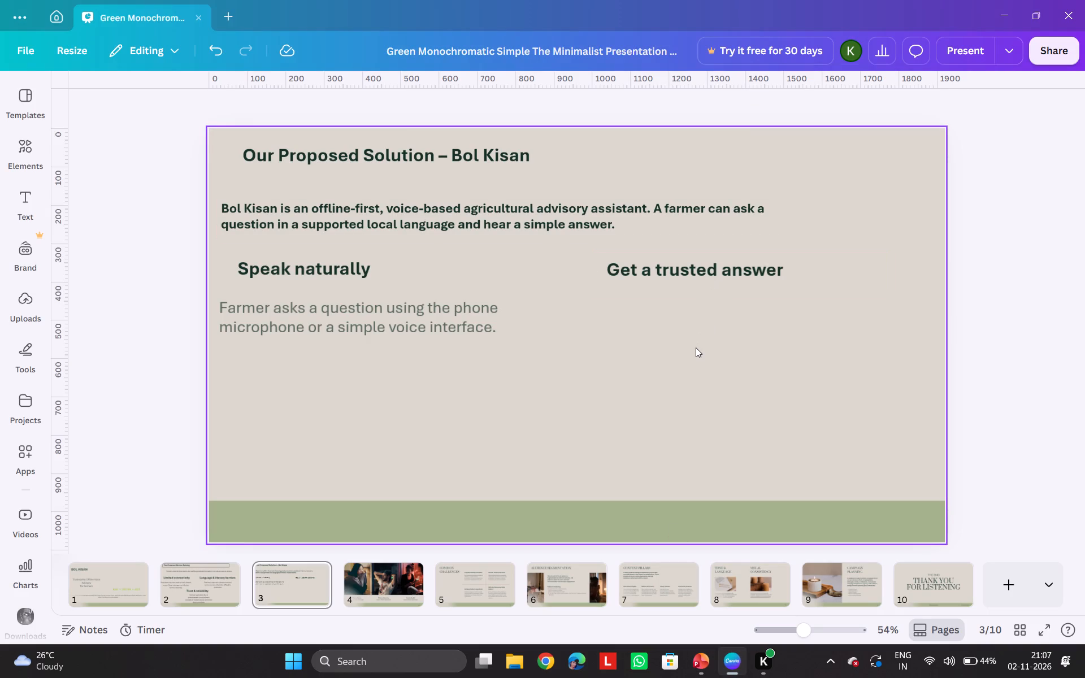
left_click_drag(644, 334, 737, 358)
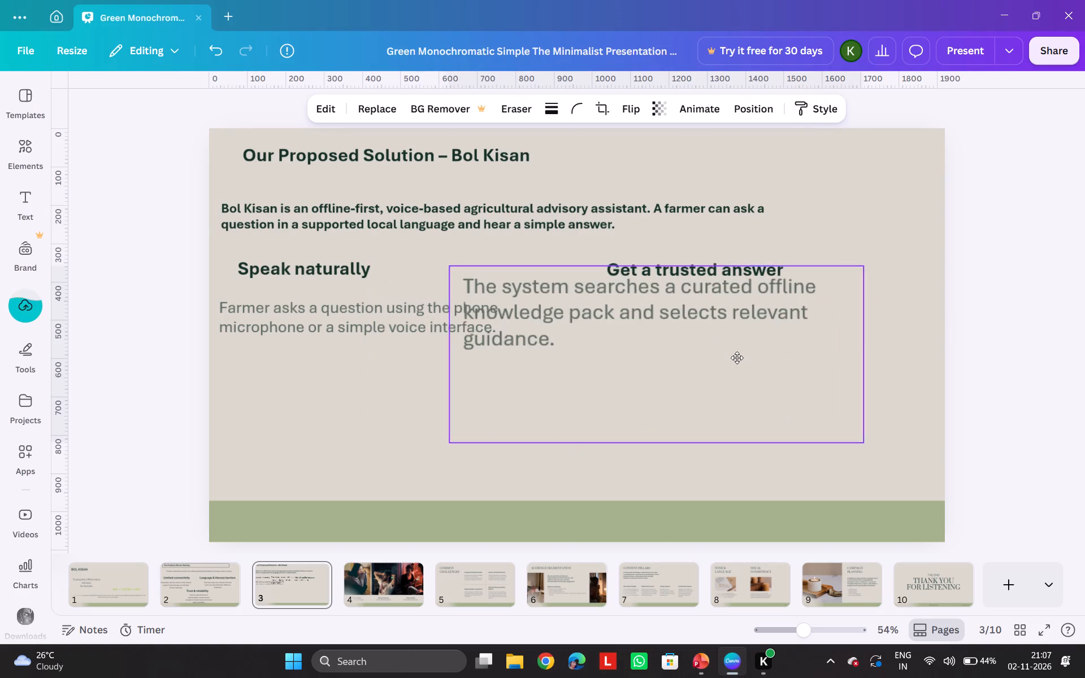
left_click_drag(737, 358, 791, 372)
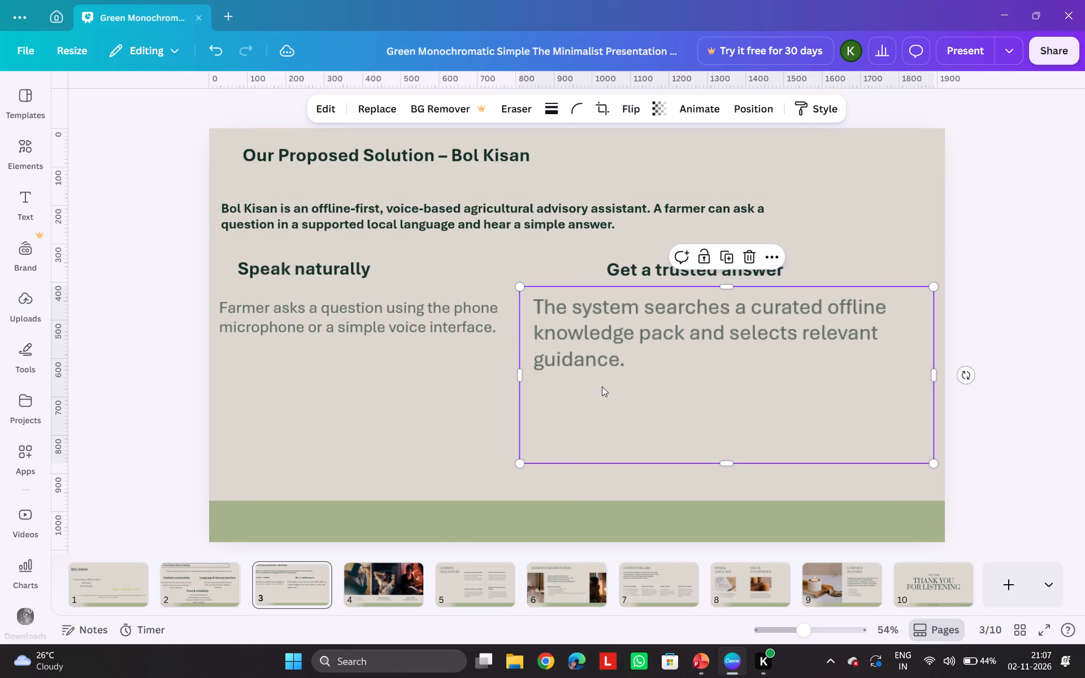
Scale the "The system searches a curated offline knowledge pack…" text down proportionally and place it just below the "Get a trusted answer" heading.
left_click_drag(518, 464, 579, 435)
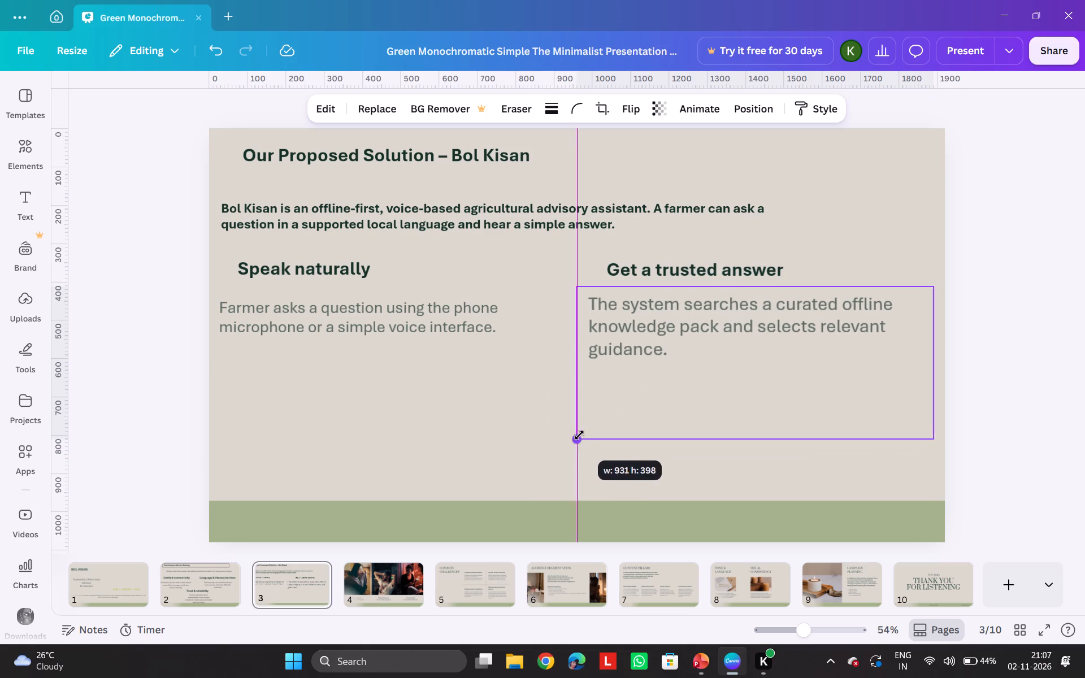
left_click_drag(579, 435, 589, 435)
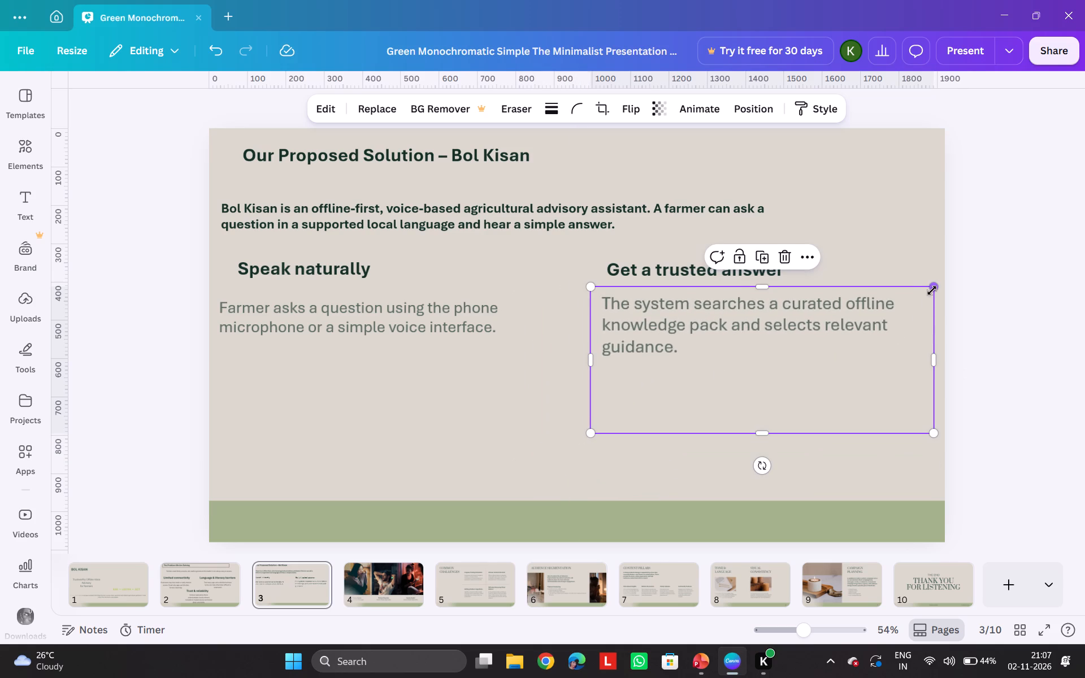
left_click_drag(932, 290, 868, 310)
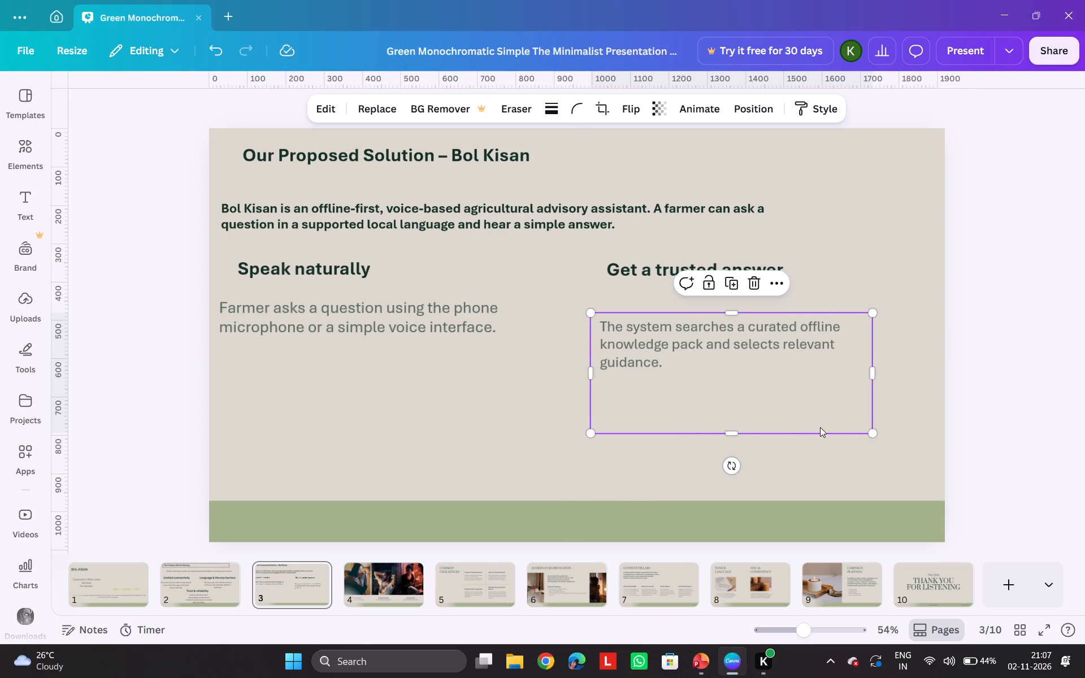
left_click(873, 438)
left_click_drag(873, 438, 849, 430)
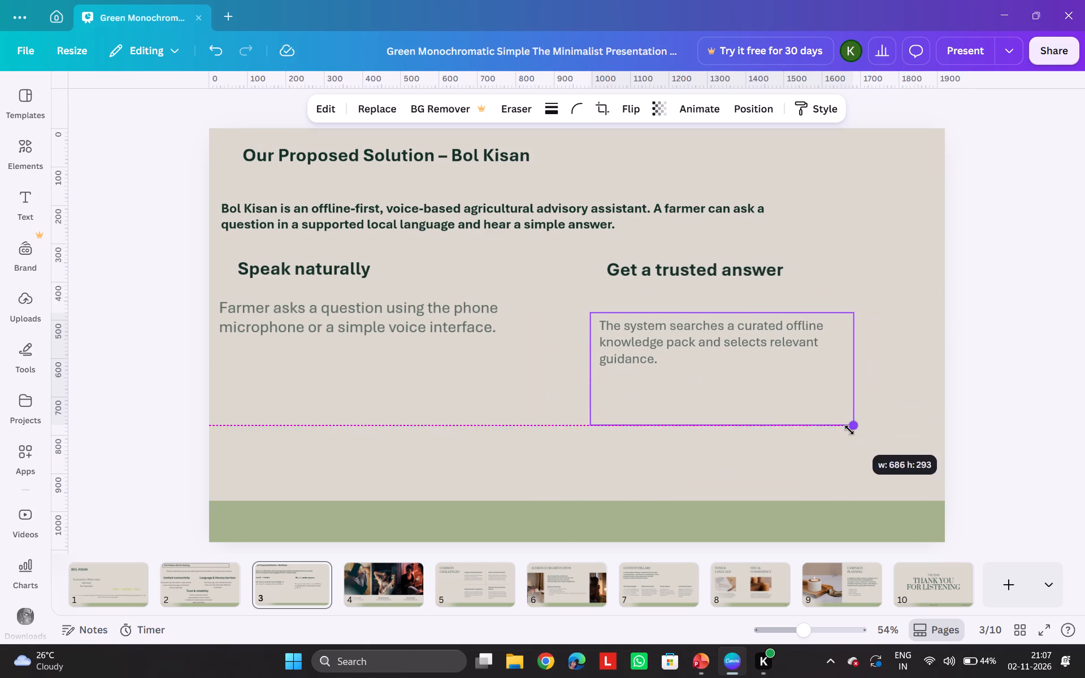
left_click_drag(849, 430, 838, 425)
left_click_drag(734, 390, 741, 379)
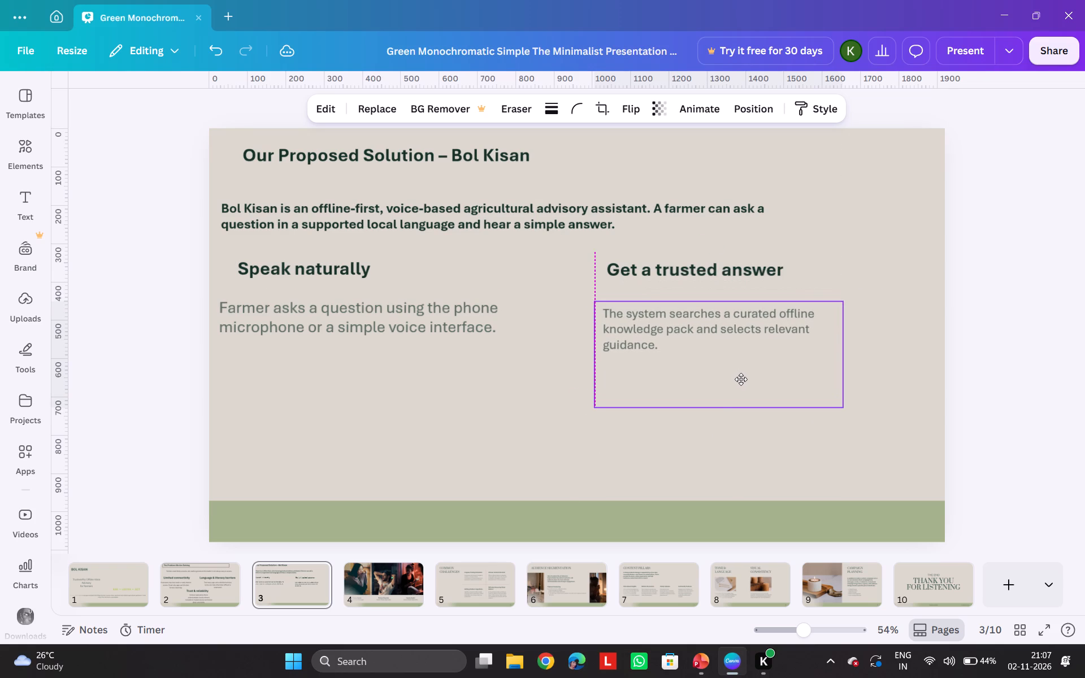
left_click_drag(741, 379, 742, 379)
Extend the "The system searches…" text leftward and upward to about 803 by 301, level with the top of the "Farmer asks a question" text.
left_click(504, 380)
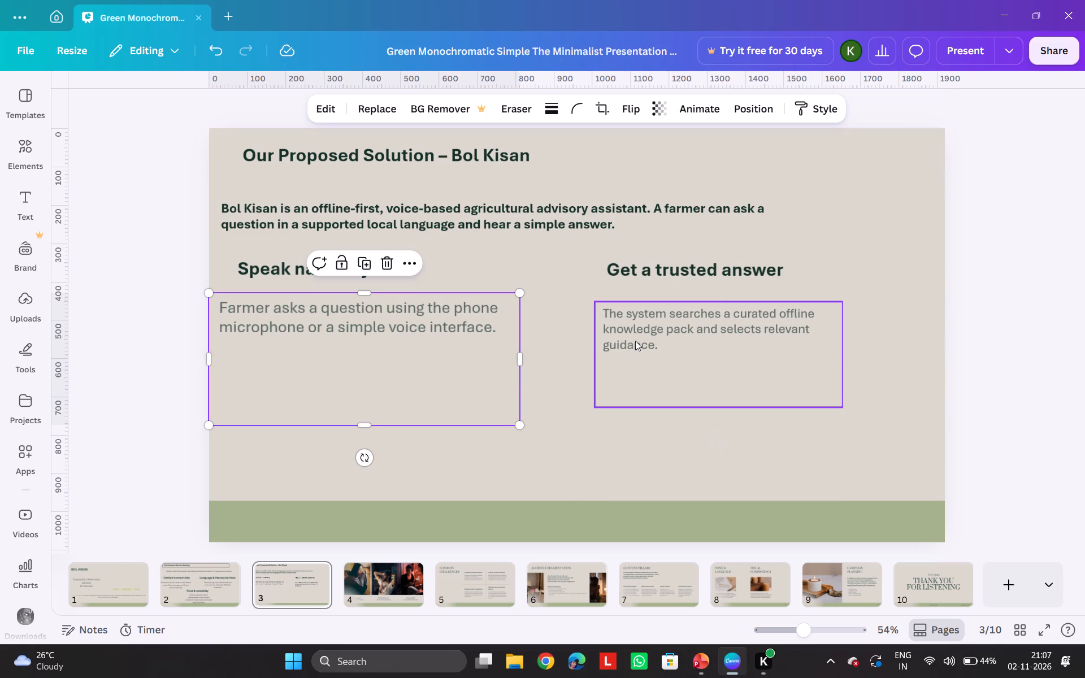
left_click(662, 319)
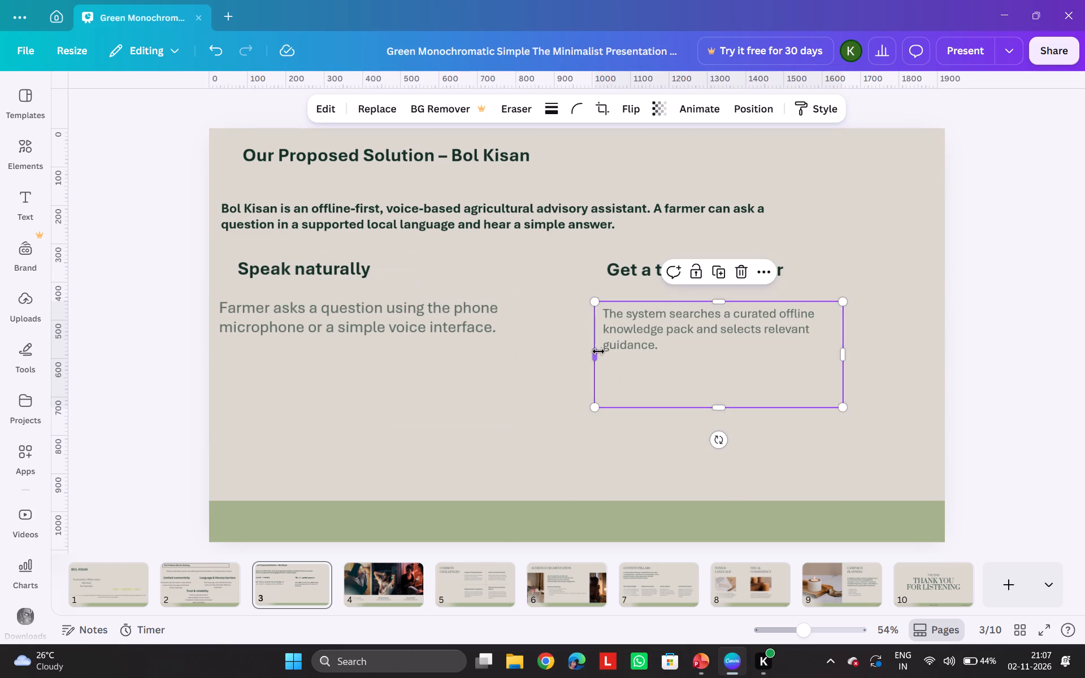
left_click_drag(598, 351, 526, 357)
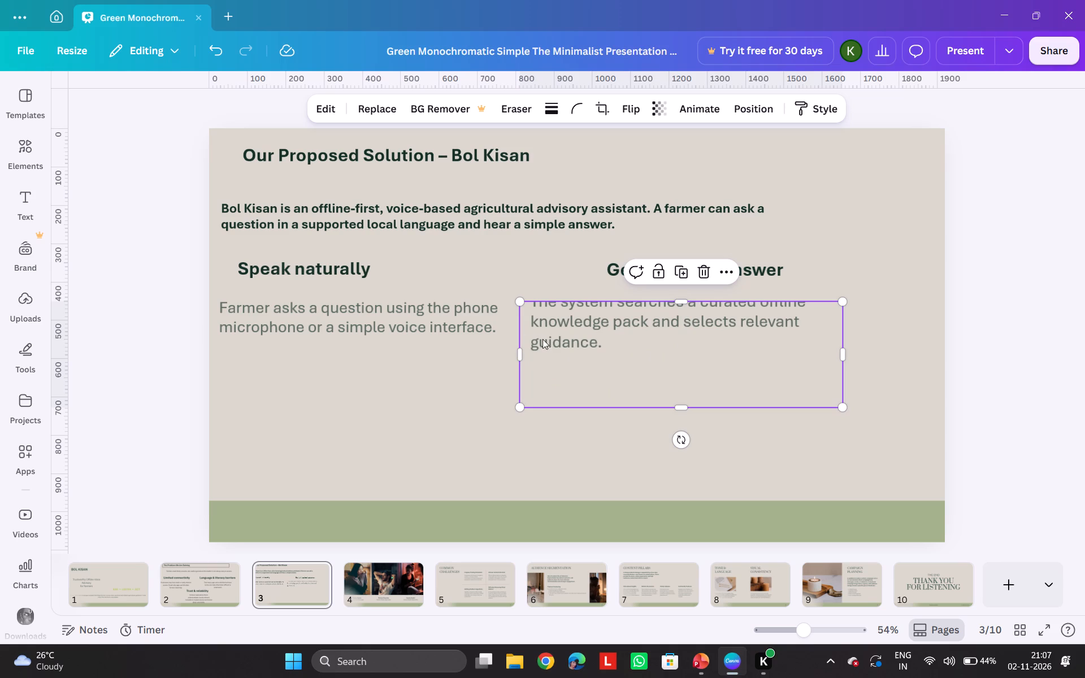
left_click_drag(522, 305, 571, 325)
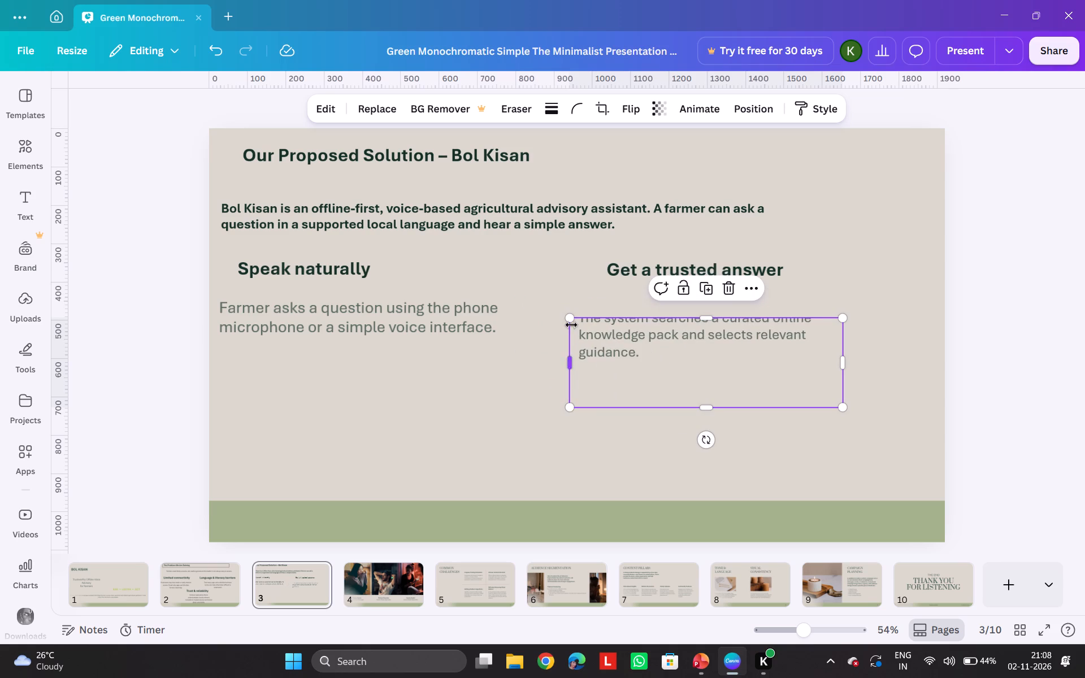
left_click_drag(574, 356, 563, 356)
left_click_drag(563, 356, 574, 372)
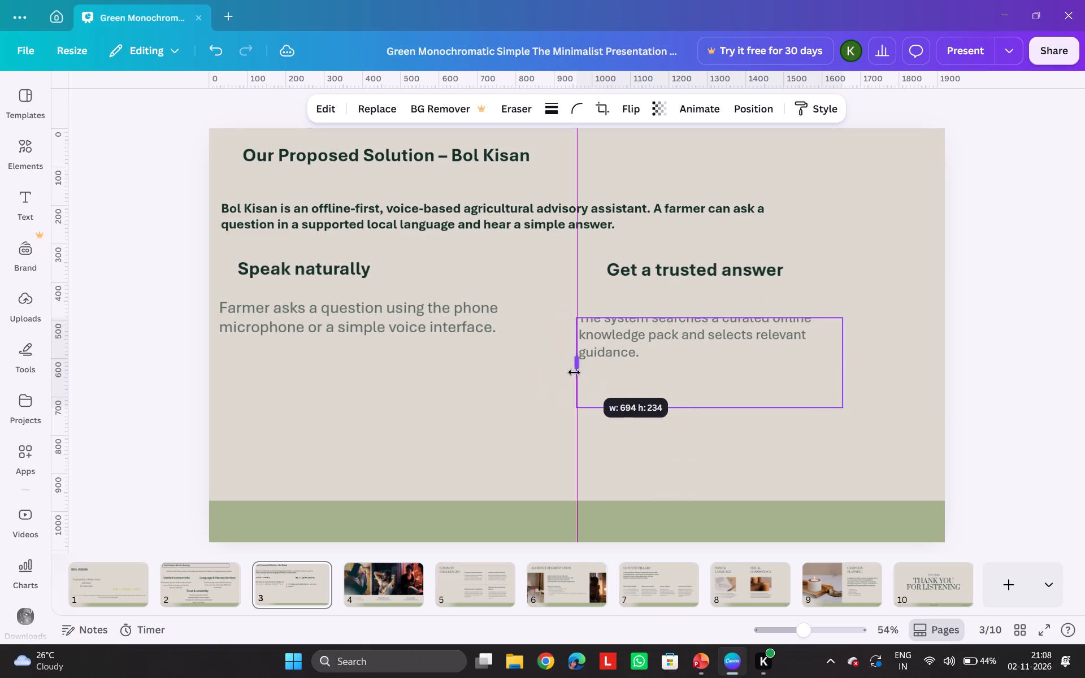
left_click_drag(574, 372, 541, 370)
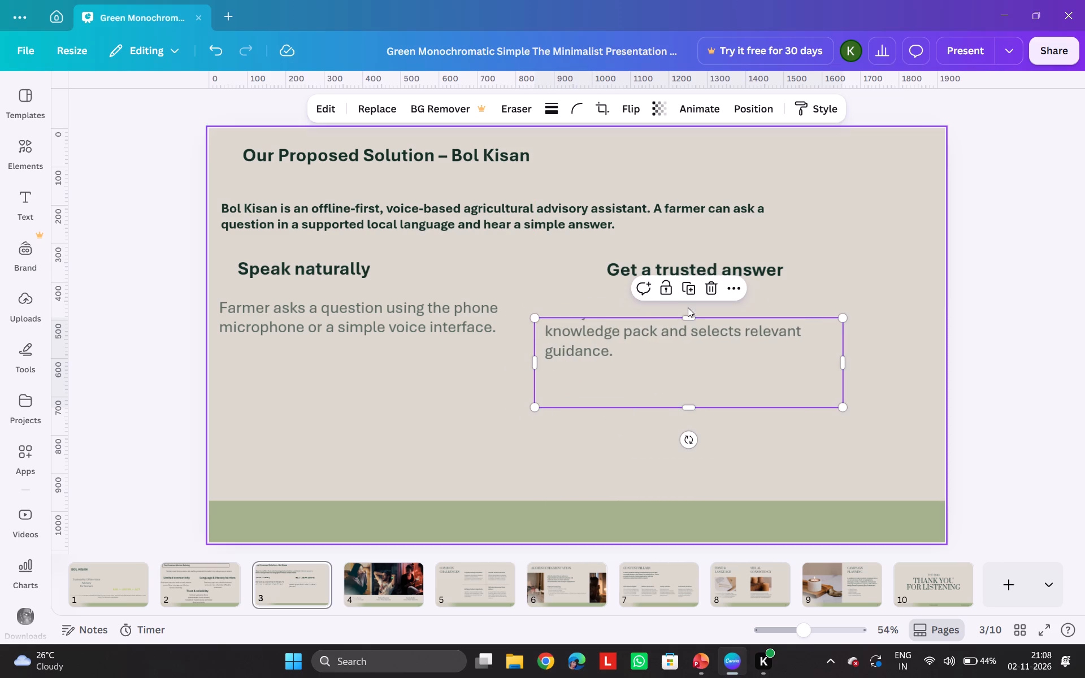
left_click_drag(689, 319, 728, 332)
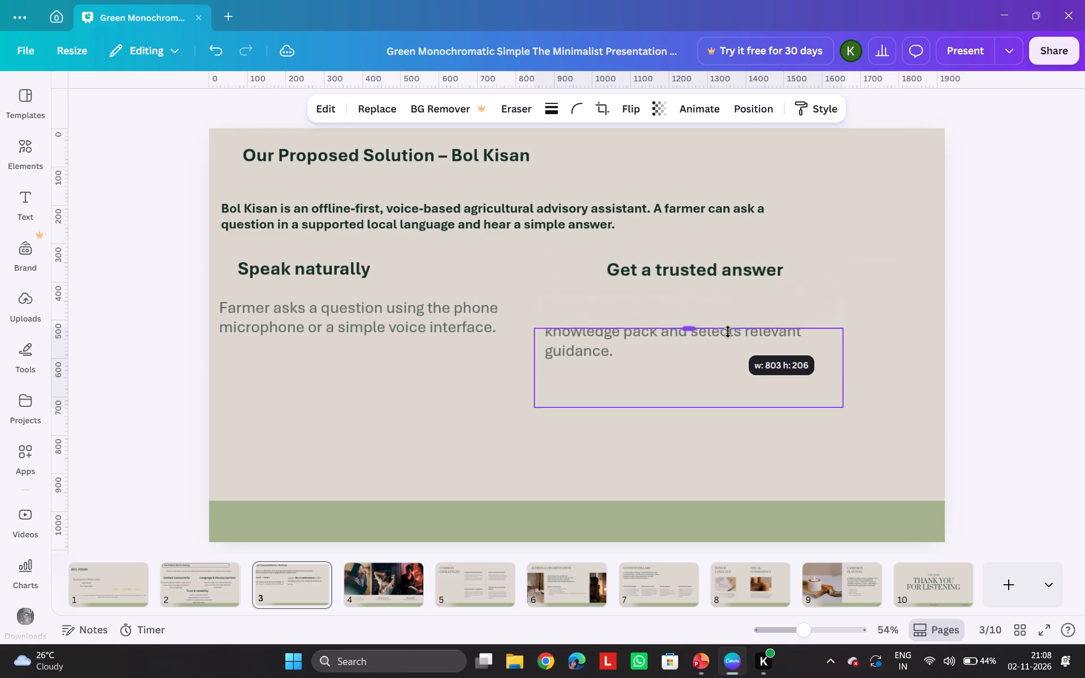
left_click_drag(728, 332, 702, 294)
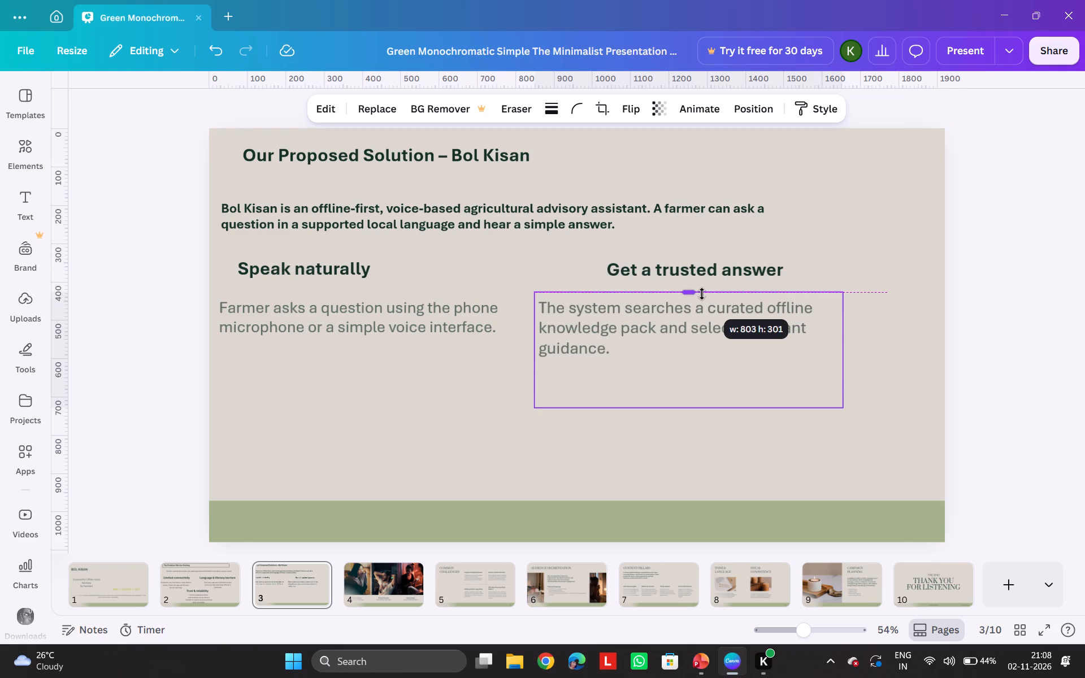
left_click_drag(702, 294, 703, 295)
left_click(594, 360)
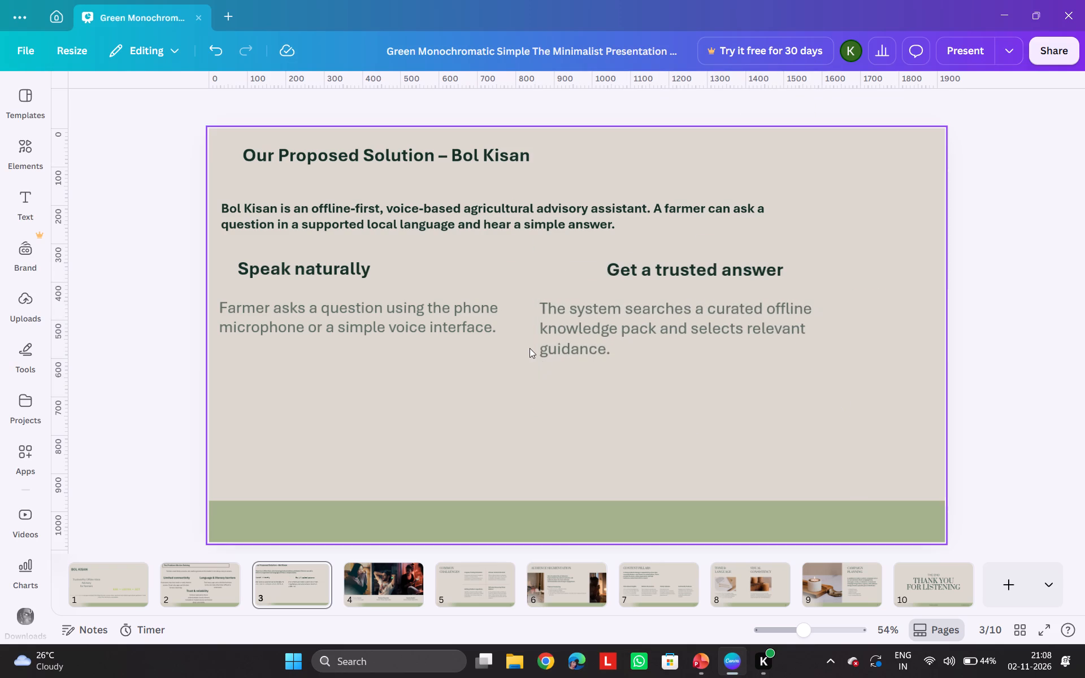
Scale the "The system searches…" text down proportionally to about 720 wide and extend its right side towards the page's right edge.
left_click(548, 351)
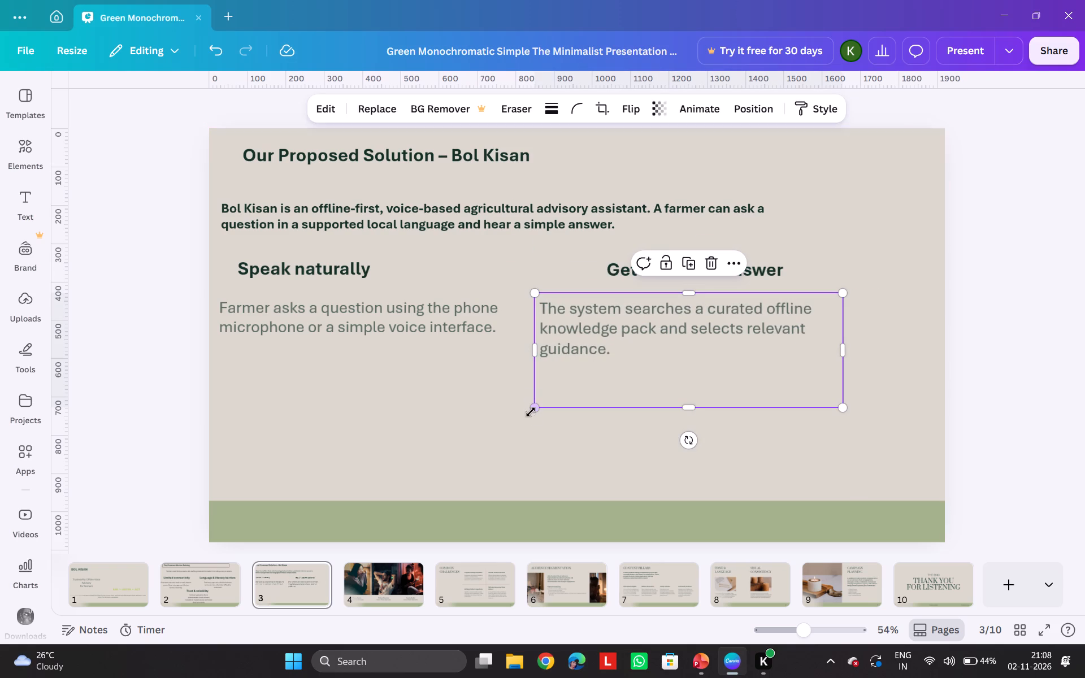
left_click_drag(529, 408, 561, 396)
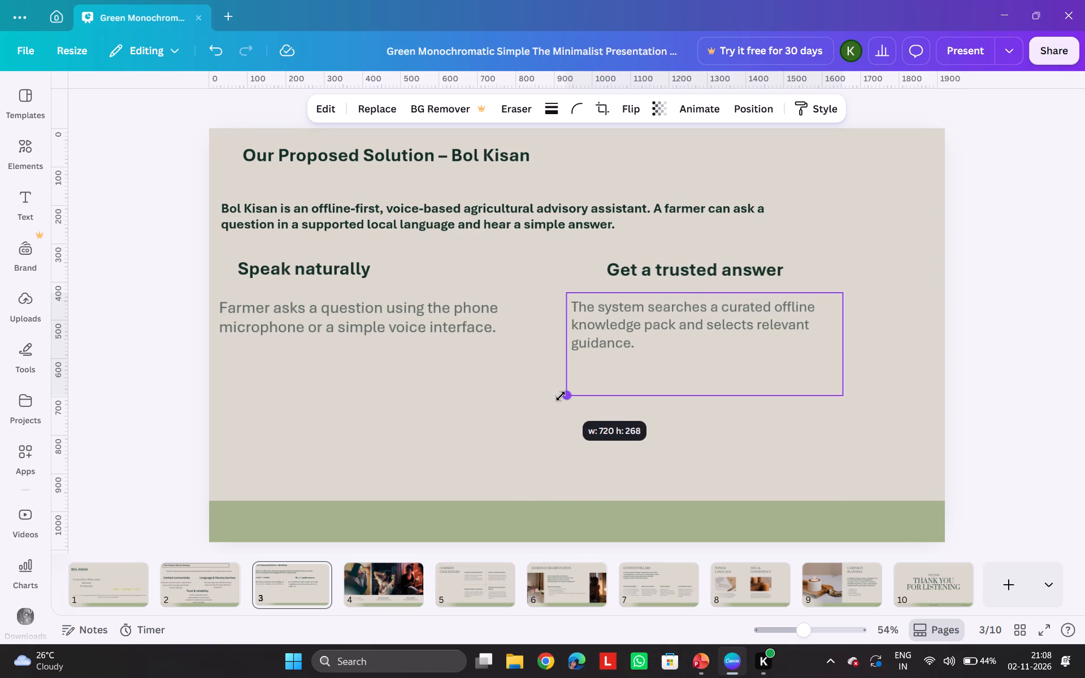
left_click_drag(561, 396, 561, 396)
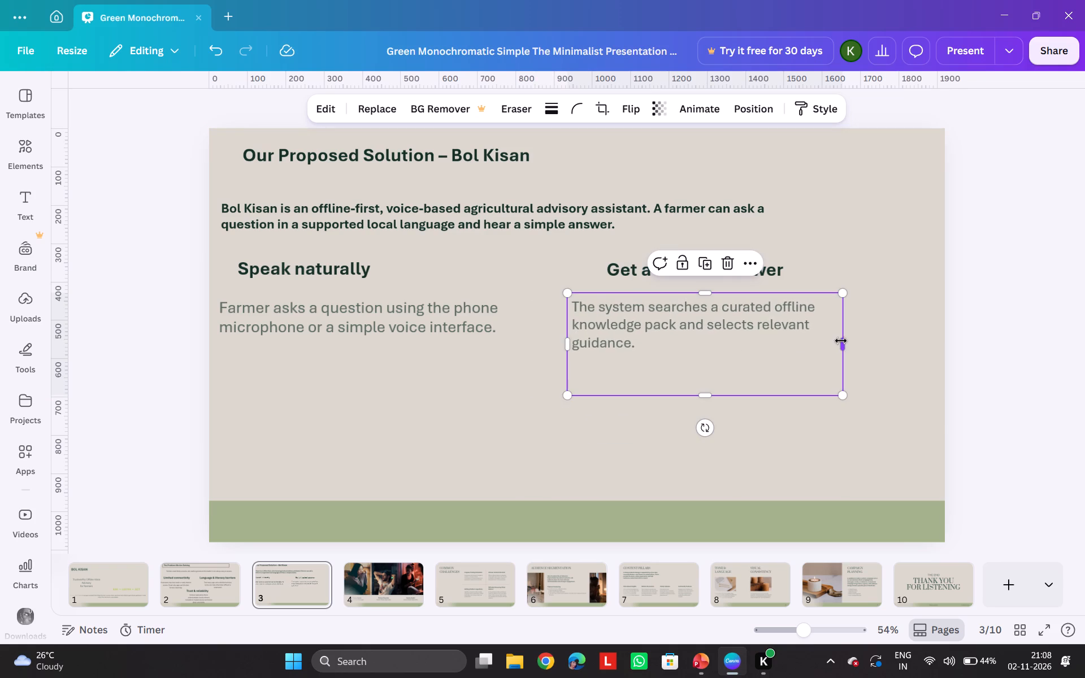
left_click_drag(841, 341, 896, 328)
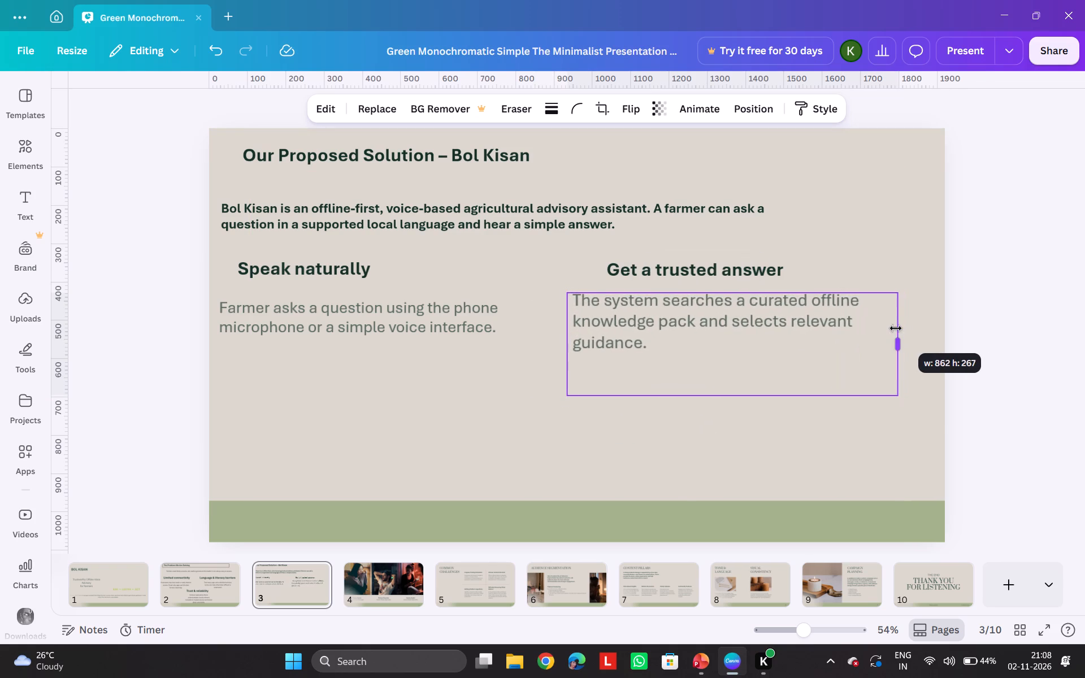
left_click_drag(896, 328, 888, 328)
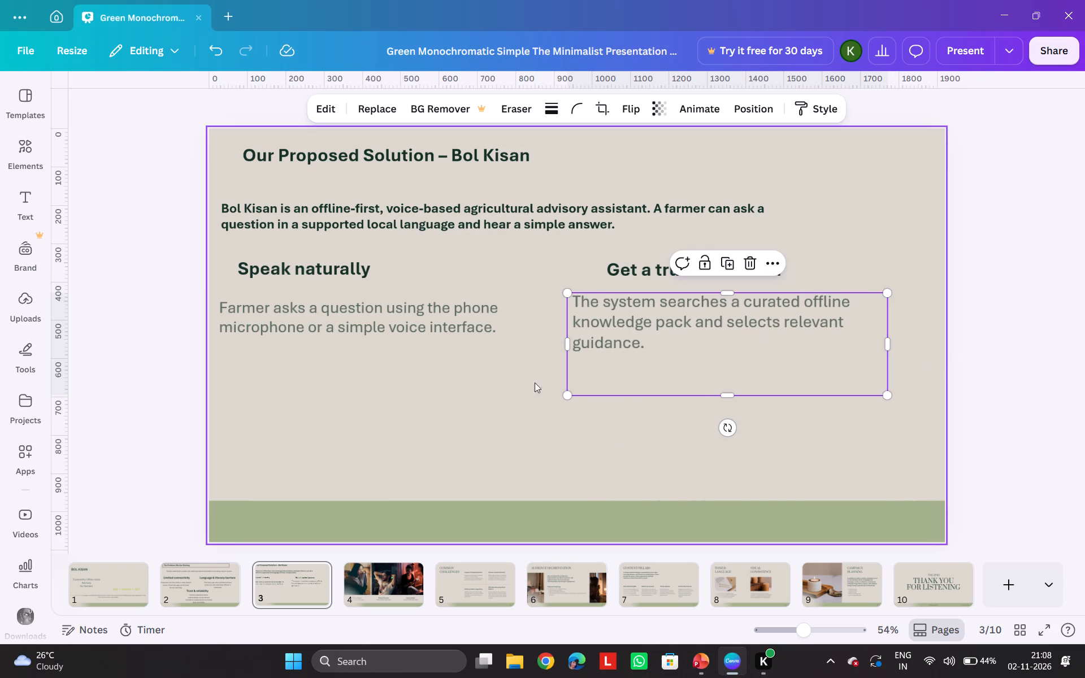
Widen the "Farmer asks a question" text rightward to enlarge its lettering, keeping it against the page's left edge.
left_click(519, 390)
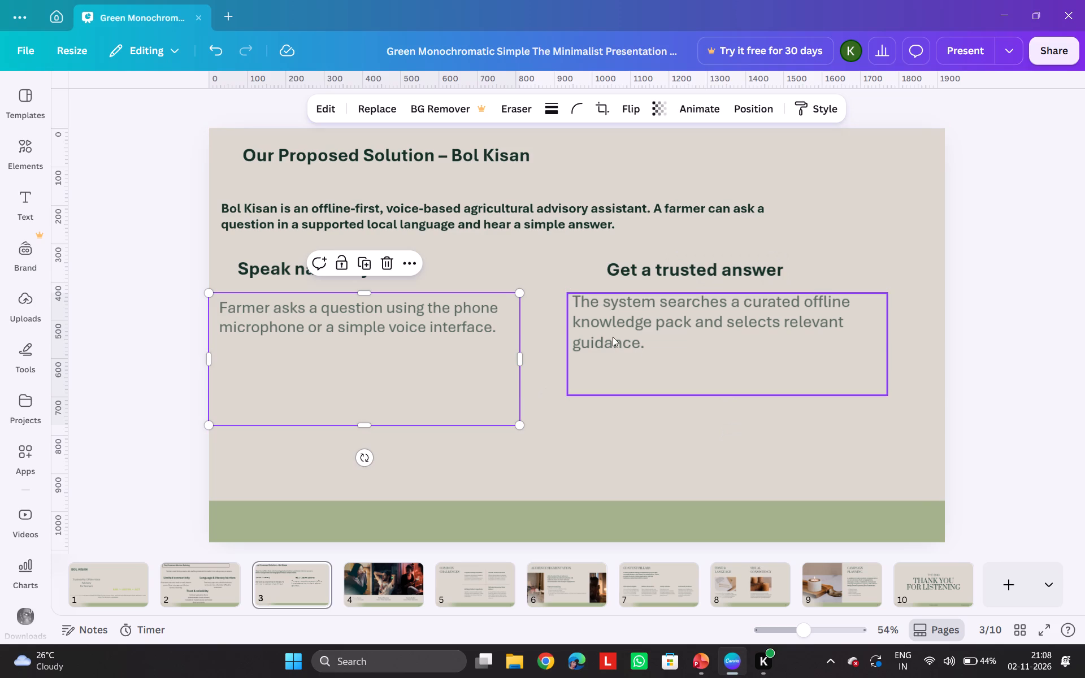
left_click(460, 324)
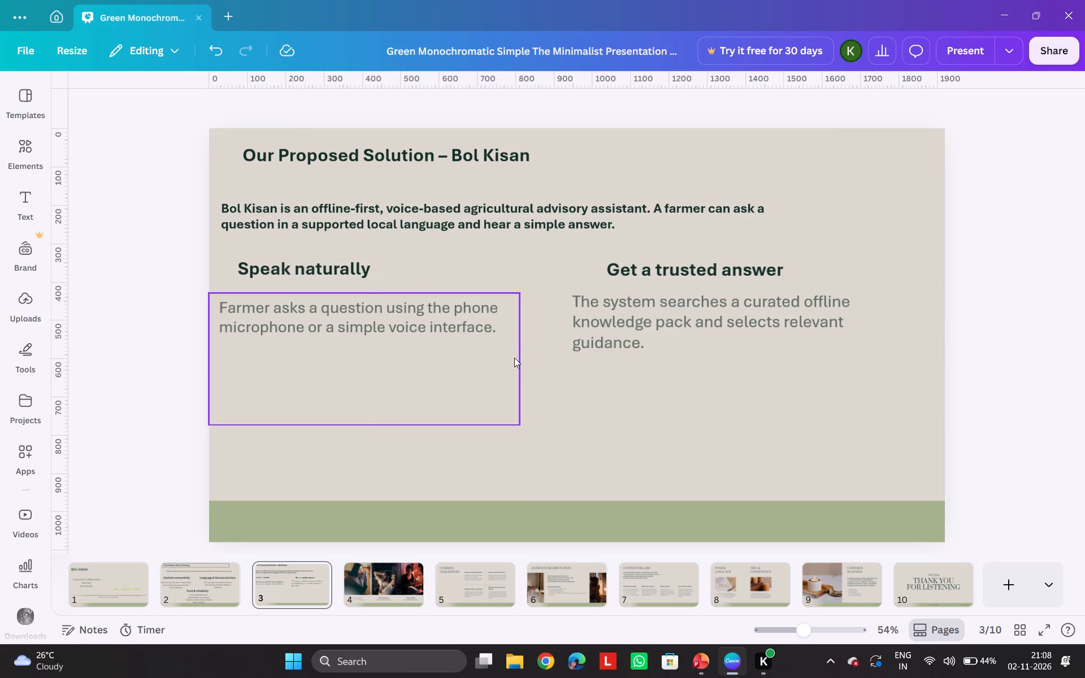
left_click(469, 355)
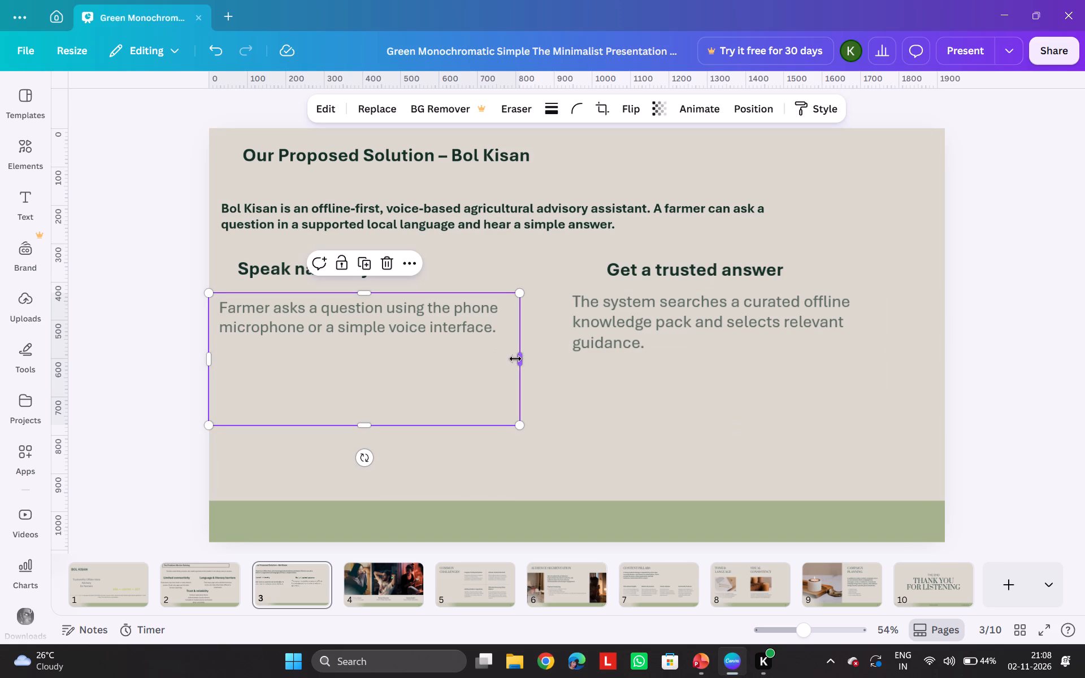
left_click_drag(515, 359, 546, 359)
left_click(595, 441)
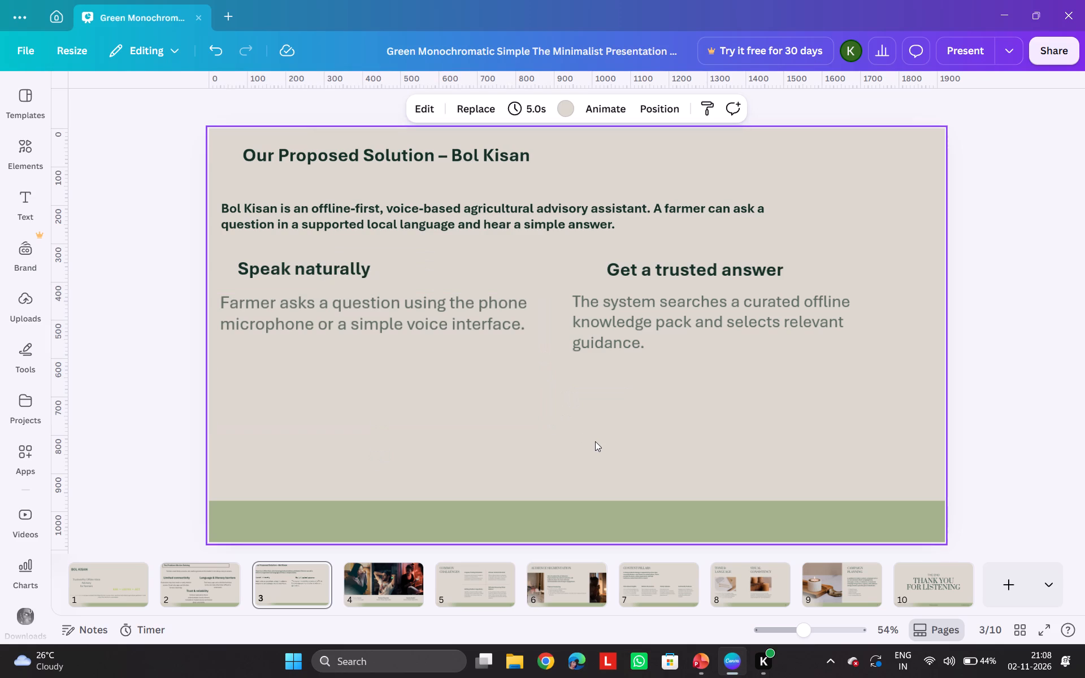
Copy the "Listen and follow up" heading from PowerPoint slide 3 and place it near the middle of Canva page 3, below both text columns.
left_click(704, 672)
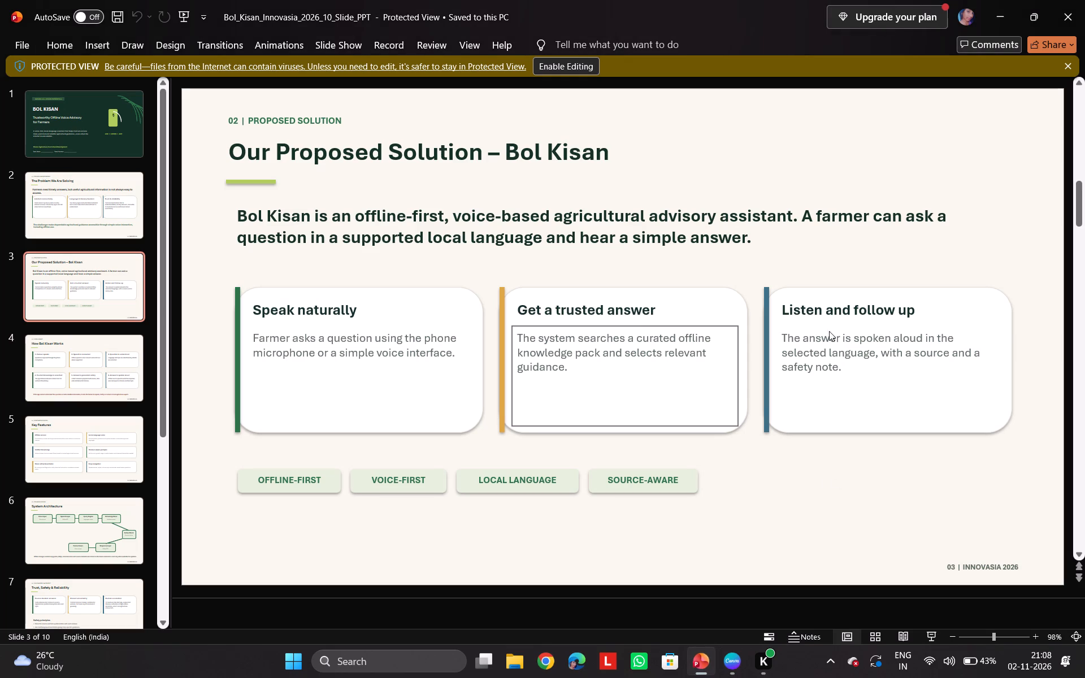
left_click(828, 310)
left_click(828, 310)
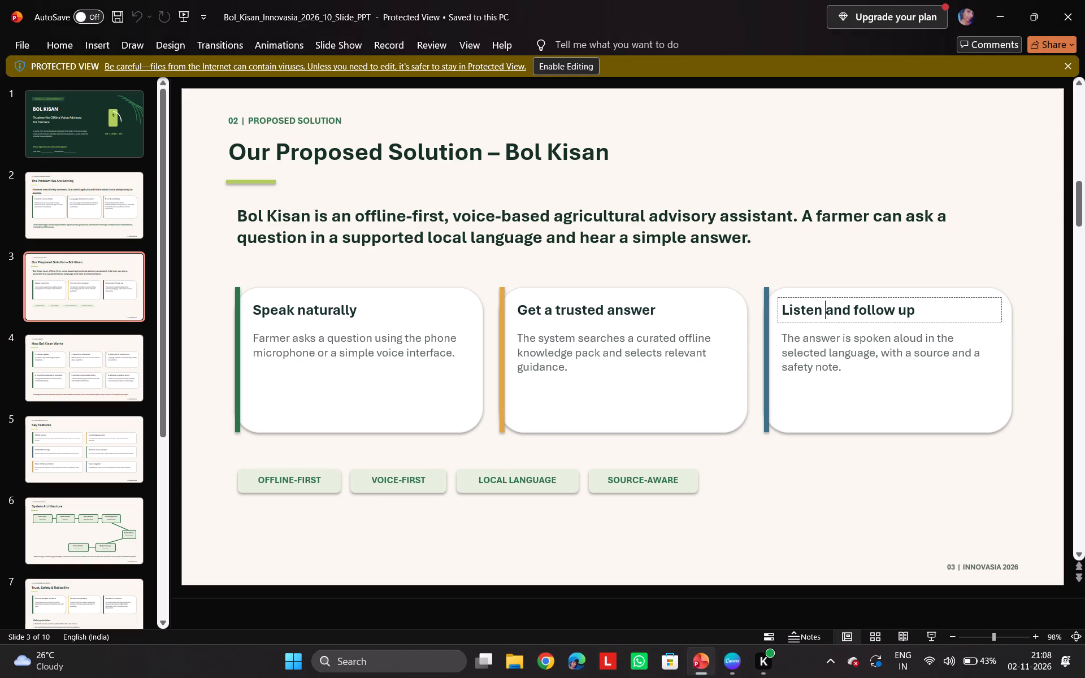
left_click(799, 315)
left_click(799, 315)
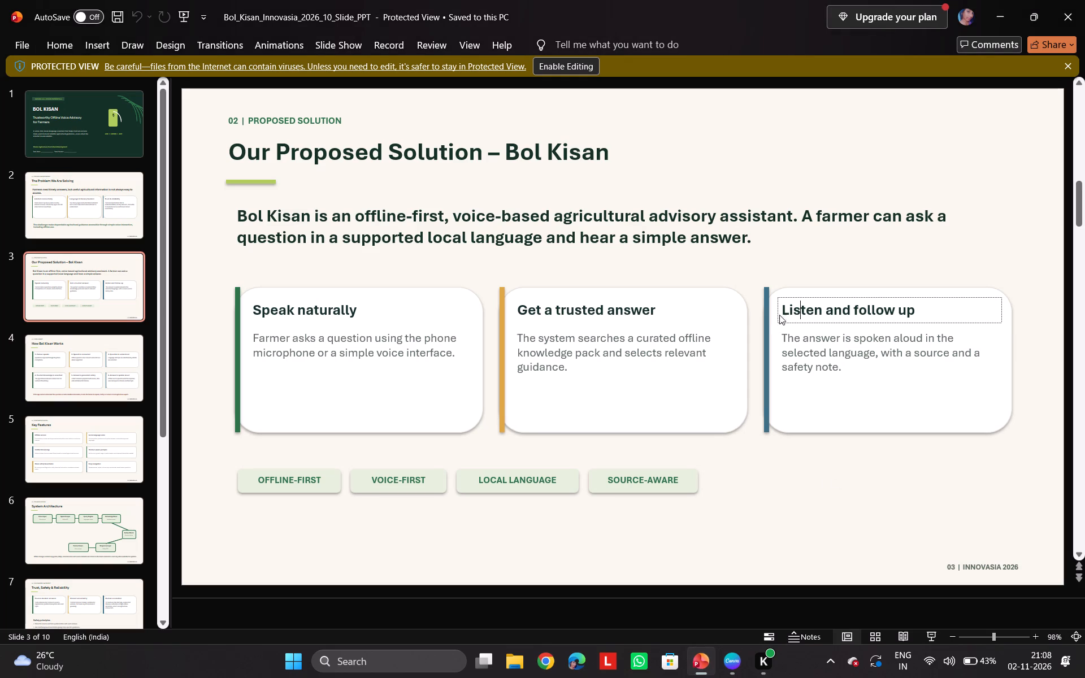
left_click(774, 315)
left_click(785, 314)
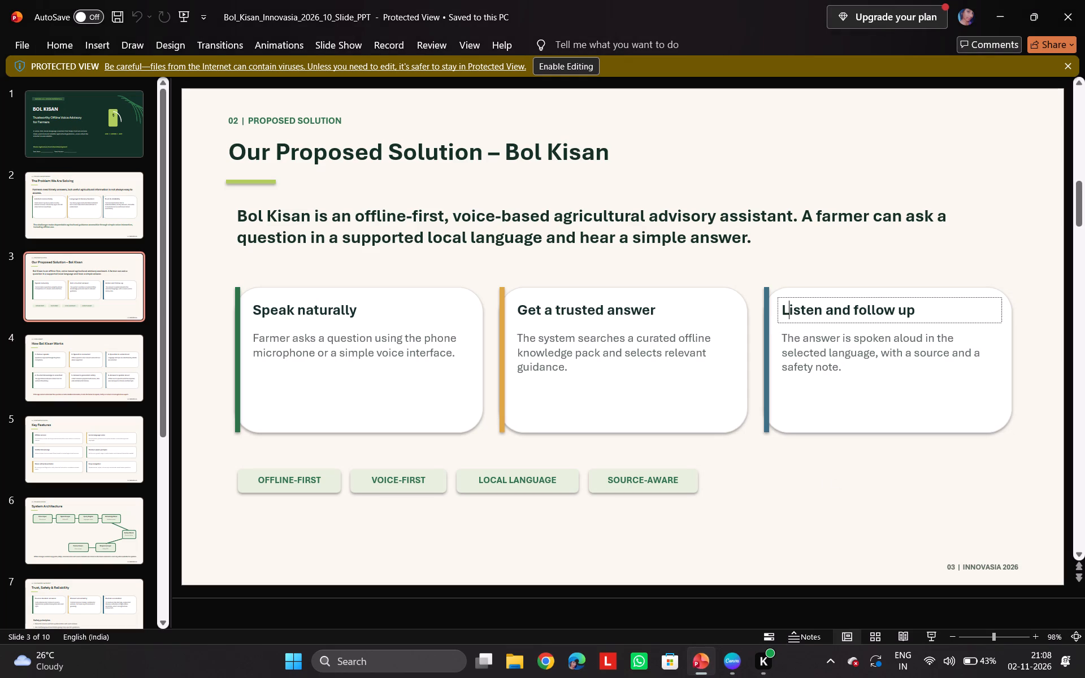
left_click(785, 314)
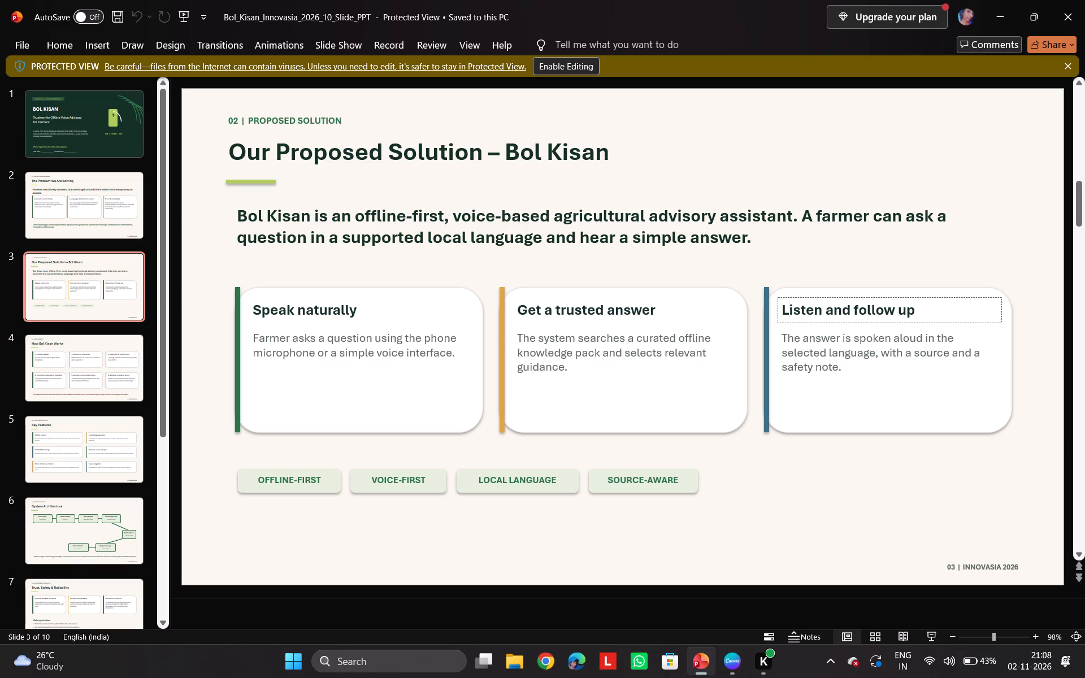
left_click(781, 315)
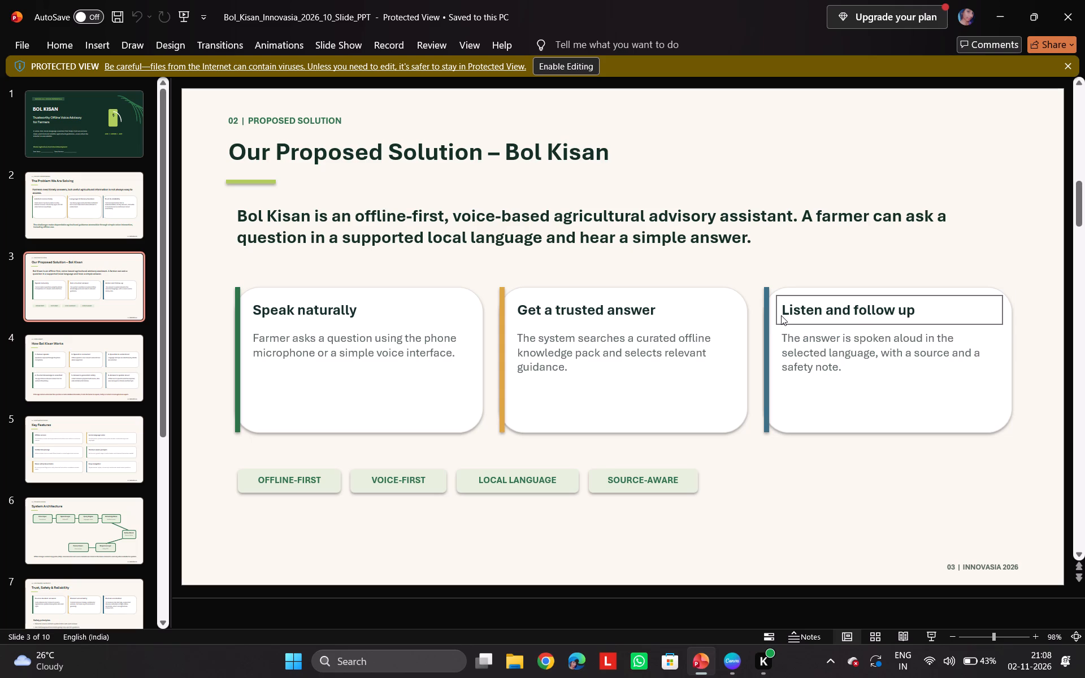
key("ctrl+c")
left_click(729, 661)
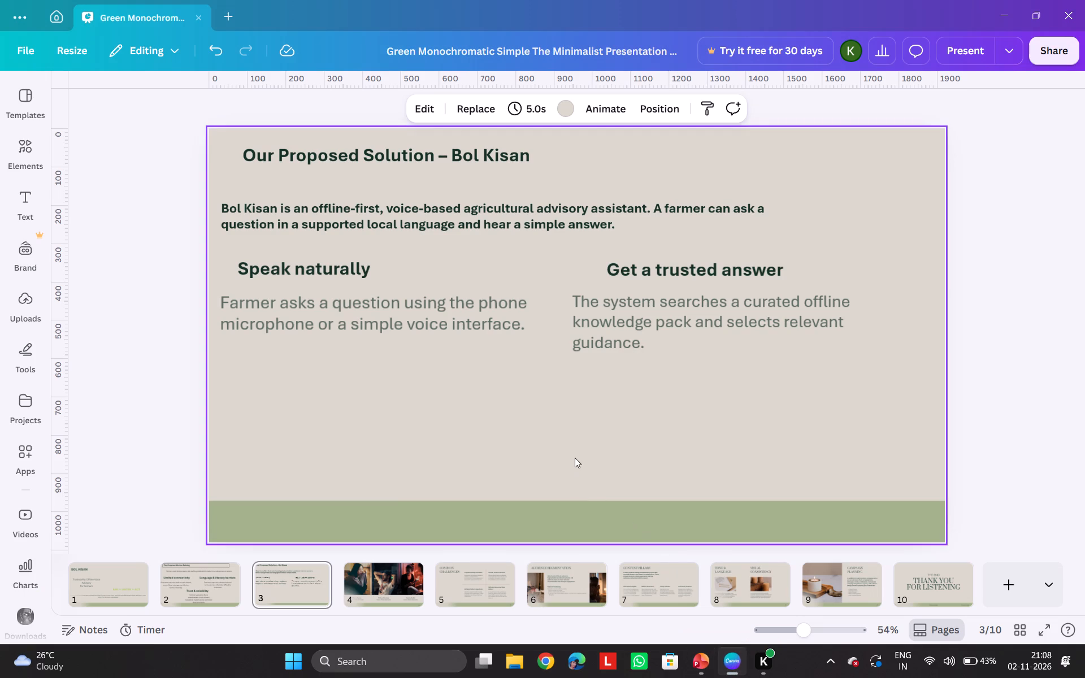
key("ctrl+v")
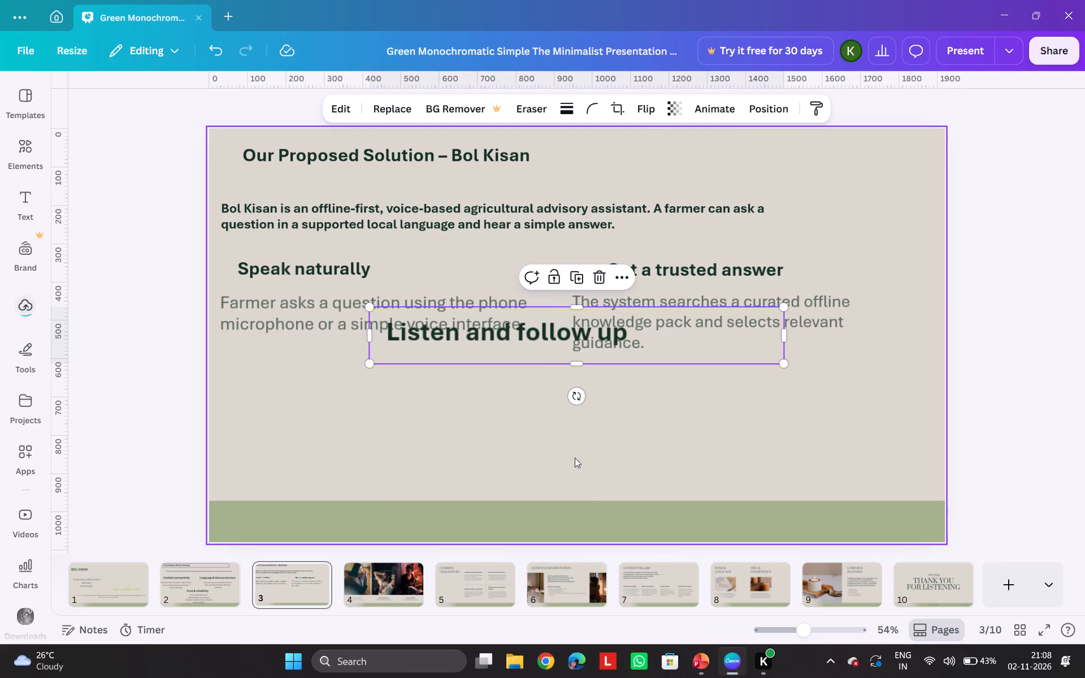
left_click_drag(504, 332, 522, 357)
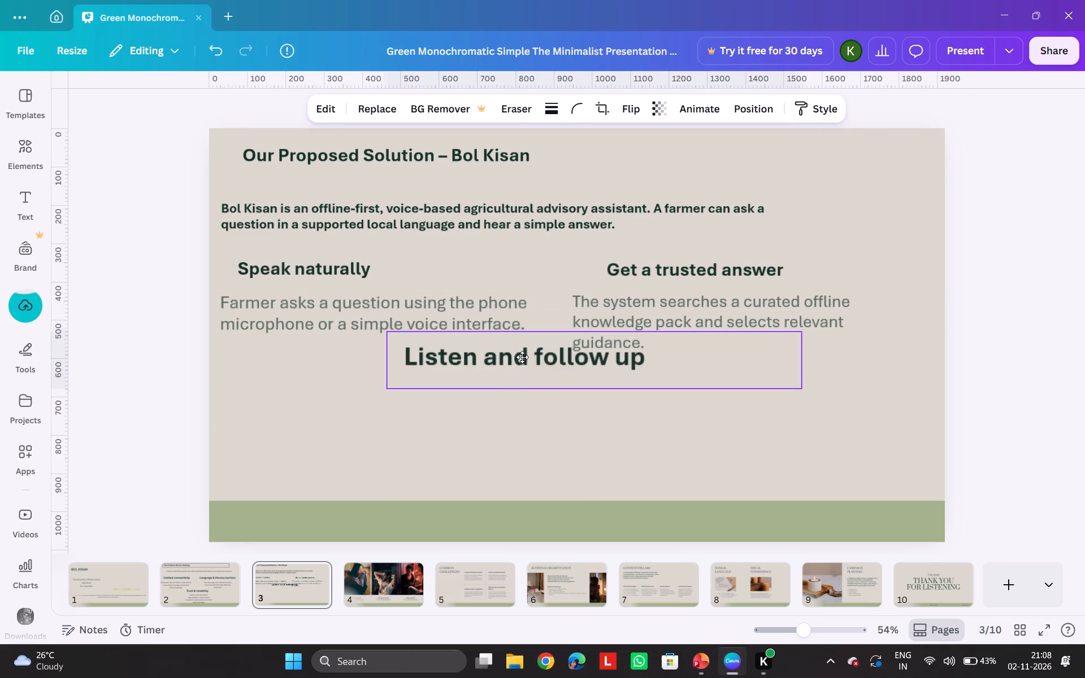
left_click_drag(522, 357, 523, 380)
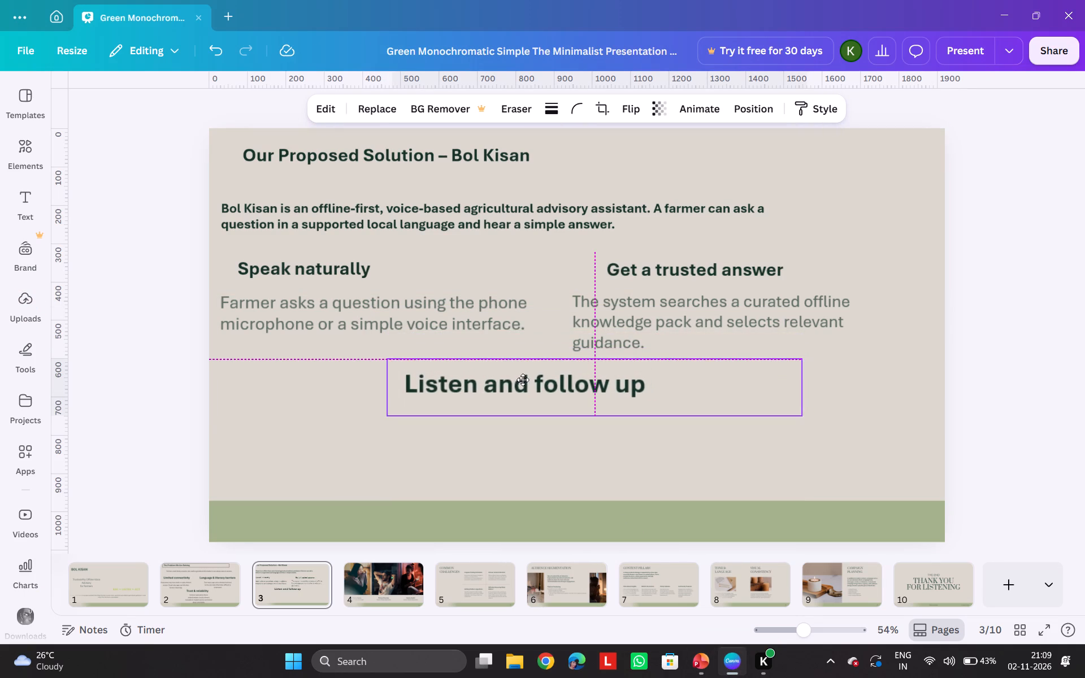
Crop the empty sides of the "Listen and follow up" heading and scale it down proportionally to about 620 wide.
left_click_drag(523, 380, 522, 380)
left_click_drag(383, 388, 389, 388)
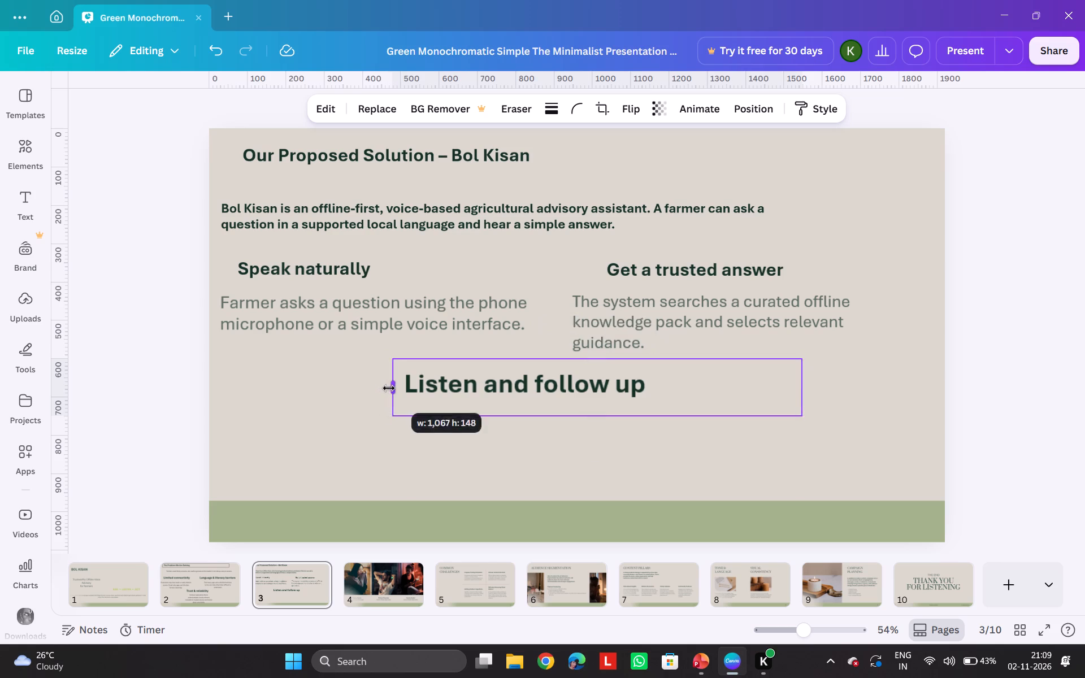
left_click_drag(389, 388, 389, 388)
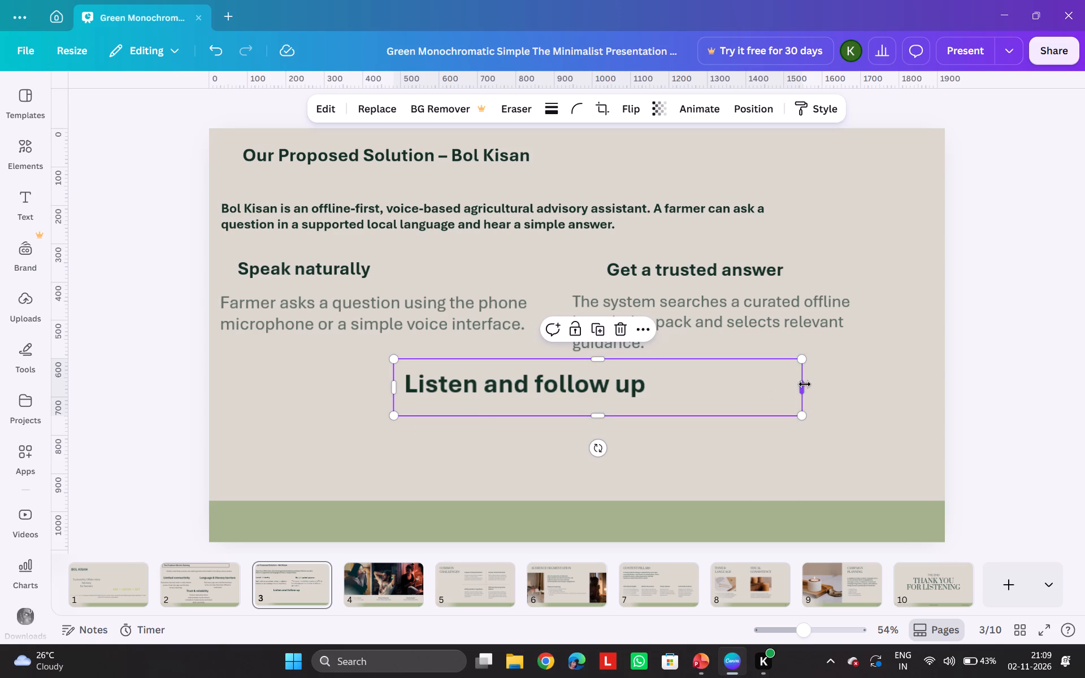
left_click_drag(805, 384, 683, 365)
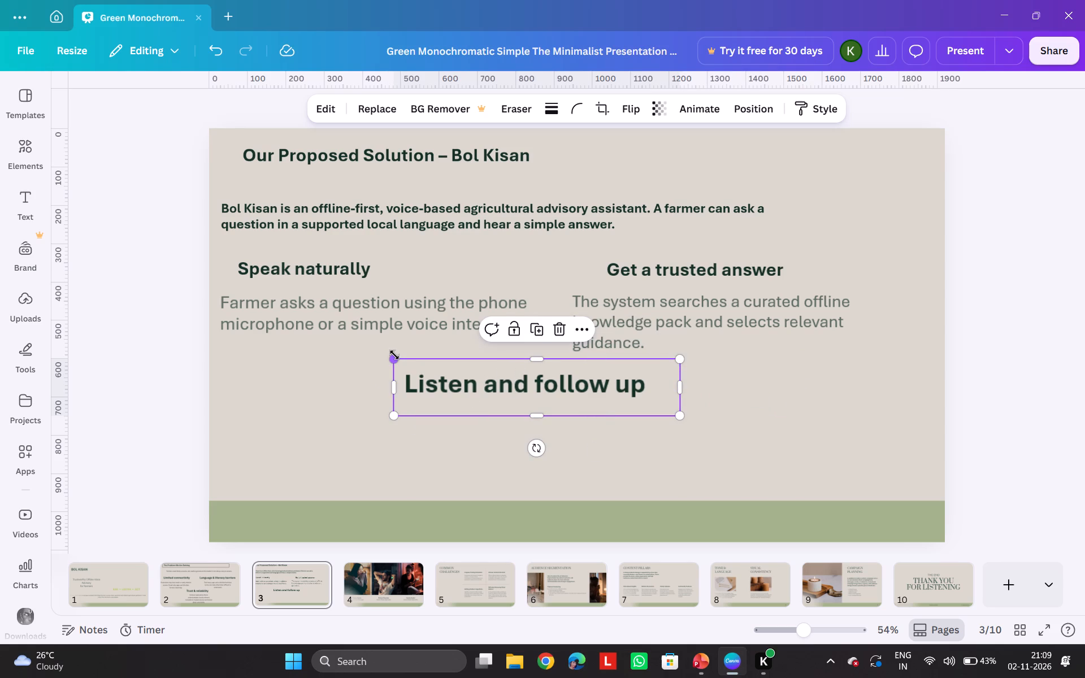
left_click_drag(394, 355, 418, 360)
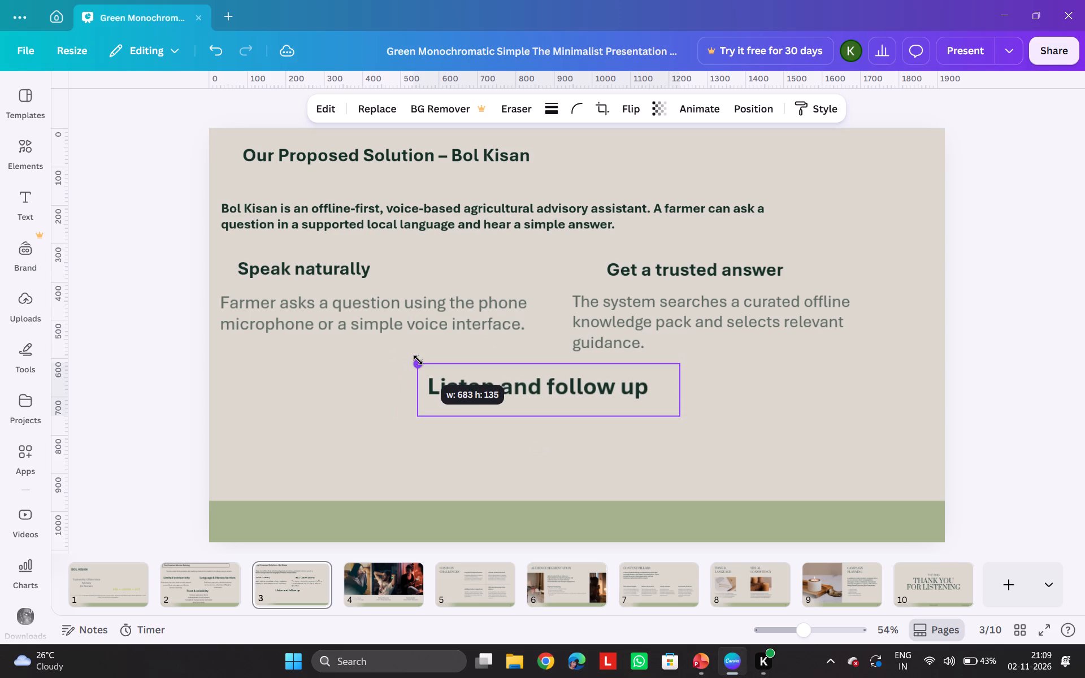
left_click_drag(418, 360, 434, 368)
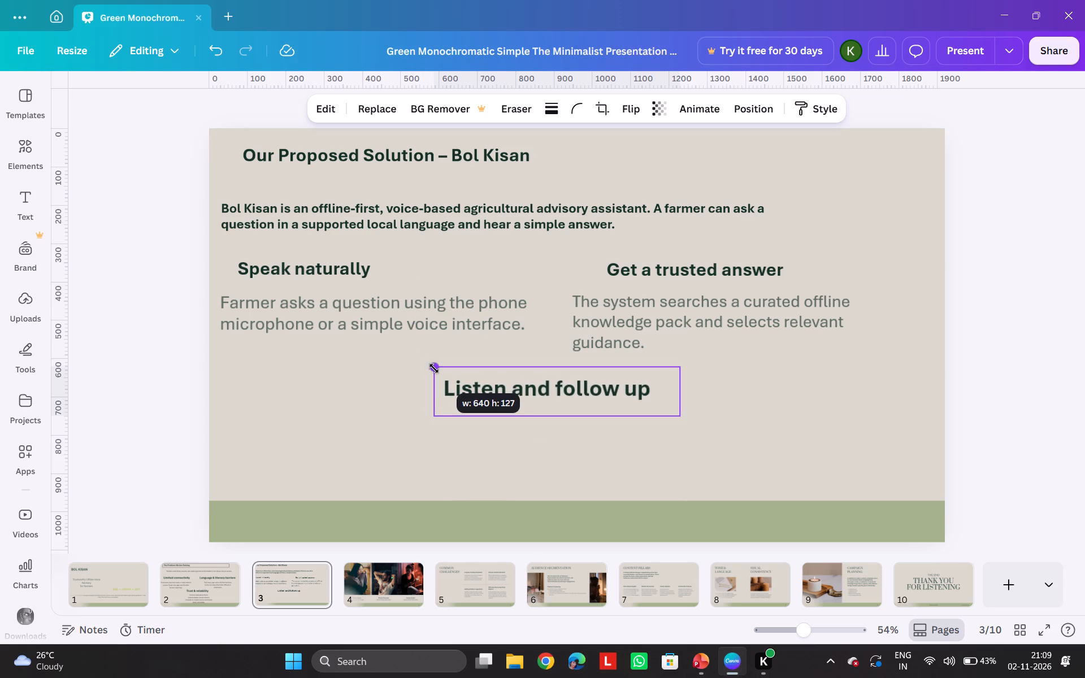
left_click_drag(434, 368, 441, 371)
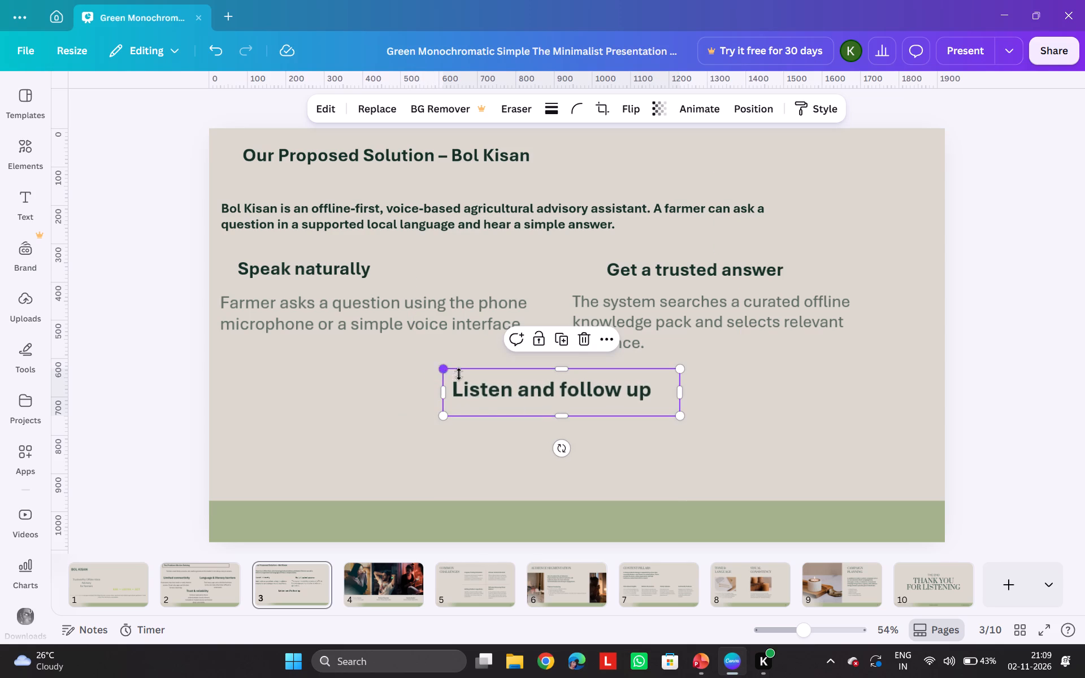
Move the "Listen and follow up" heading up and leftward, just below and between the two text columns.
left_click_drag(480, 393, 437, 384)
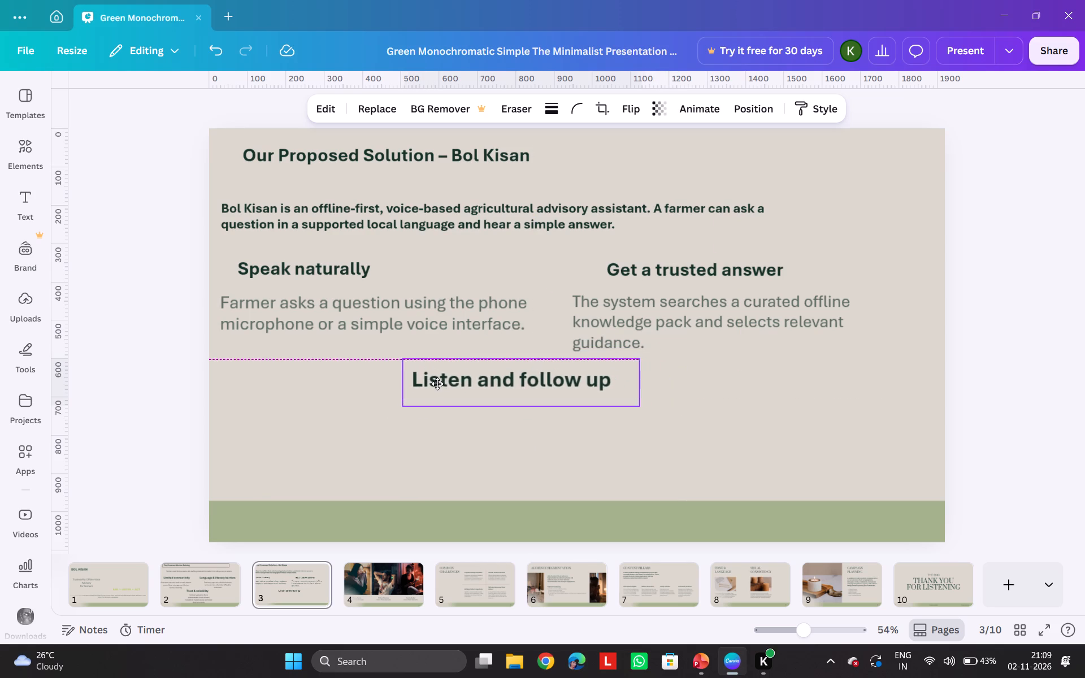
left_click_drag(437, 384, 434, 377)
left_click(309, 415)
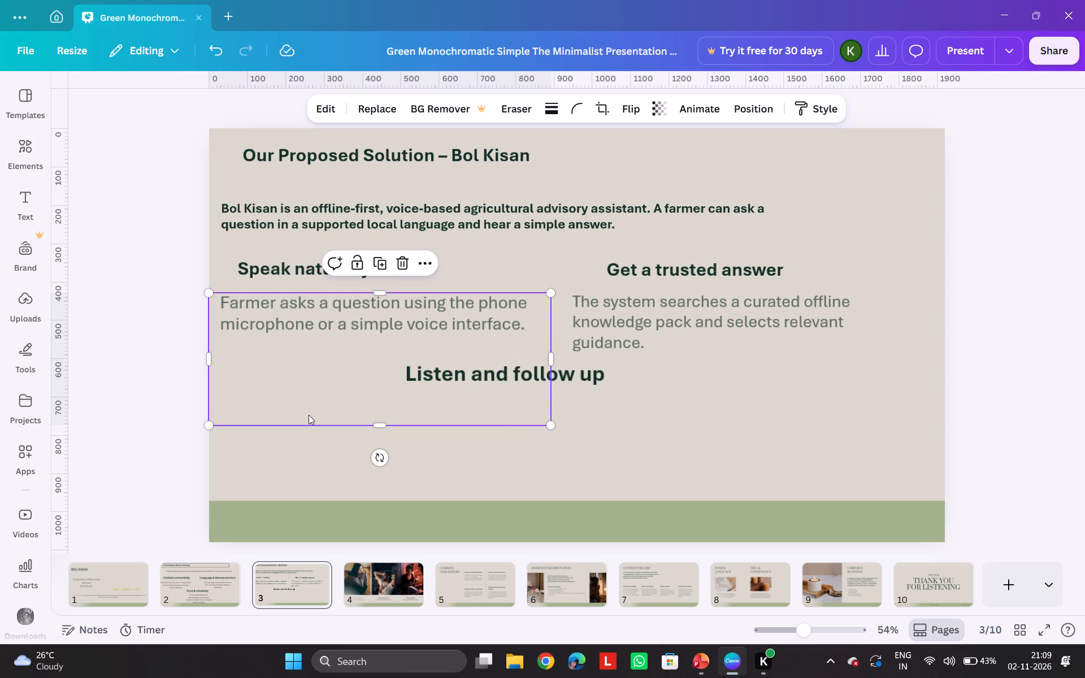
left_click(437, 449)
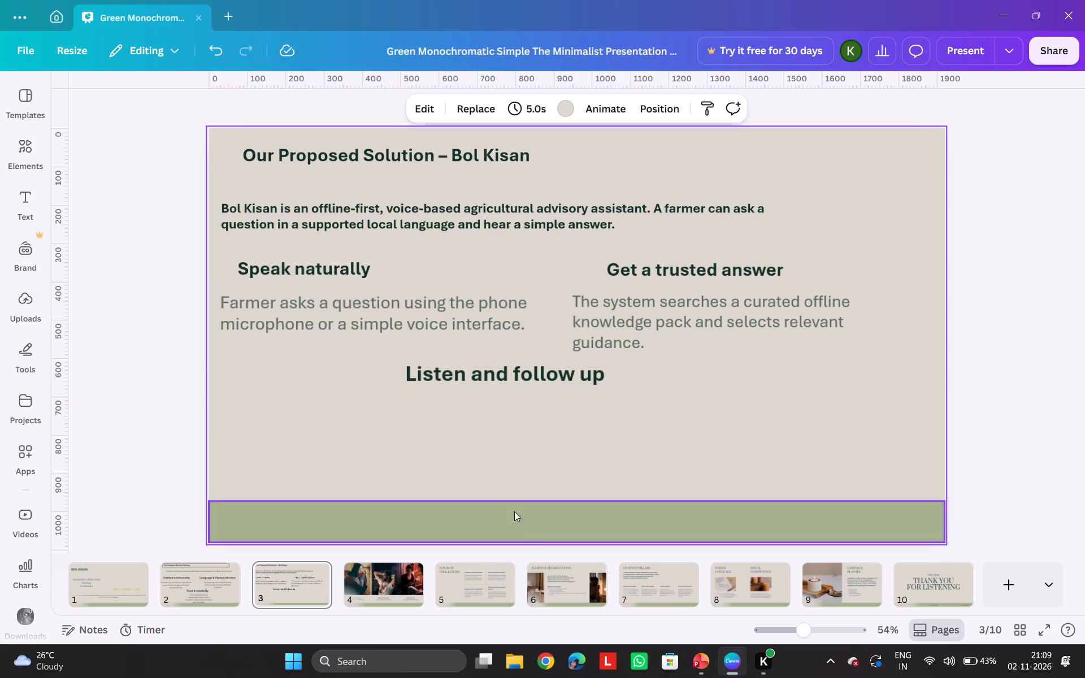
Copy the "The answer is spoken aloud…" text from PowerPoint slide 3 and place it below the "Listen and follow up" heading on Canva page 3.
left_click(695, 654)
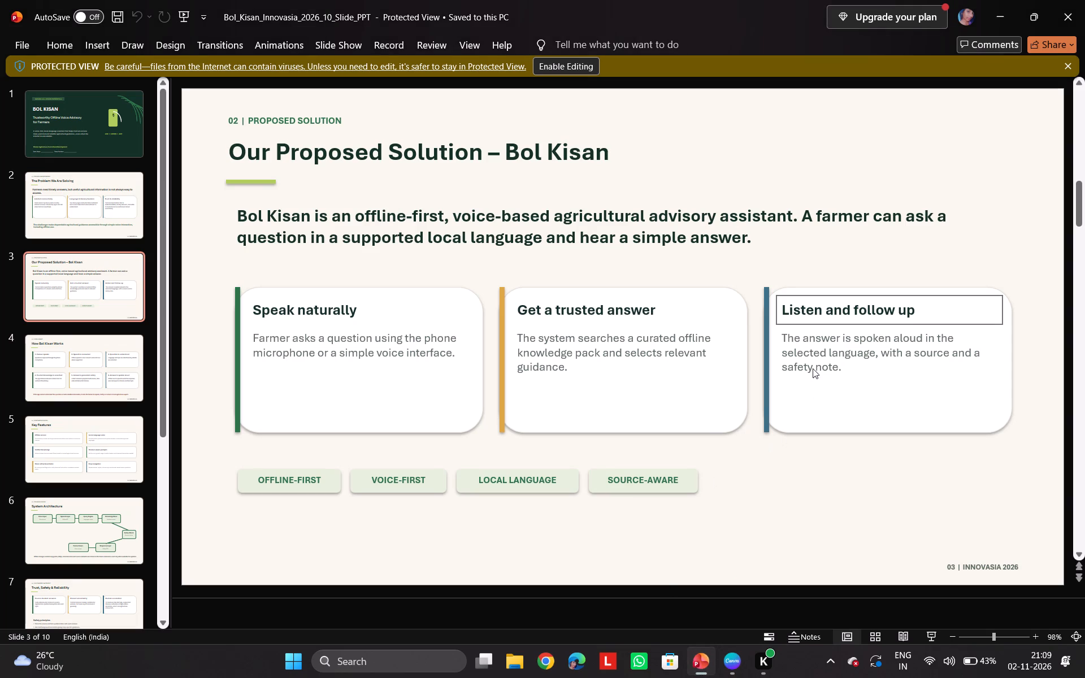
left_click(813, 368)
left_click(813, 368)
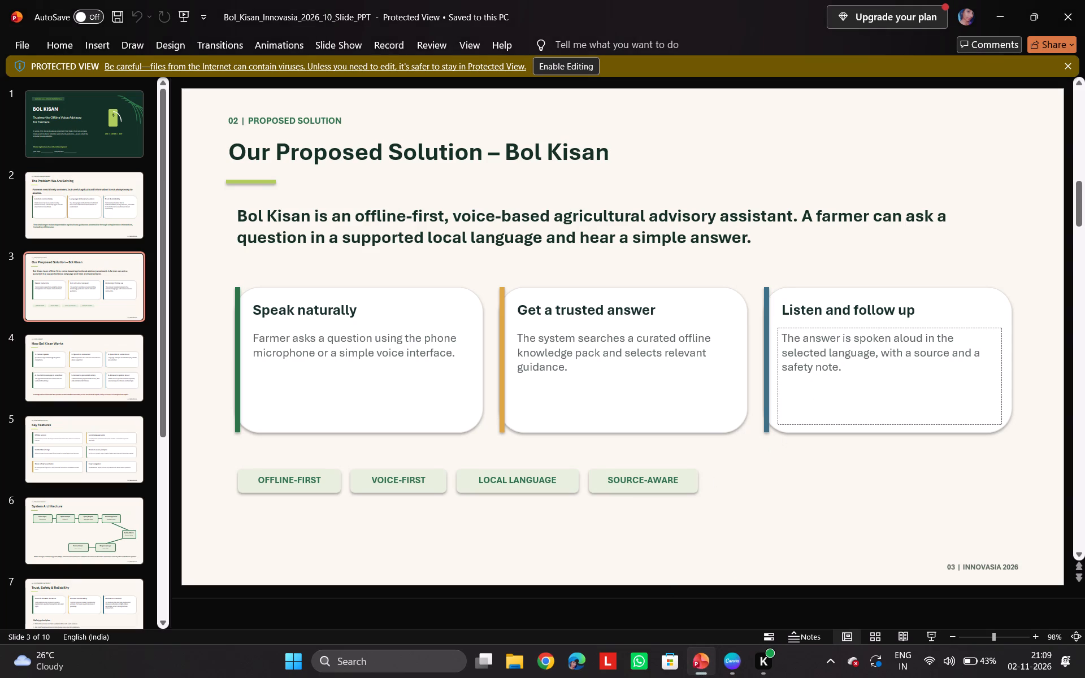
left_click(780, 372)
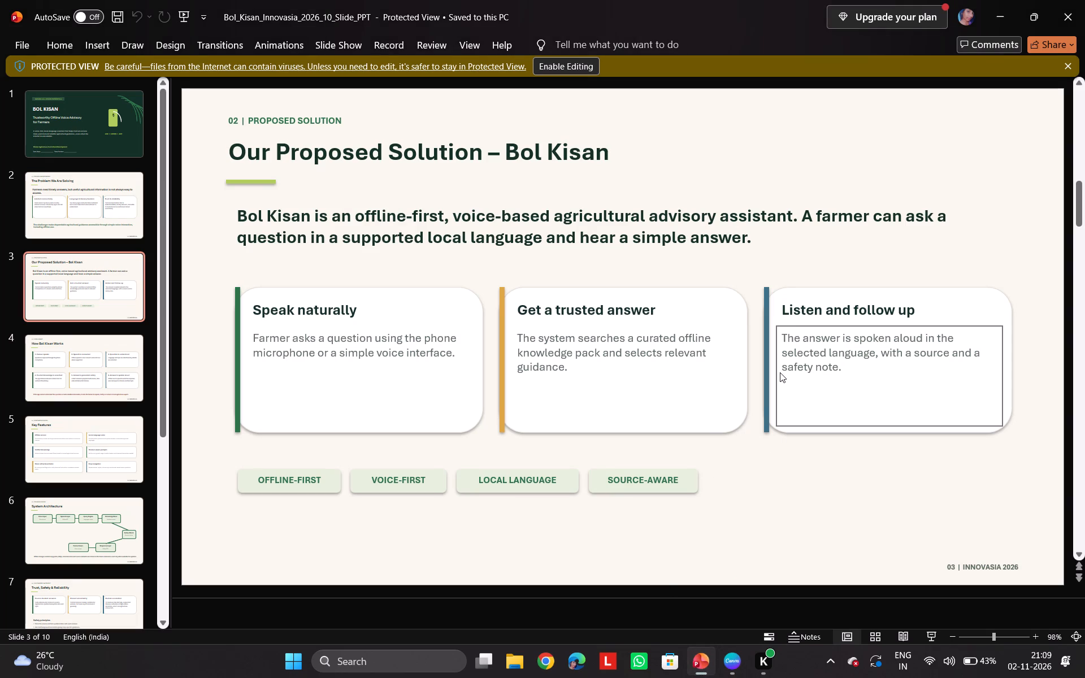
key("ctrl+v")
left_click(875, 384)
key("ctrl+c")
left_click(737, 662)
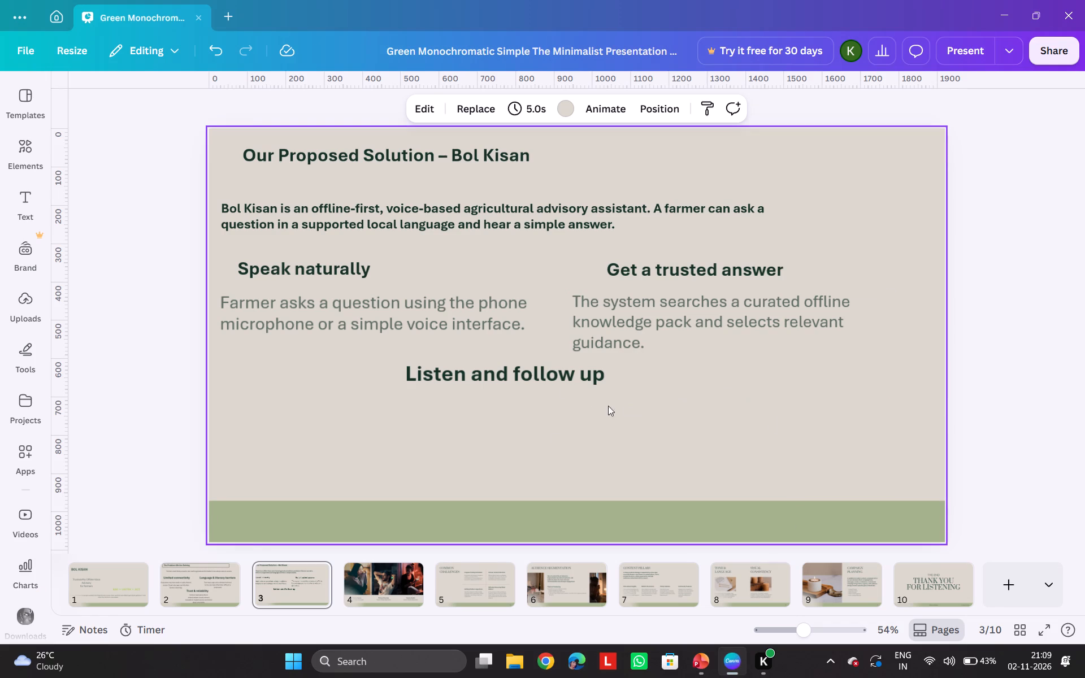
left_click(498, 451)
key("ctrl+v")
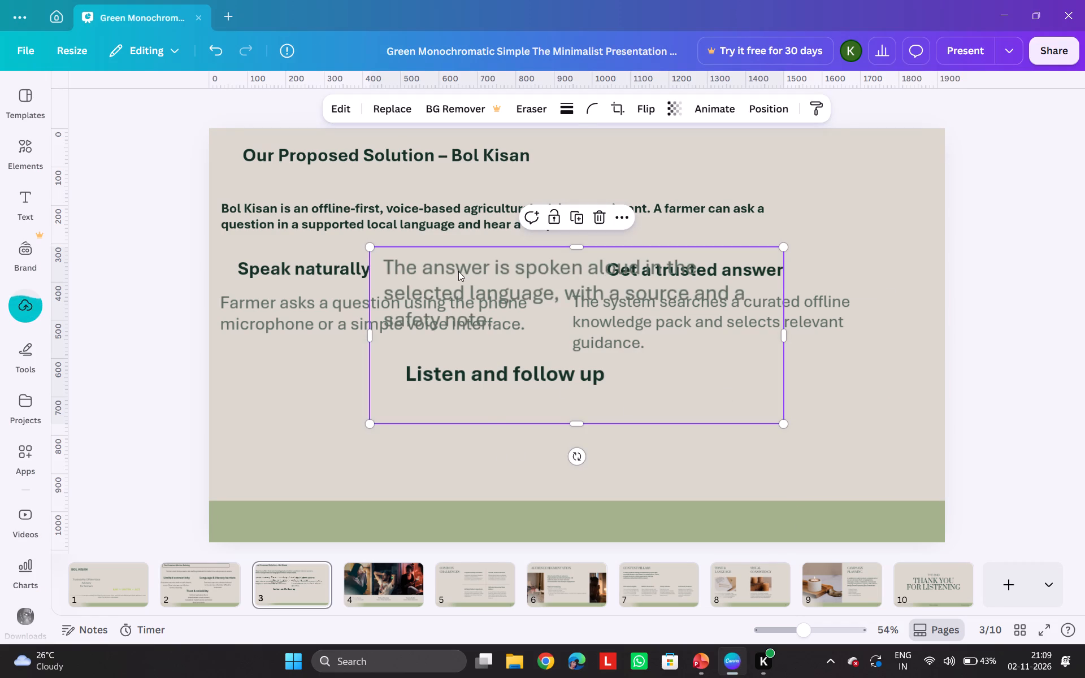
left_click_drag(458, 271, 439, 407)
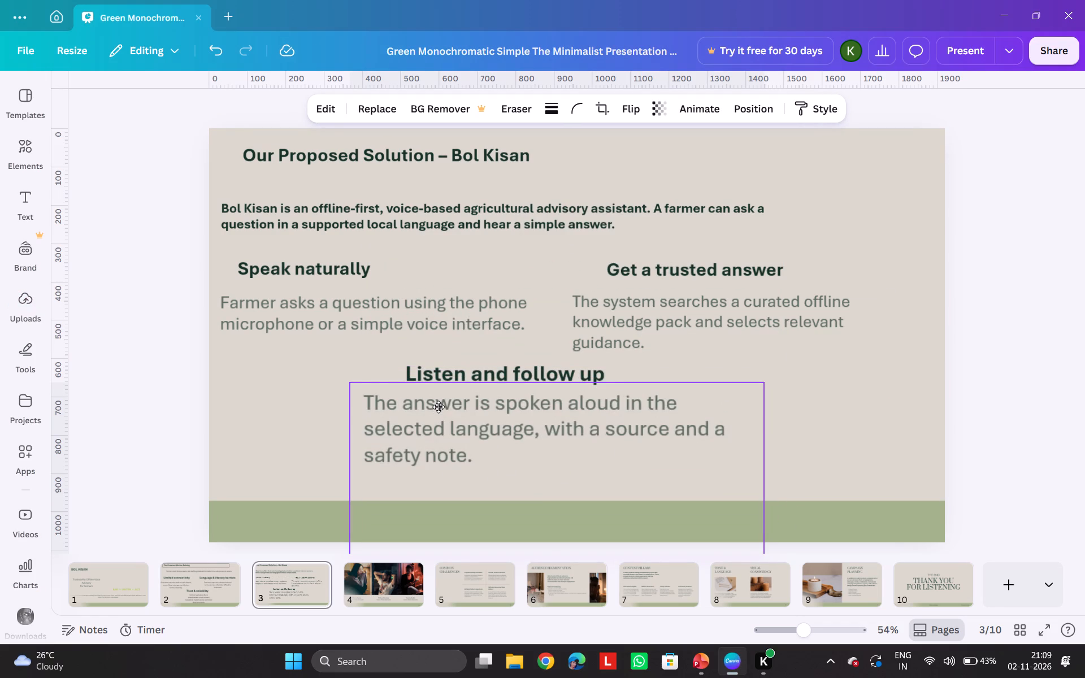
left_click_drag(439, 407, 429, 420)
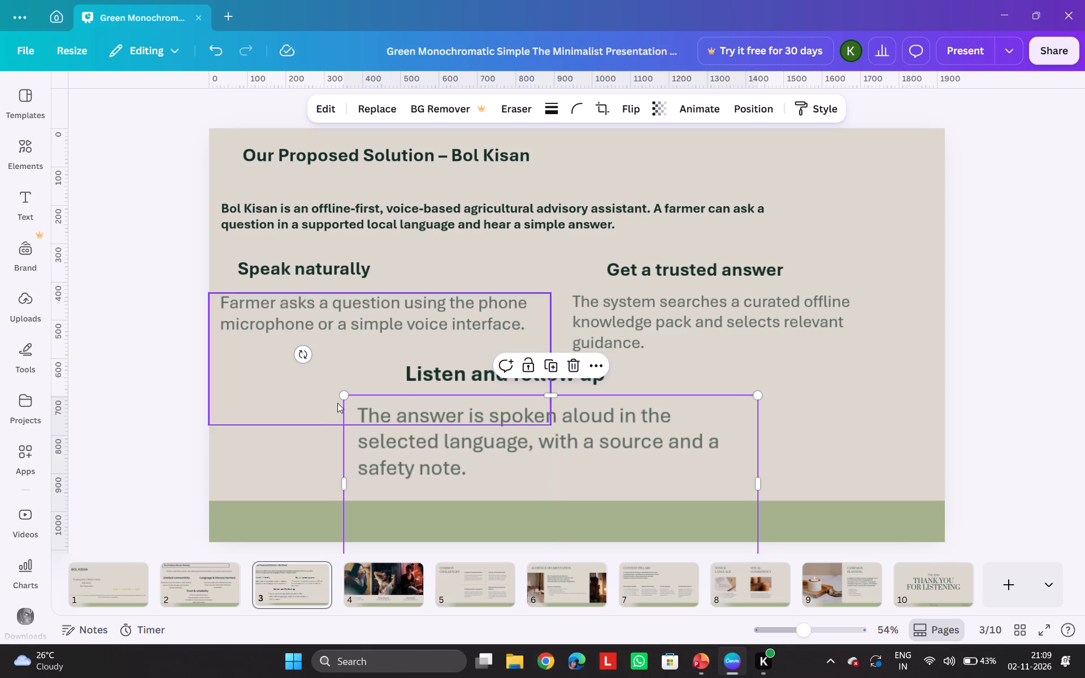
Scale the "The answer is spoken aloud…" text down proportionally to about 890 wide and move it up close beneath its heading.
left_click_drag(345, 392, 355, 395)
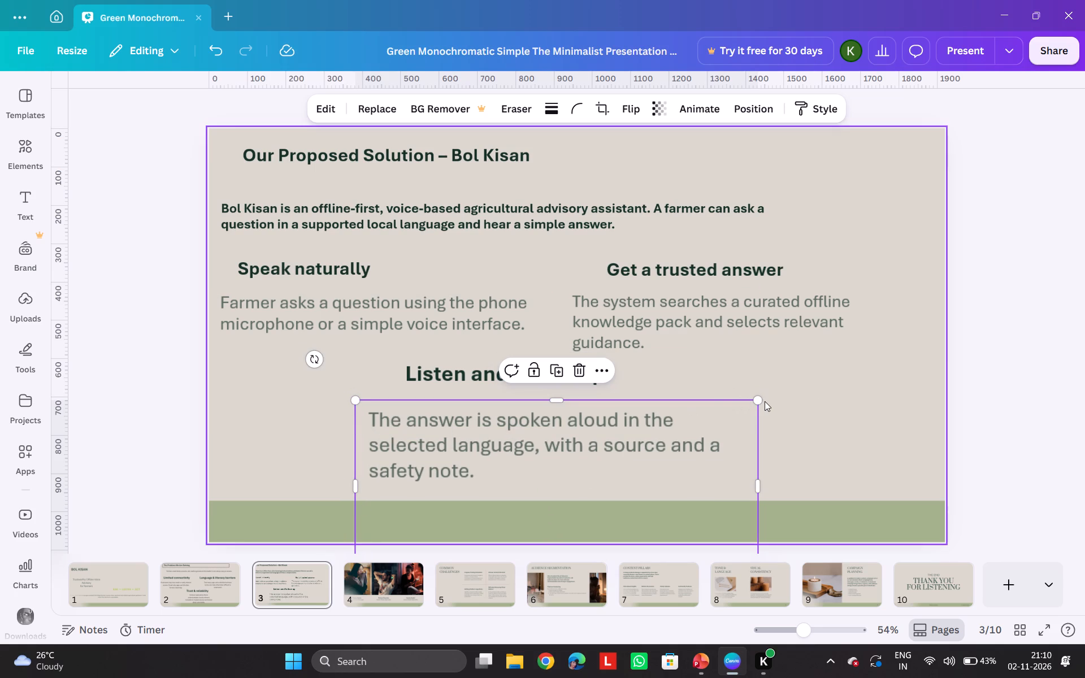
left_click_drag(759, 402, 736, 407)
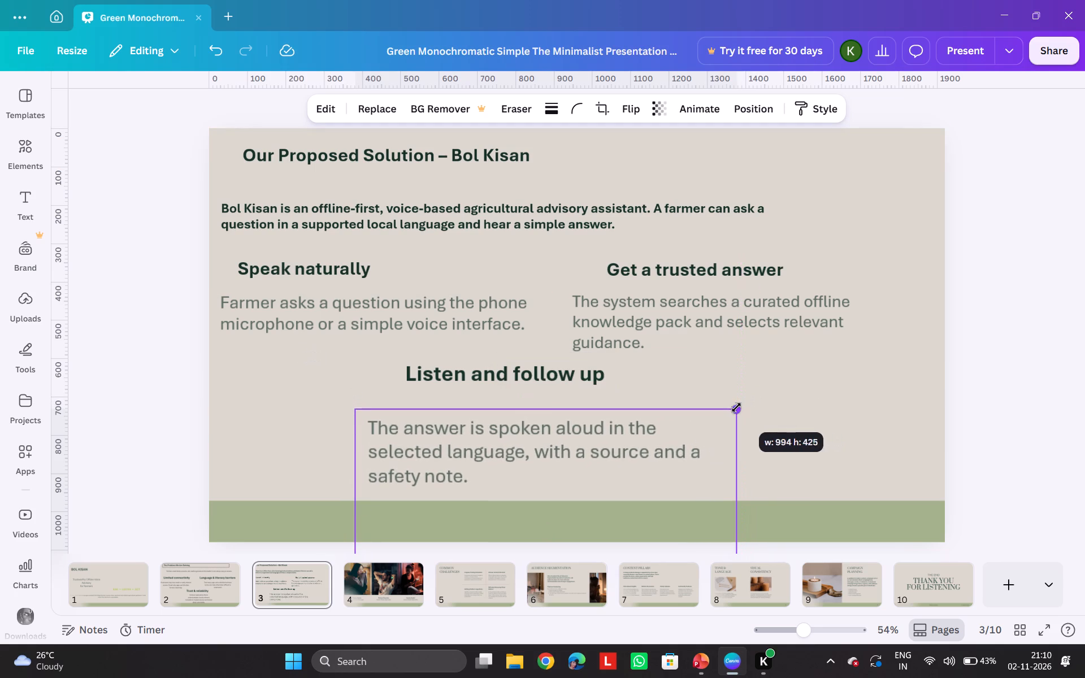
left_click_drag(736, 407, 736, 407)
left_click_drag(621, 478, 619, 458)
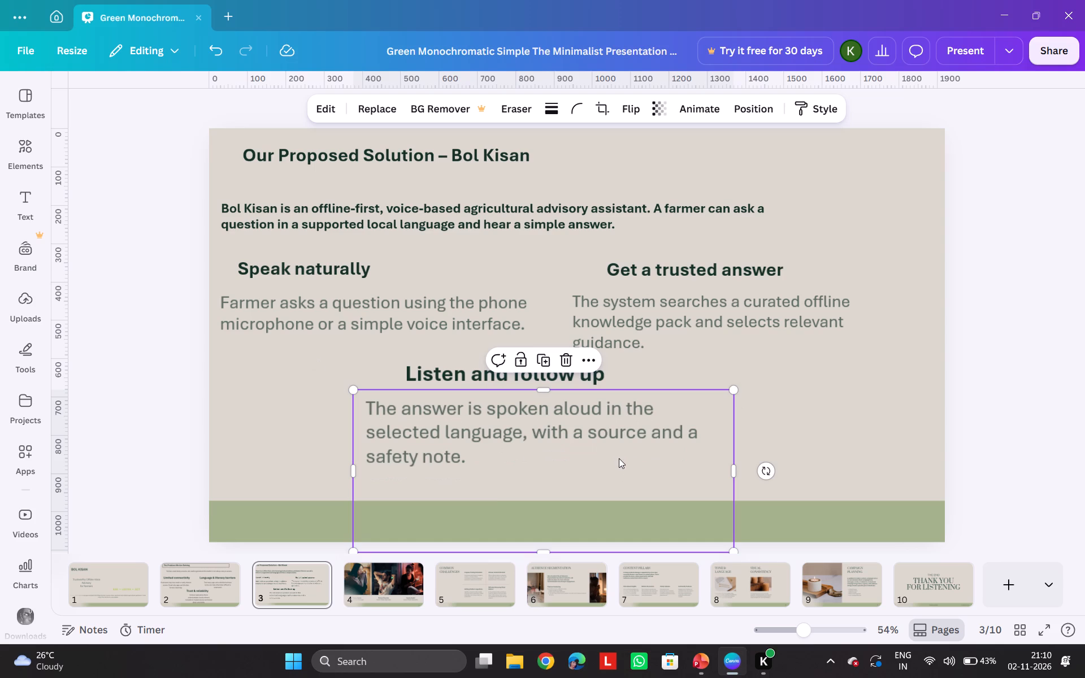
left_click_drag(351, 550, 356, 536)
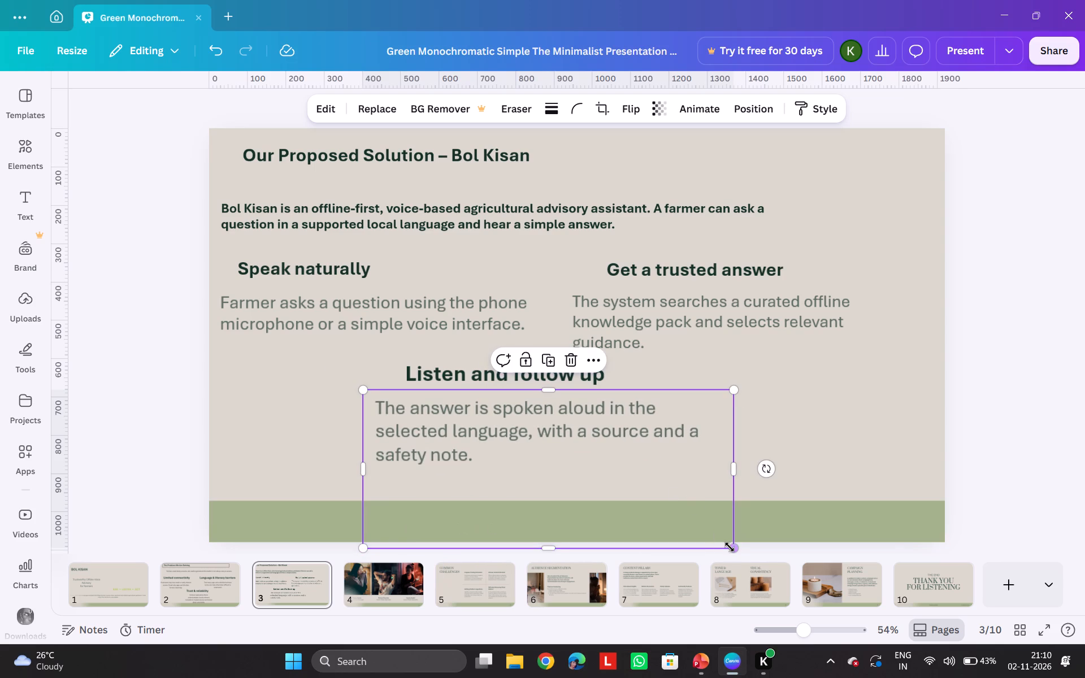
left_click_drag(730, 547, 706, 535)
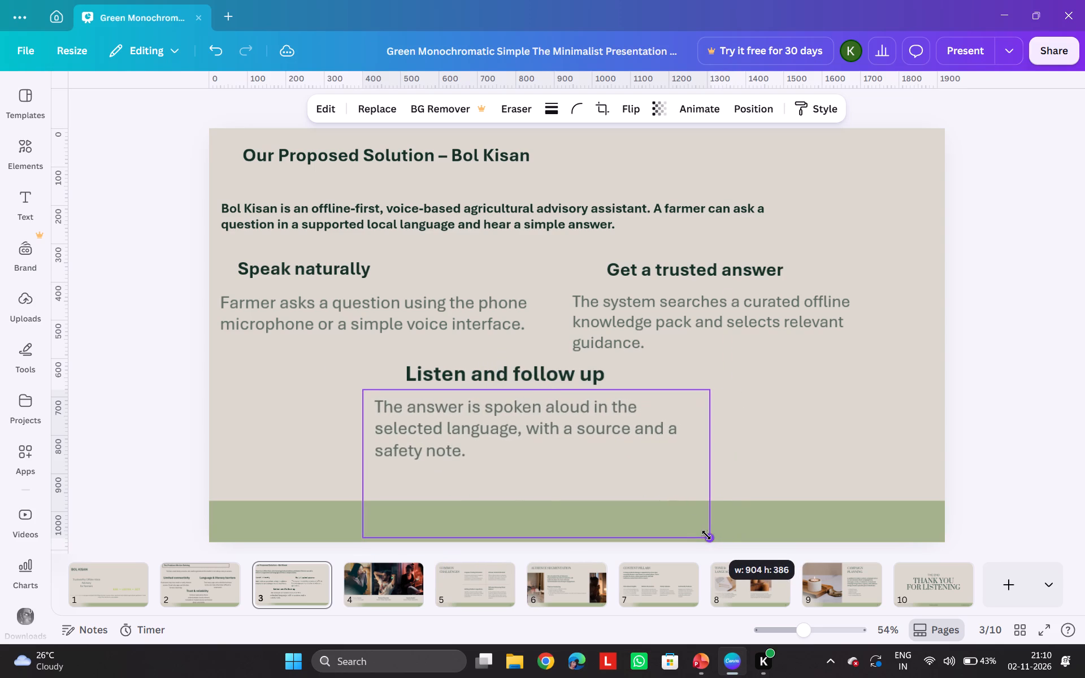
left_click_drag(706, 535, 701, 532)
left_click(1055, 358)
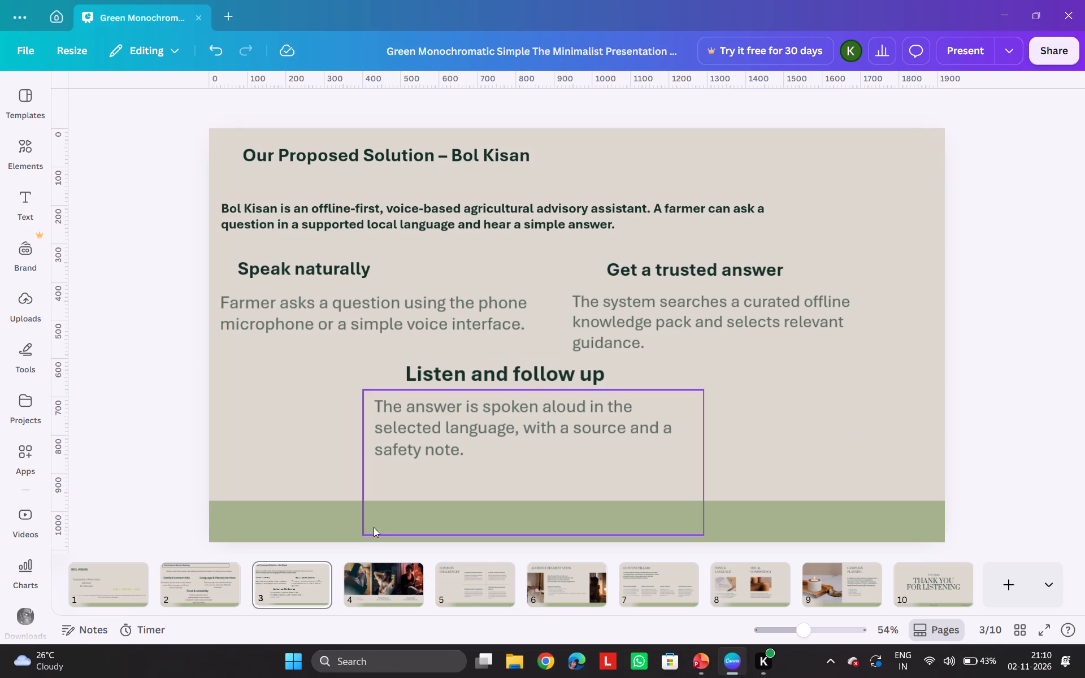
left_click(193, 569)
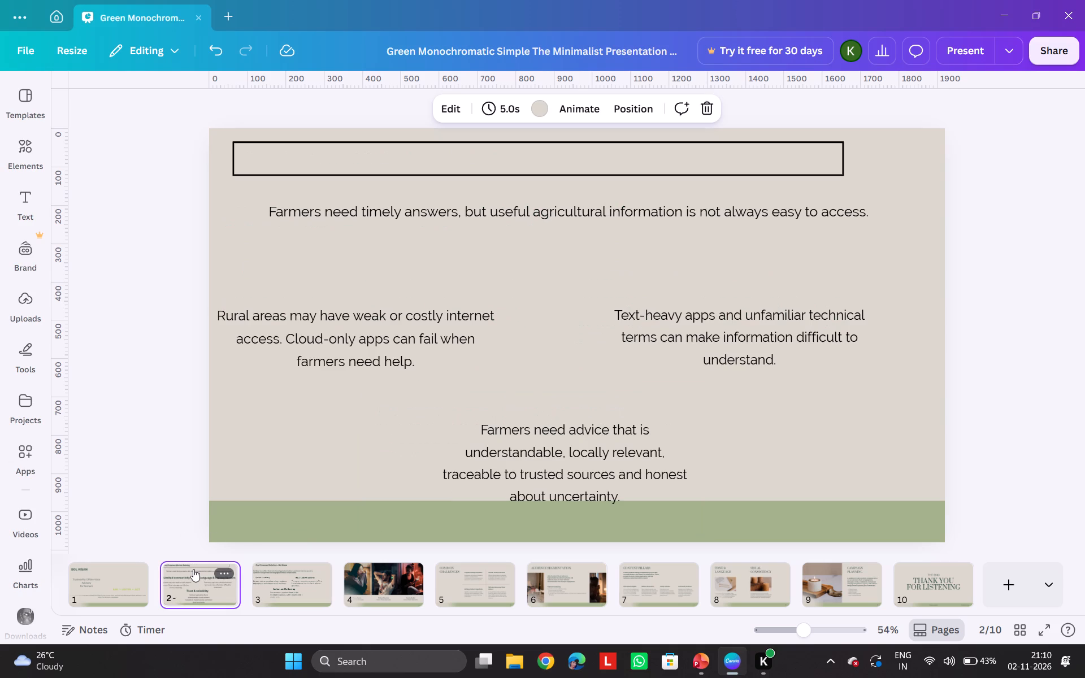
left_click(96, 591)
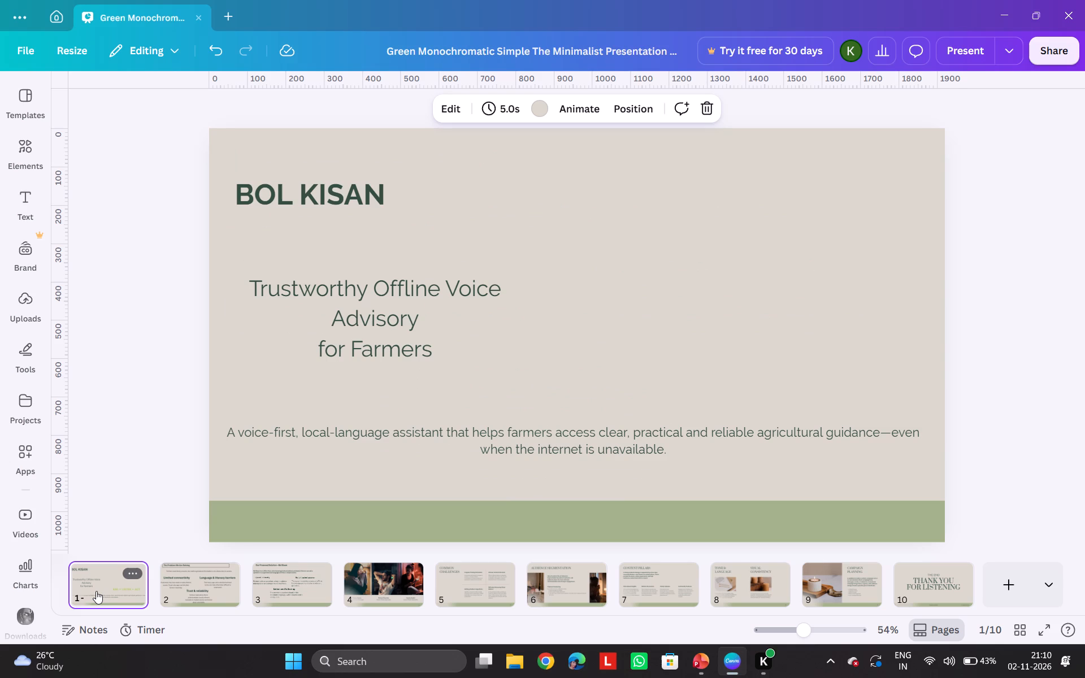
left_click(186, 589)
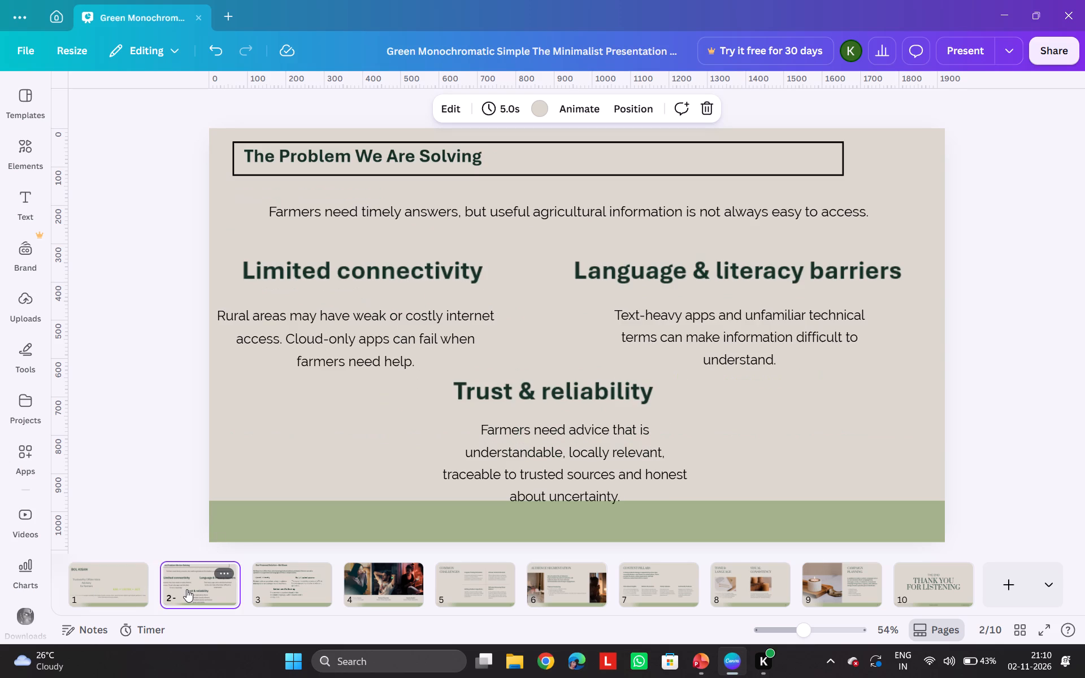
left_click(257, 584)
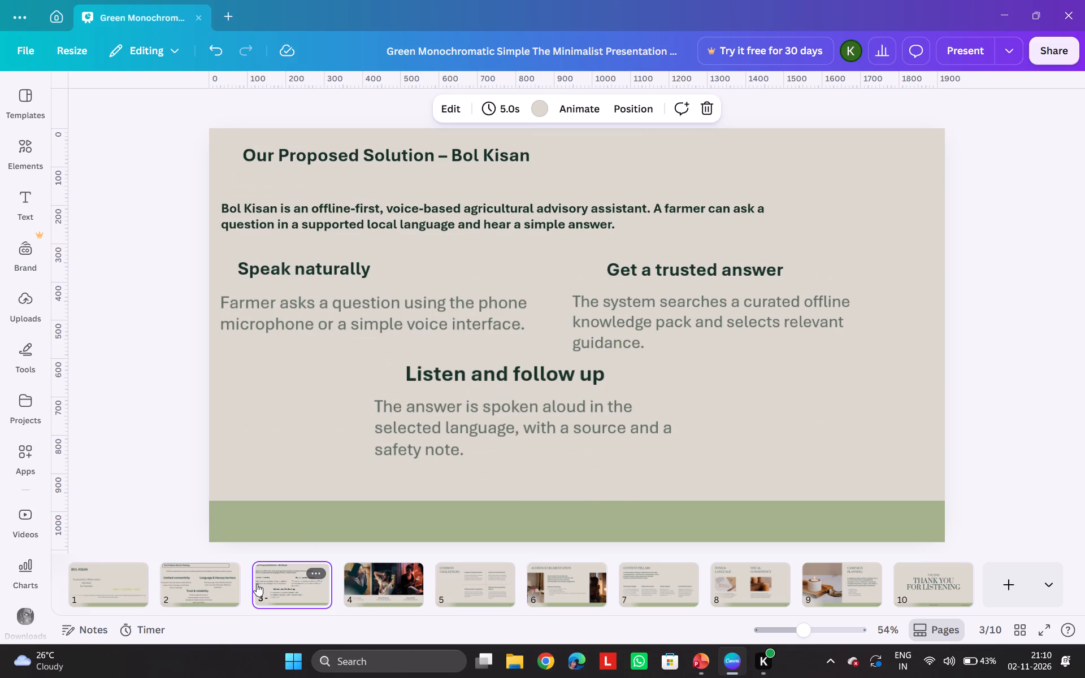
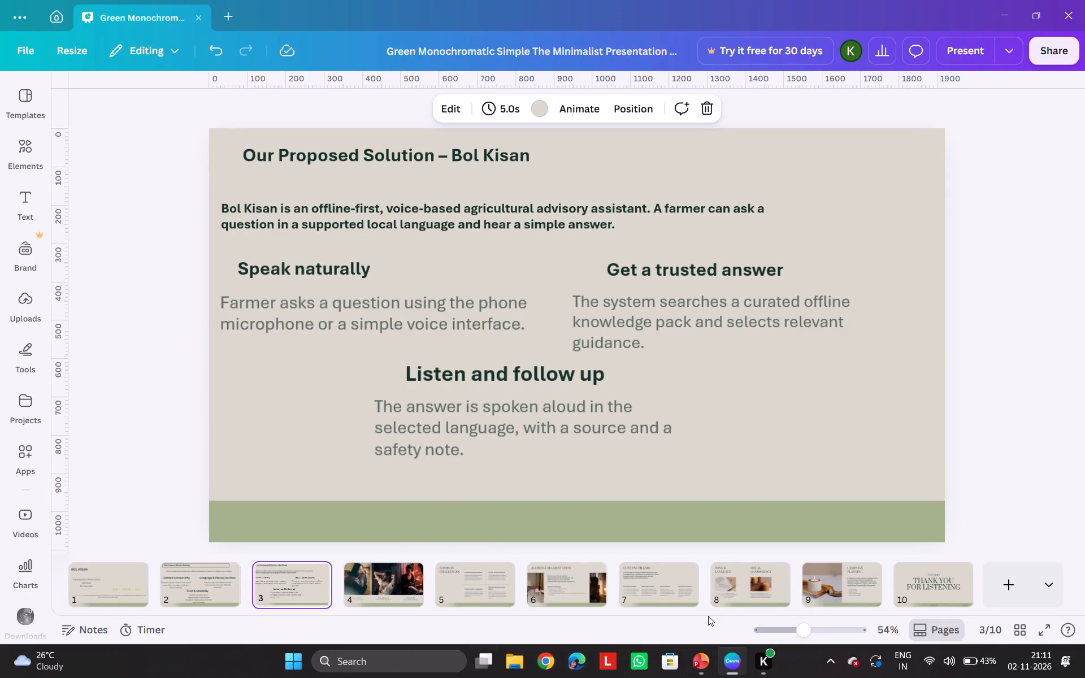
Copy the "OFFLINE-FIRST" label from PowerPoint slide 3 and place it over the green band on Canva page 3.
left_click(699, 649)
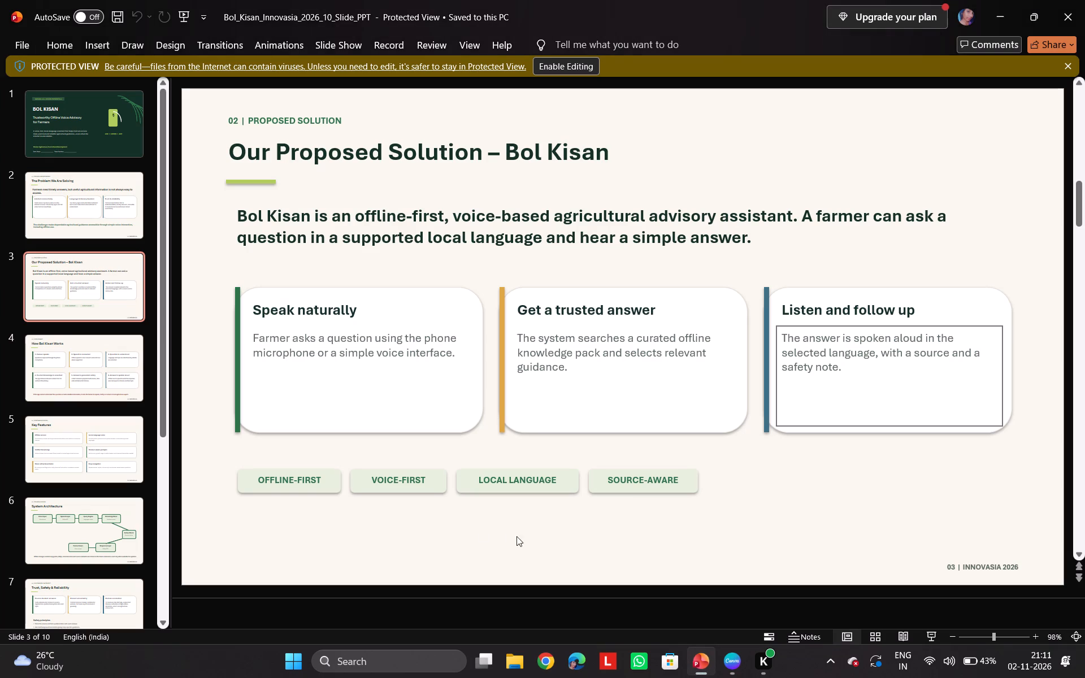
left_click(266, 481)
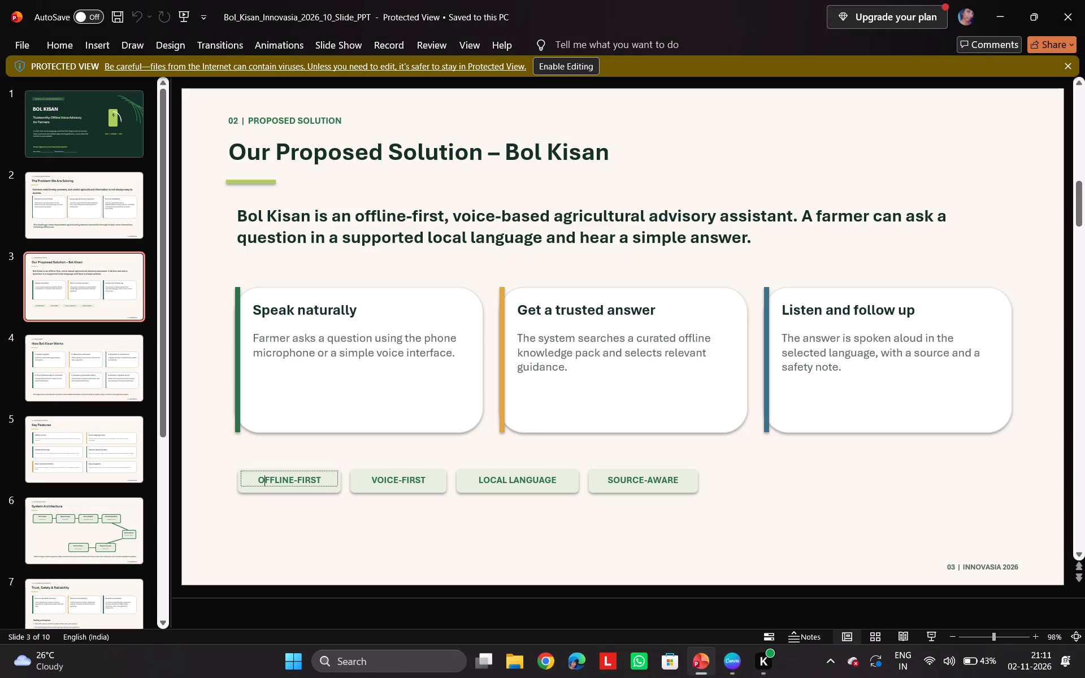
left_click(266, 486)
key("ctrl+c")
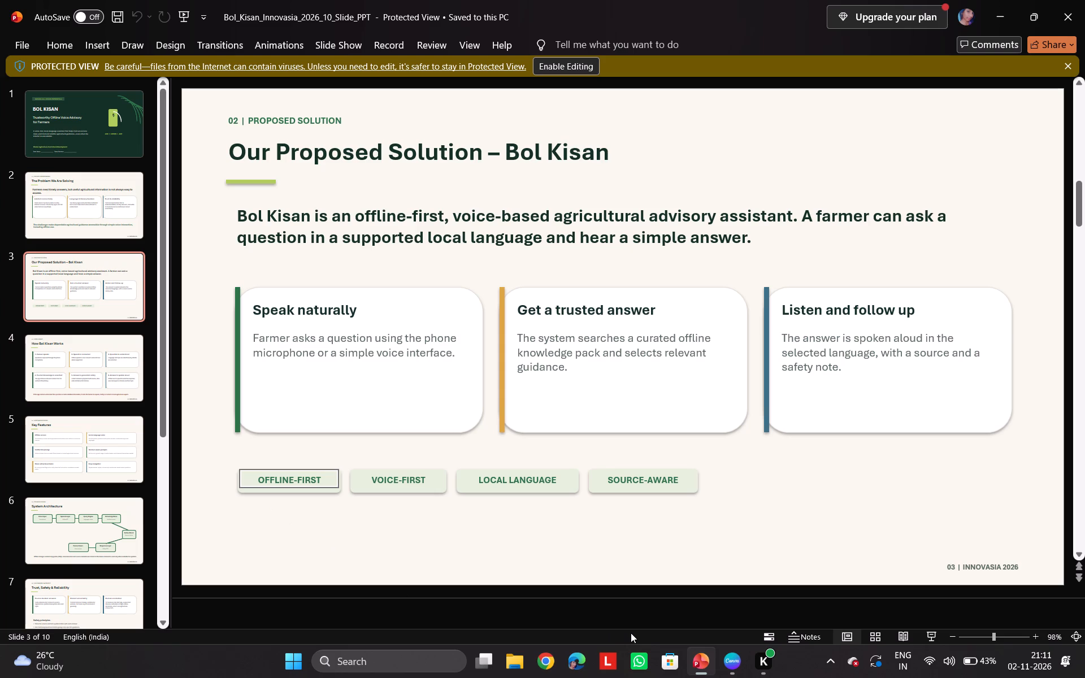
left_click(722, 663)
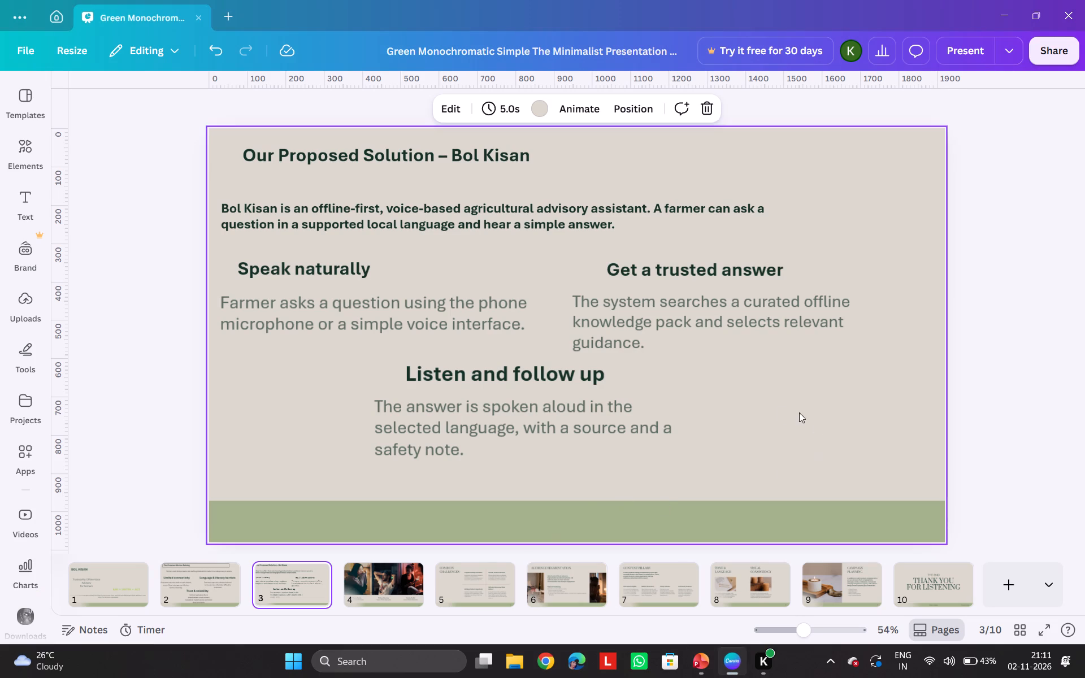
left_click(250, 514)
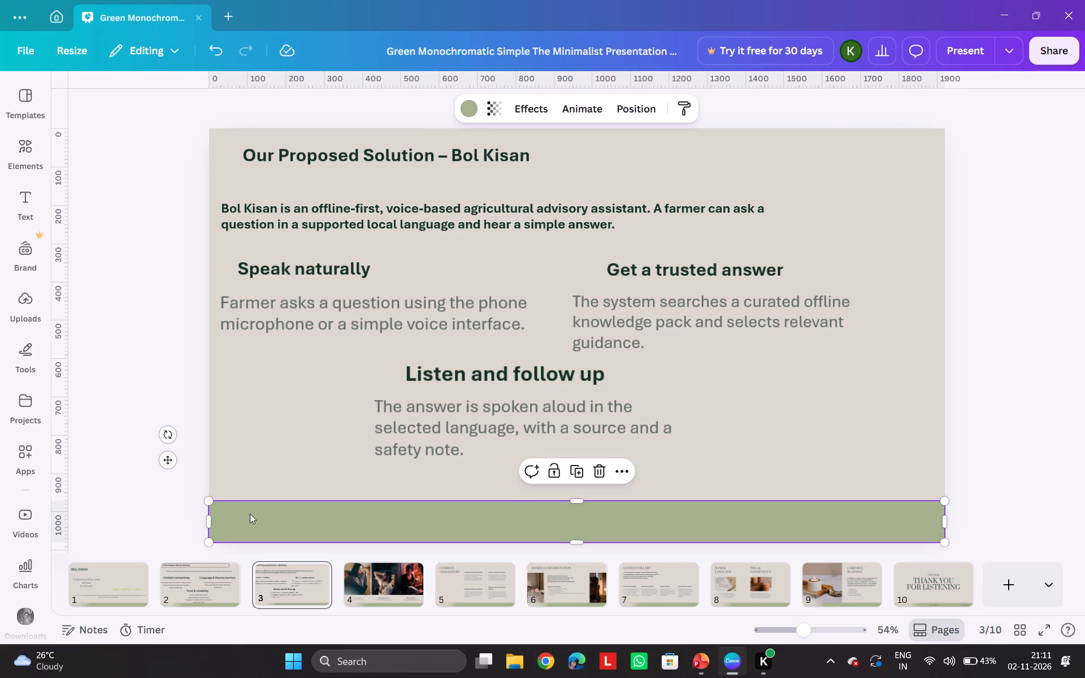
key("ctrl+v")
left_click_drag(525, 337, 301, 528)
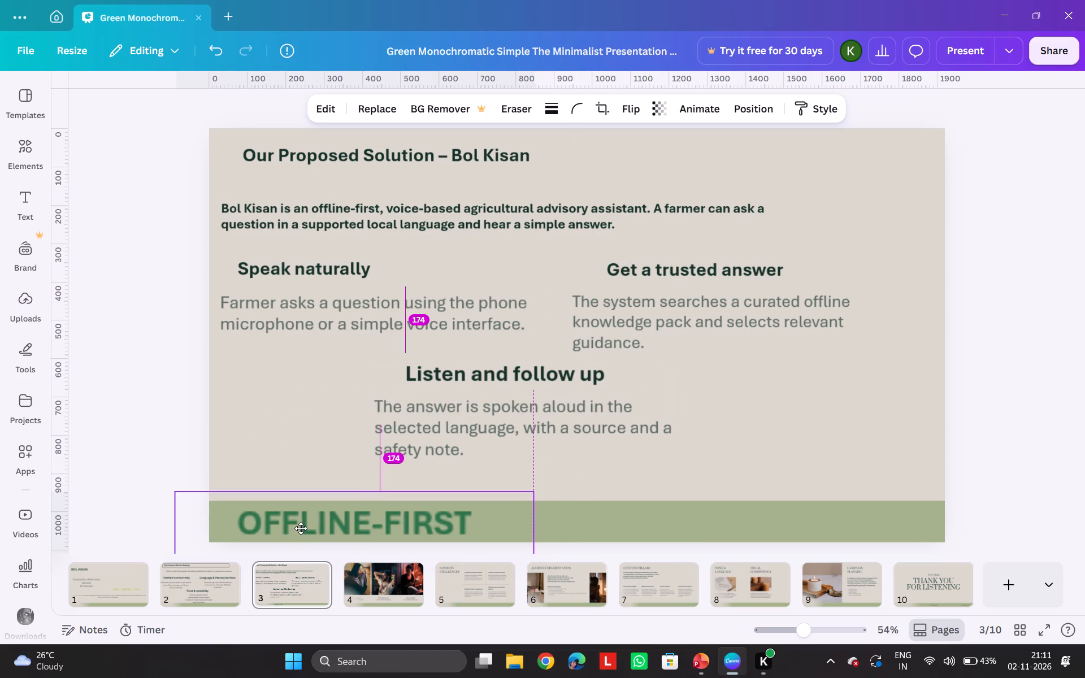
left_click_drag(301, 528, 300, 532)
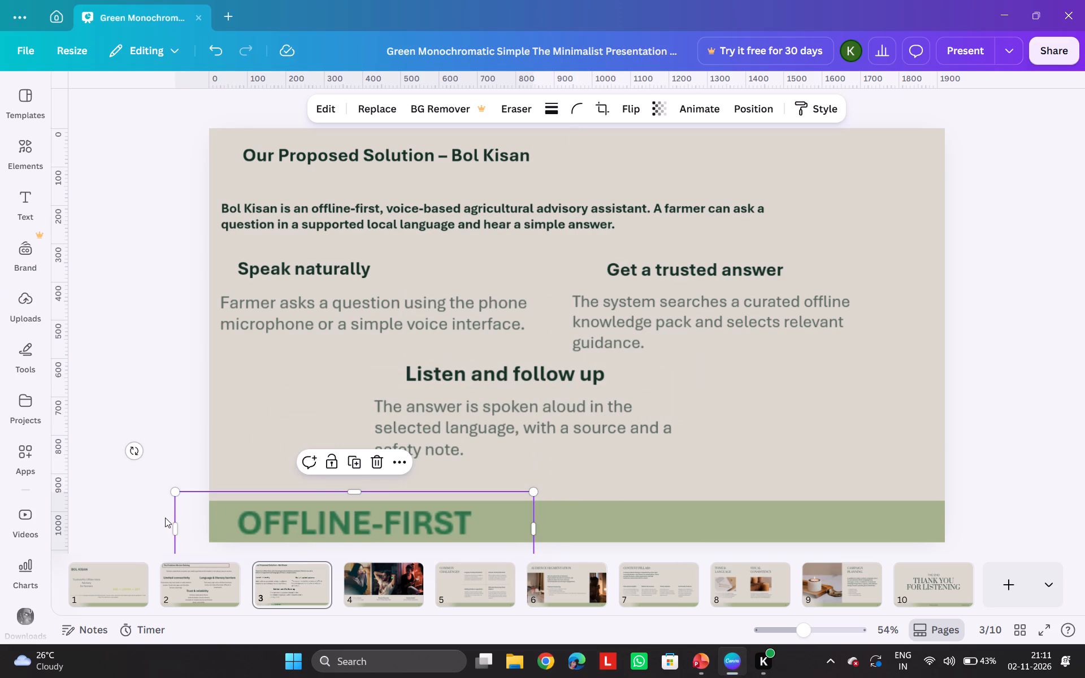
Scale the "OFFLINE-FIRST" label down proportionally to about 510 wide and fit it inside the left end of the green band.
left_click_drag(170, 495, 218, 498)
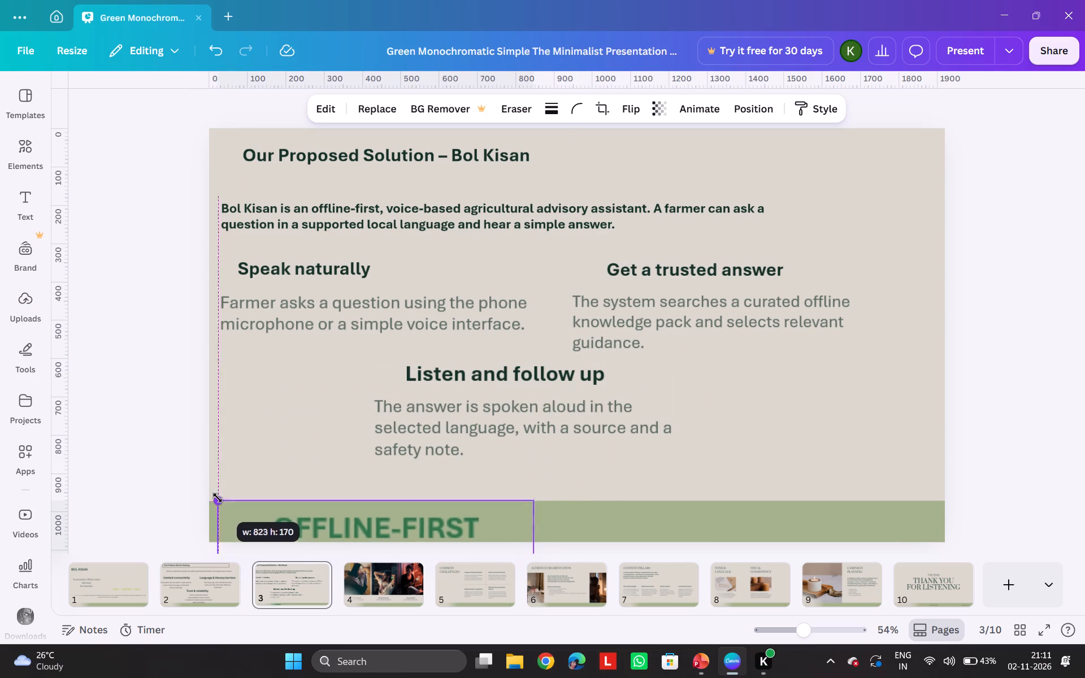
left_click_drag(218, 498, 267, 506)
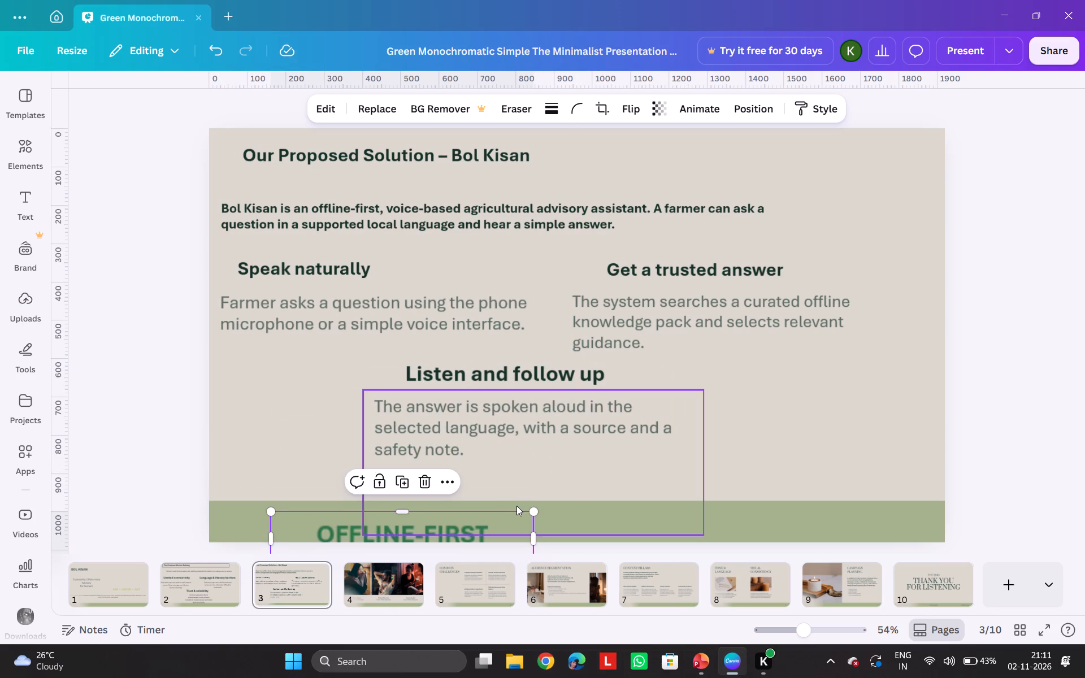
left_click_drag(538, 513, 476, 520)
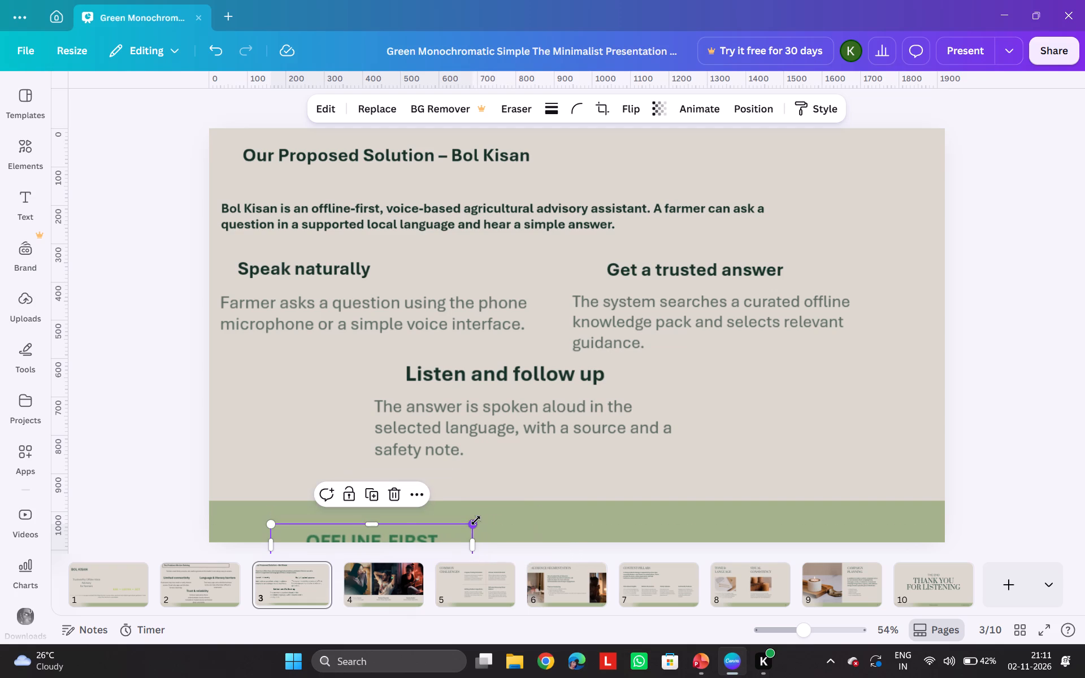
left_click(357, 533)
left_click_drag(357, 533, 297, 514)
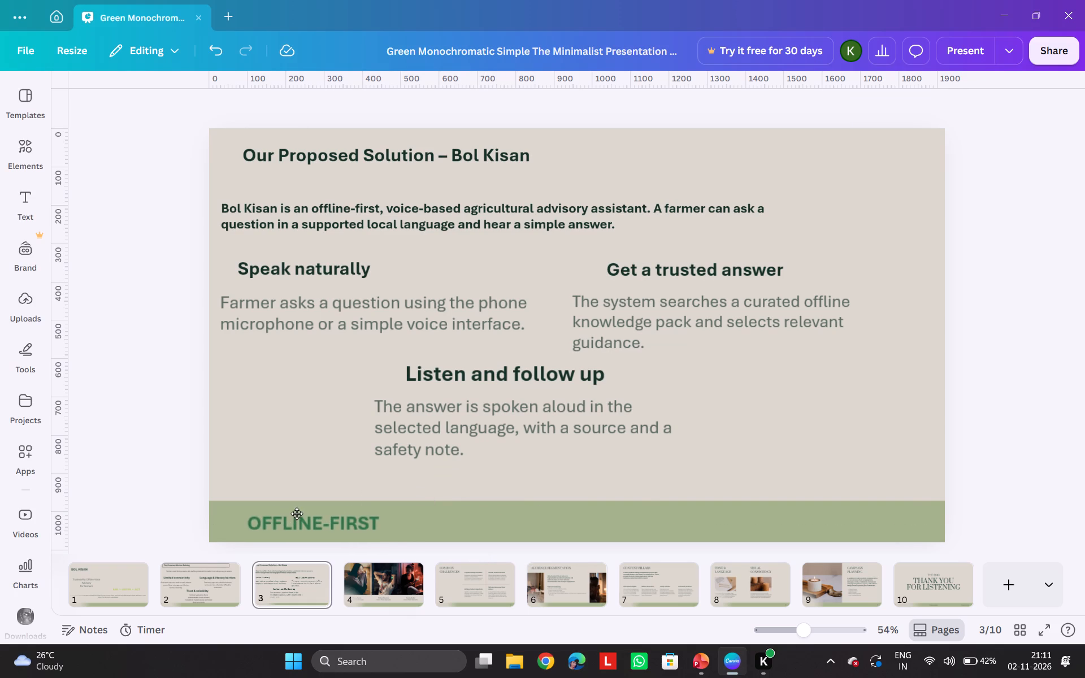
left_click_drag(297, 514, 275, 515)
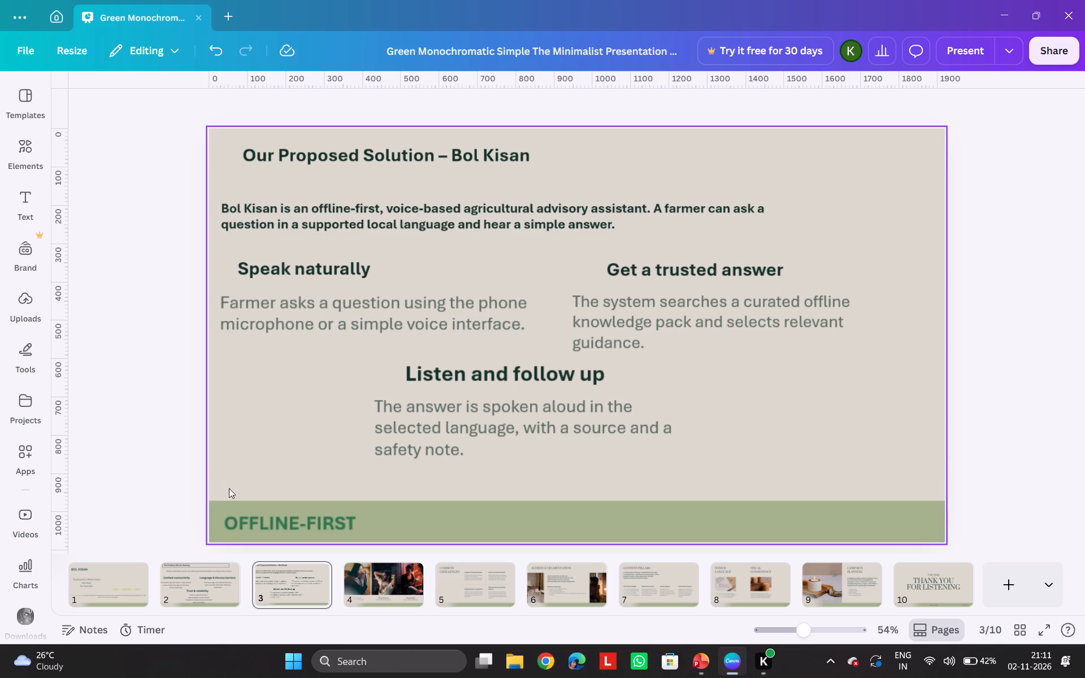
left_click(242, 516)
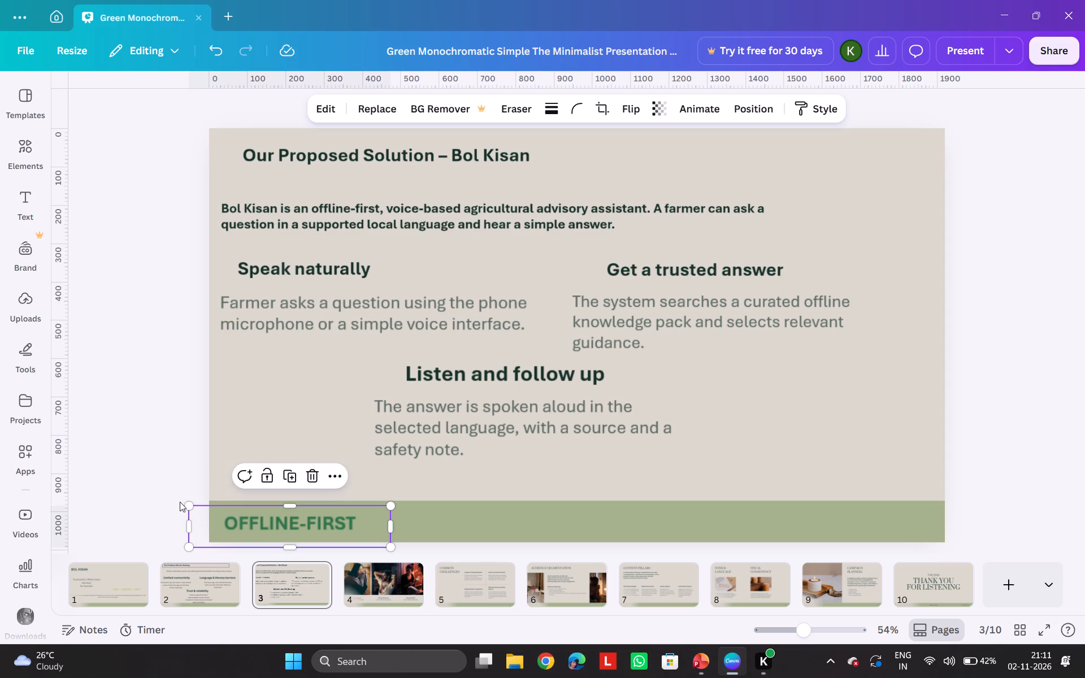
left_click_drag(186, 502, 194, 502)
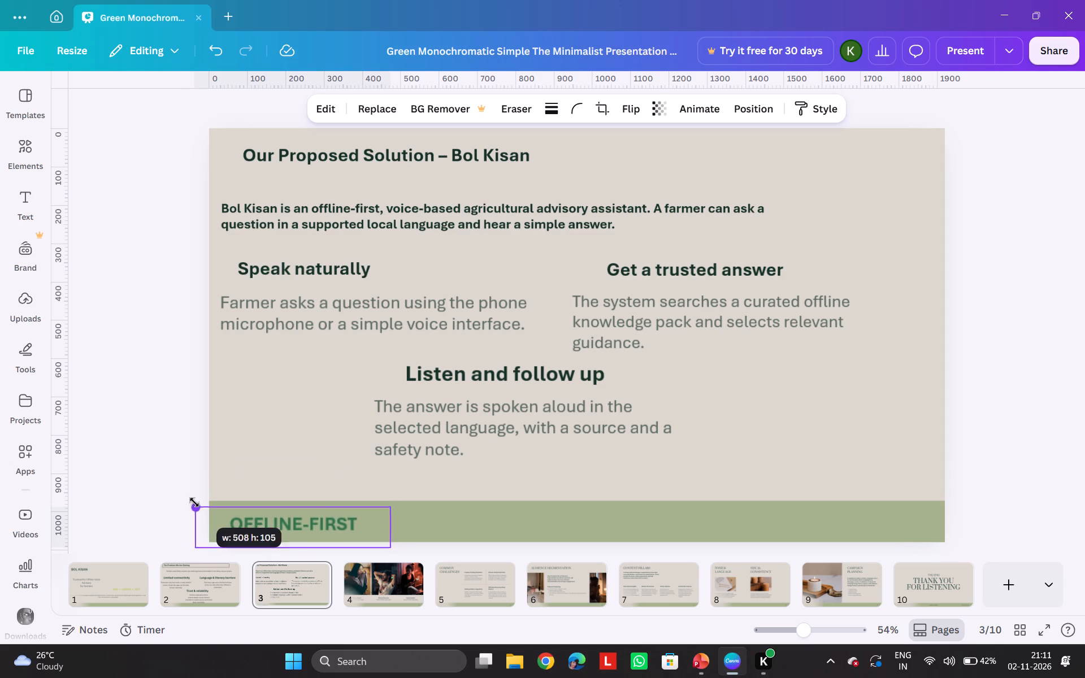
left_click_drag(194, 502, 195, 502)
left_click(151, 458)
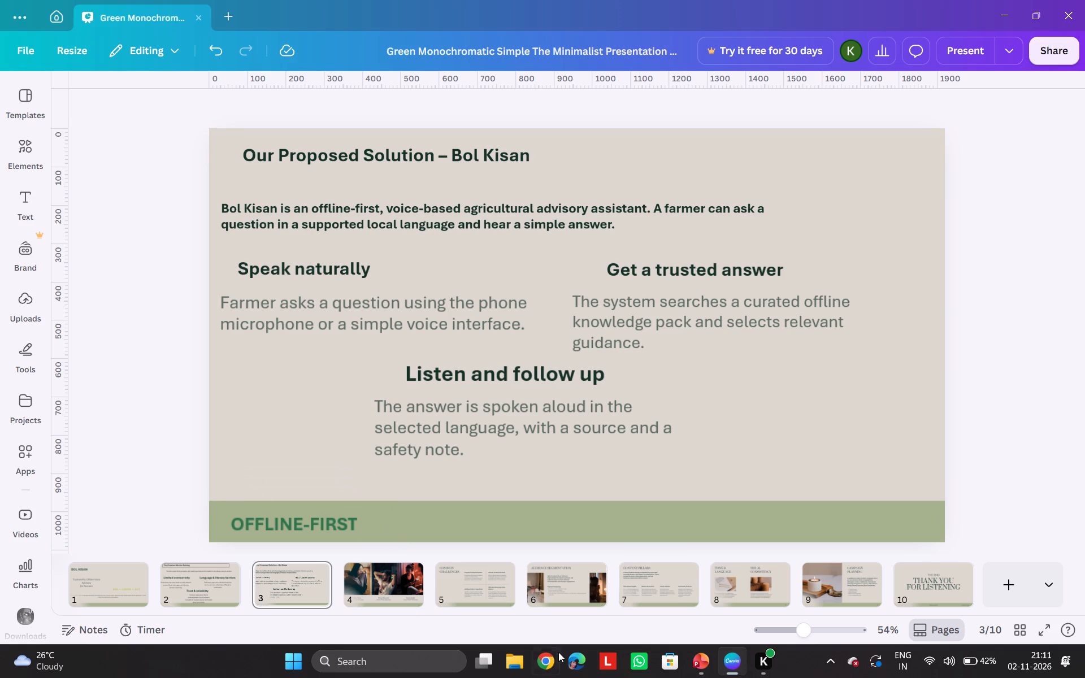
Copy the "VOICE-FIRST" label from PowerPoint slide 3 and place it over the middle of the green band on Canva page 3.
left_click(699, 670)
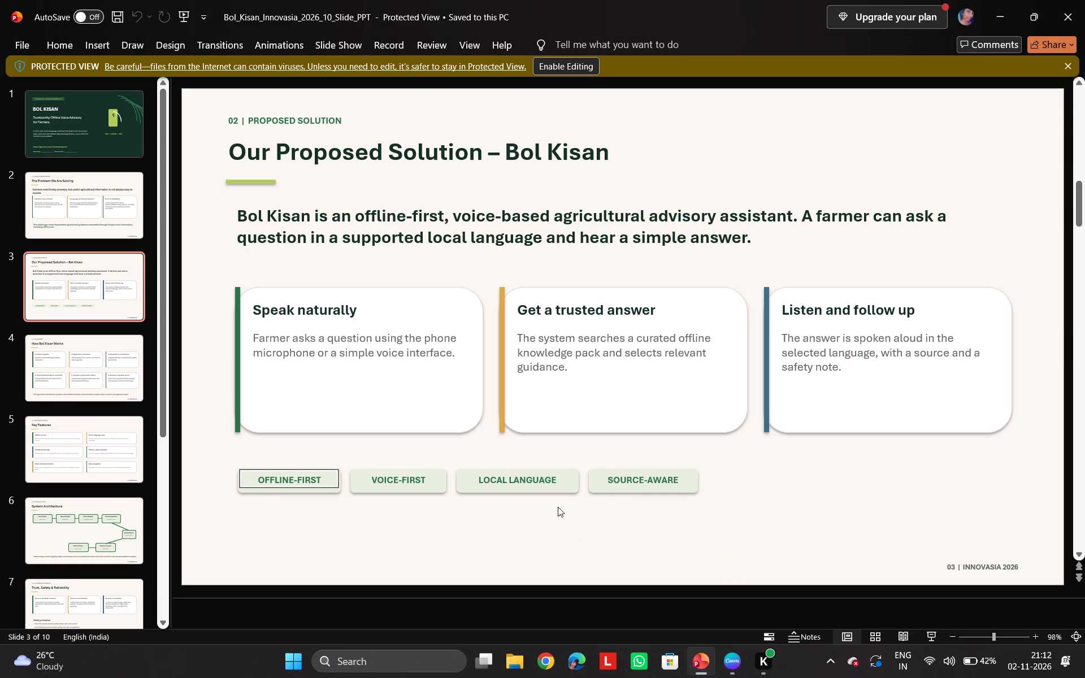
left_click(423, 482)
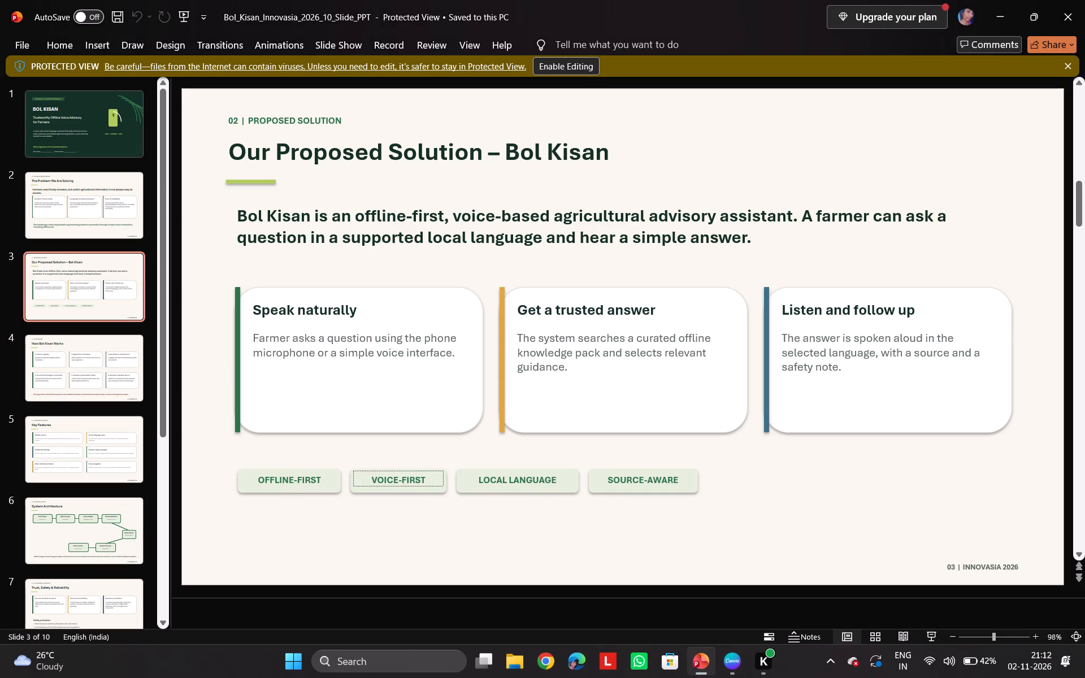
left_click(374, 478)
left_click(360, 478)
key("ctrl+c")
left_click(735, 655)
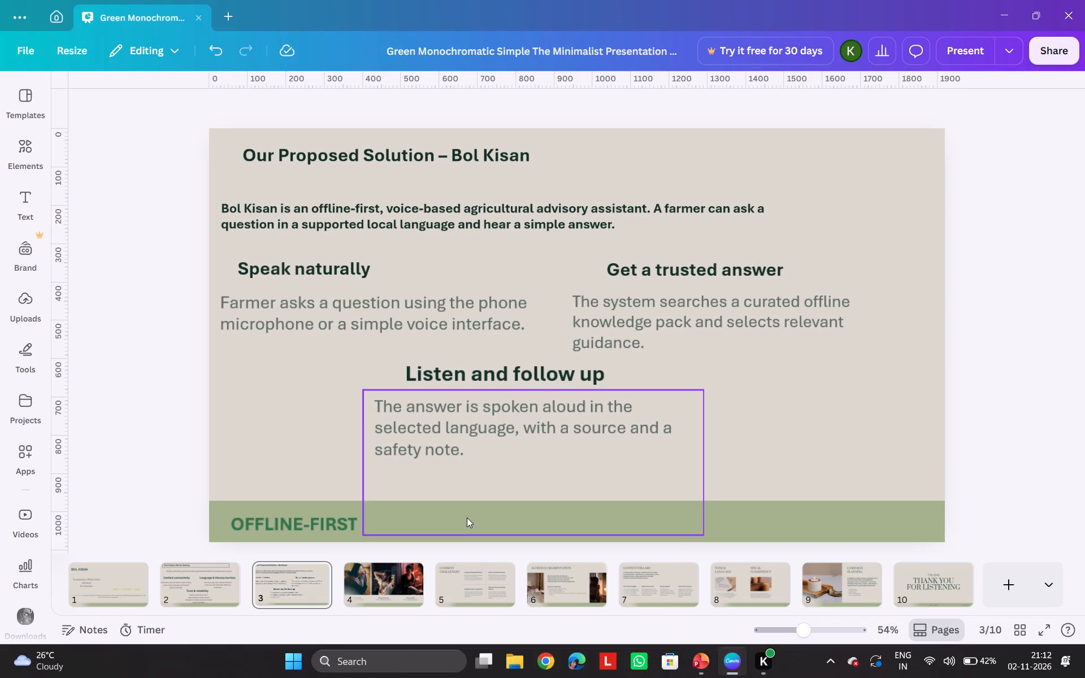
key("ctrl+v")
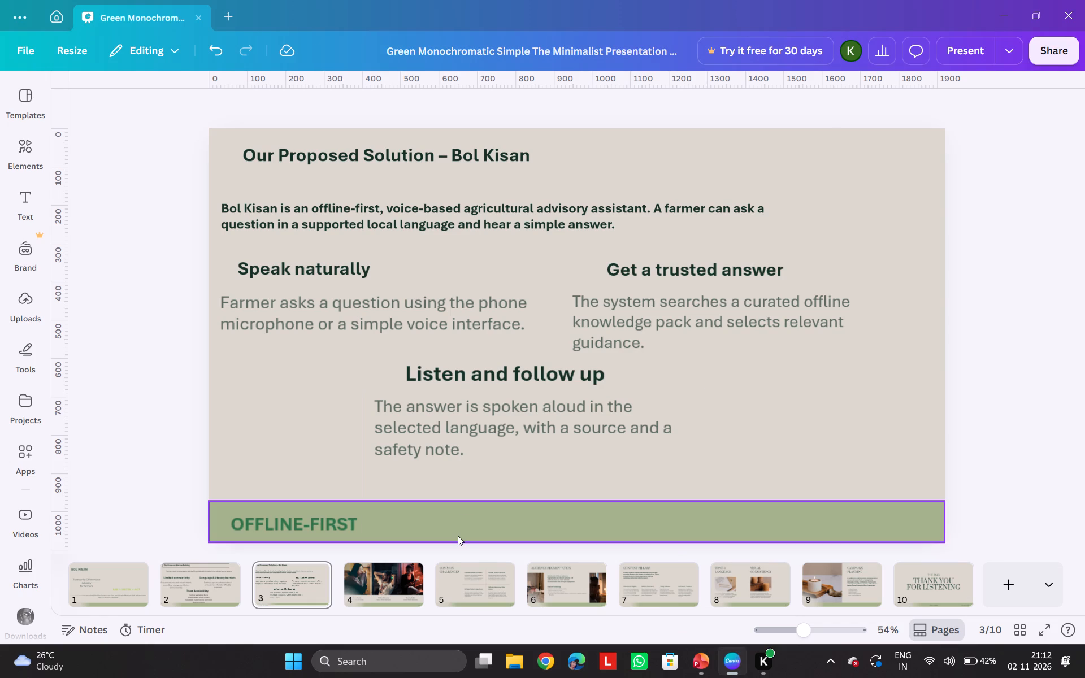
left_click_drag(558, 307, 510, 472)
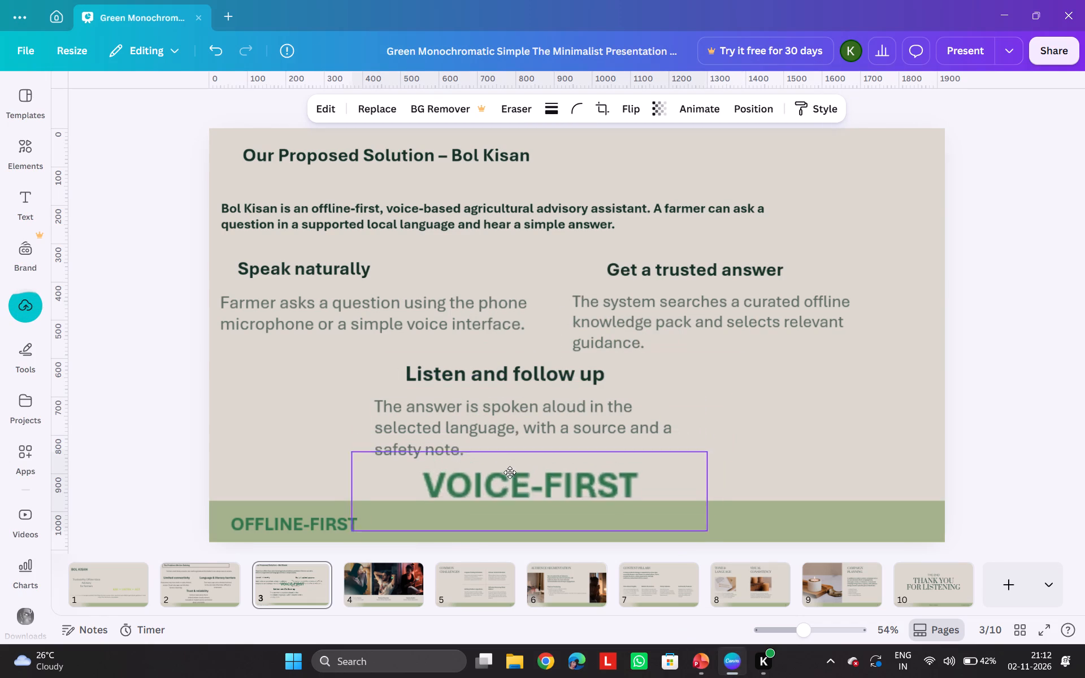
left_click_drag(510, 472, 515, 472)
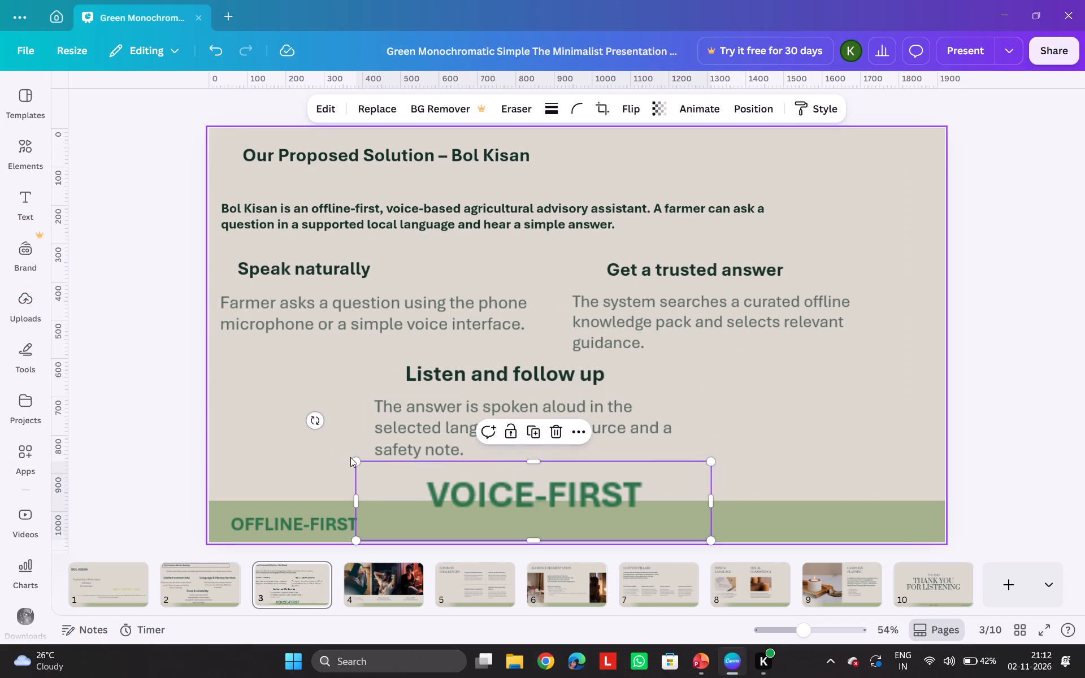
Scale the "VOICE-FIRST" label down proportionally to about 450 wide and line it up beside "OFFLINE-FIRST" inside the green band.
left_click_drag(361, 460, 401, 459)
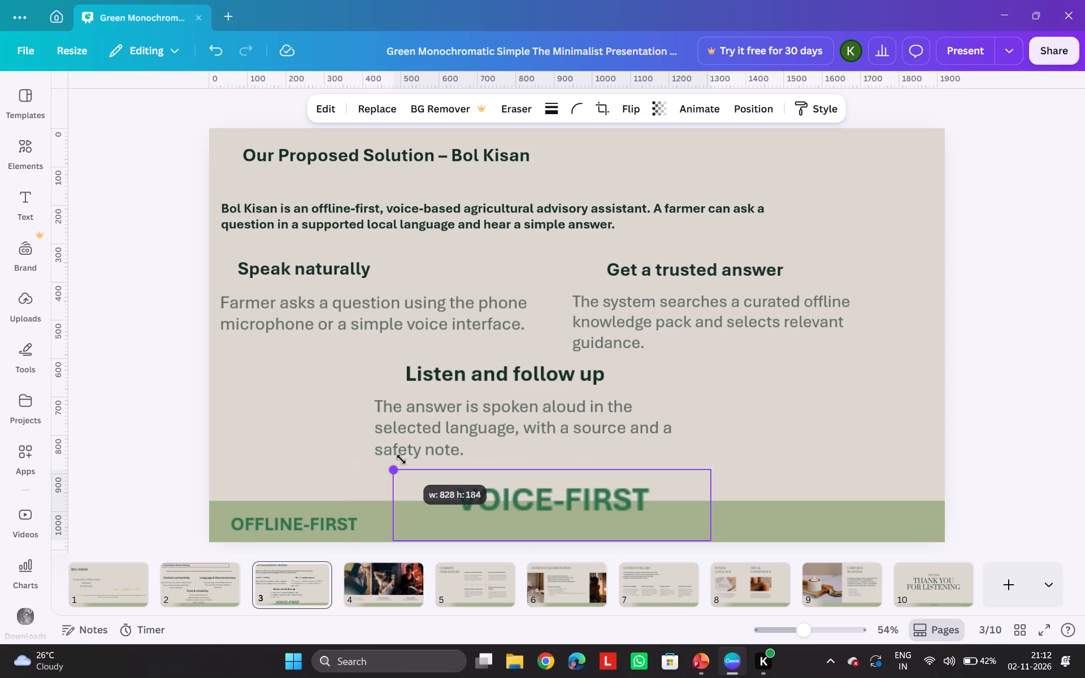
left_click_drag(401, 459, 454, 477)
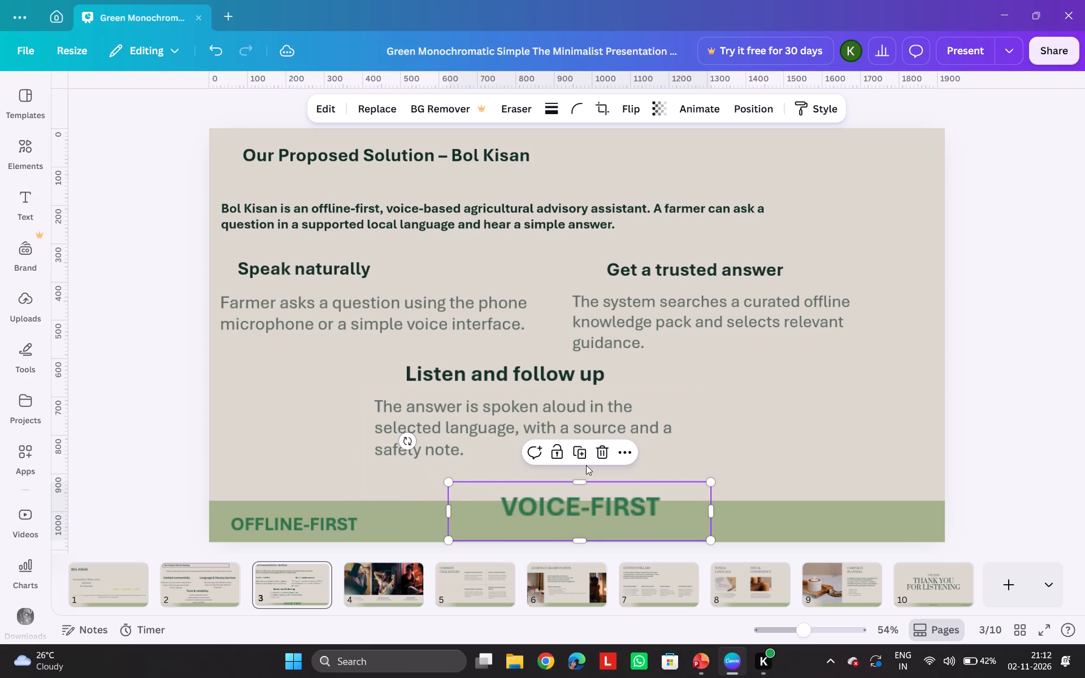
left_click_drag(711, 486, 666, 520)
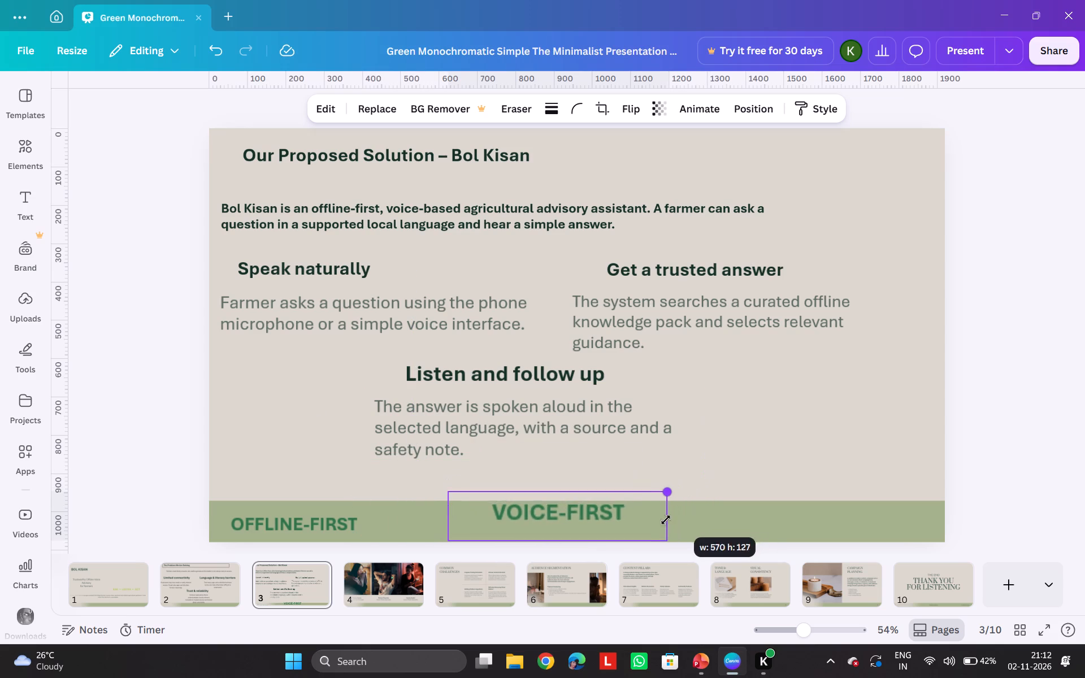
left_click_drag(666, 520, 654, 528)
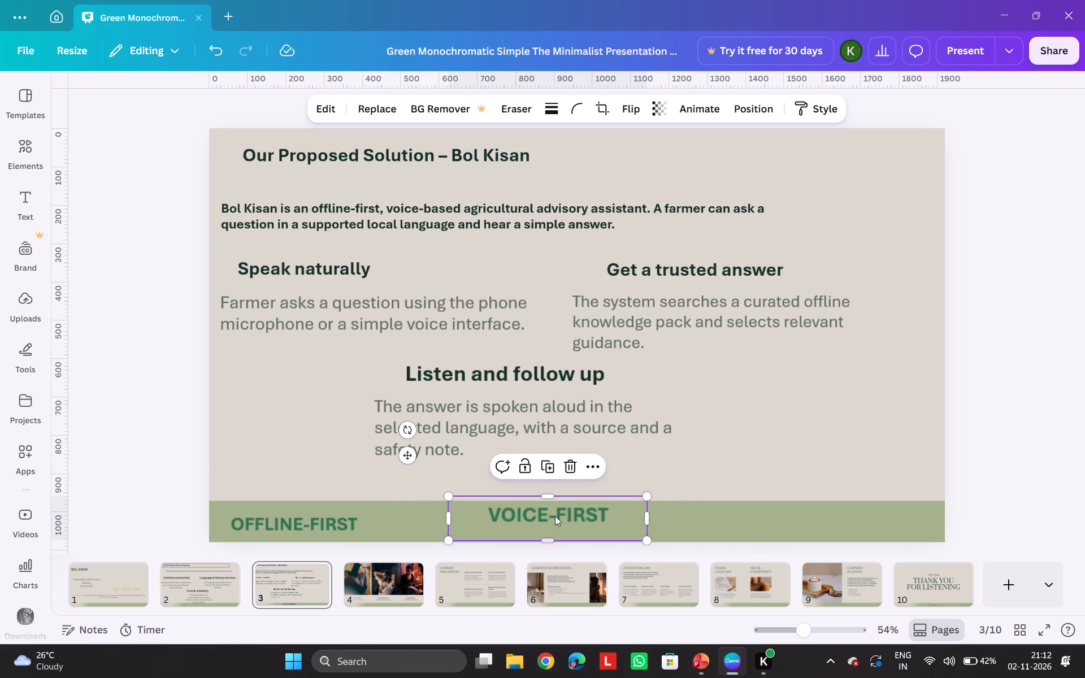
left_click_drag(555, 516, 474, 528)
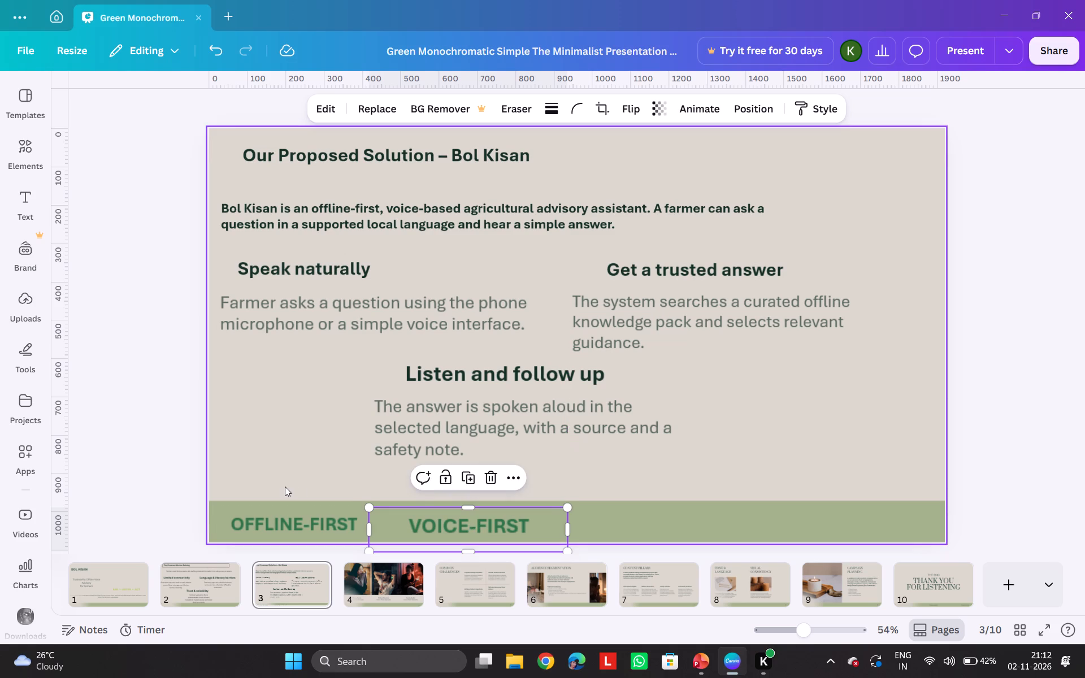
left_click_drag(368, 505, 377, 506)
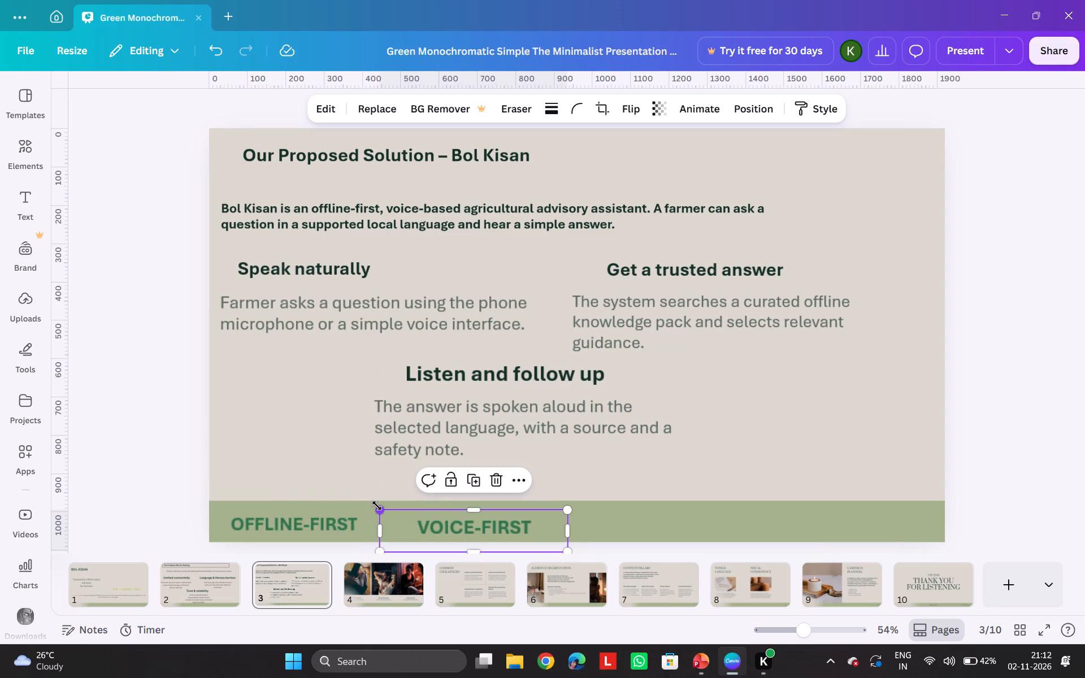
left_click_drag(442, 519, 437, 513)
left_click(155, 456)
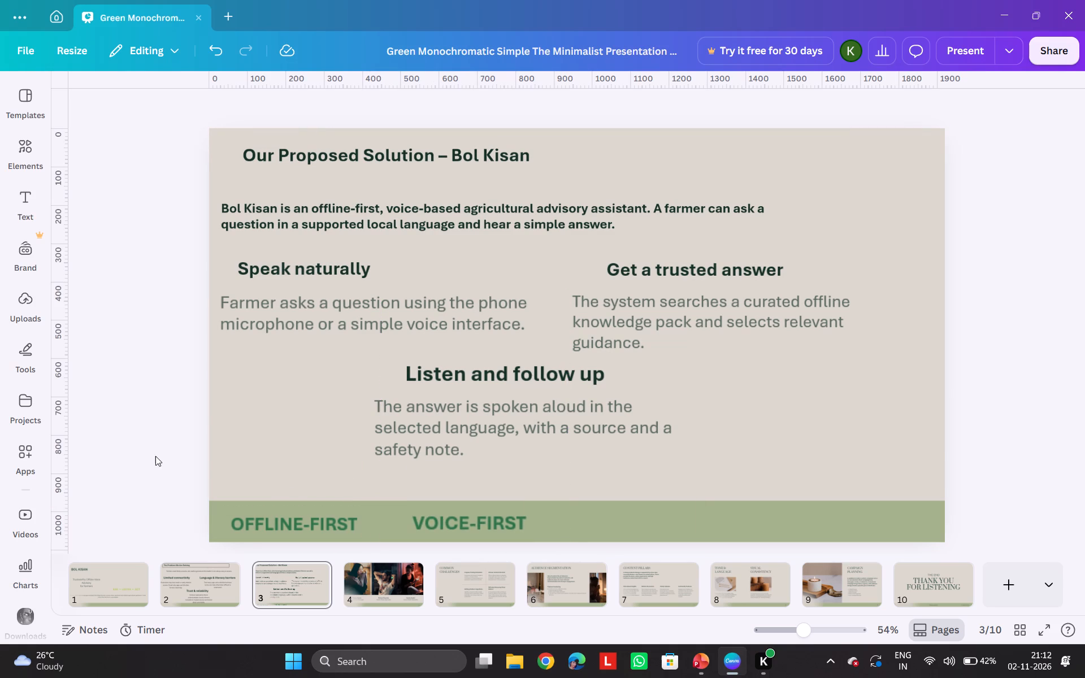
left_click(429, 521)
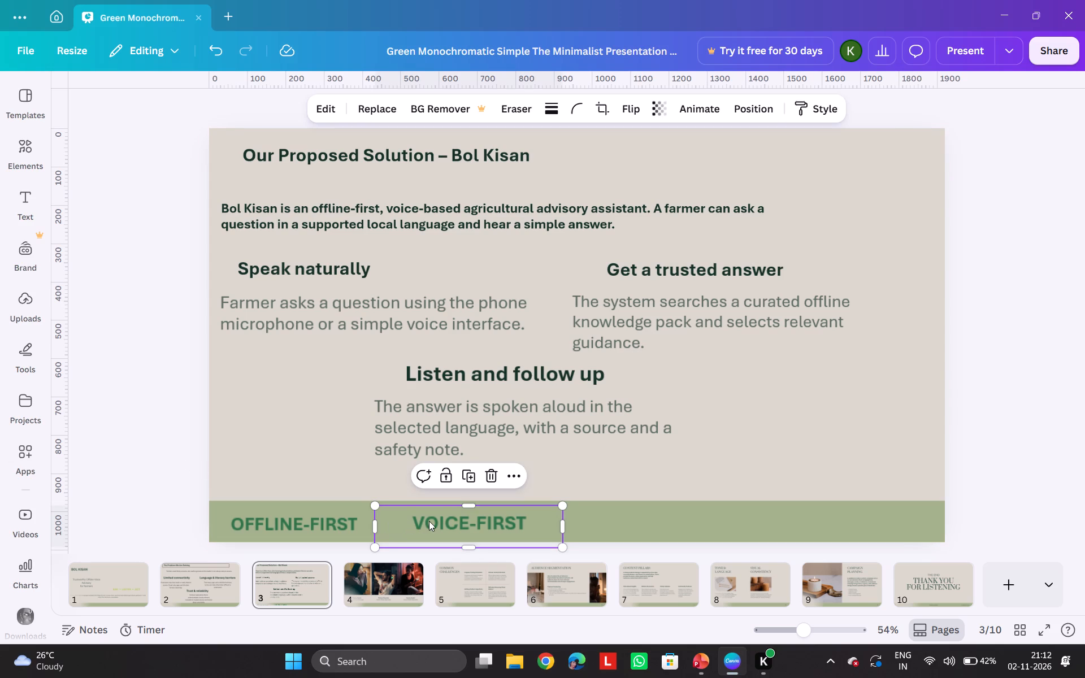
left_click_drag(370, 502, 388, 502)
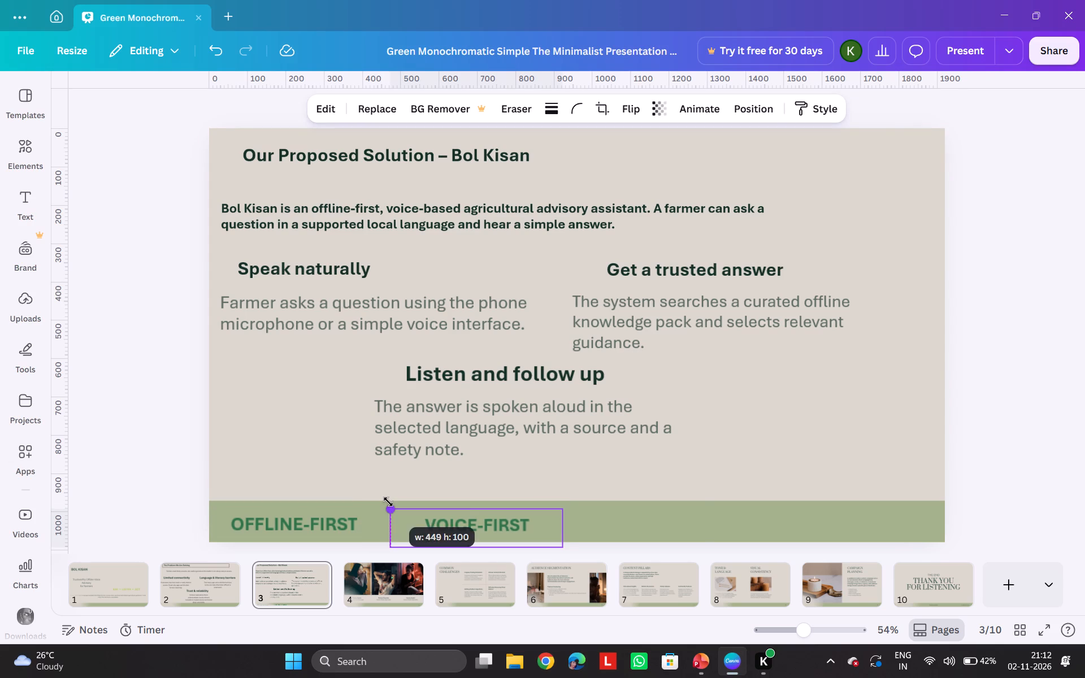
left_click_drag(388, 502, 389, 502)
left_click_drag(442, 523, 425, 521)
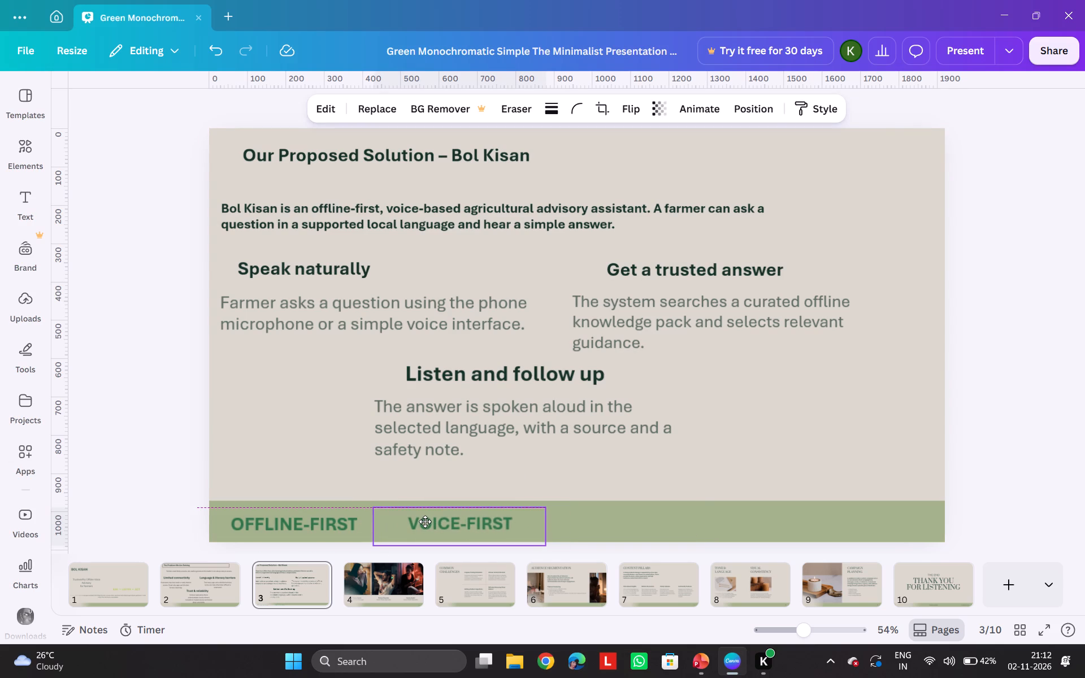
left_click_drag(425, 521, 426, 520)
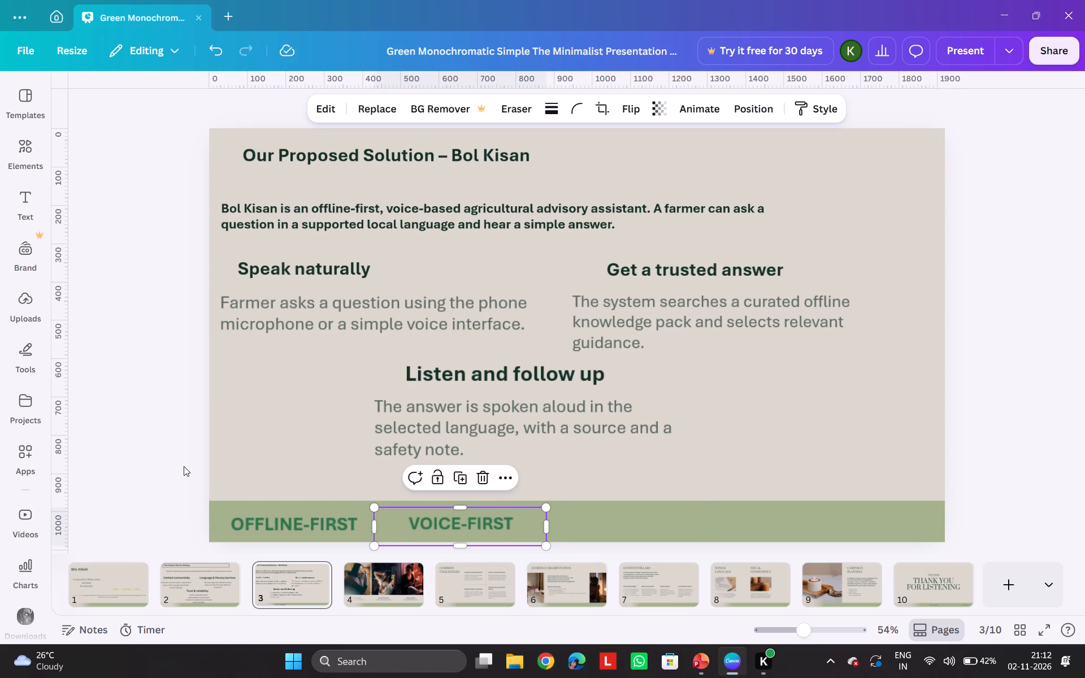
Enlarge the "VOICE-FIRST" label slightly toward "OFFLINE-FIRST" in the green band on page 3.
left_click(180, 466)
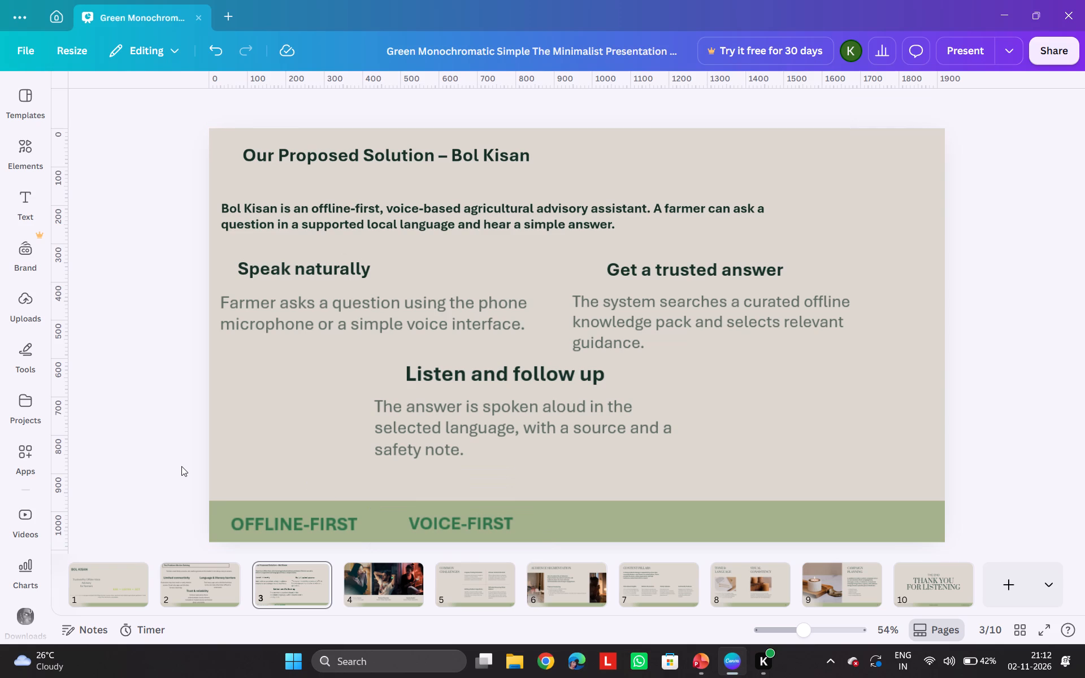
left_click(453, 527)
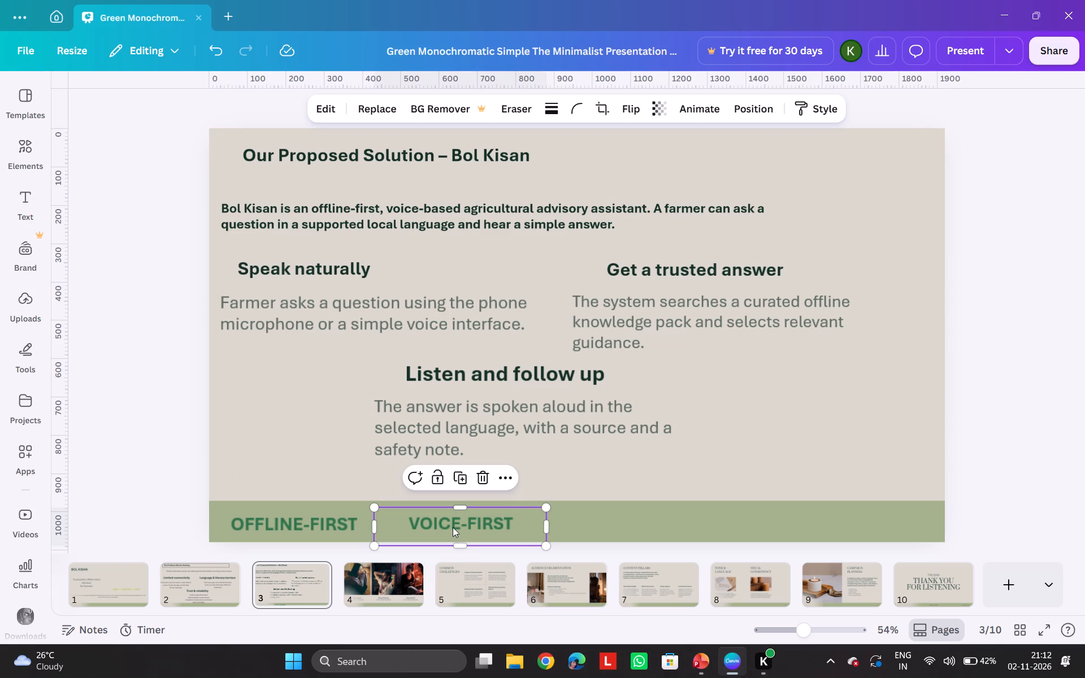
left_click_drag(375, 509, 374, 509)
left_click_drag(374, 509, 370, 510)
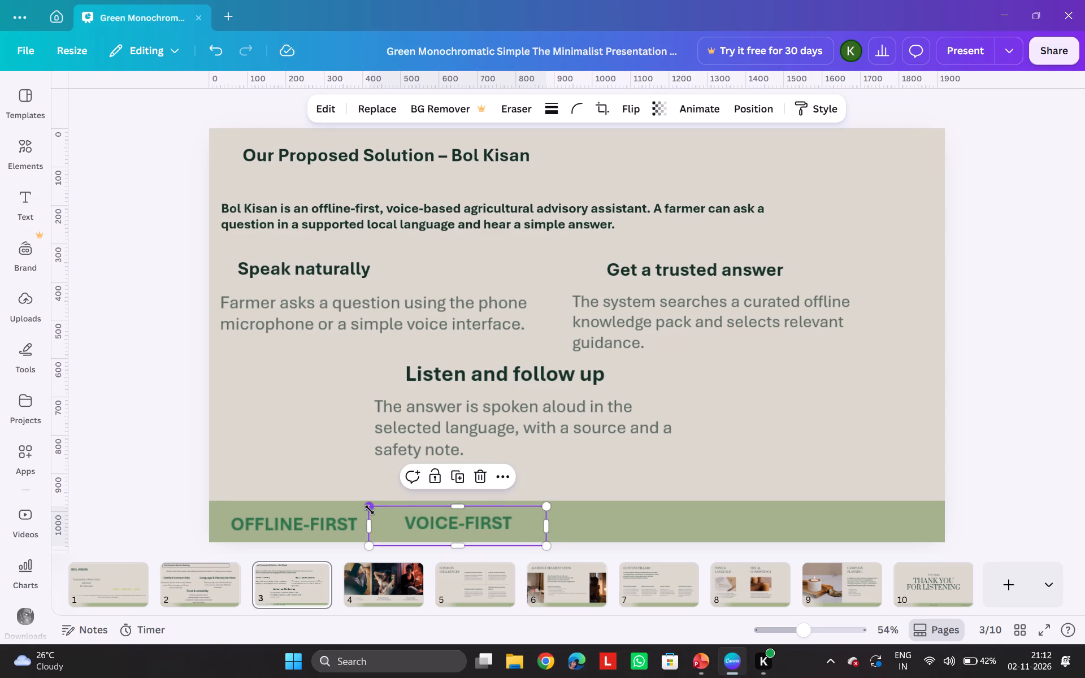
left_click(169, 504)
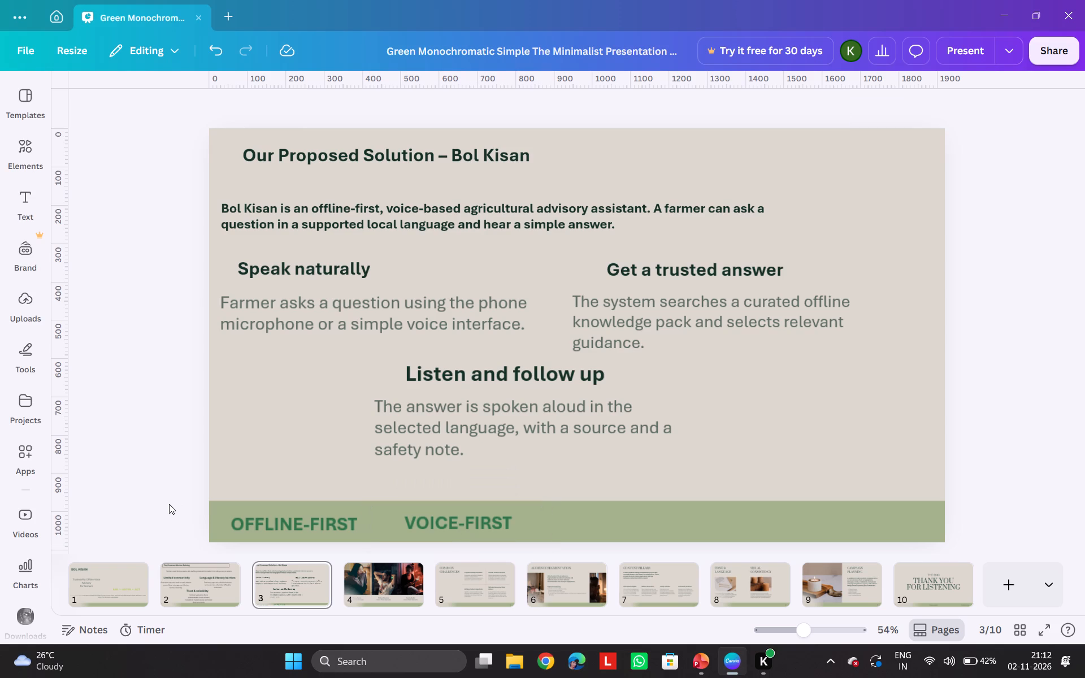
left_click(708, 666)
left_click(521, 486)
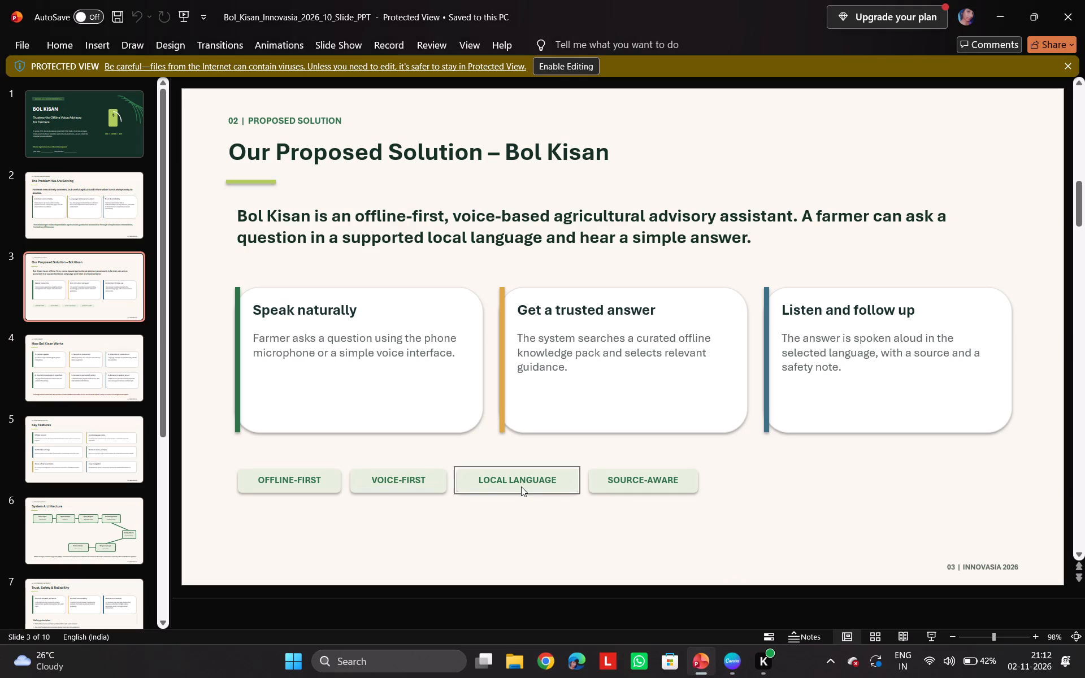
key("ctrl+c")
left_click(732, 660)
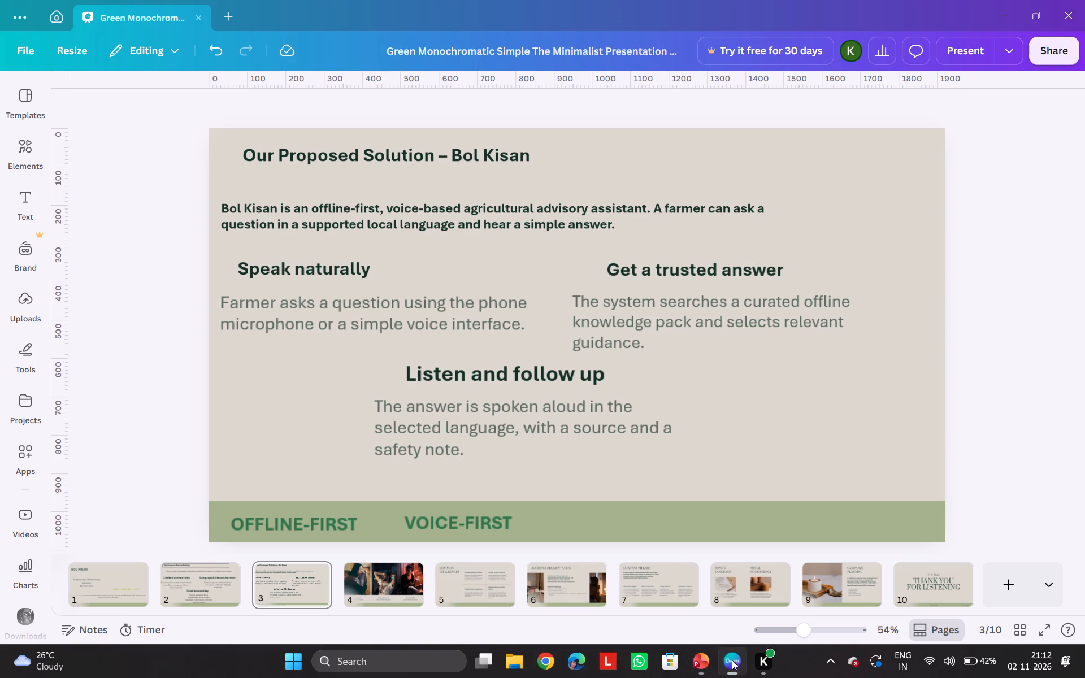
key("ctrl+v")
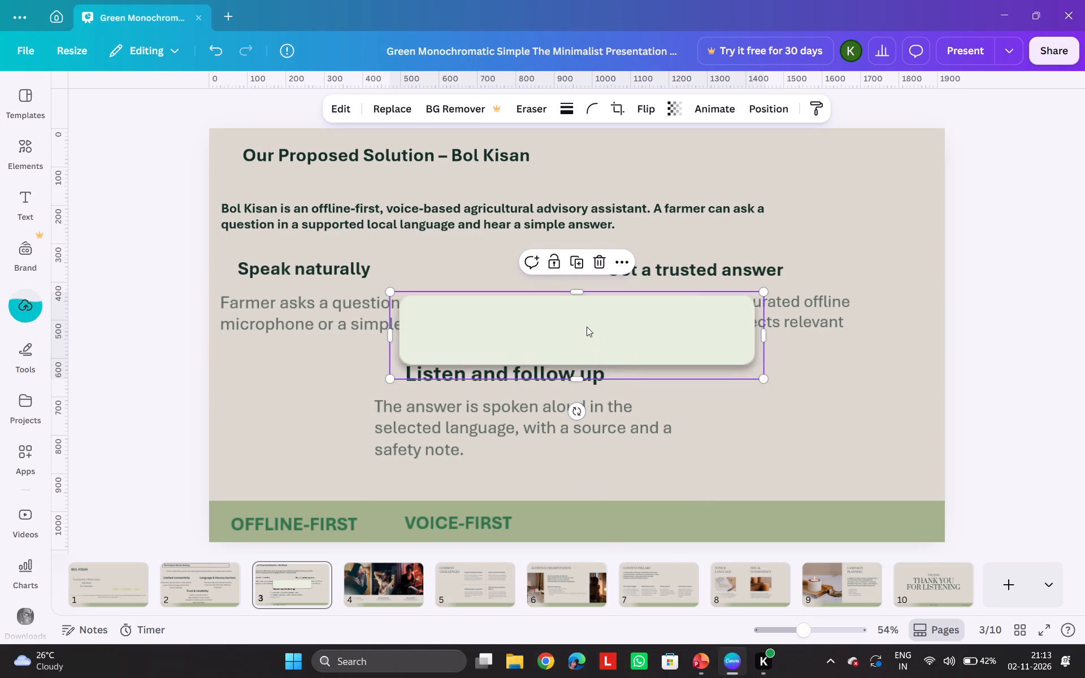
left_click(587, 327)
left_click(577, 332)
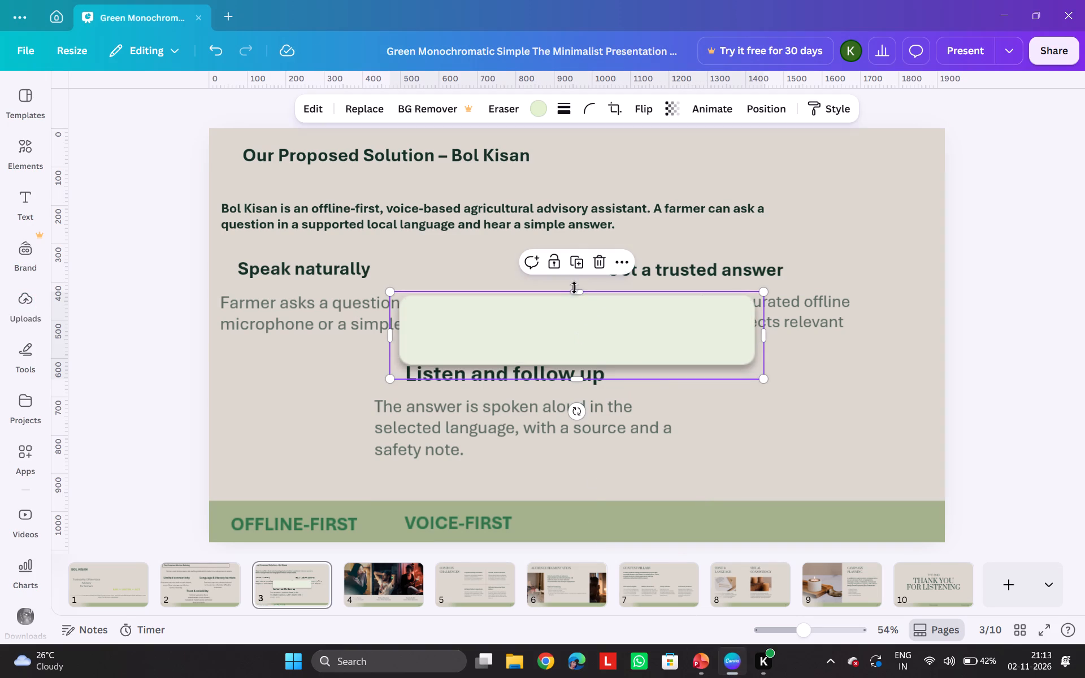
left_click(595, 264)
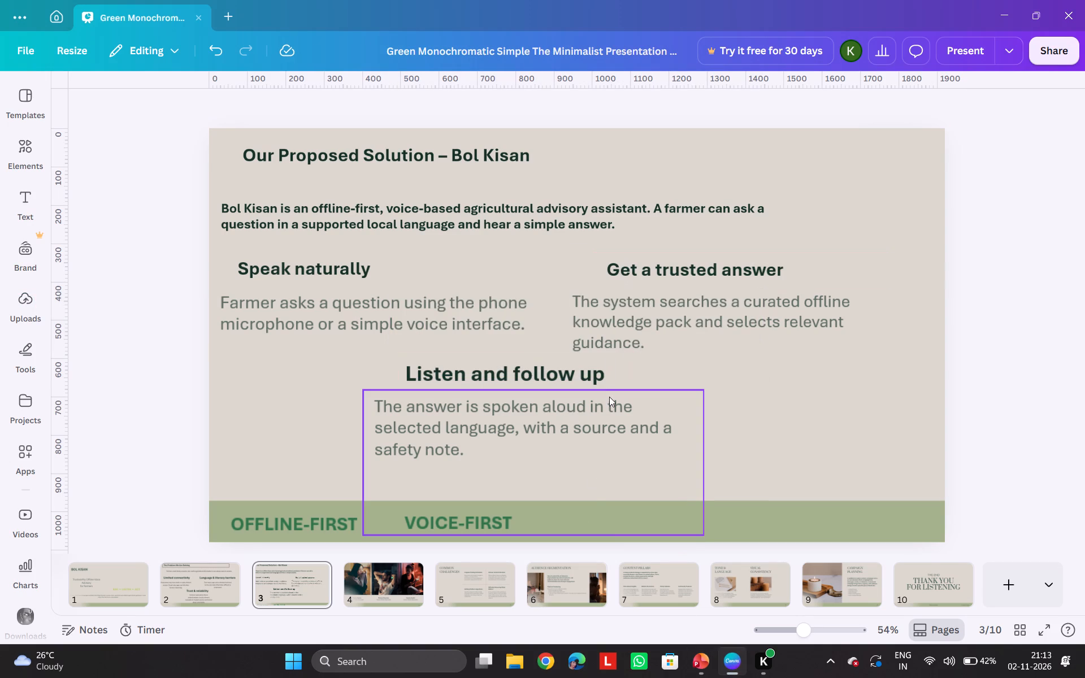
Copy the "LOCAL LANGUAGE" label text from PowerPoint slide 3 and place it on Canva page 3 near the green band, beyond "VOICE-FIRST".
left_click(706, 665)
left_click(548, 474)
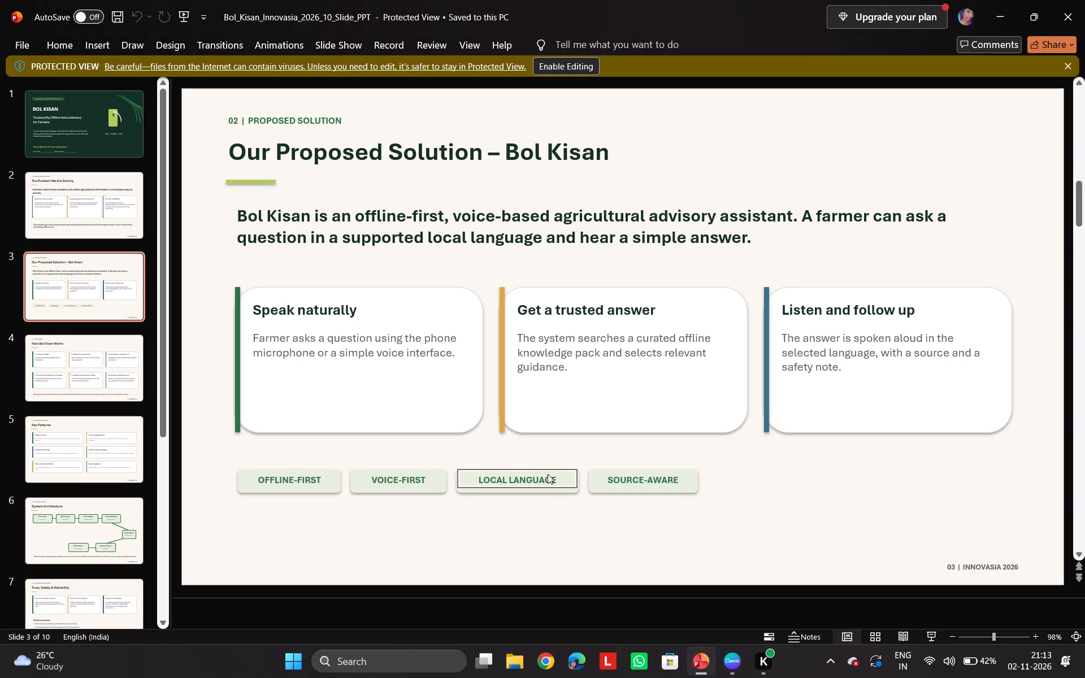
left_click(548, 474)
left_click(497, 477)
left_click(472, 473)
key("ctrl+c")
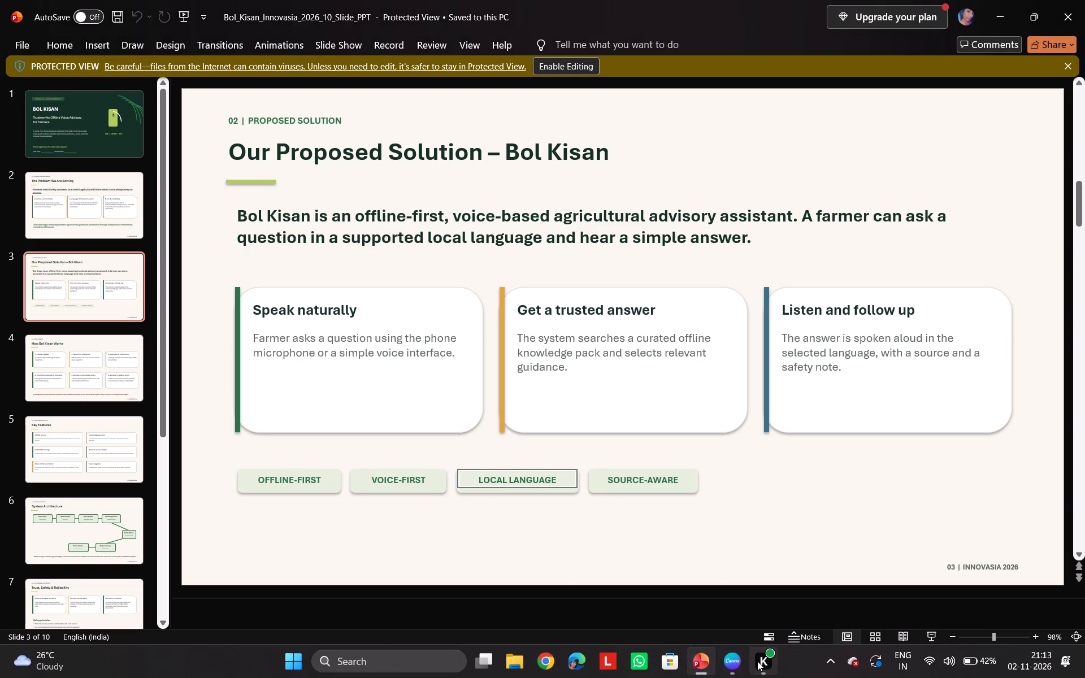
left_click(730, 659)
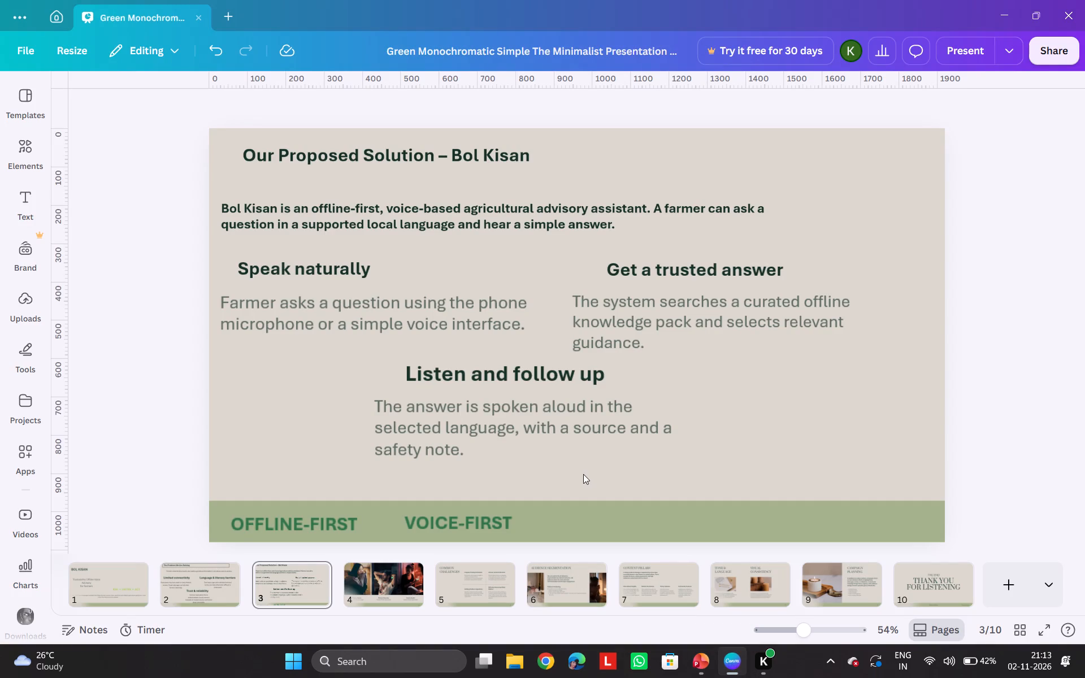
key("ctrl+v")
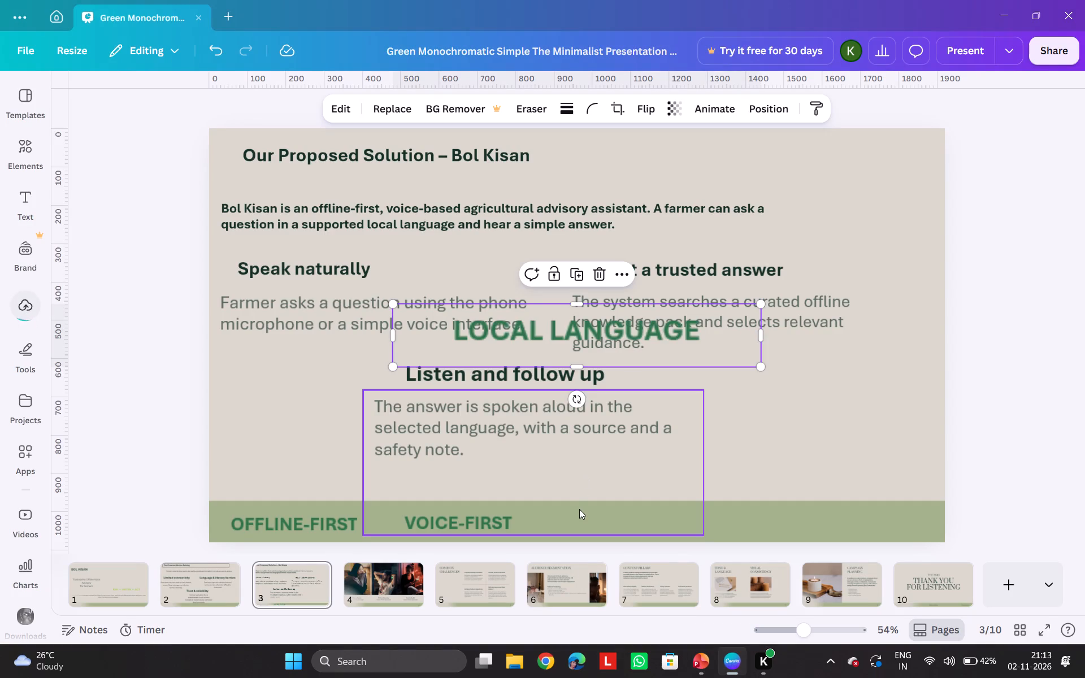
left_click_drag(580, 323, 655, 492)
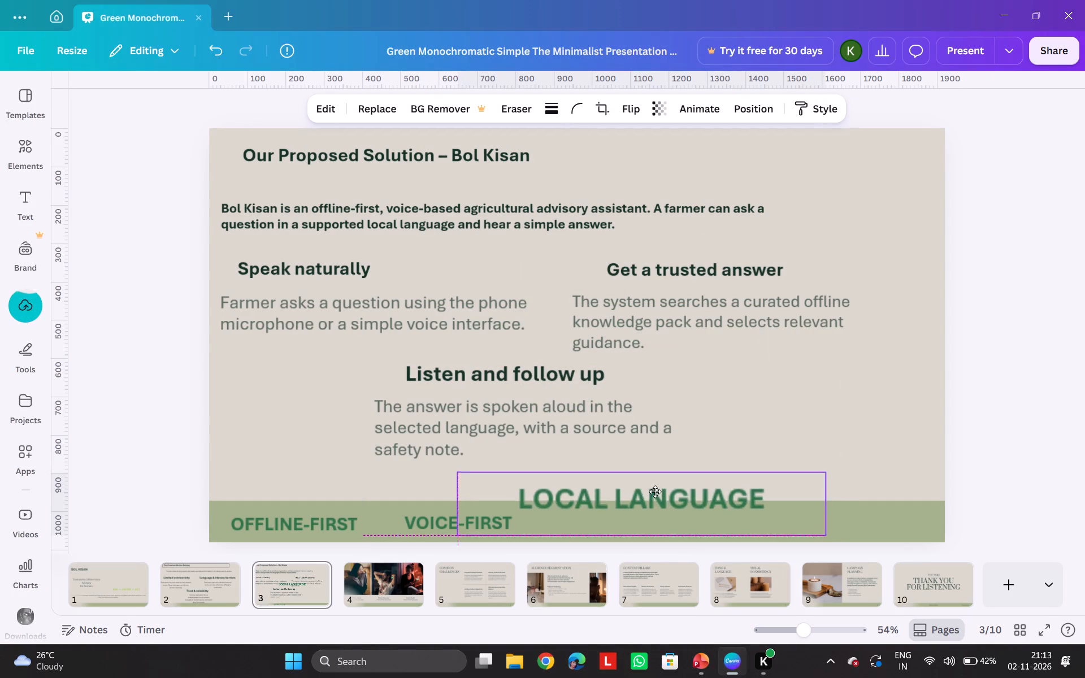
left_click_drag(655, 492, 672, 475)
Scale the "LOCAL LANGUAGE" label down proportionally to match the other labels and line it up beside "VOICE-FIRST" inside the green band.
left_click_drag(487, 457, 557, 467)
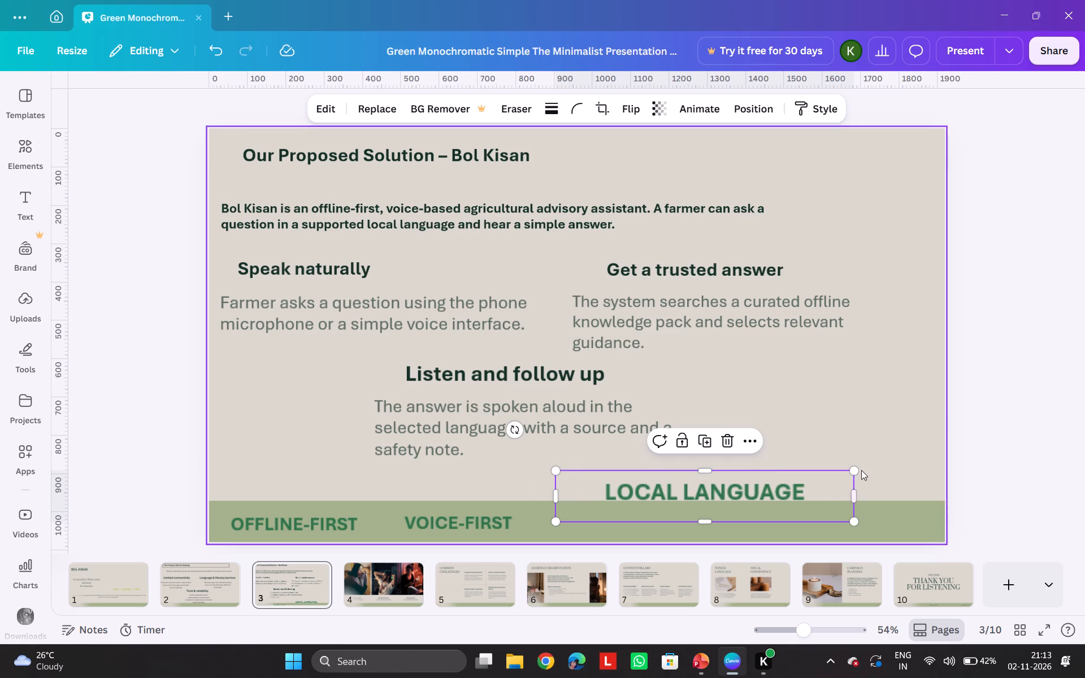
left_click_drag(853, 470, 788, 508)
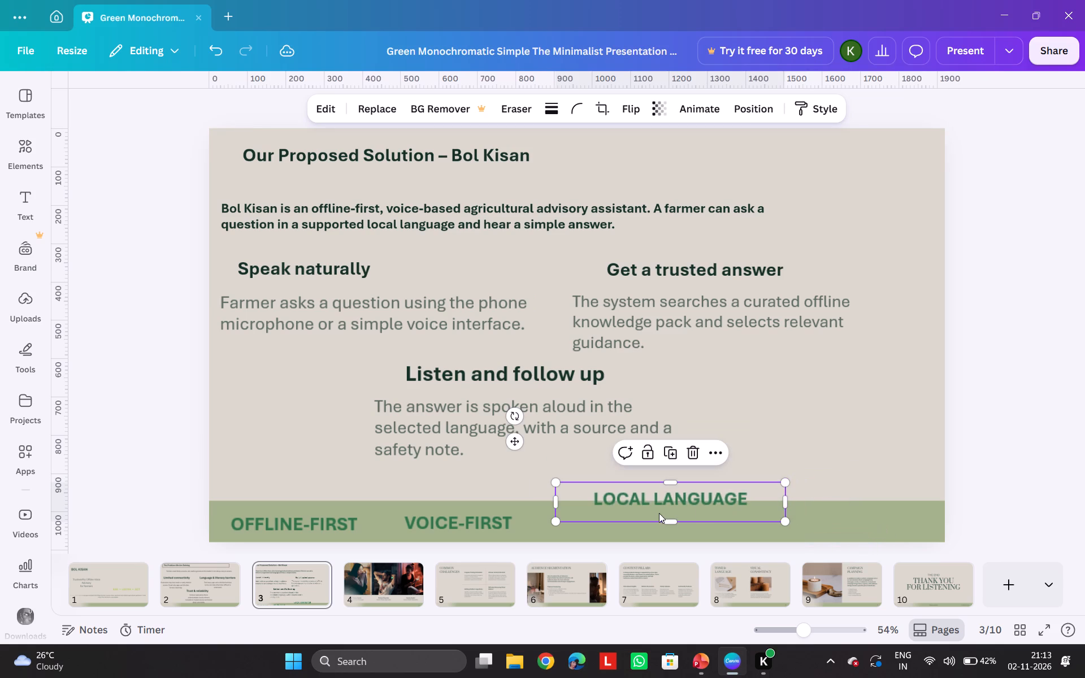
left_click_drag(644, 512, 623, 535)
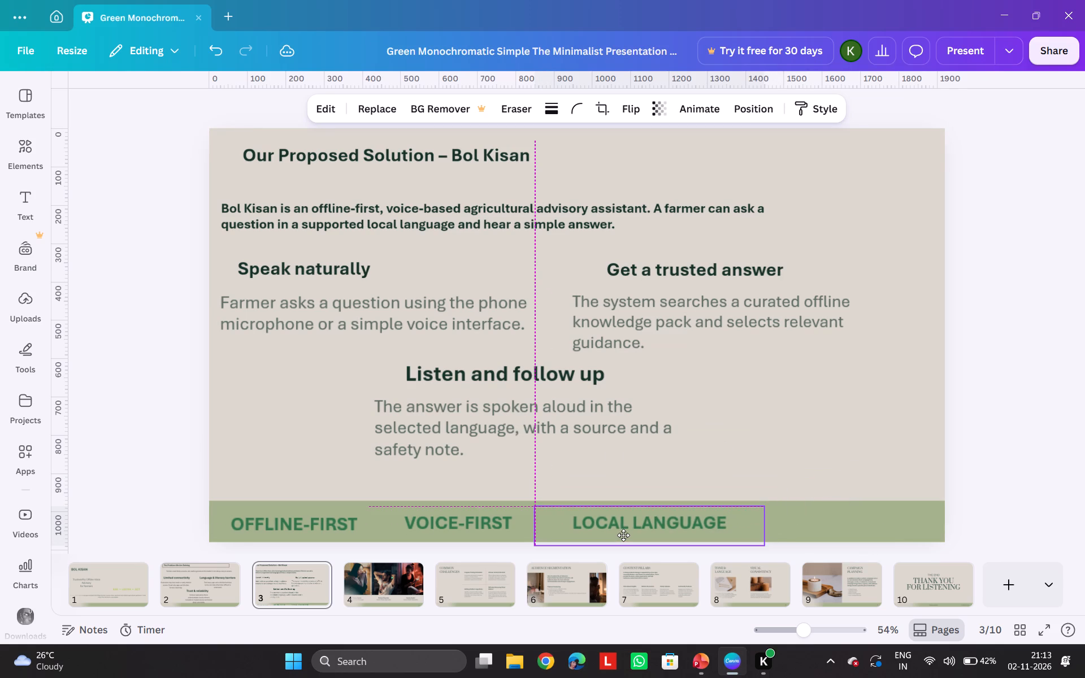
left_click_drag(623, 535, 623, 536)
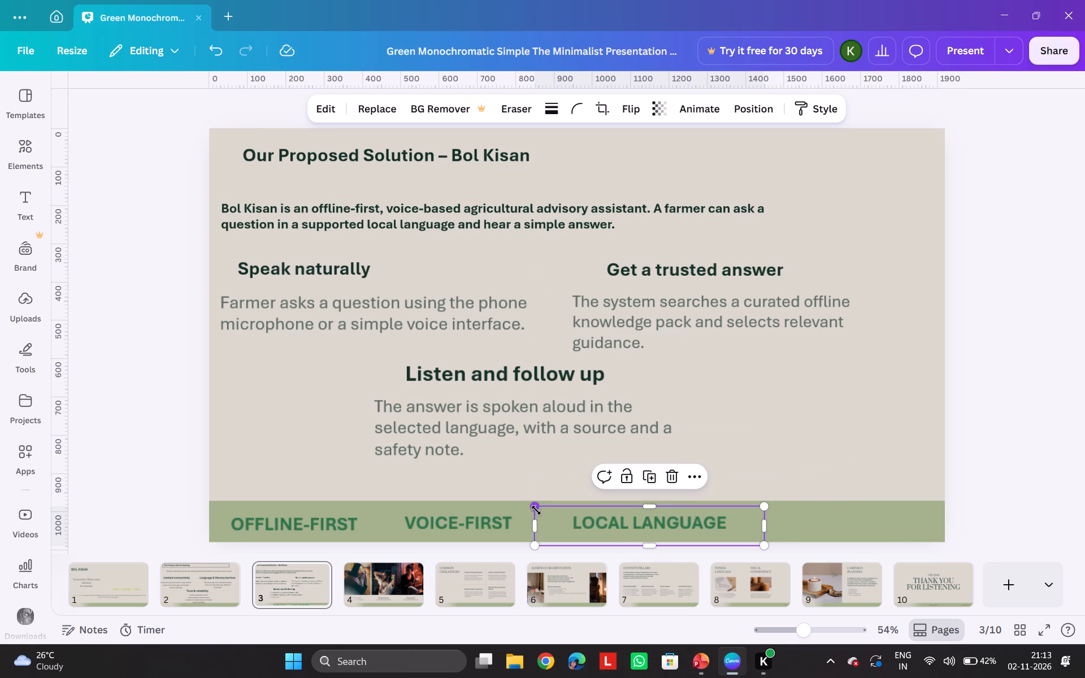
left_click_drag(536, 510, 529, 510)
left_click(575, 514)
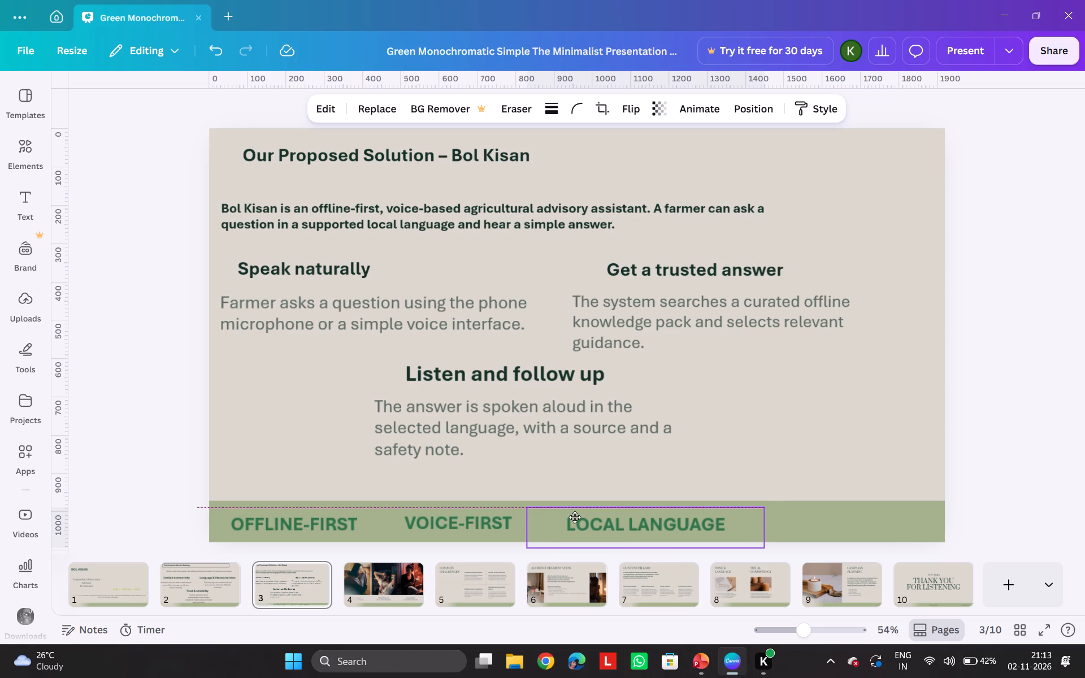
left_click(756, 421)
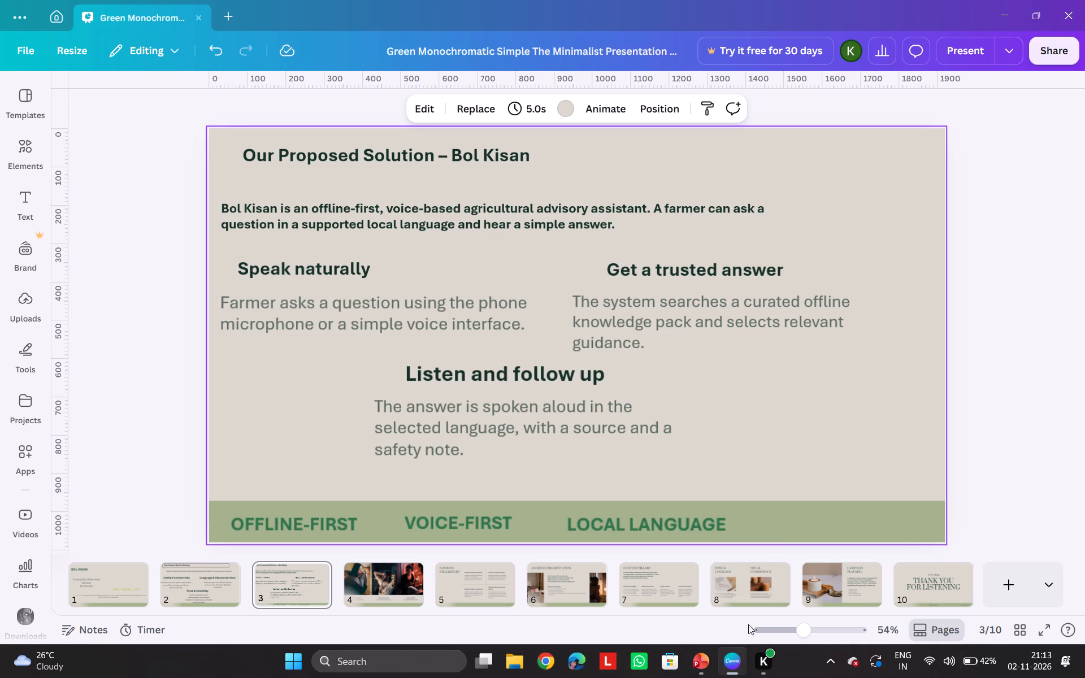
Copy the "SOURCE-AWARE" label text from PowerPoint slide 3 and paste it onto Canva page 3.
left_click(695, 658)
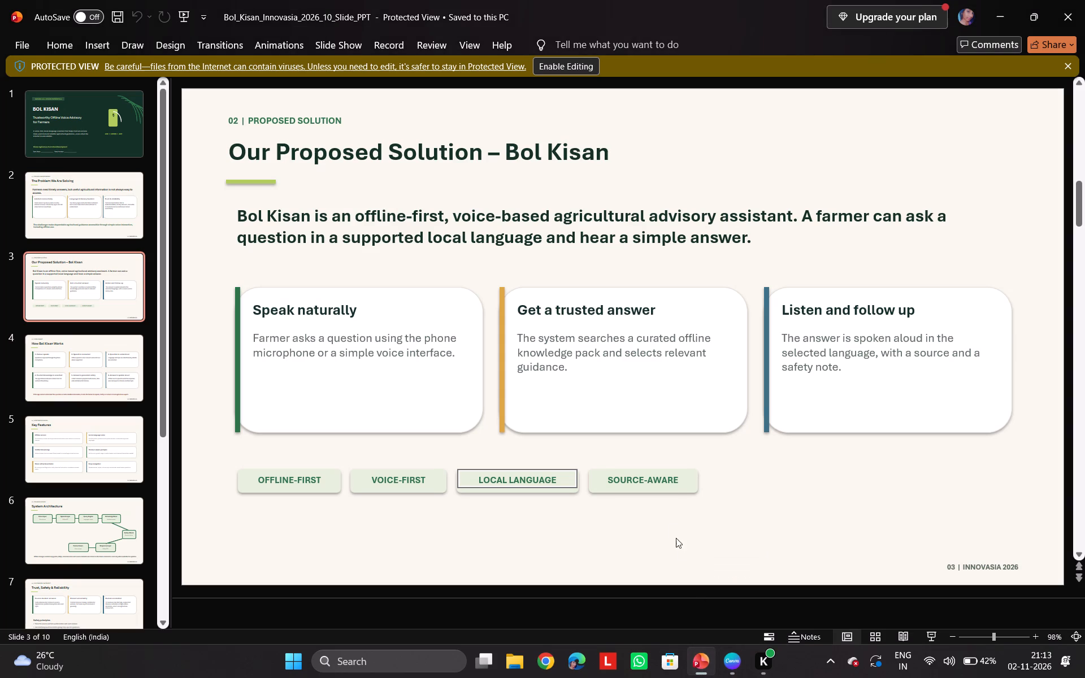
left_click(670, 483)
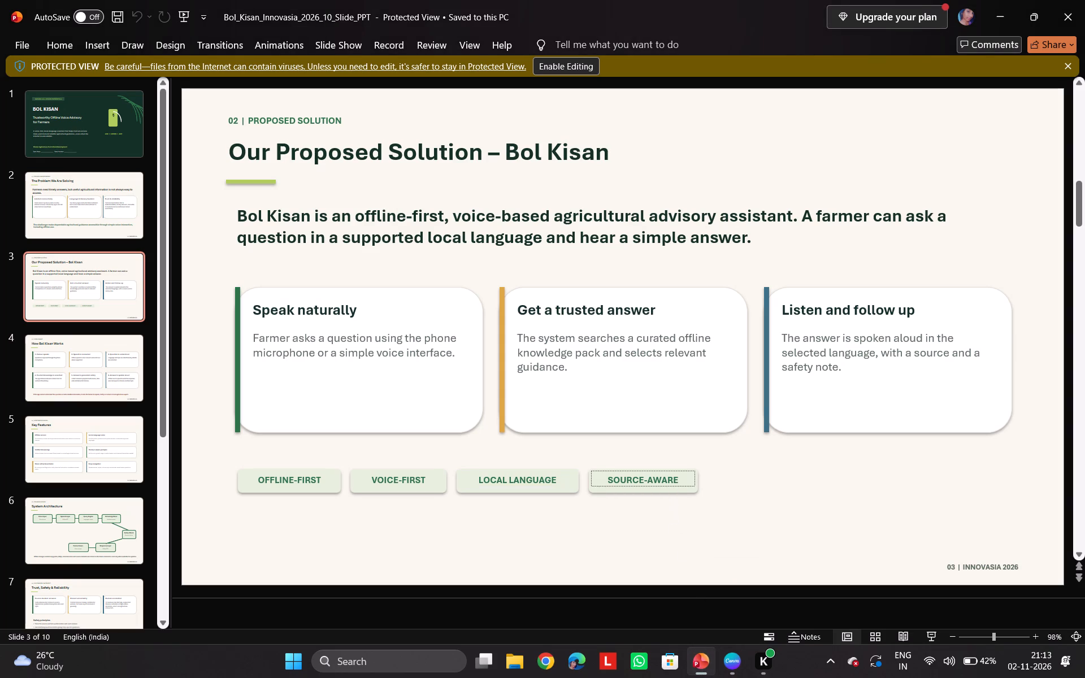
left_click(670, 483)
left_click(595, 484)
key("ctrl+c")
left_click(727, 664)
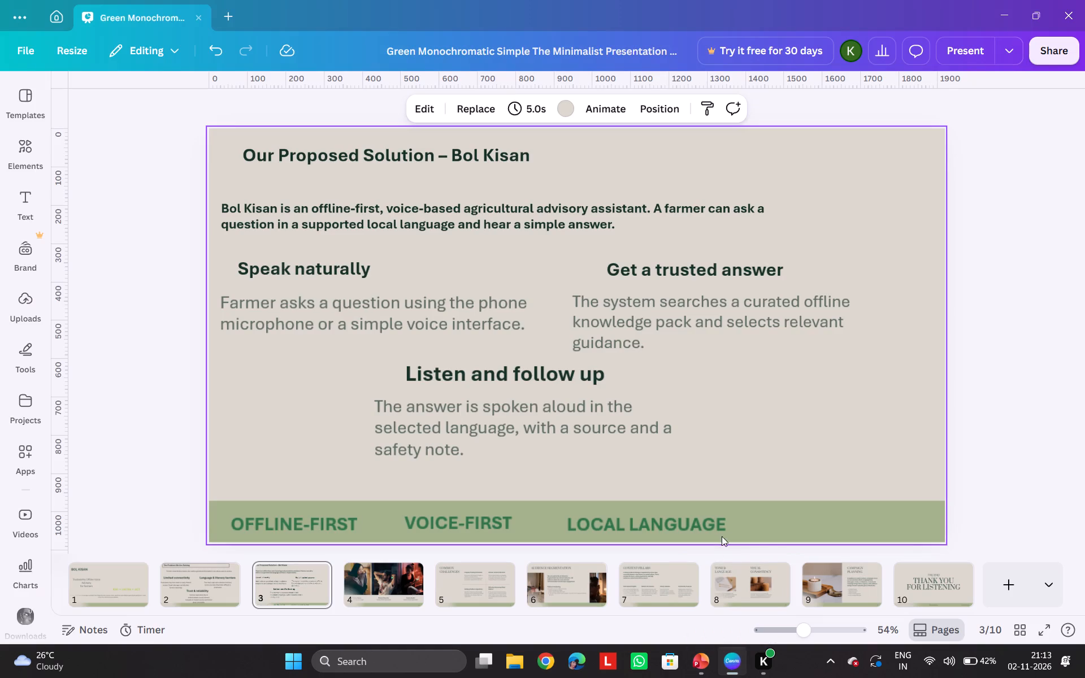
key("ctrl+v")
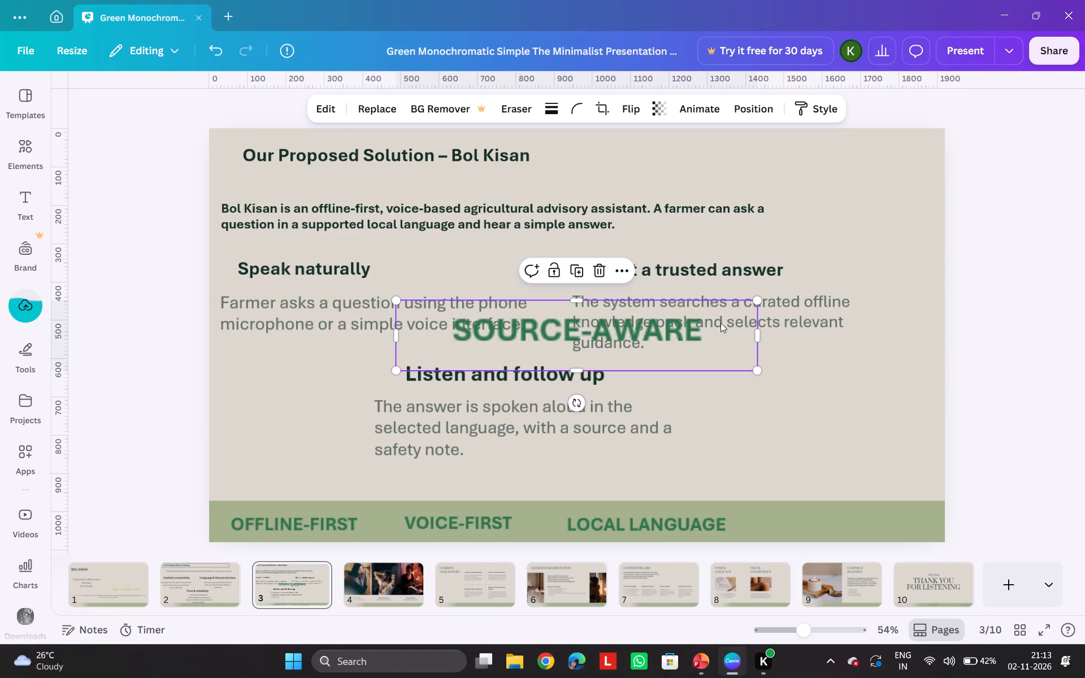
Scale the "SOURCE-AWARE" label down proportionally to match the other labels and line it up after "LOCAL LANGUAGE" inside the green band.
left_click_drag(757, 294, 698, 326)
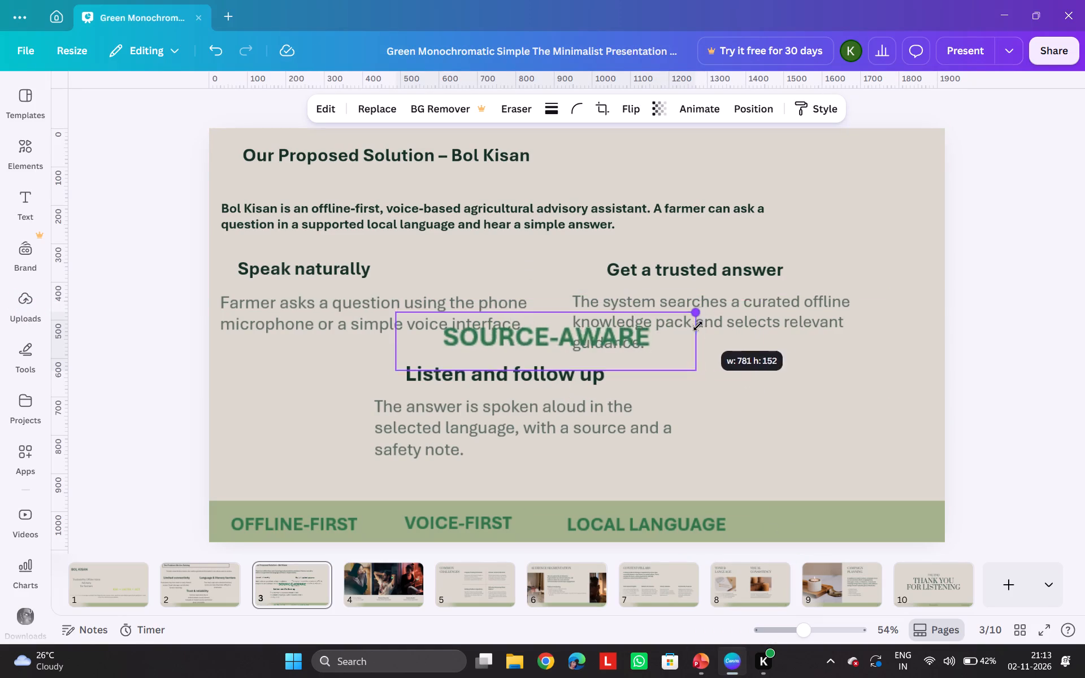
left_click_drag(698, 326, 658, 342)
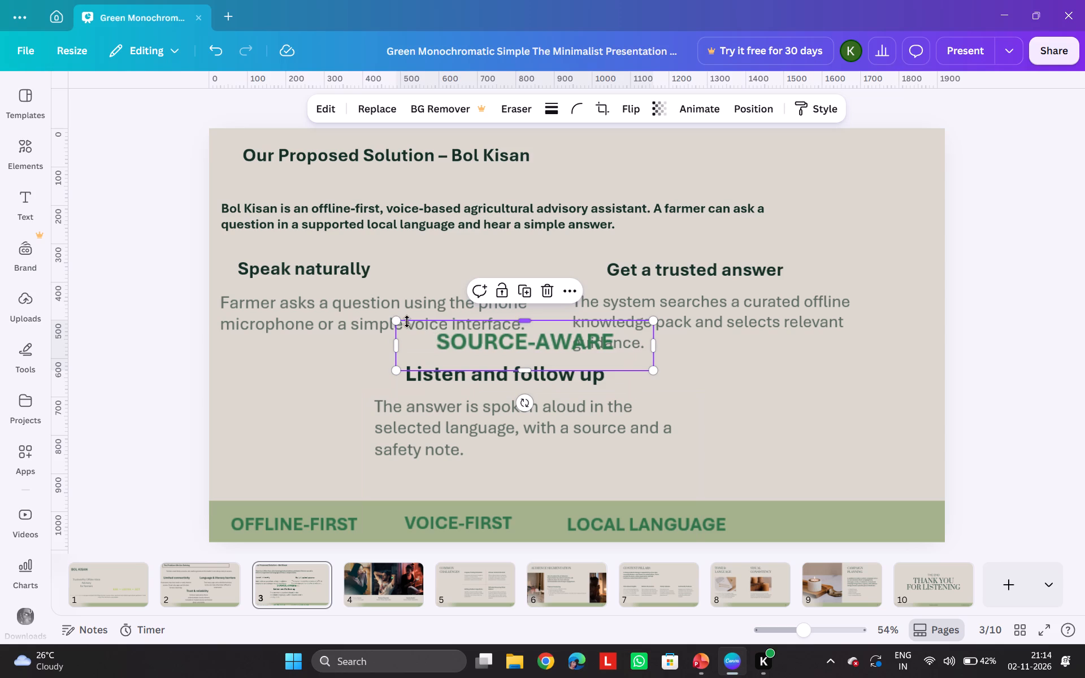
left_click_drag(397, 321, 440, 330)
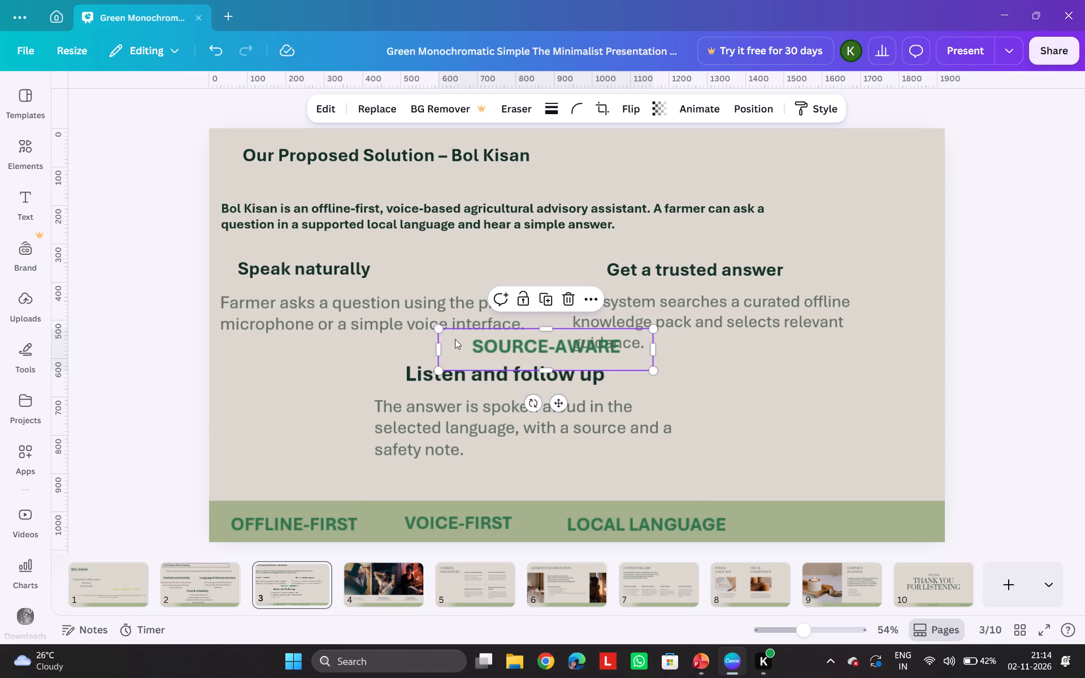
left_click_drag(437, 328, 450, 329)
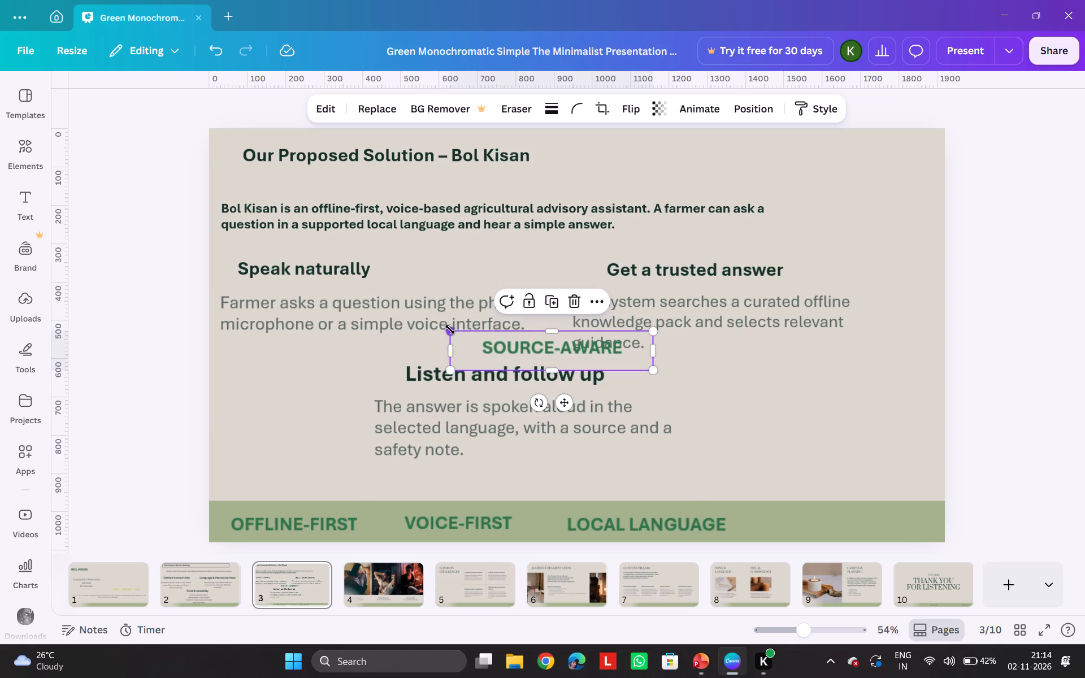
left_click_drag(503, 342, 733, 484)
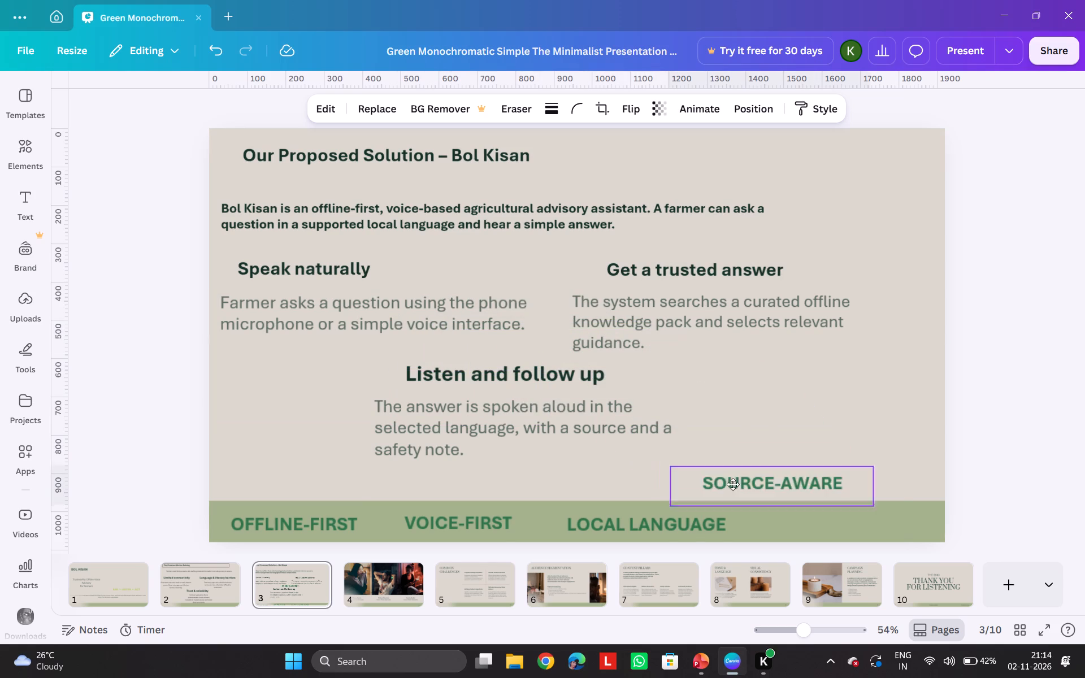
left_click_drag(733, 484, 787, 515)
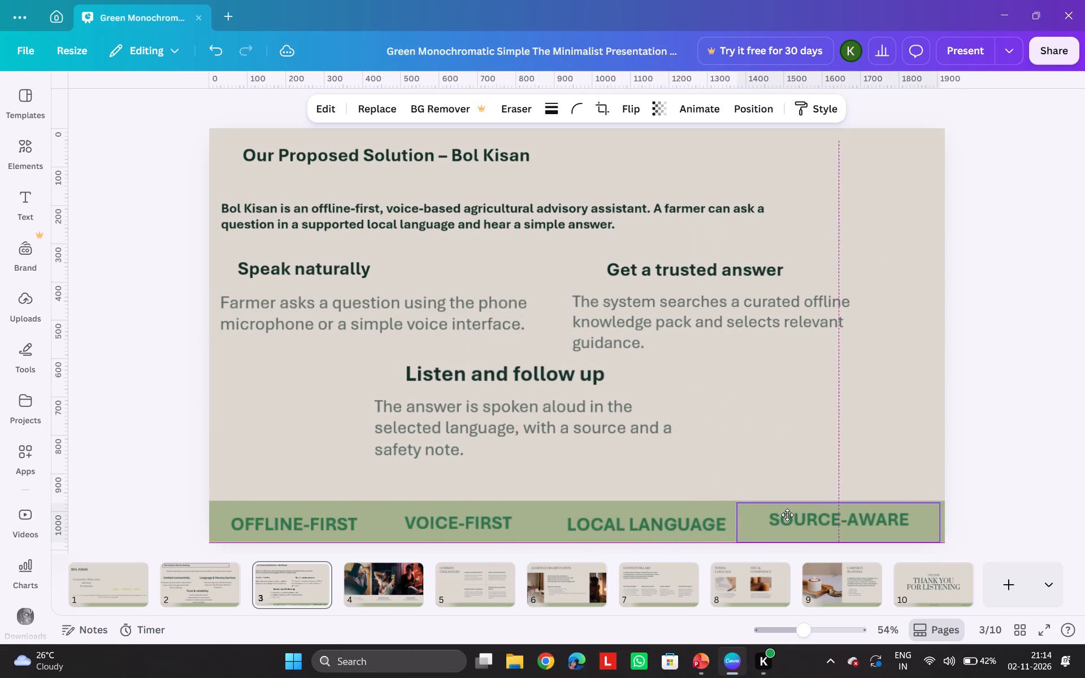
left_click_drag(787, 515, 787, 518)
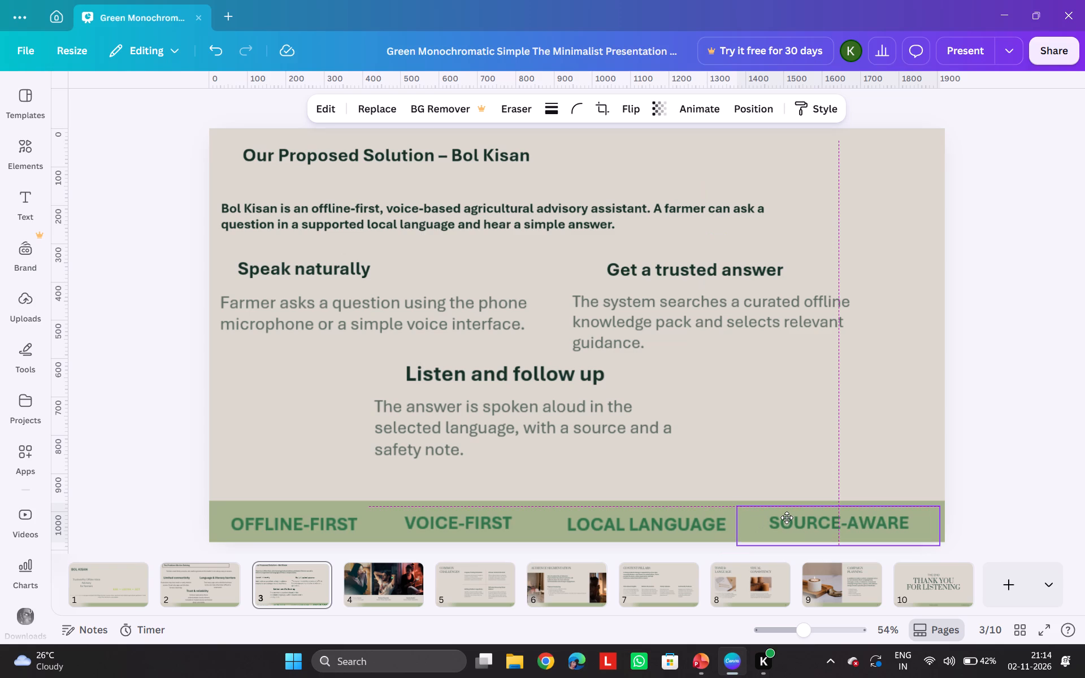
left_click_drag(787, 518, 787, 517)
left_click(989, 433)
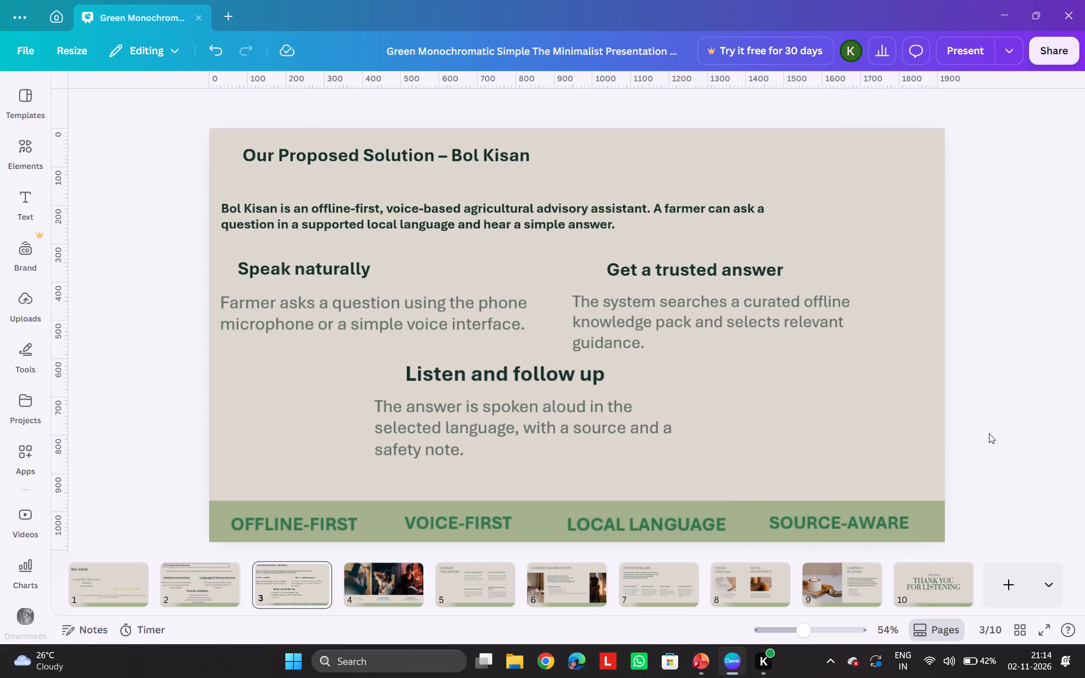
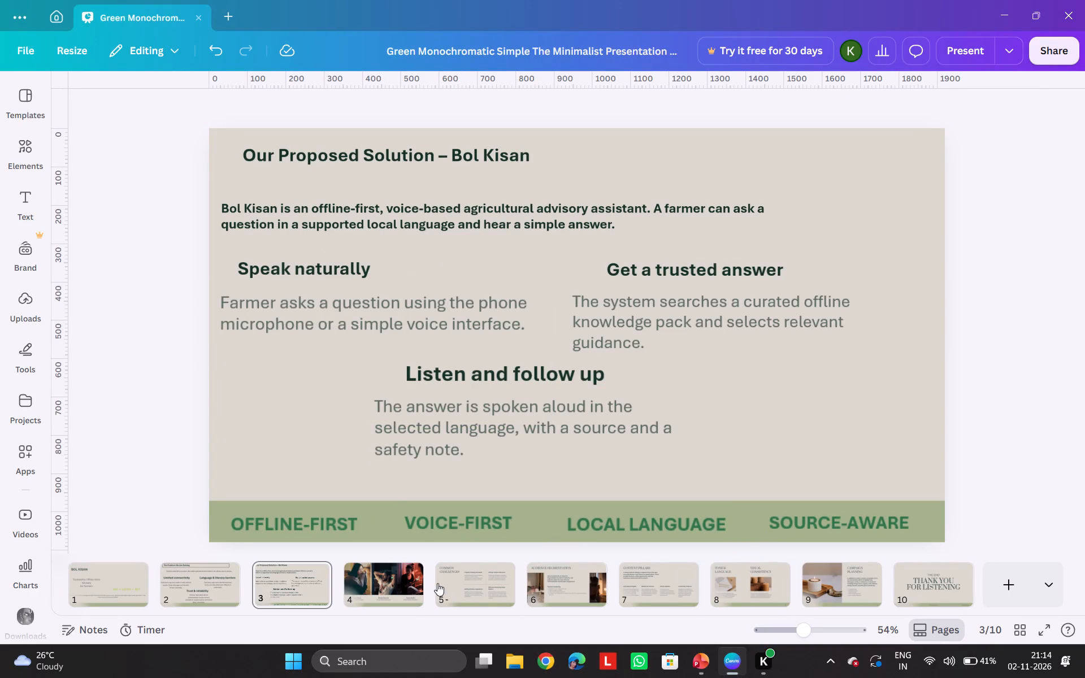
Remove all three portrait photos from the photo grid on slide 4.
left_click(386, 575)
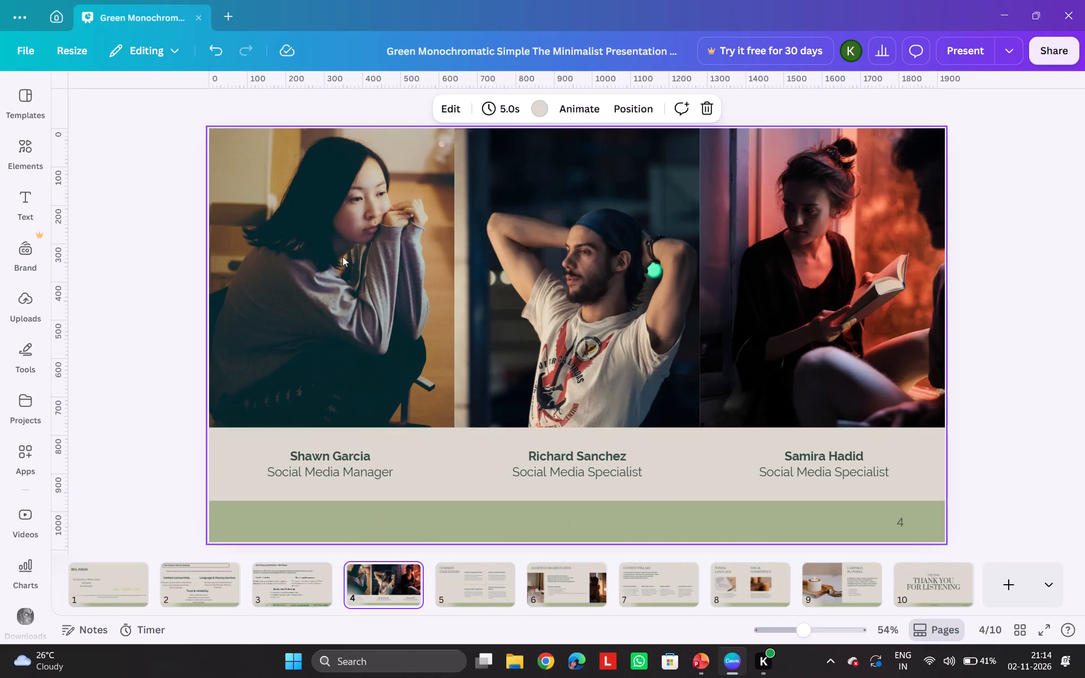
left_click(331, 237)
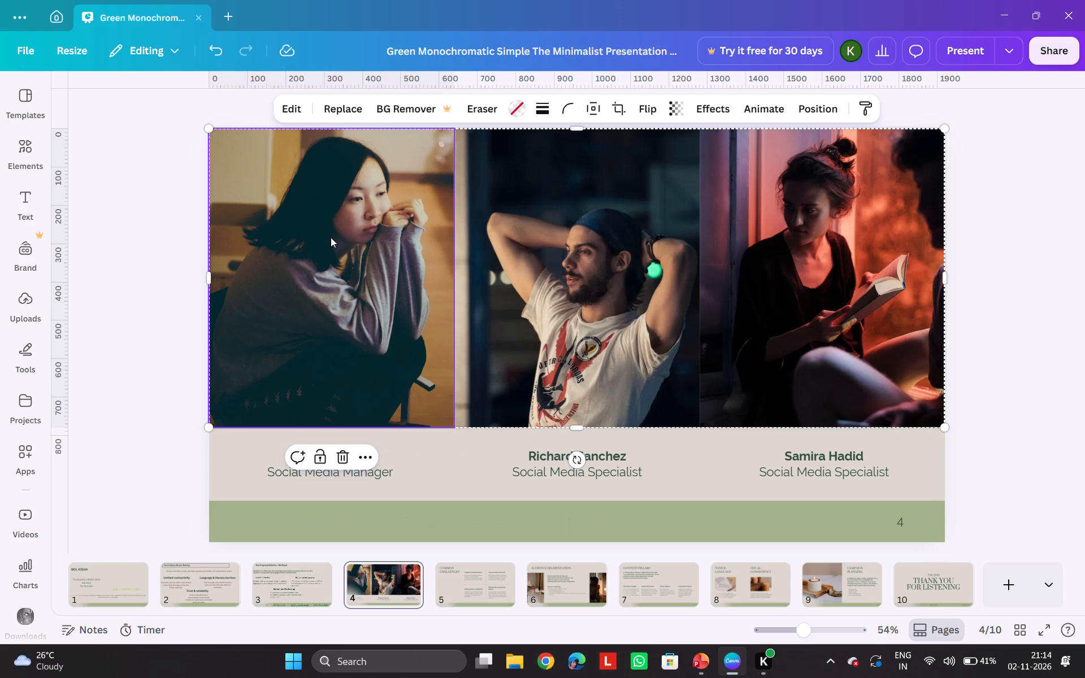
key("Delete")
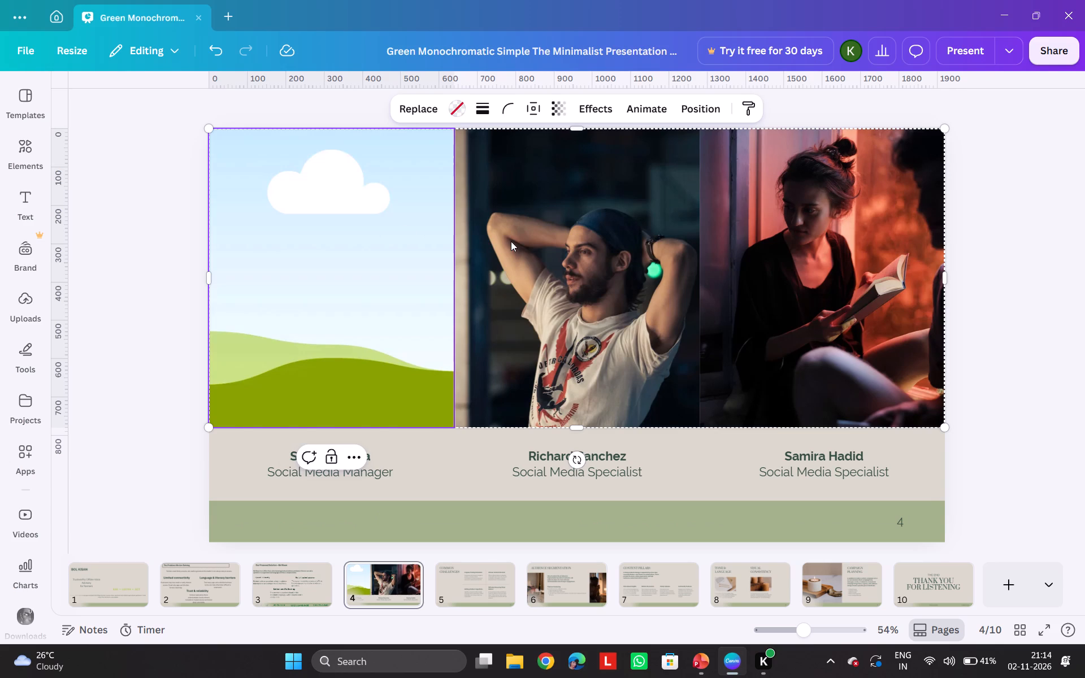
left_click(511, 241)
key("Delete")
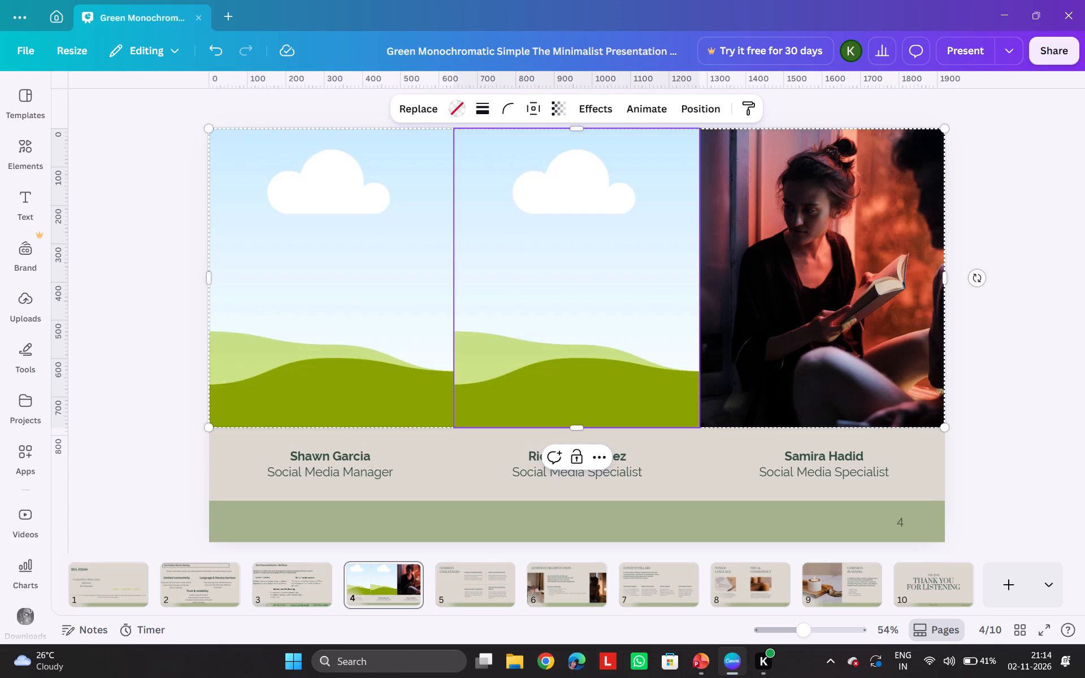
left_click(726, 219)
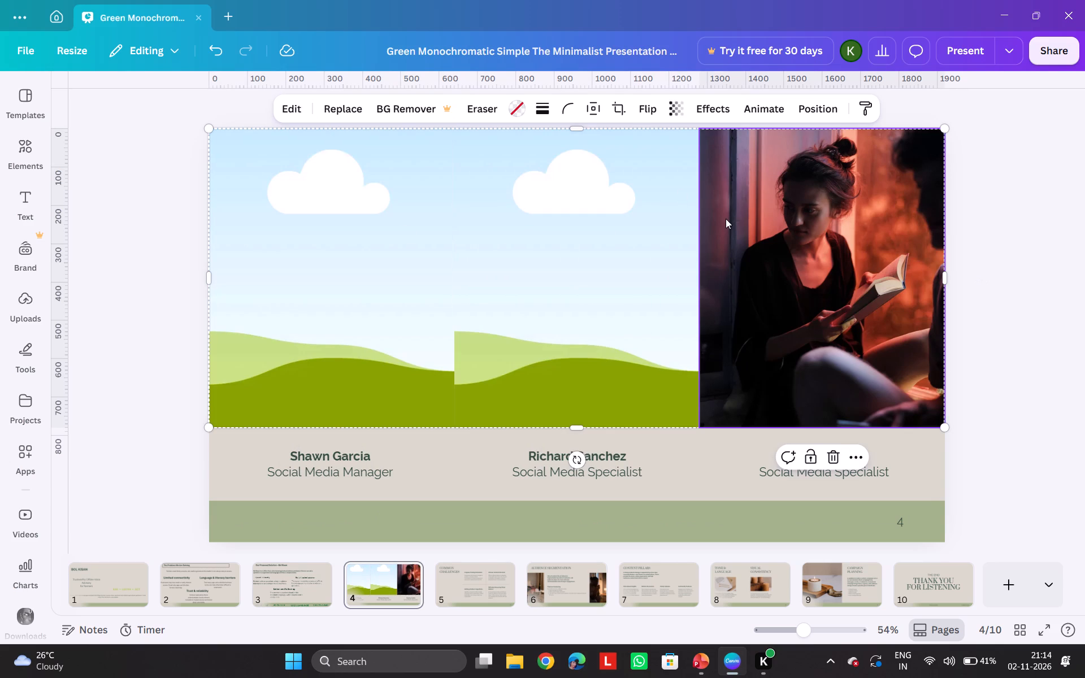
key("Delete")
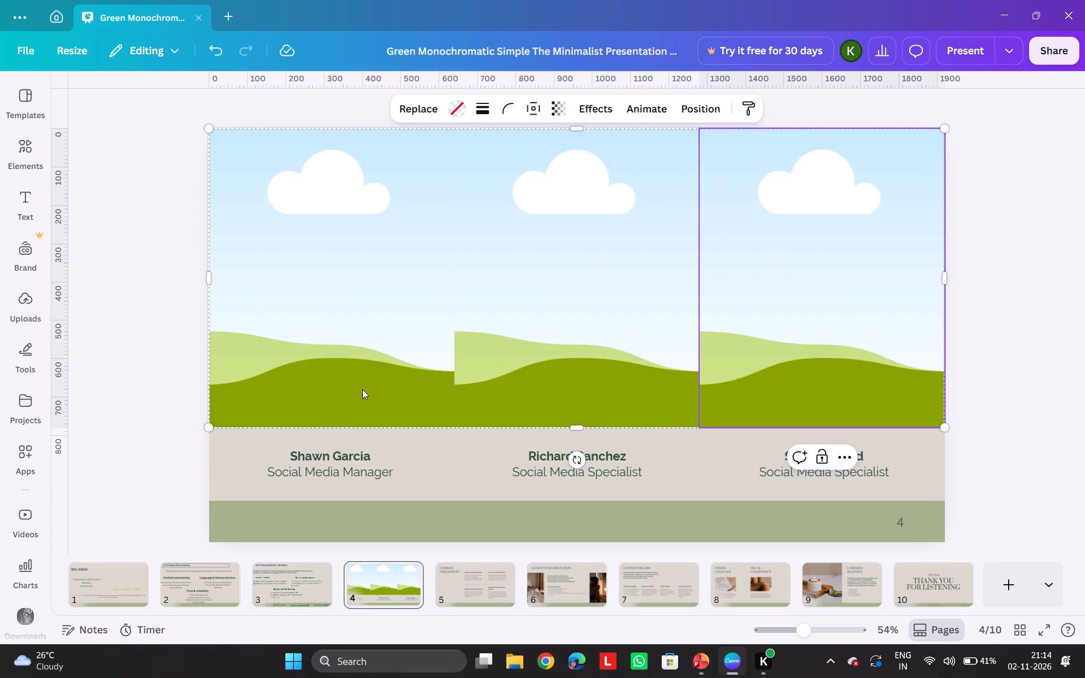
Delete the three name and job-title captions and the page number from slide 4.
left_click(306, 470)
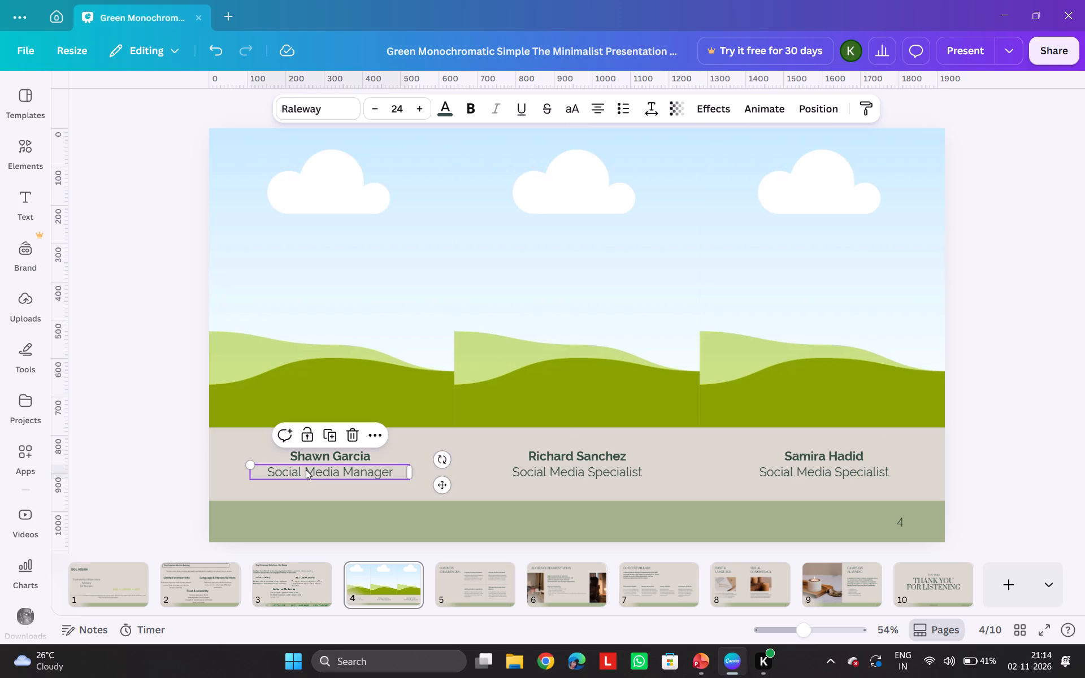
key("Delete")
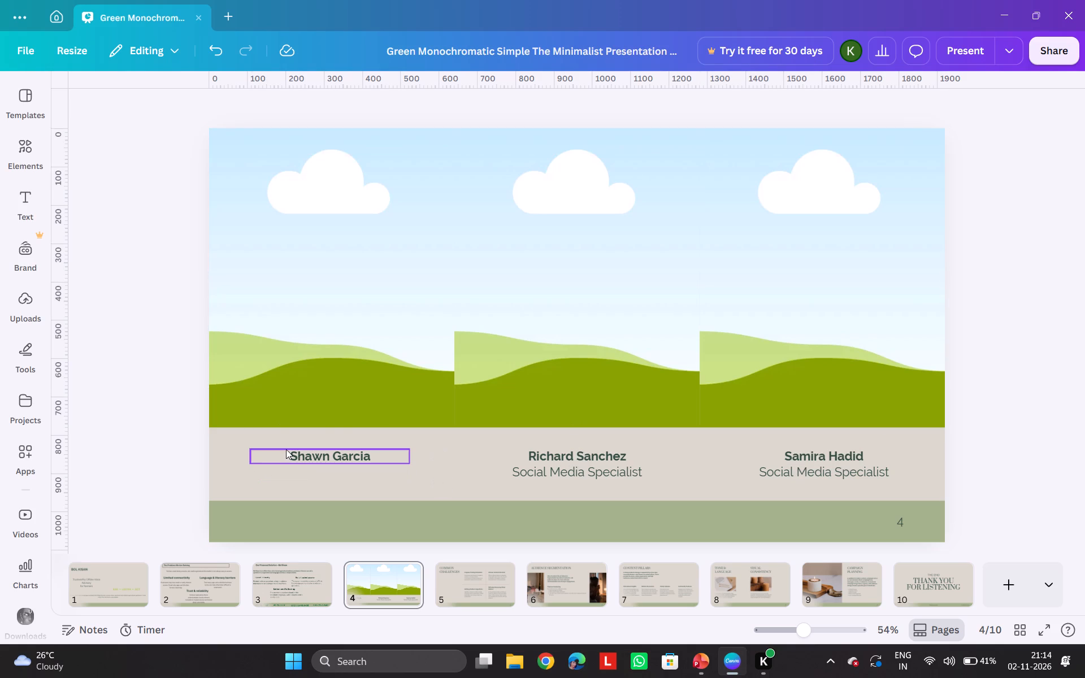
left_click(301, 455)
key("Delete")
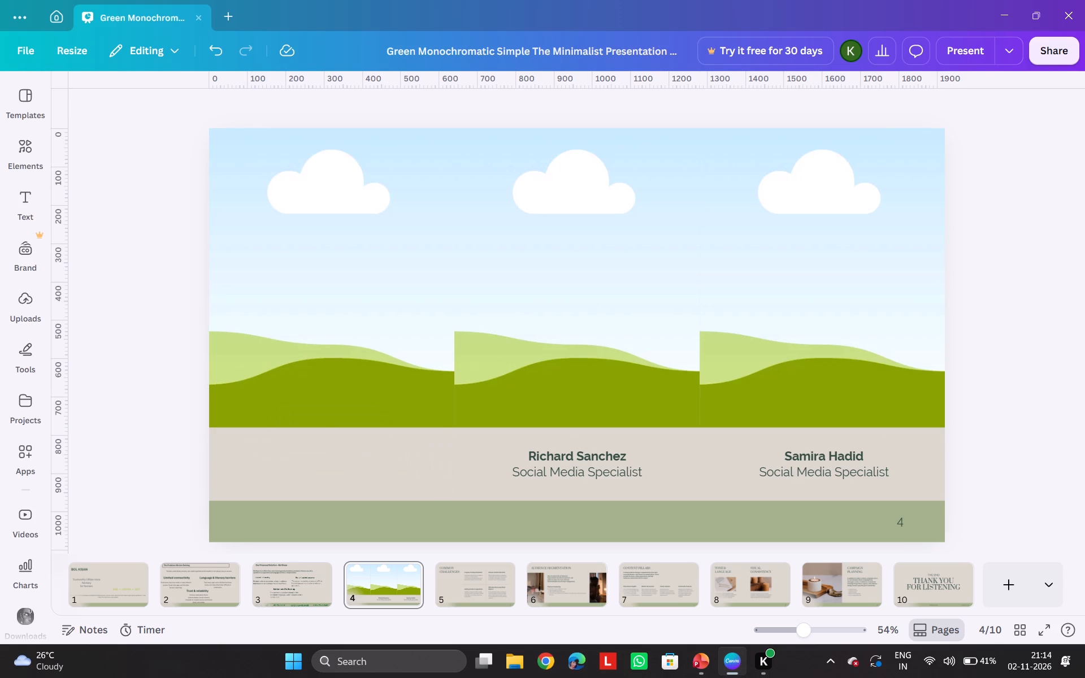
left_click(574, 454)
key("Delete")
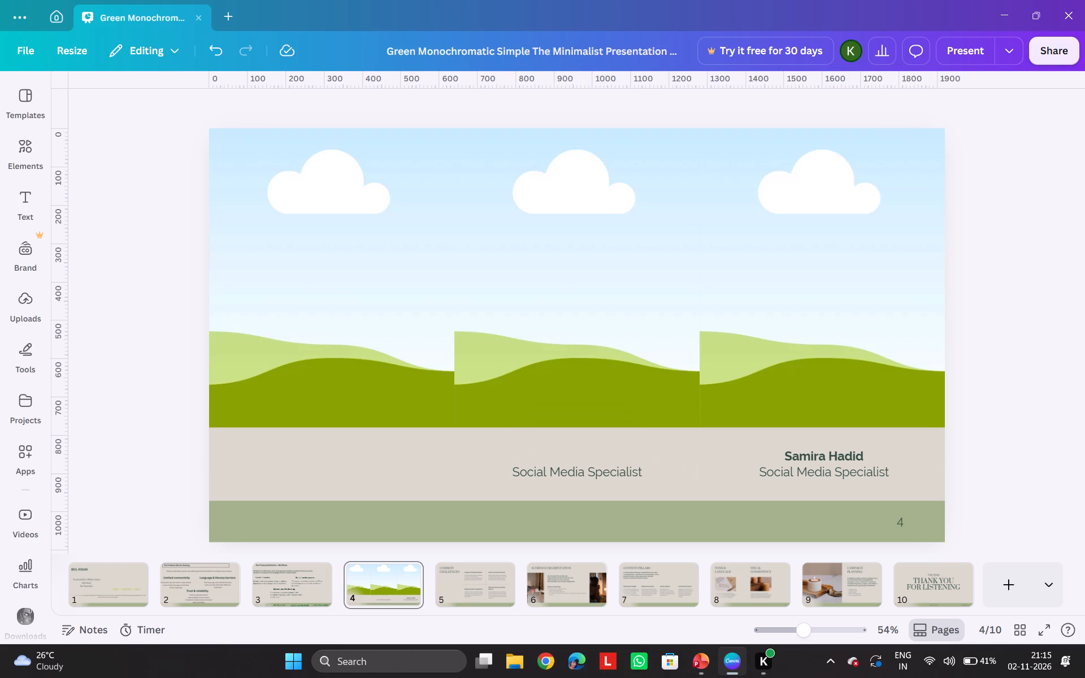
left_click(575, 467)
key("Delete")
left_click(796, 459)
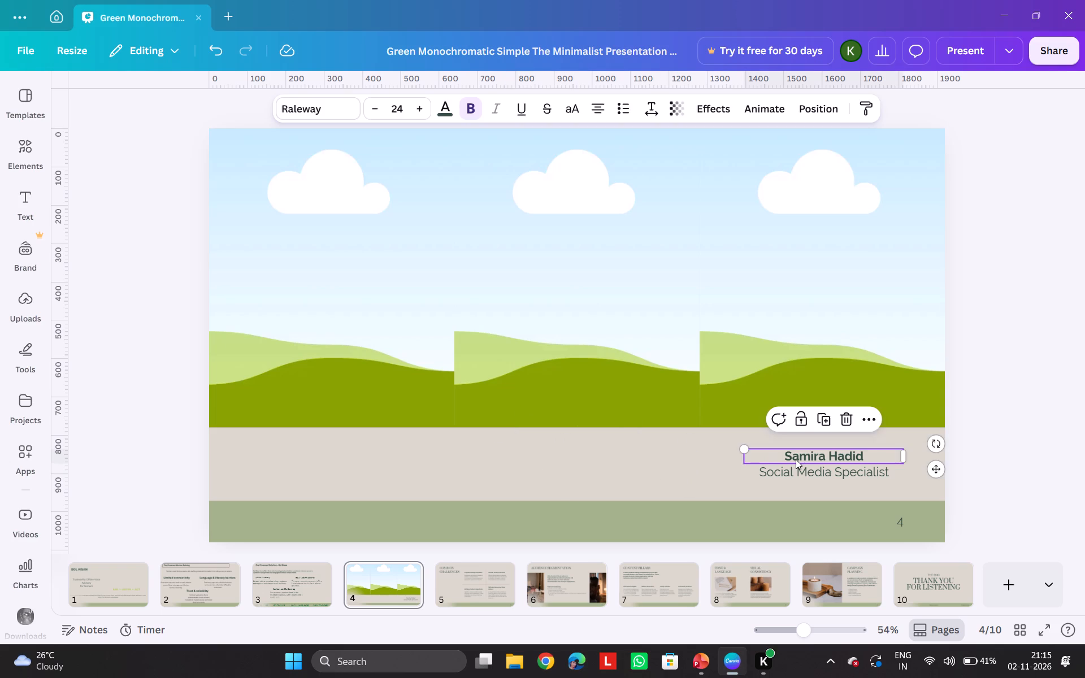
key("Delete")
left_click(821, 465)
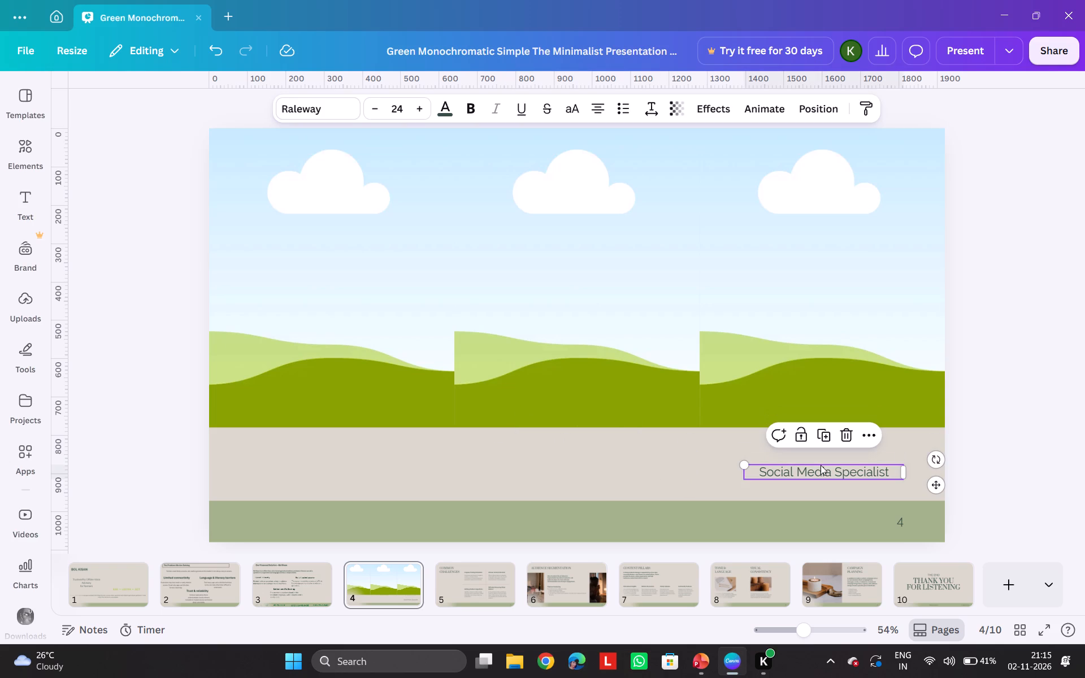
key("Delete")
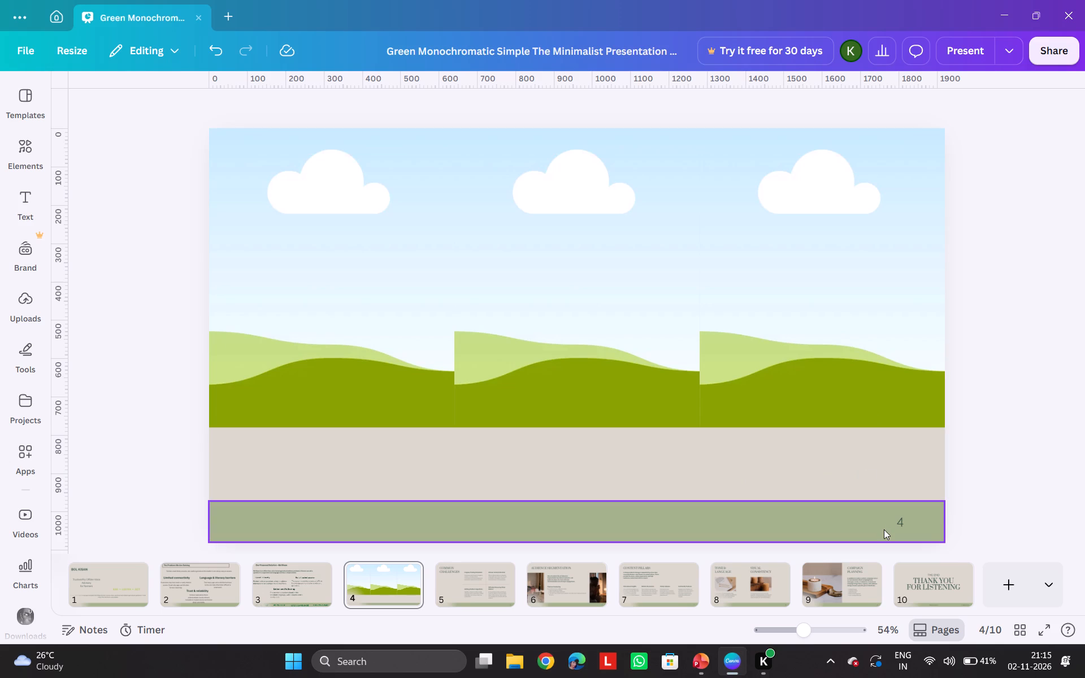
left_click(895, 527)
key("Delete")
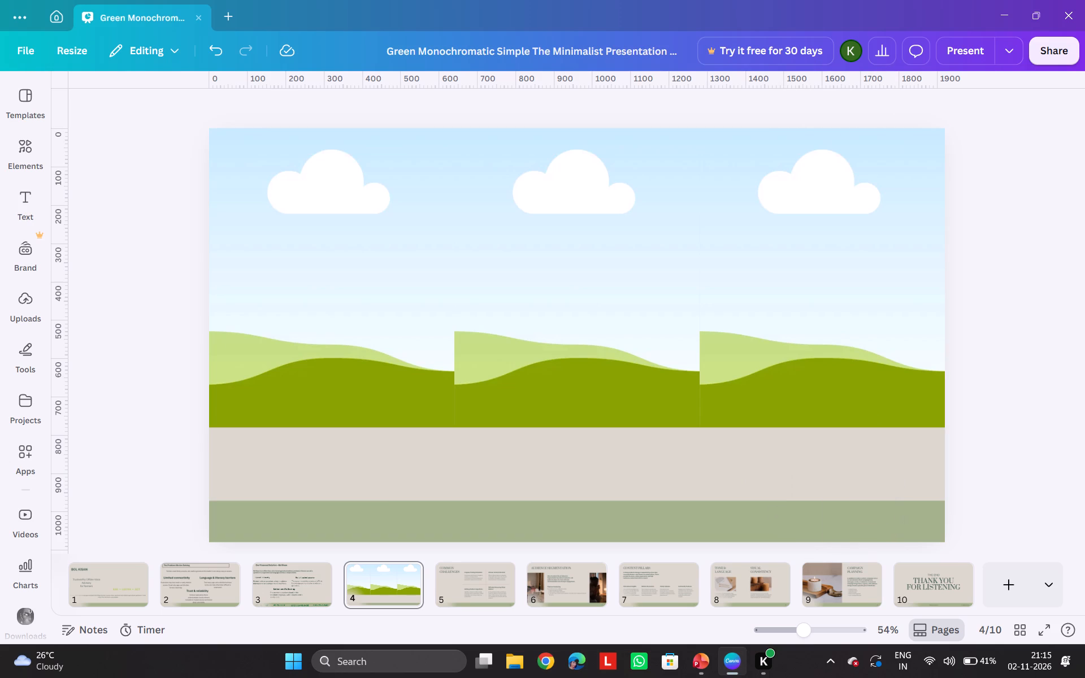
Switch to the Bol Kisan deck in PowerPoint and look through its slide thumbnails.
left_click(702, 655)
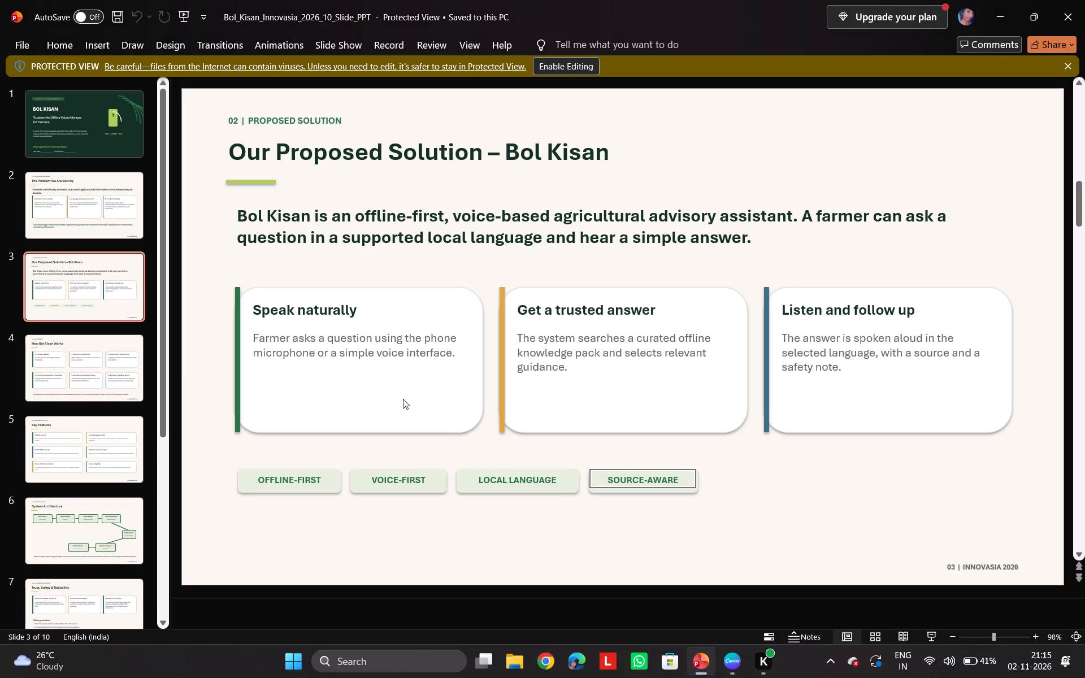
scroll(71, 513, "down", 1)
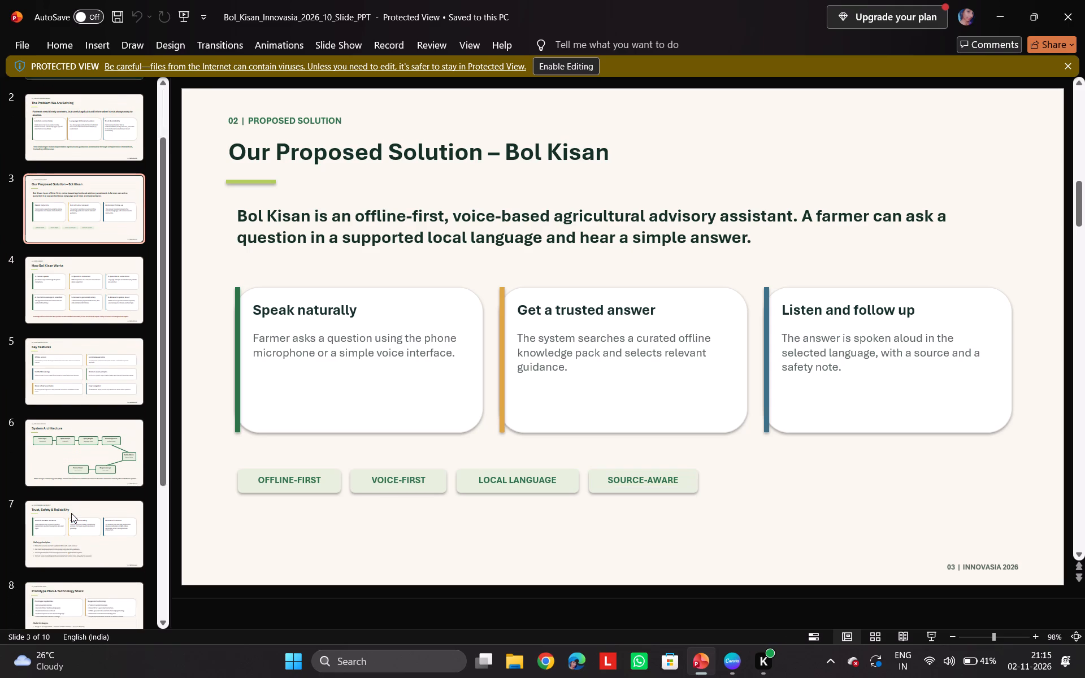
scroll(71, 513, "down", 3)
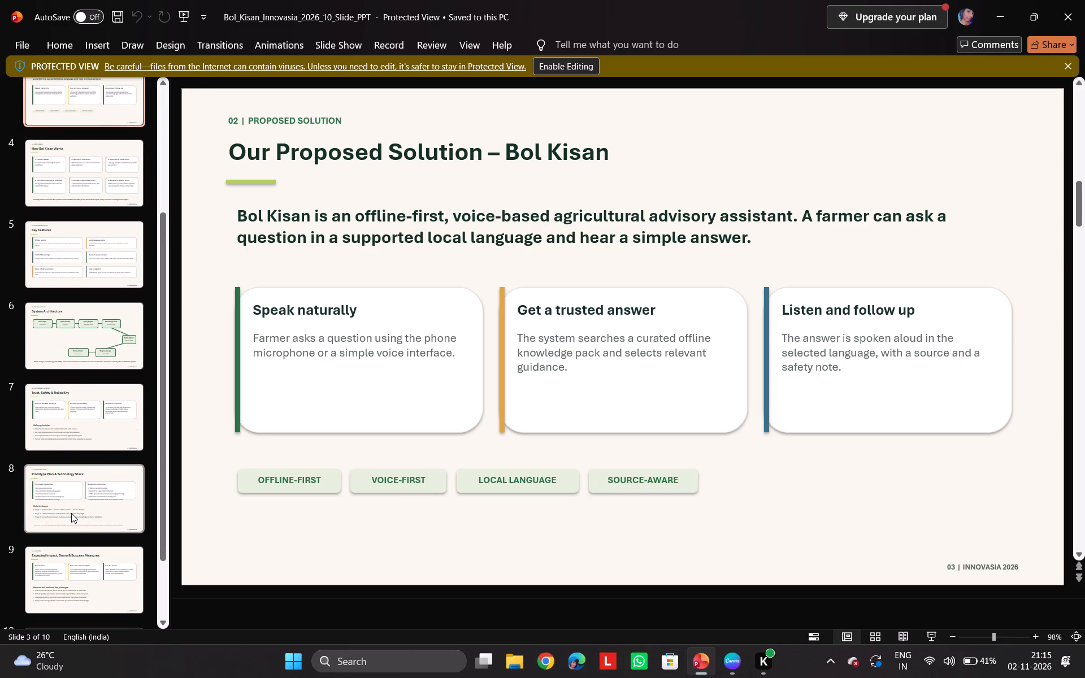
scroll(71, 513, "down", 3)
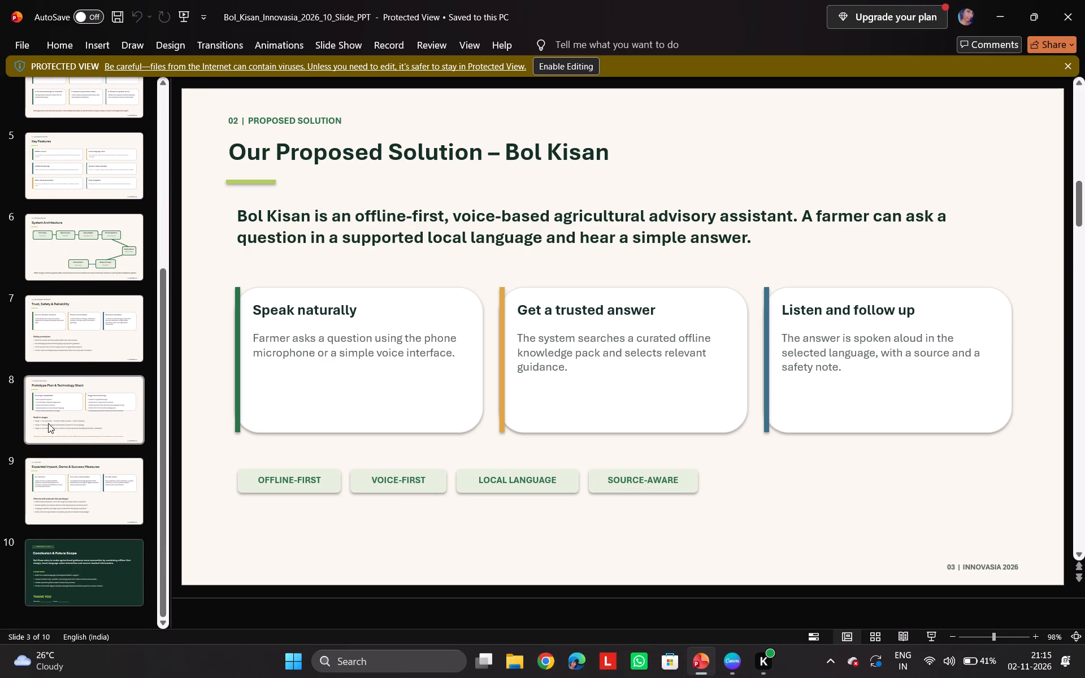
scroll(52, 416, "up", 3)
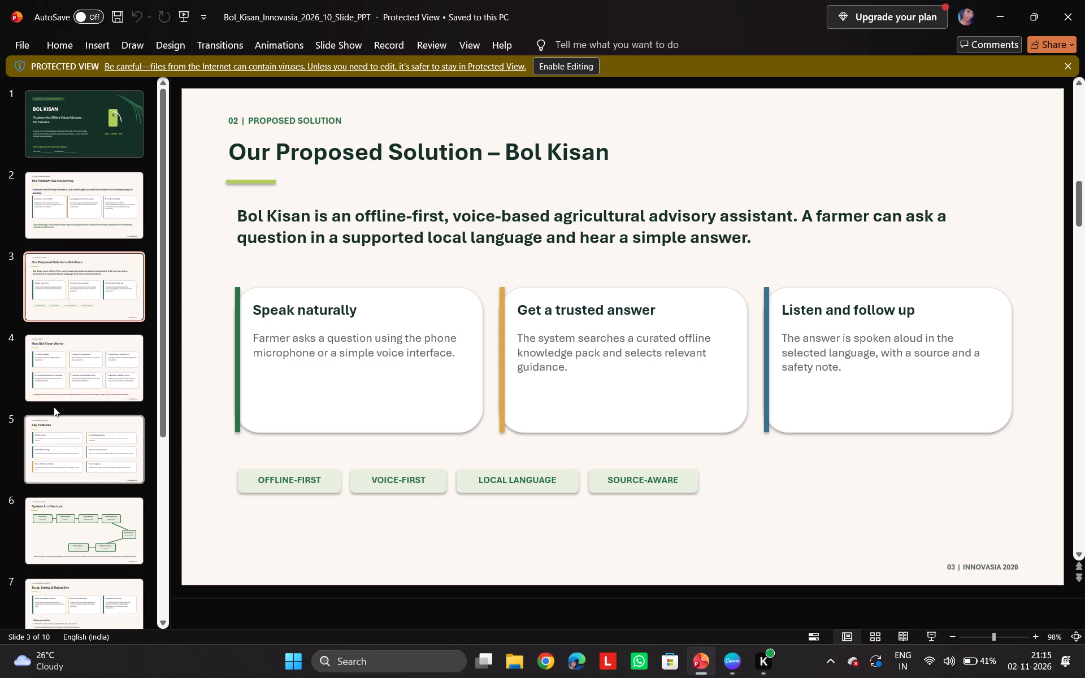
scroll(75, 418, "down", 4)
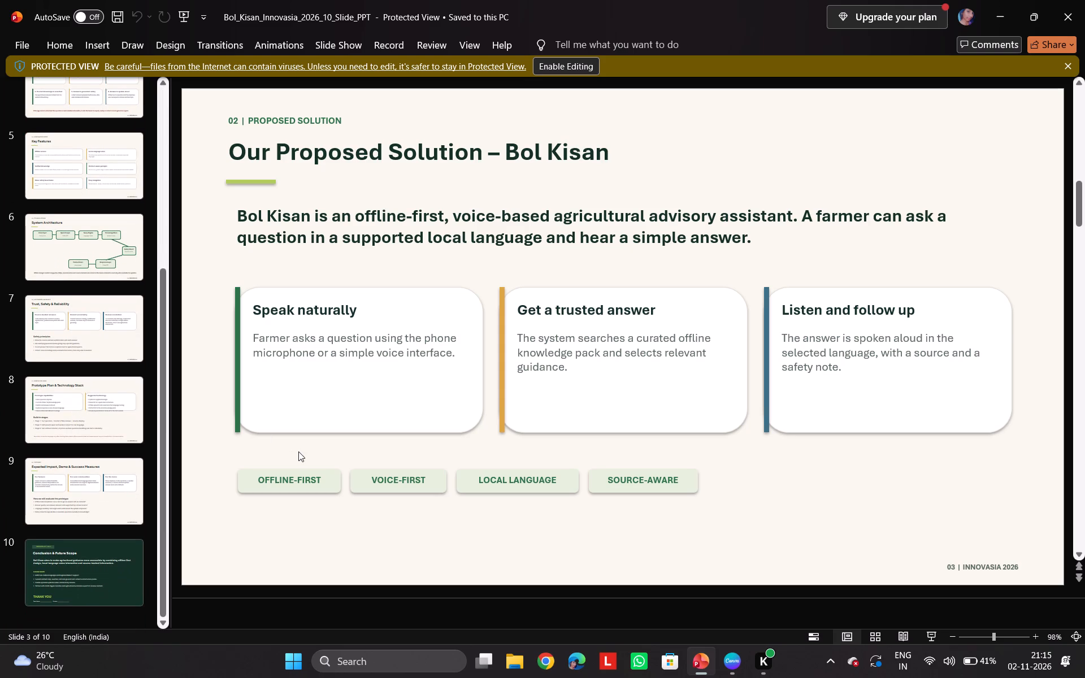
Switch back to Canva and review slides 3, 2 and 1 of the presentation.
left_click(741, 672)
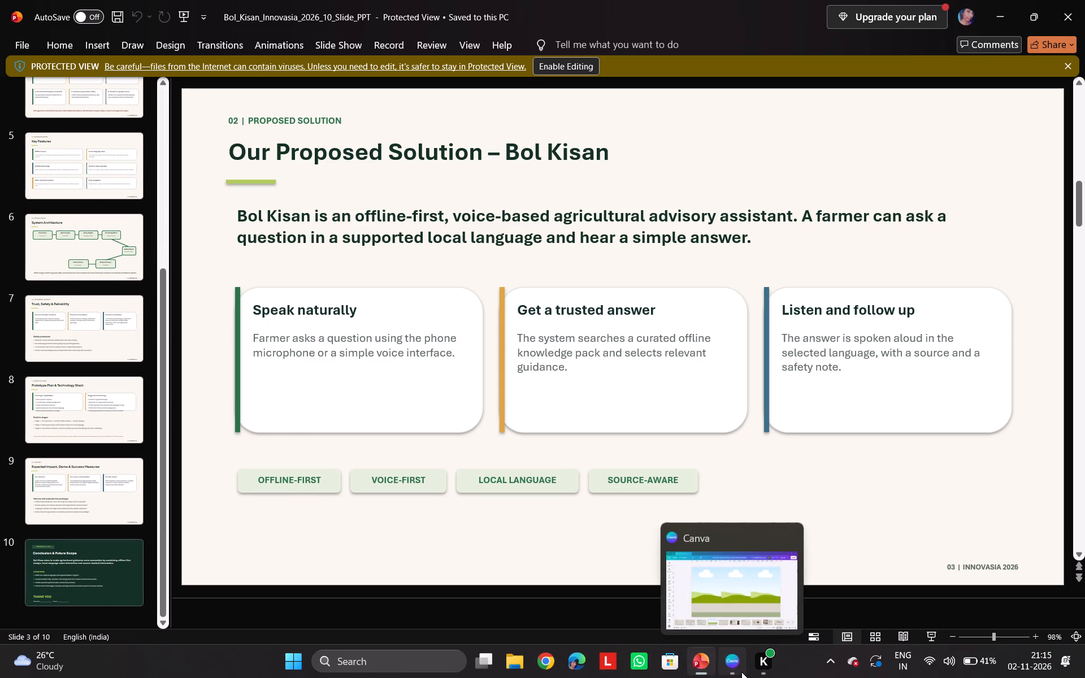
left_click(282, 571)
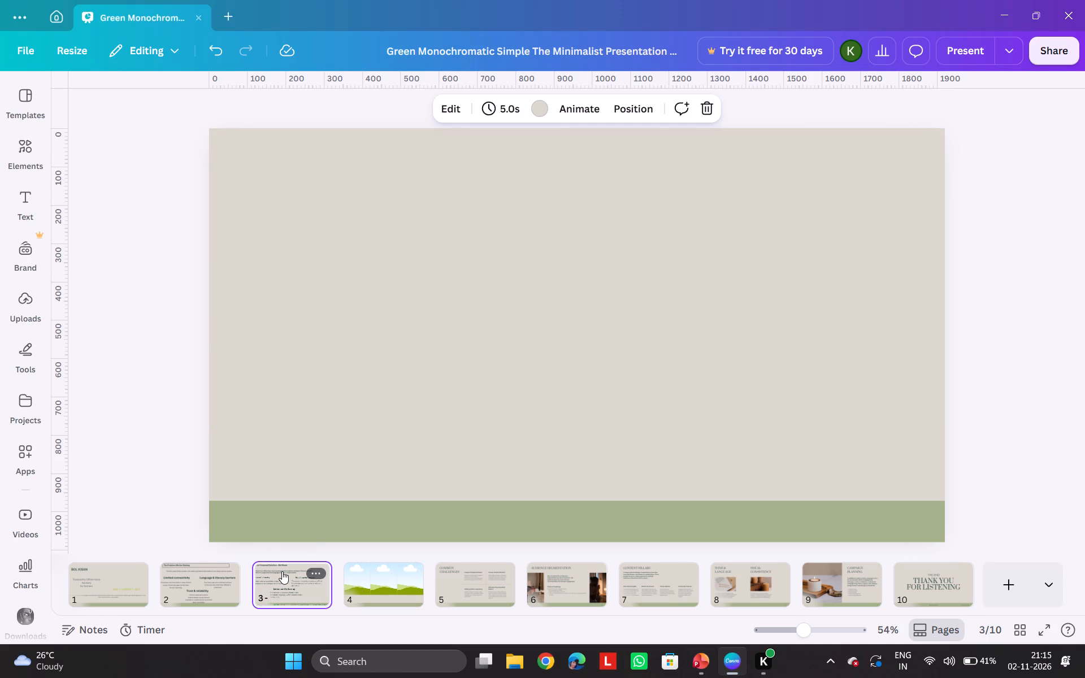
left_click(195, 584)
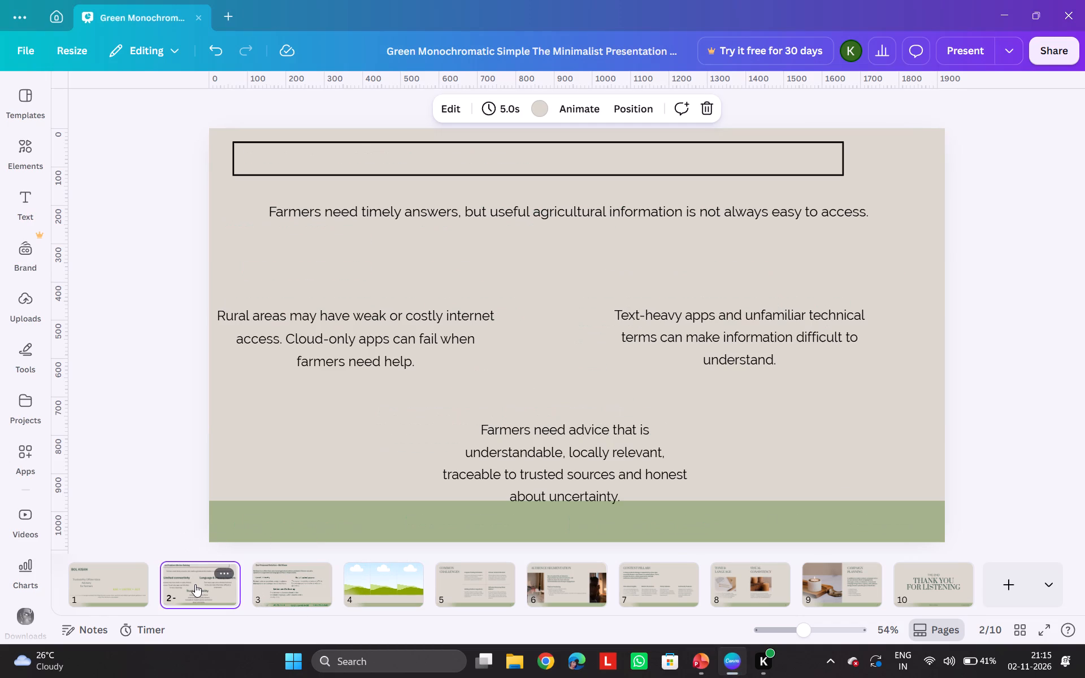
left_click(119, 580)
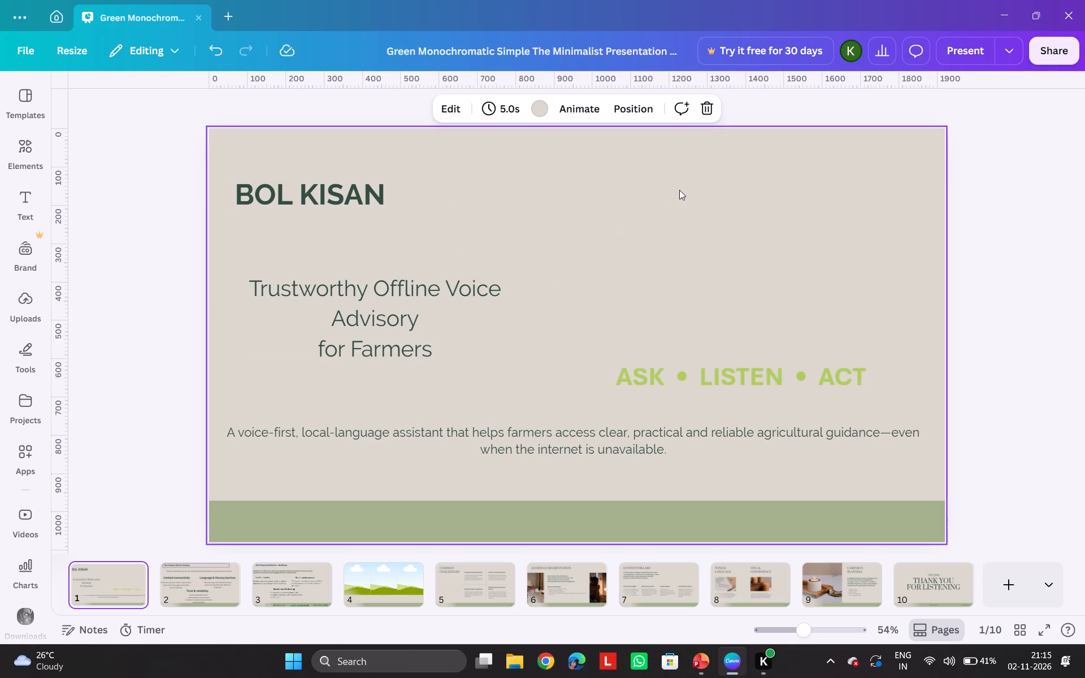
Return to the PowerPoint deck and review its slides from the title slide through Conclusion & Future Scope.
left_click(1001, 7)
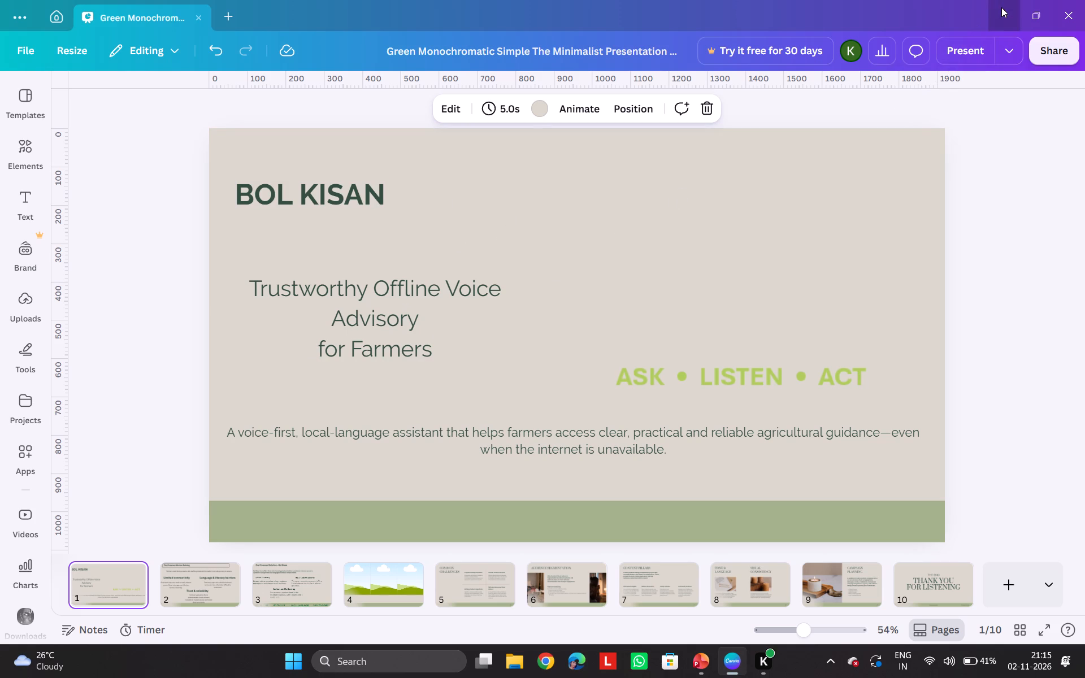
scroll(643, 405, "down", 2)
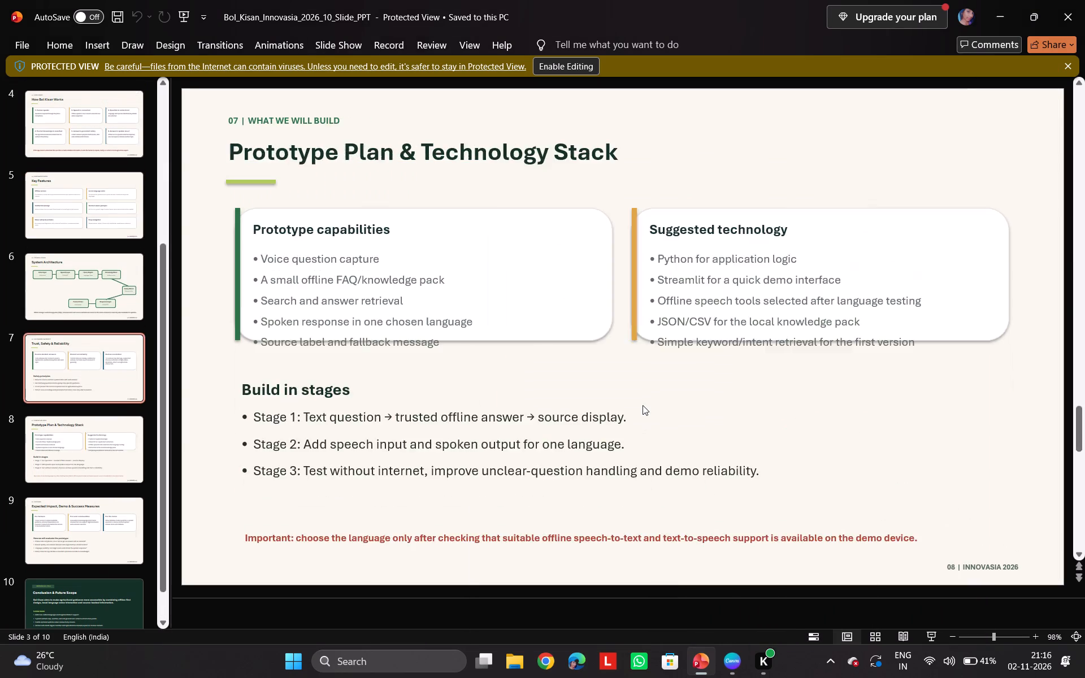
scroll(643, 405, "up", 2)
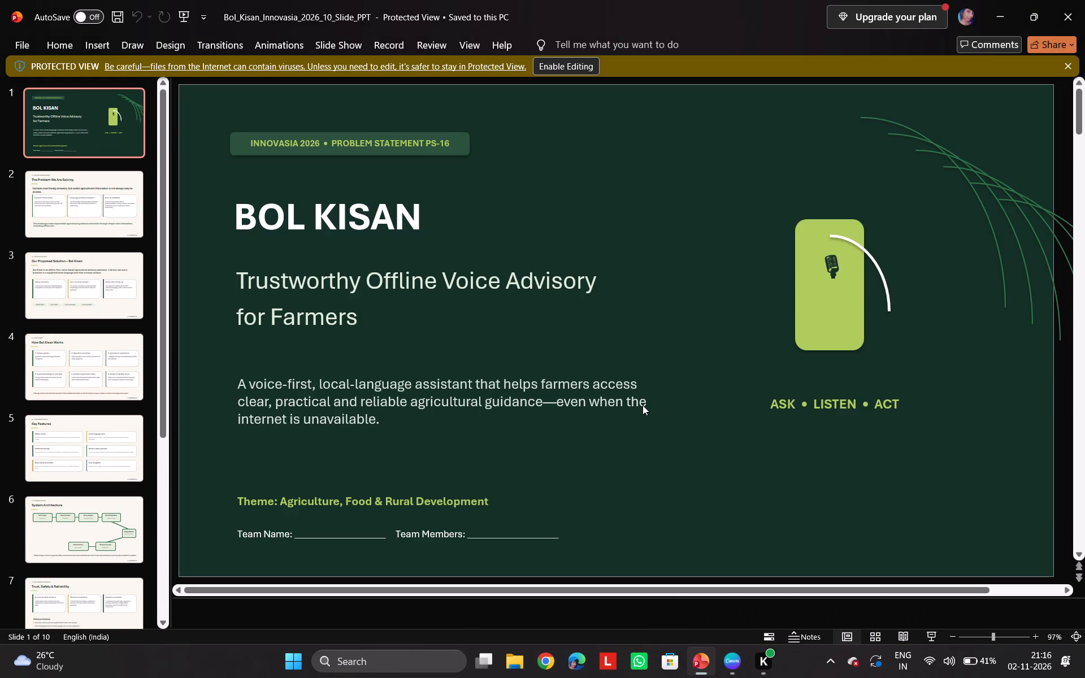
scroll(643, 405, "down", 1)
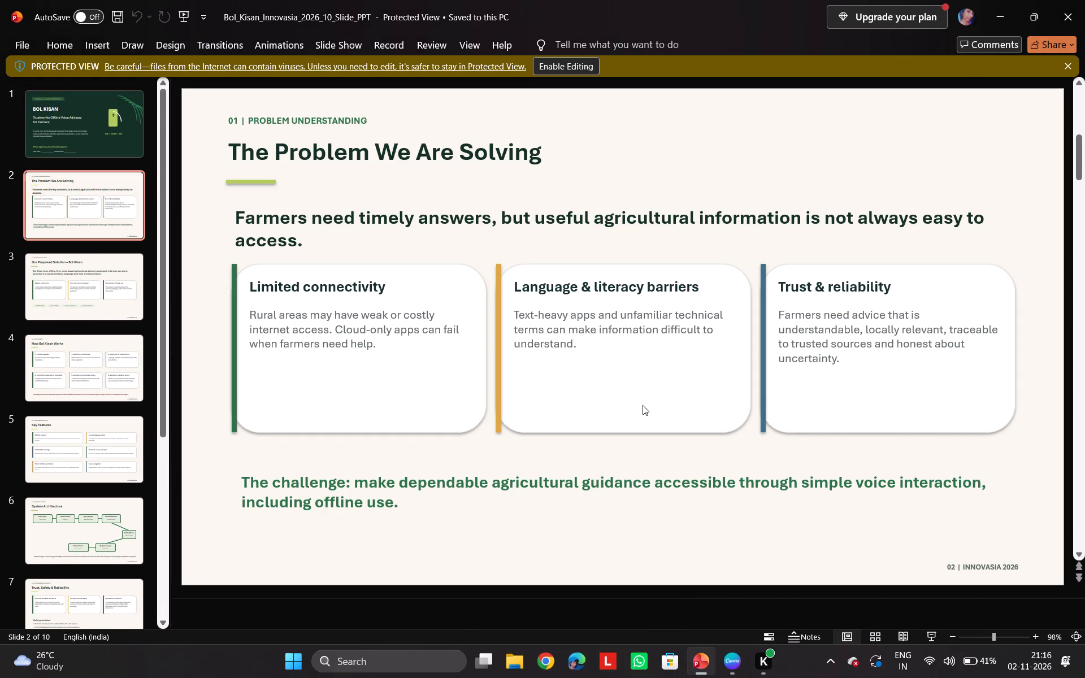
scroll(643, 405, "down", 3)
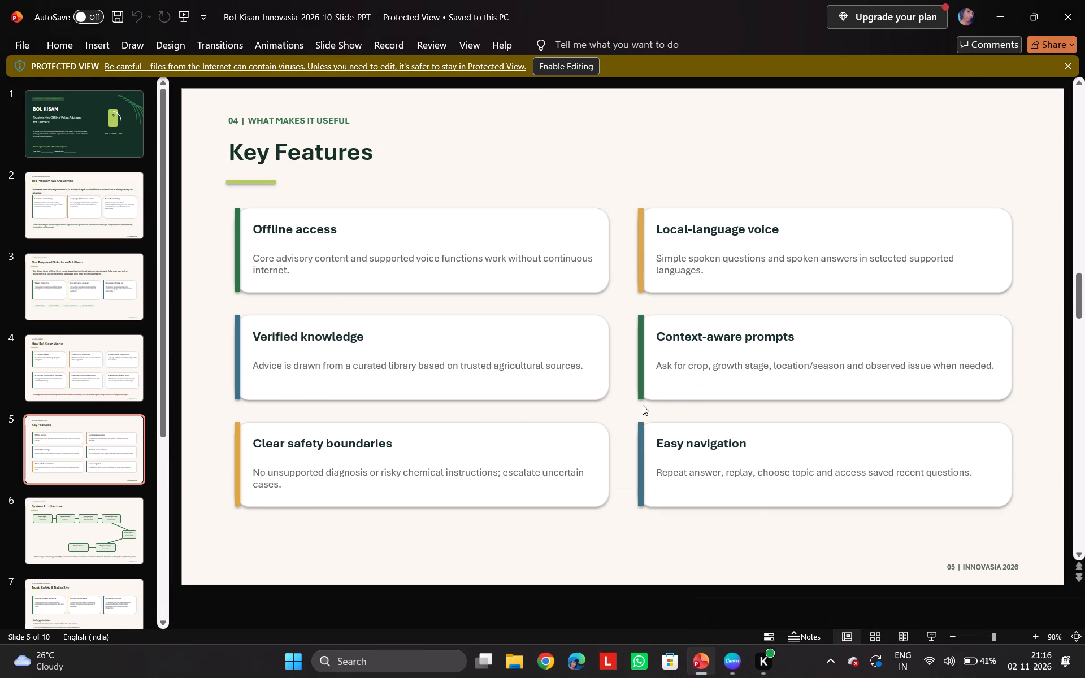
scroll(643, 405, "down", 2)
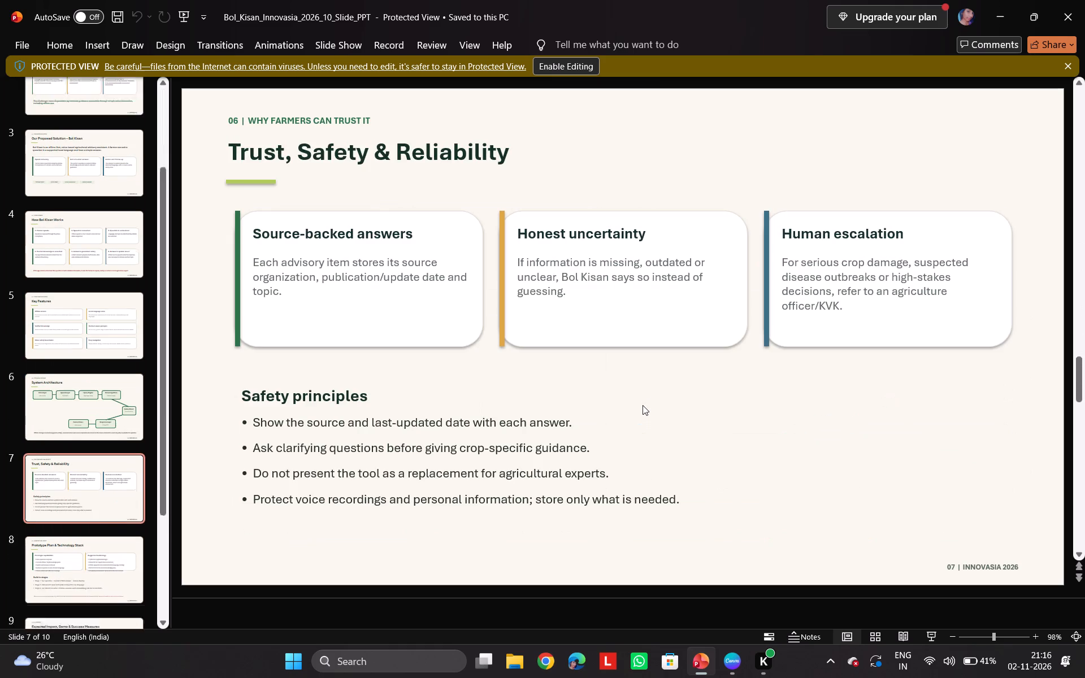
scroll(643, 405, "down", 3)
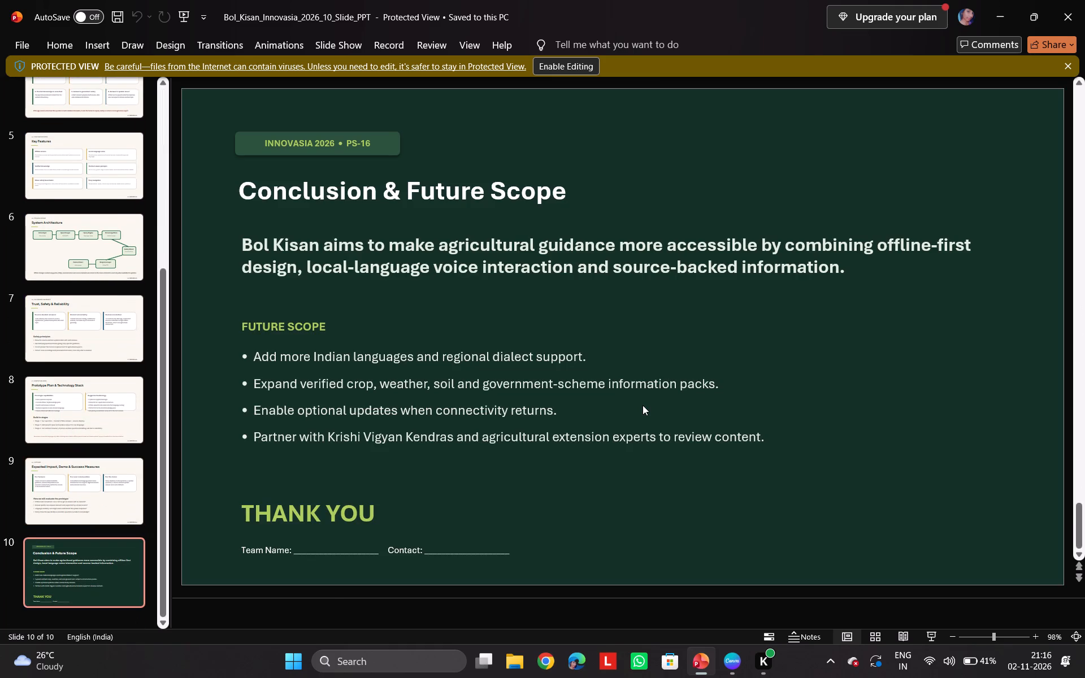
scroll(643, 405, "up", 2)
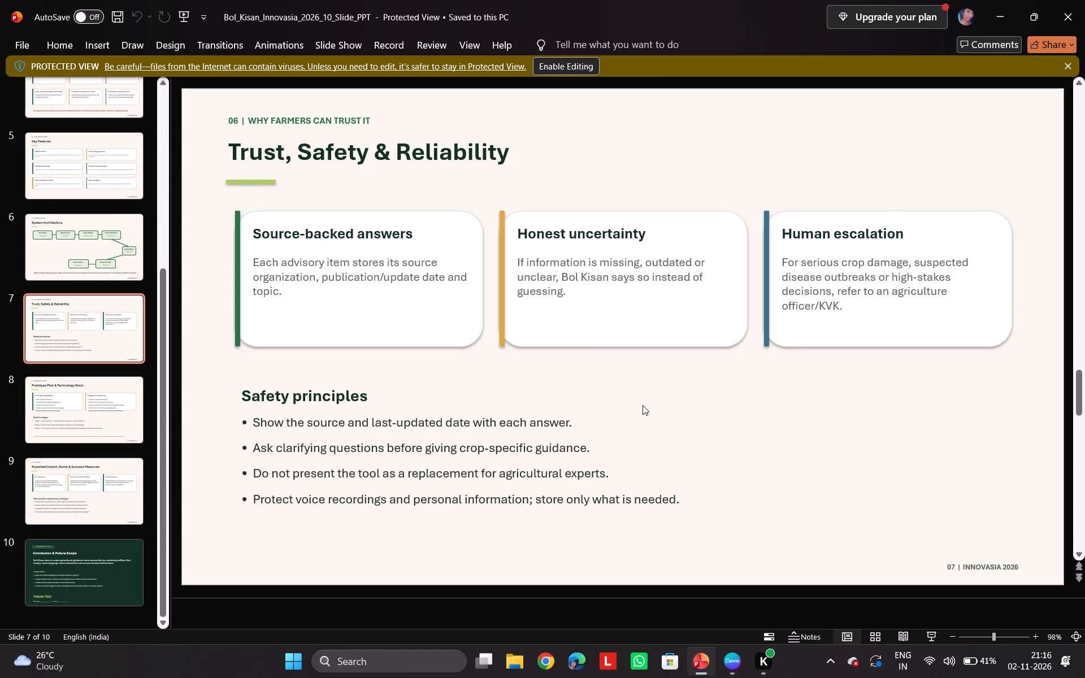
scroll(643, 405, "up", 1)
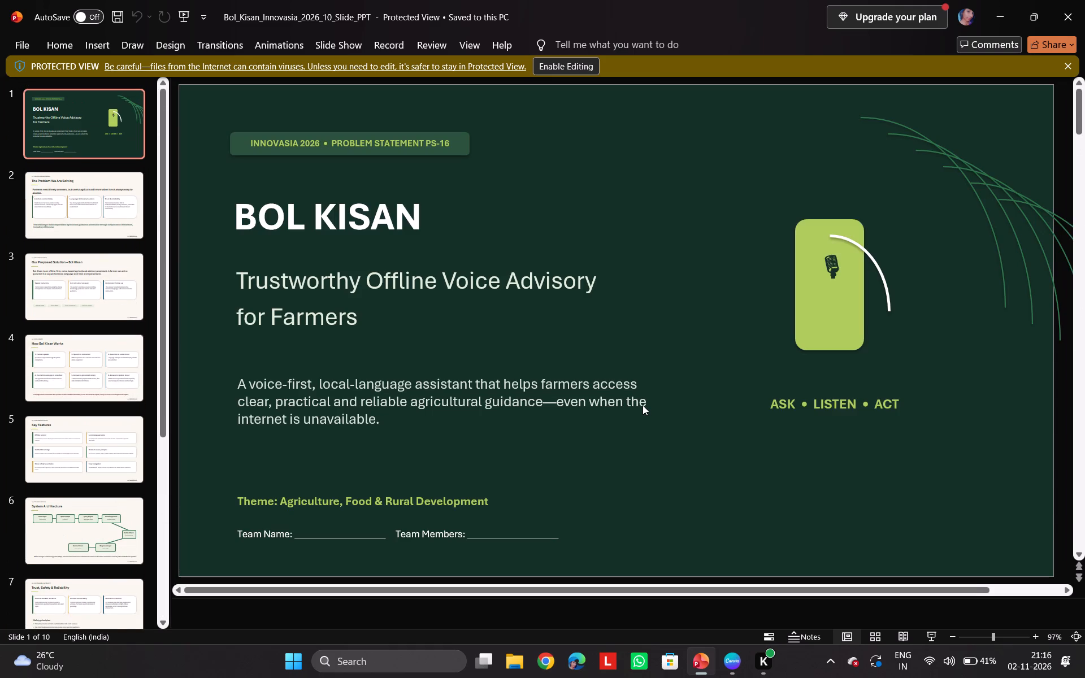
Examine the text blocks on the BOL KISAN title slide and on slide 2, The Problem We Are Solving.
left_click(216, 204)
left_click_drag(216, 204, 504, 426)
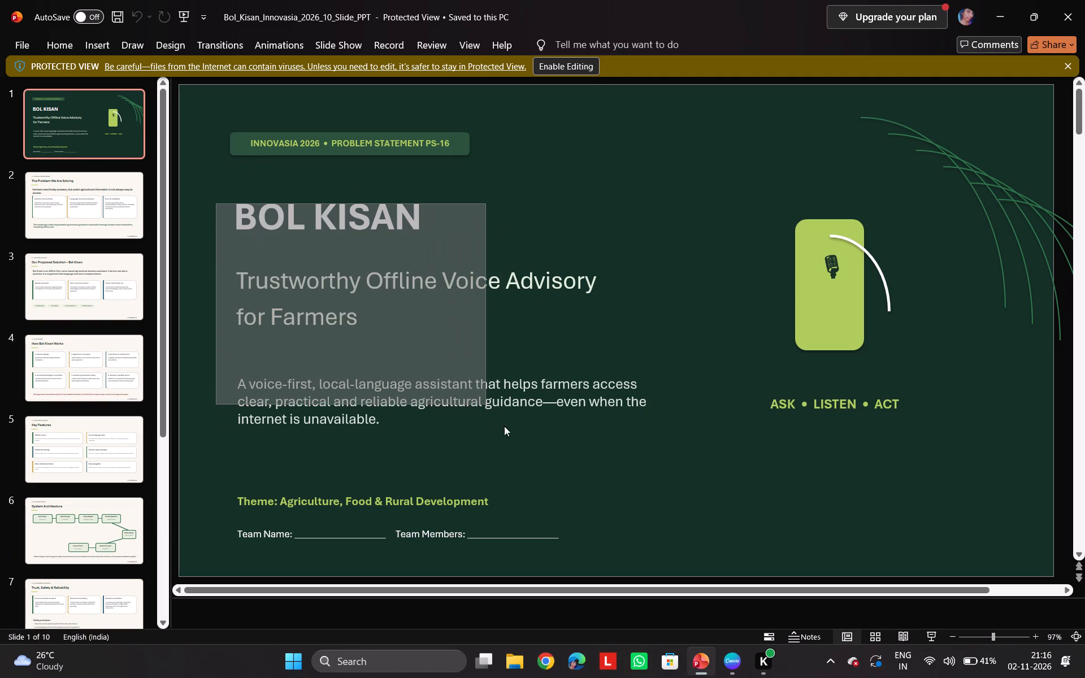
left_click_drag(504, 426, 601, 528)
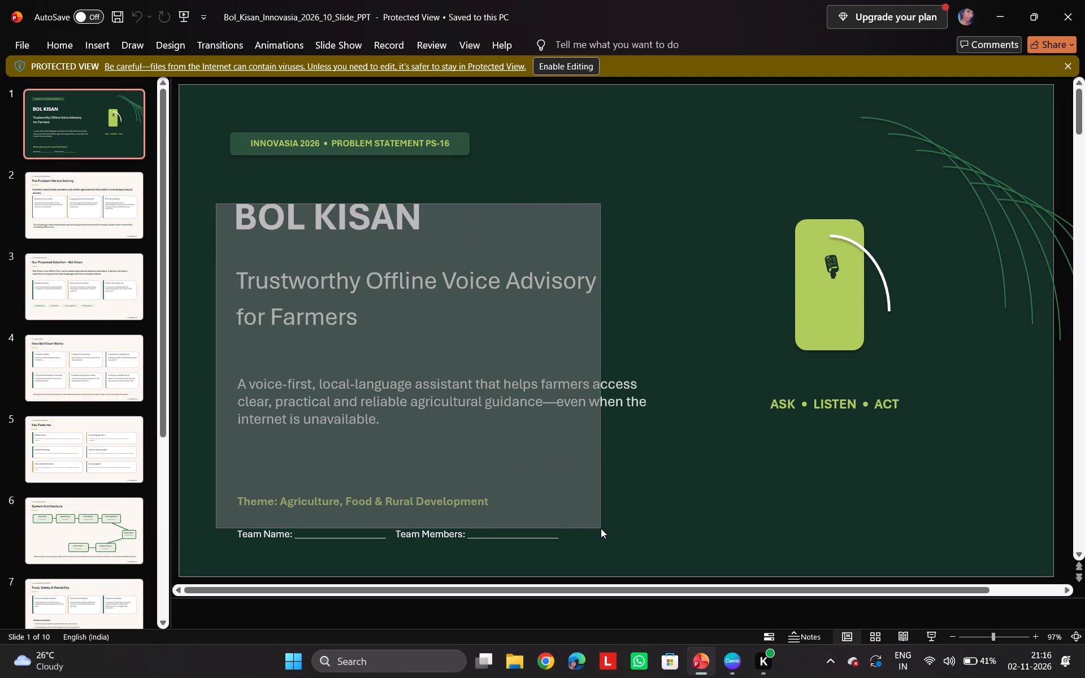
left_click_drag(601, 528, 646, 493)
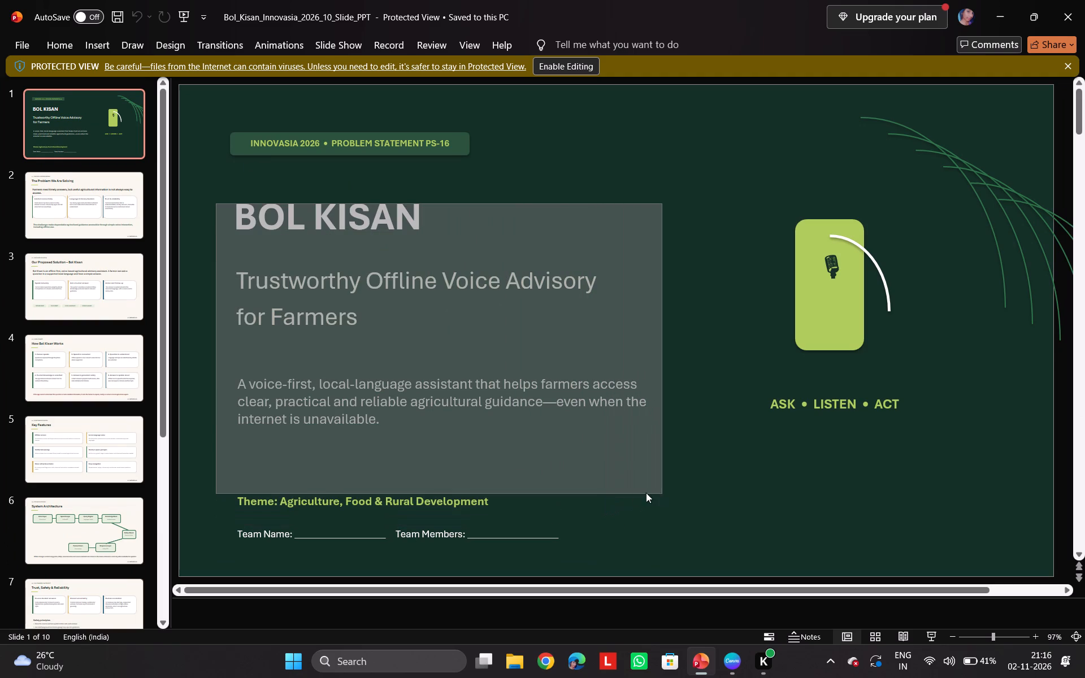
left_click_drag(646, 493, 201, 163)
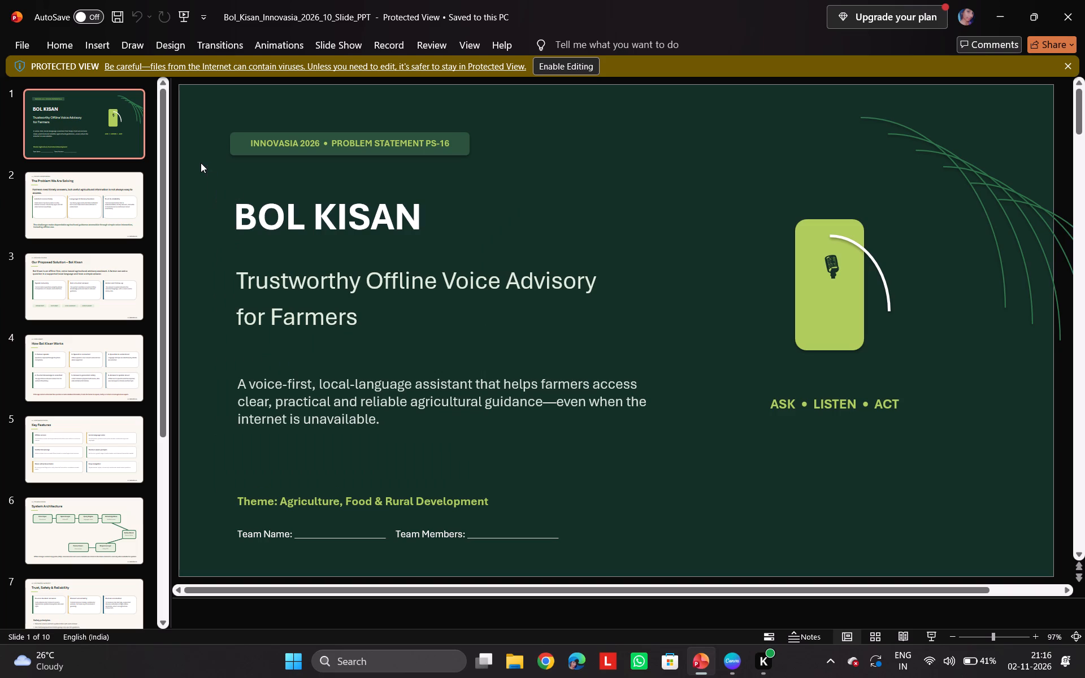
left_click(61, 179)
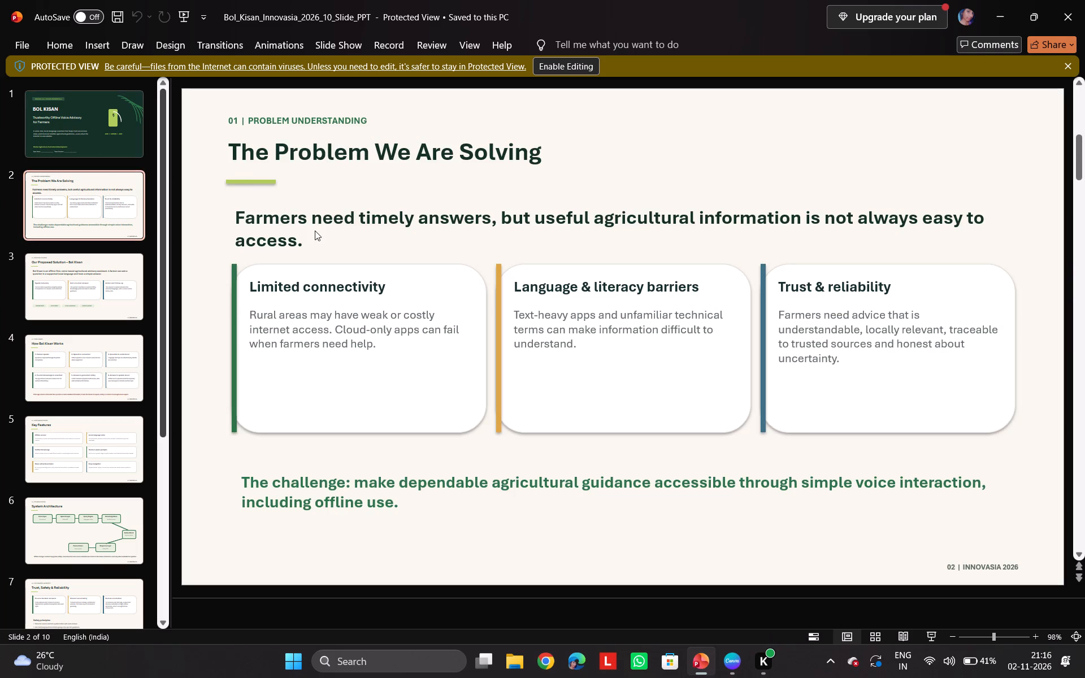
left_click_drag(220, 134, 563, 424)
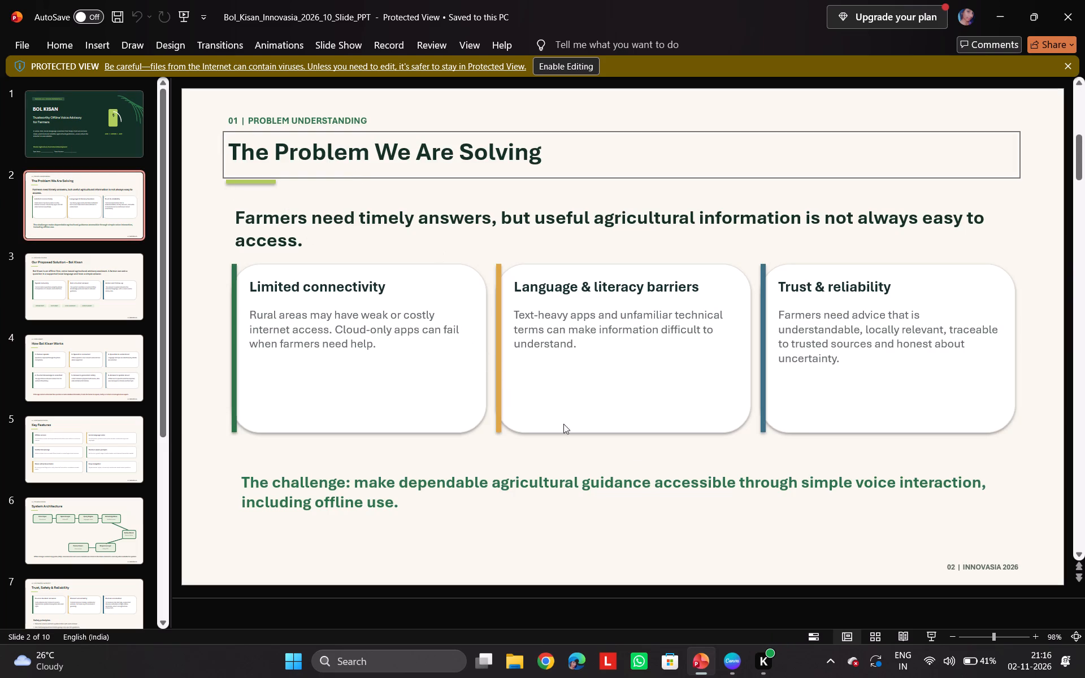
left_click_drag(563, 424, 639, 467)
left_click_drag(217, 201, 326, 256)
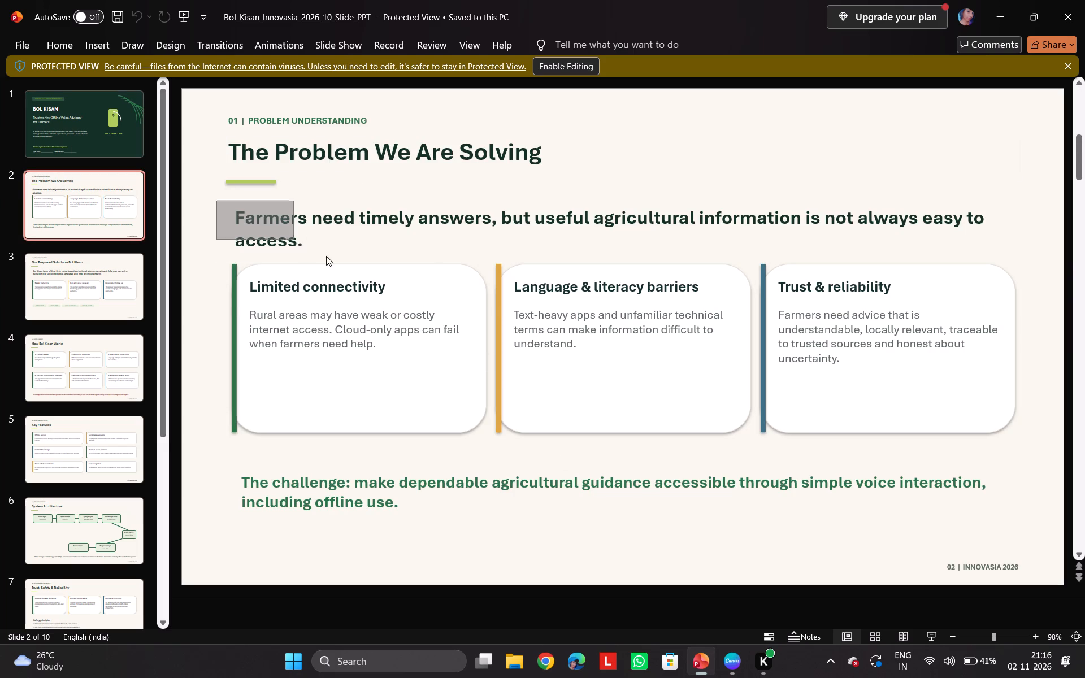
left_click_drag(326, 256, 962, 489)
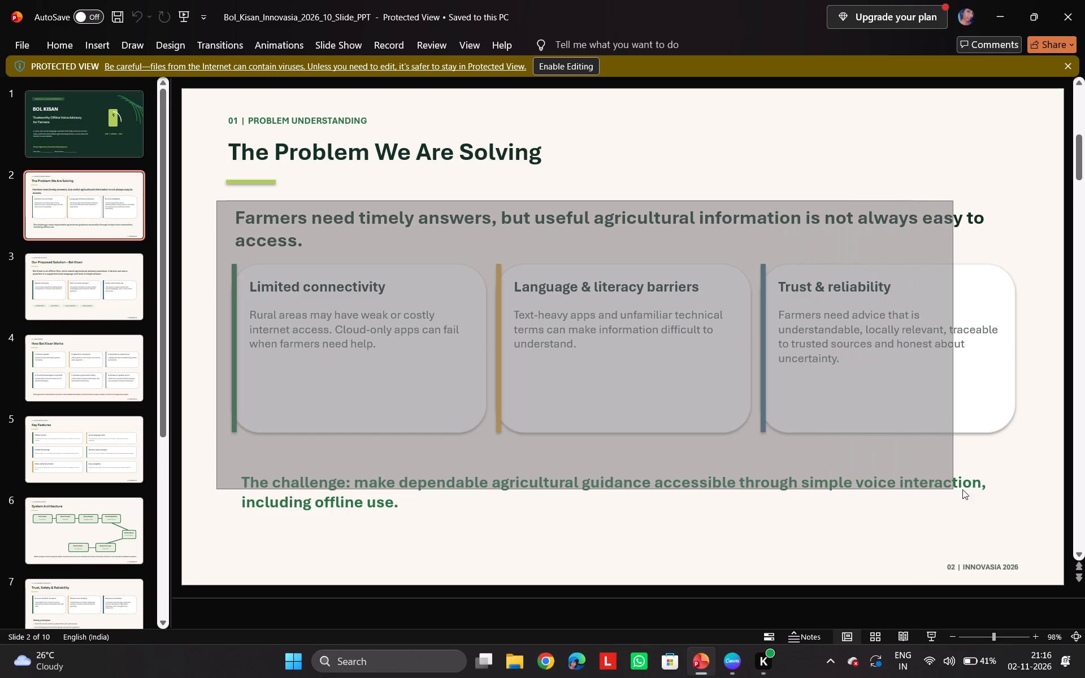
left_click_drag(962, 489, 540, 113)
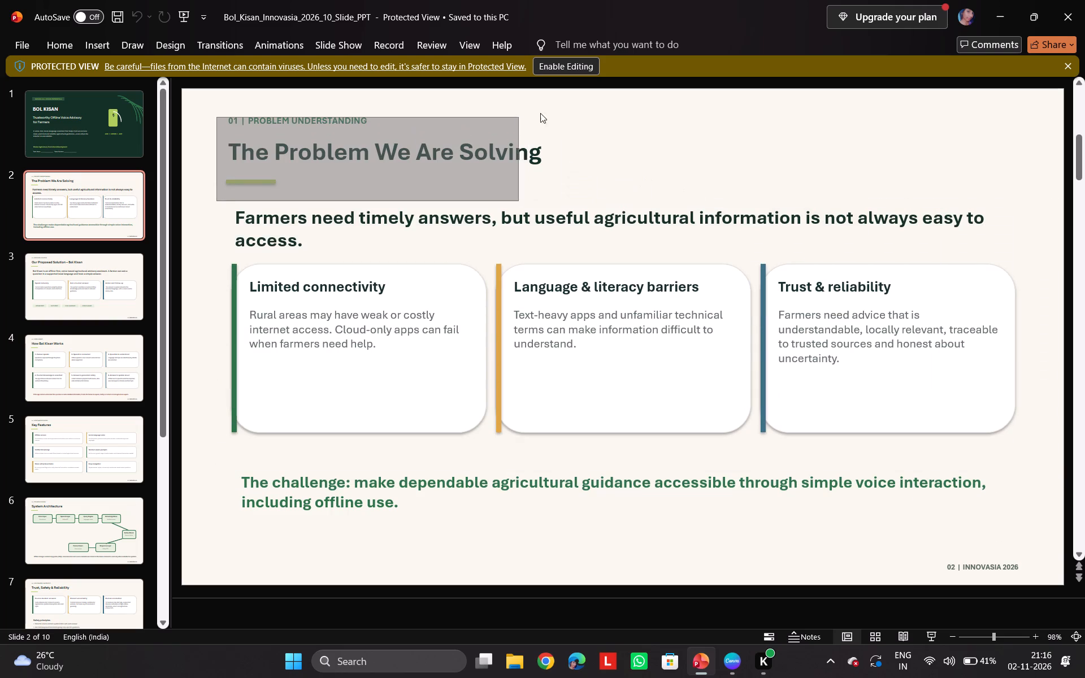
left_click_drag(540, 113, 547, 562)
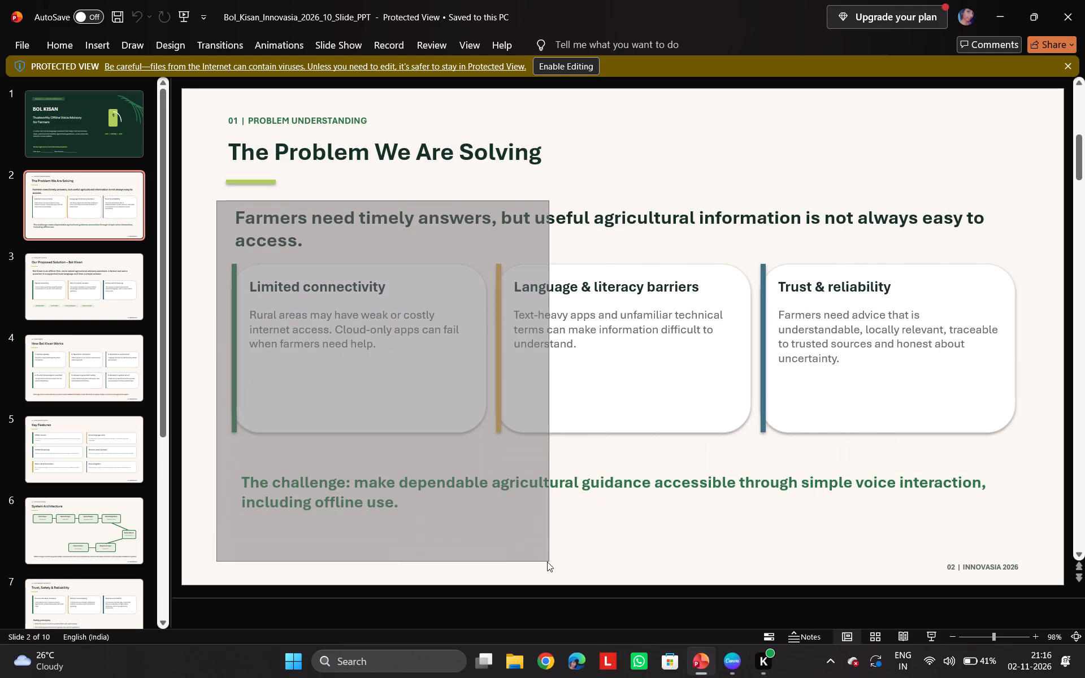
left_click_drag(547, 562, 632, 306)
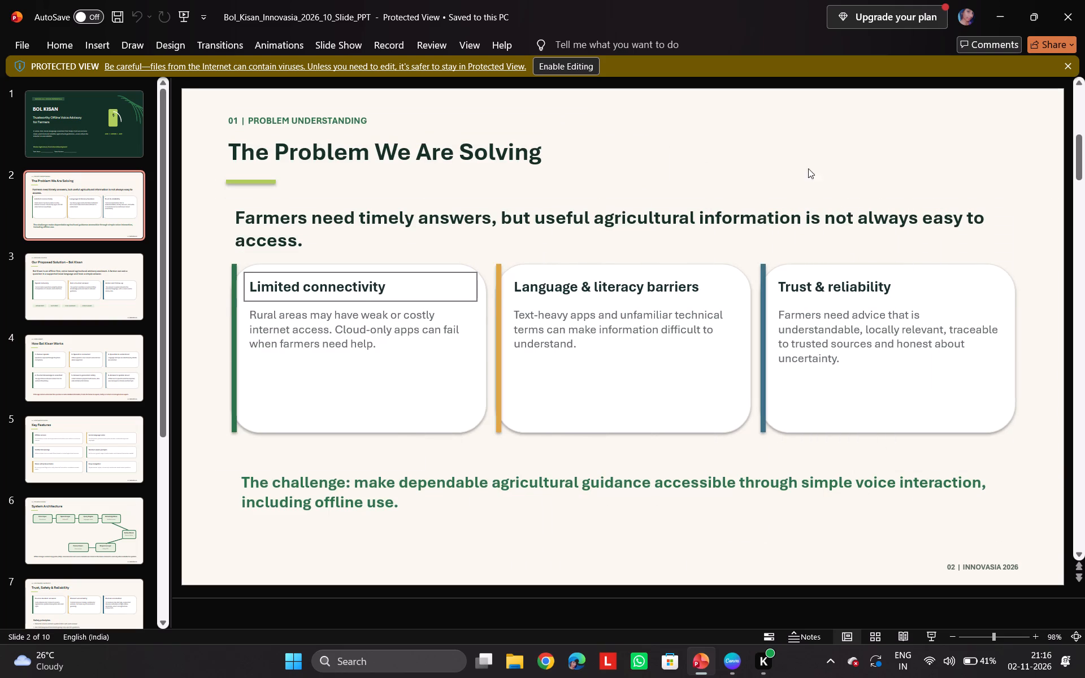
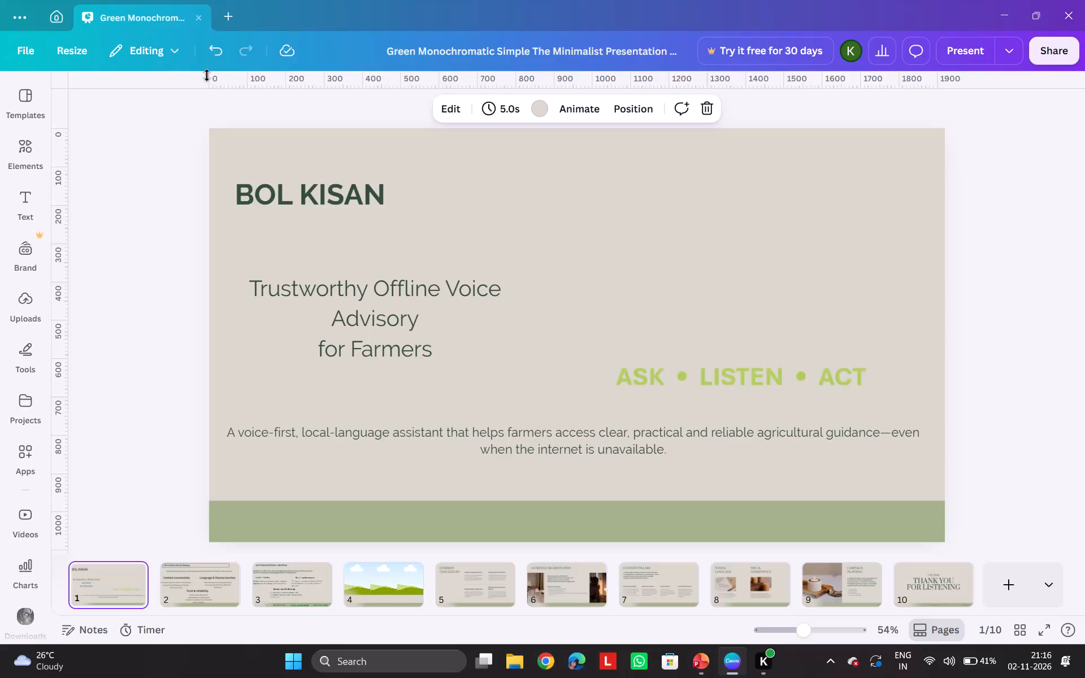
Close the Green Monochromatic presentation design and its template preview to return to the templates gallery.
left_click(196, 15)
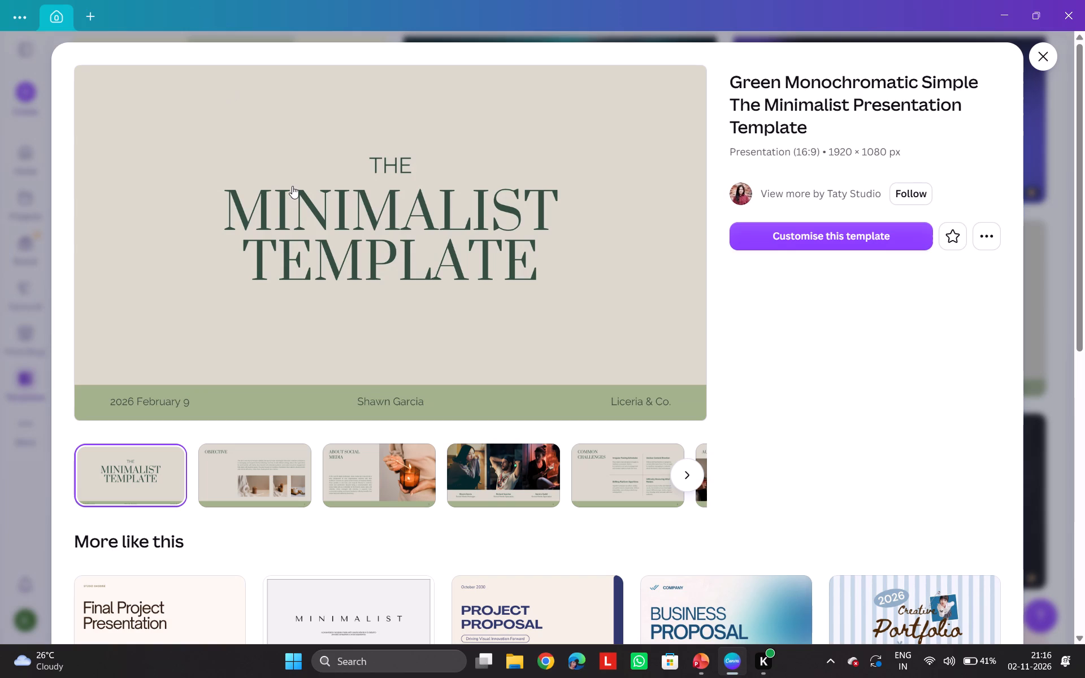
left_click(1046, 54)
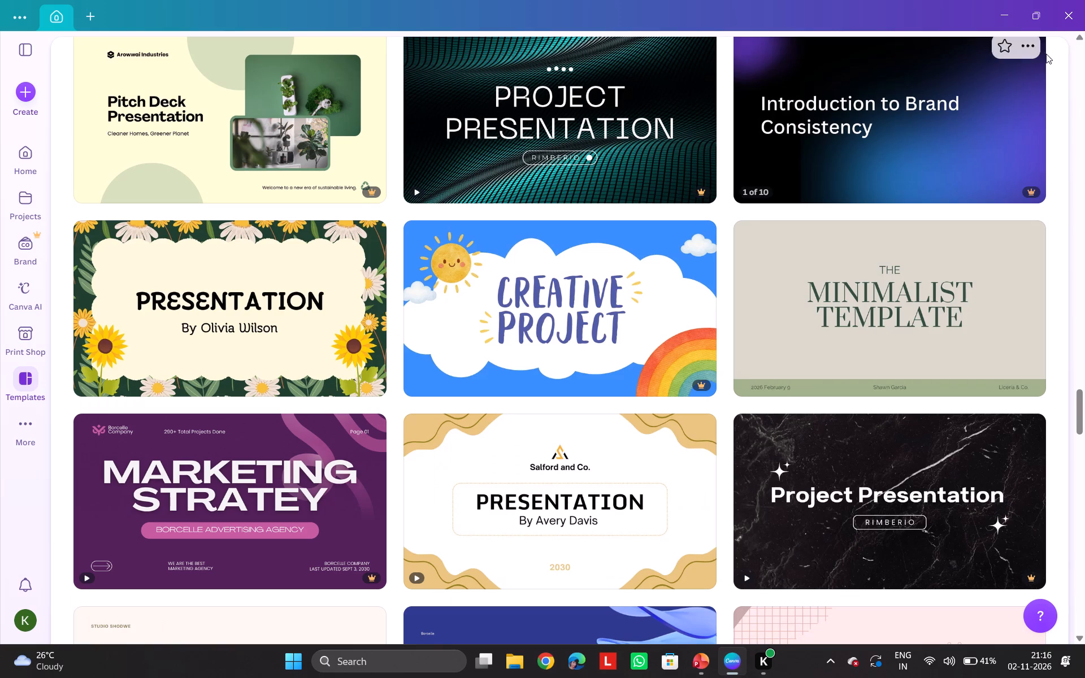
Browse the presentation templates gallery for an alternative design for the Bol Kisan deck.
scroll(531, 460, "down", 4)
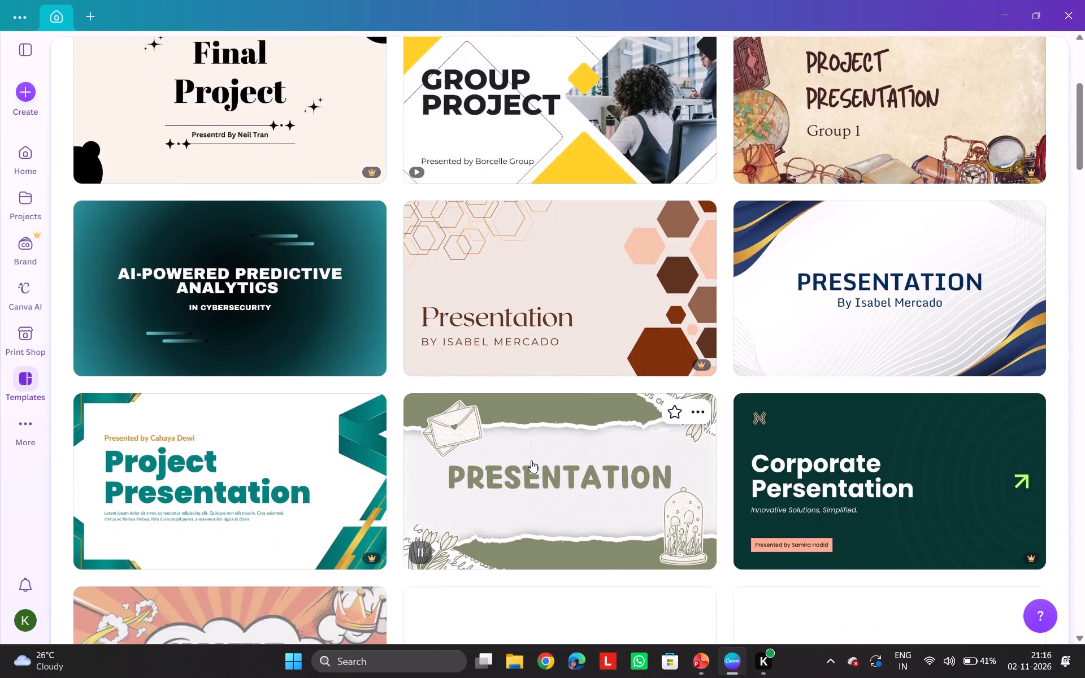
scroll(531, 460, "down", 1)
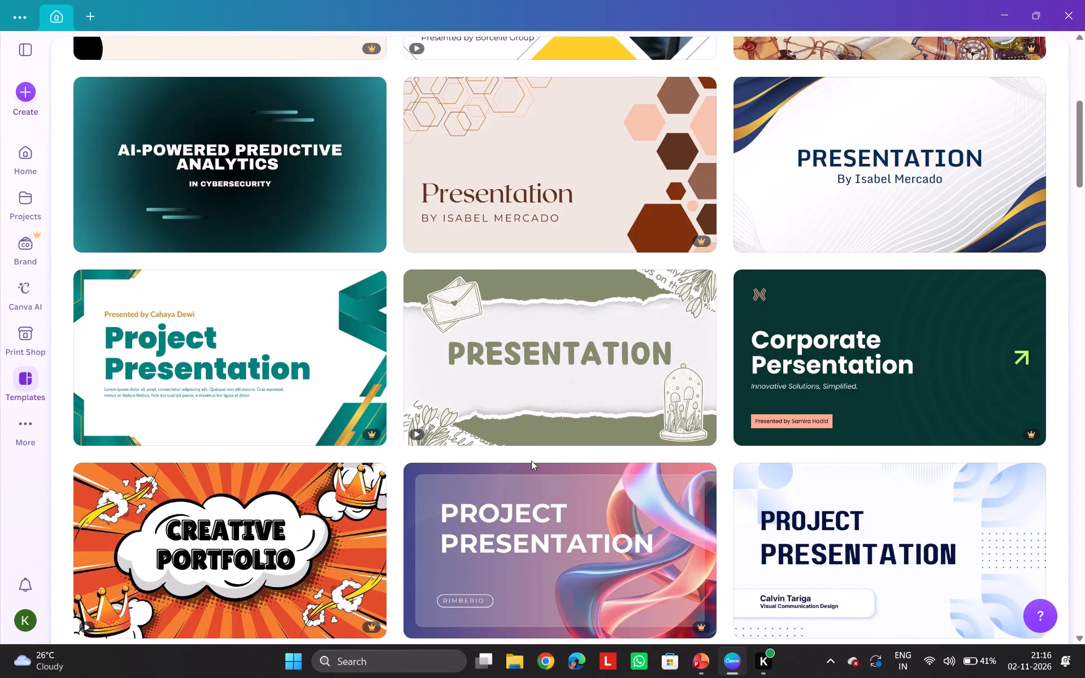
scroll(531, 460, "down", 5)
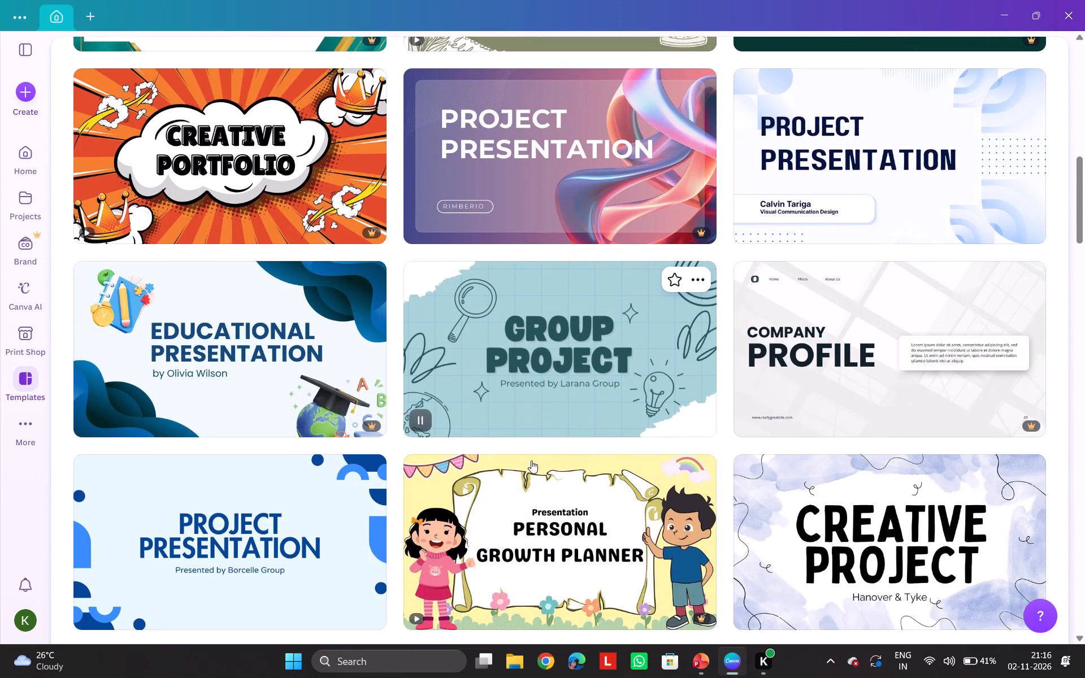
scroll(531, 460, "down", 3)
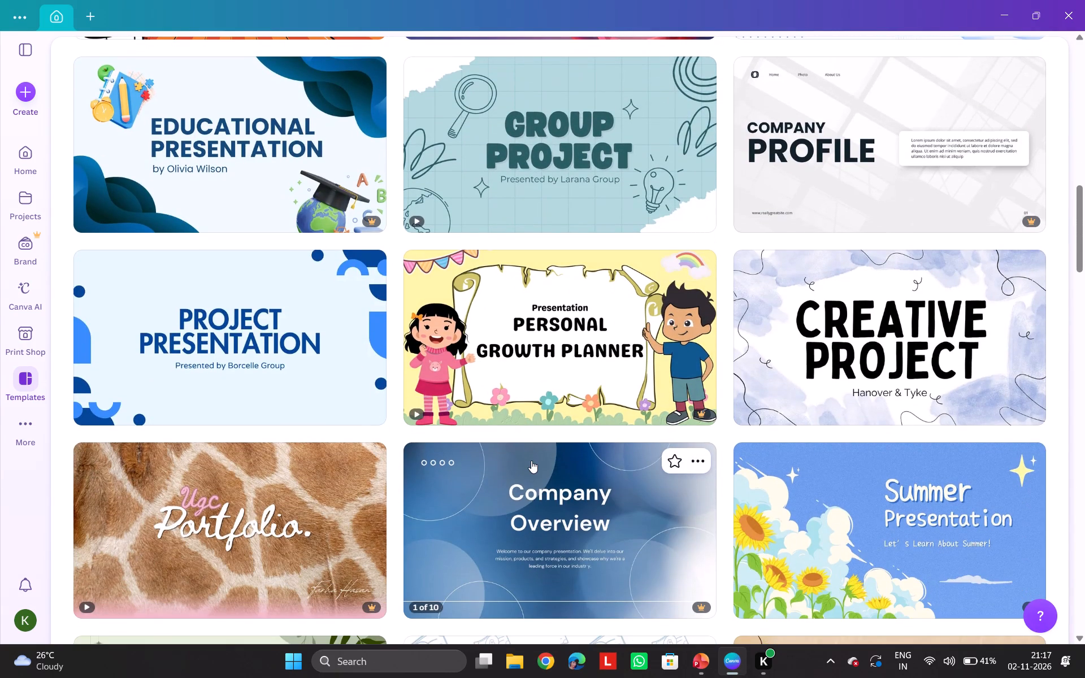
scroll(531, 460, "down", 3)
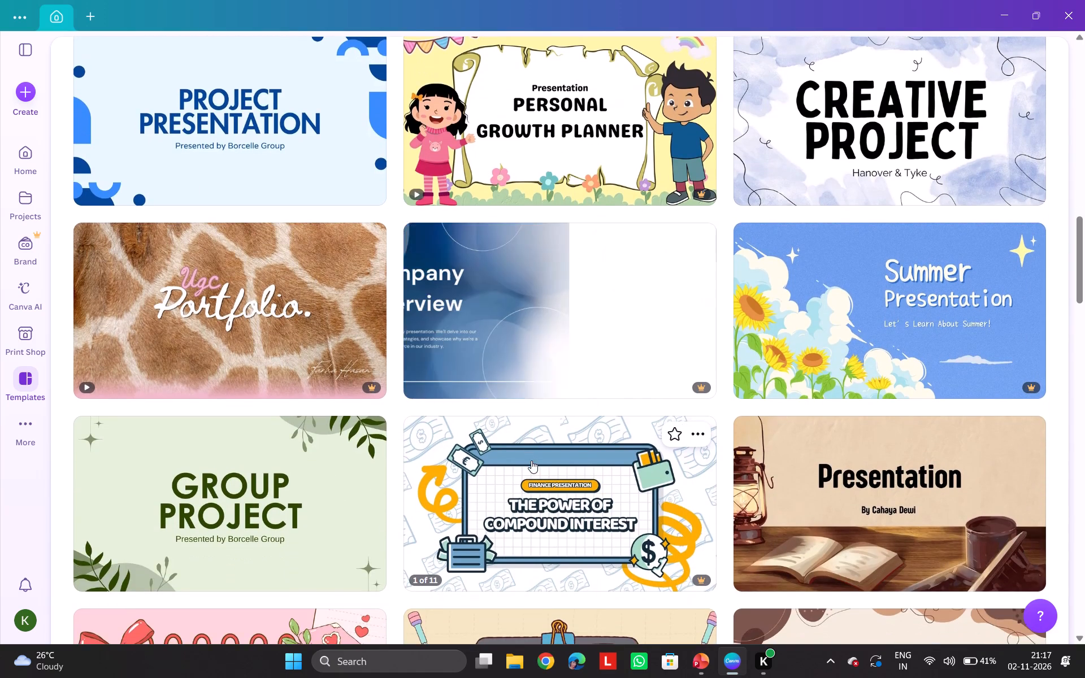
scroll(531, 460, "down", 3)
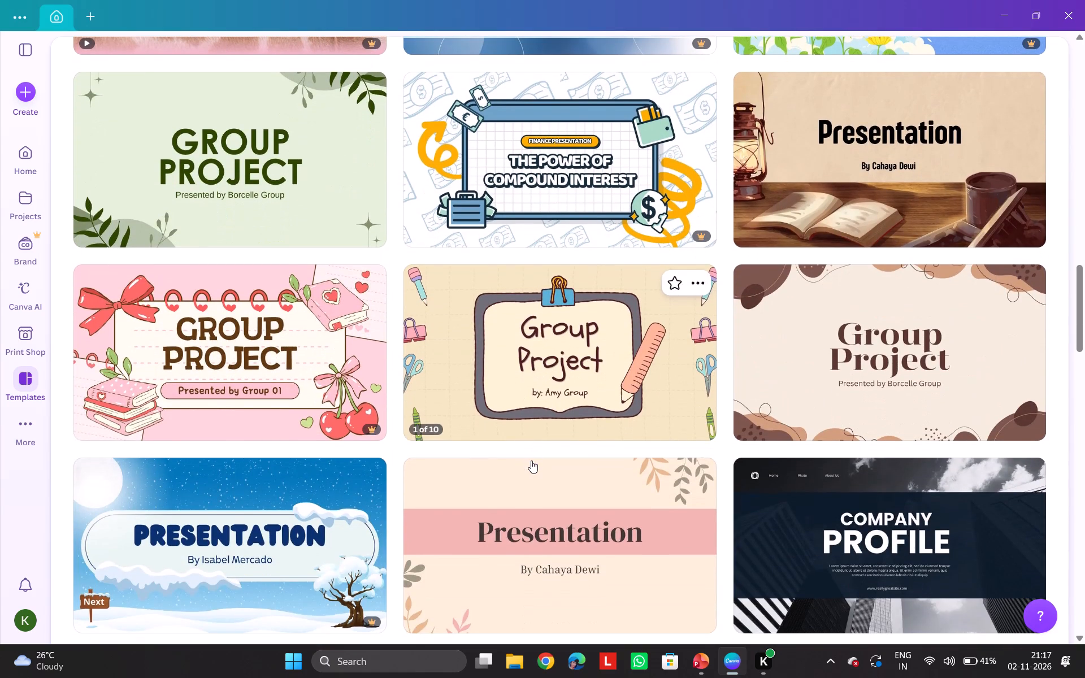
scroll(531, 460, "down", 2)
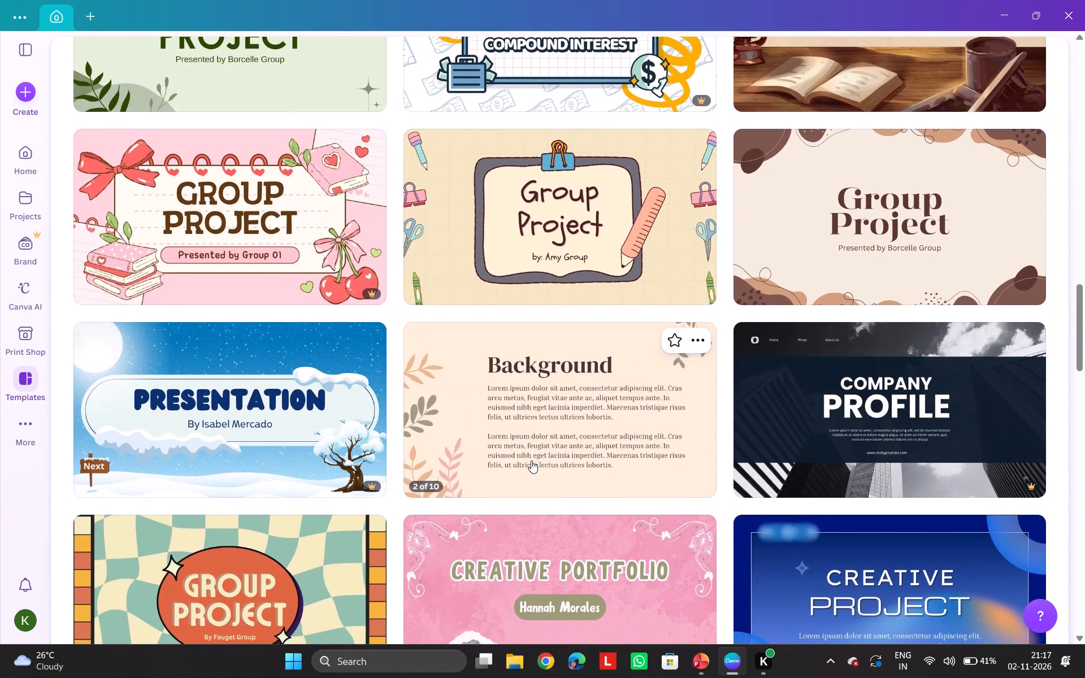
scroll(531, 460, "down", 1)
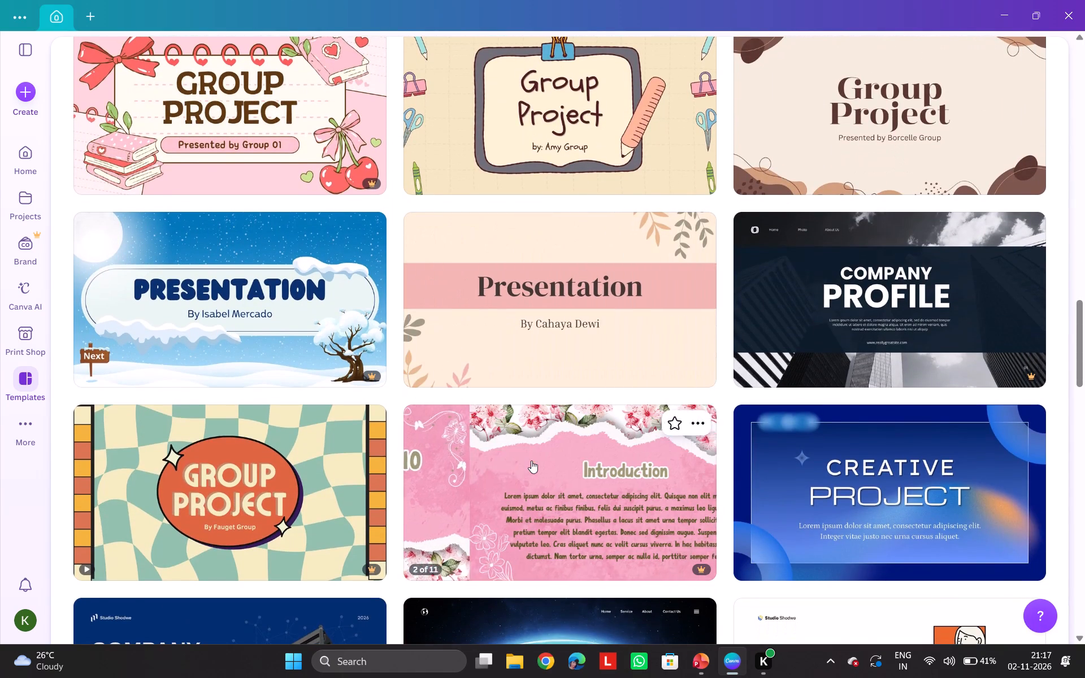
scroll(531, 460, "down", 5)
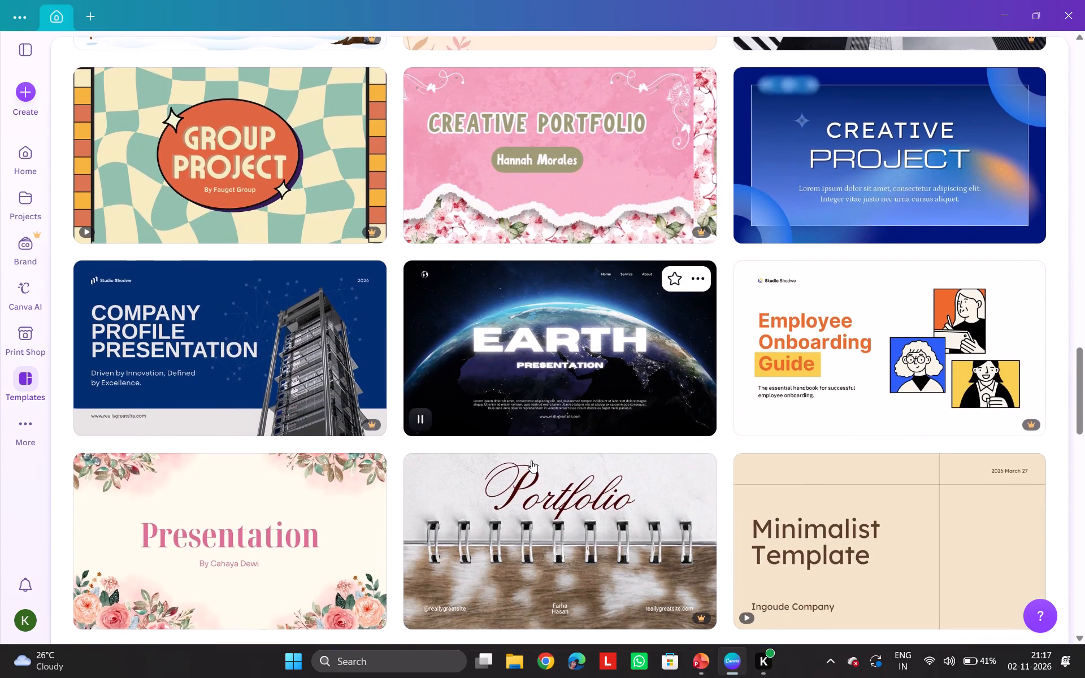
scroll(531, 460, "down", 3)
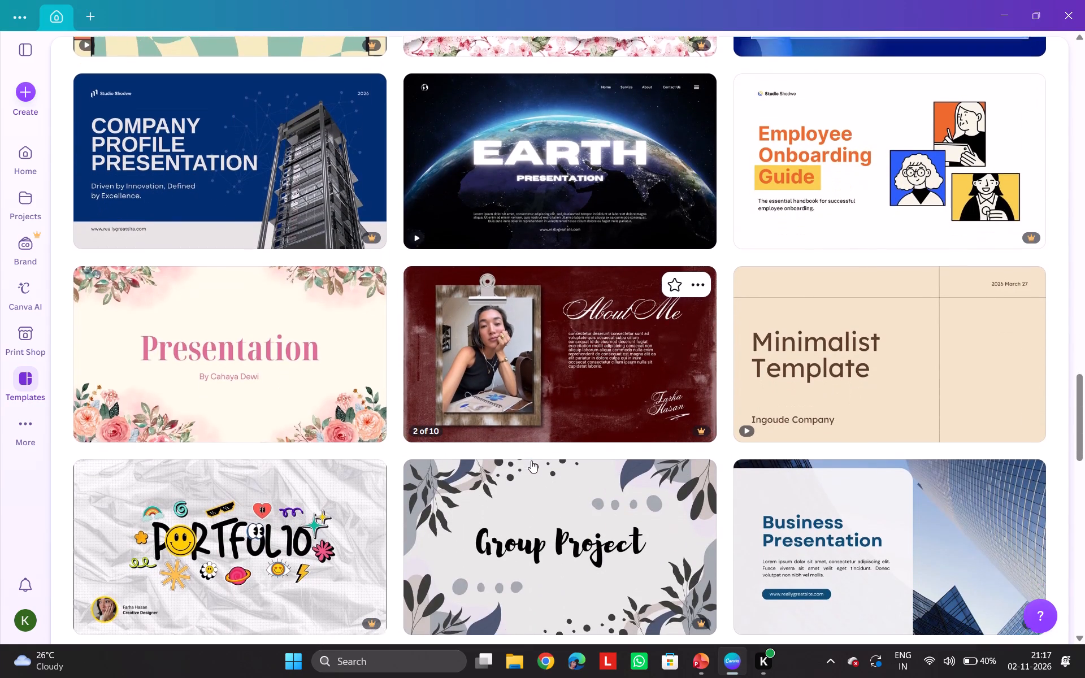
scroll(531, 460, "down", 4)
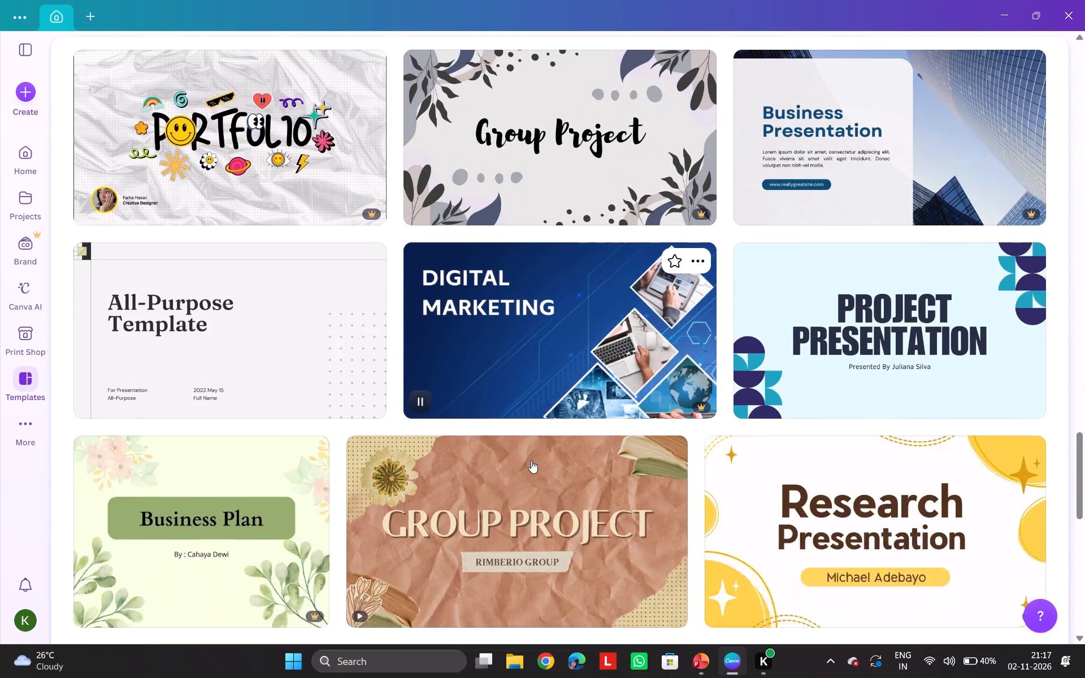
scroll(531, 460, "down", 1)
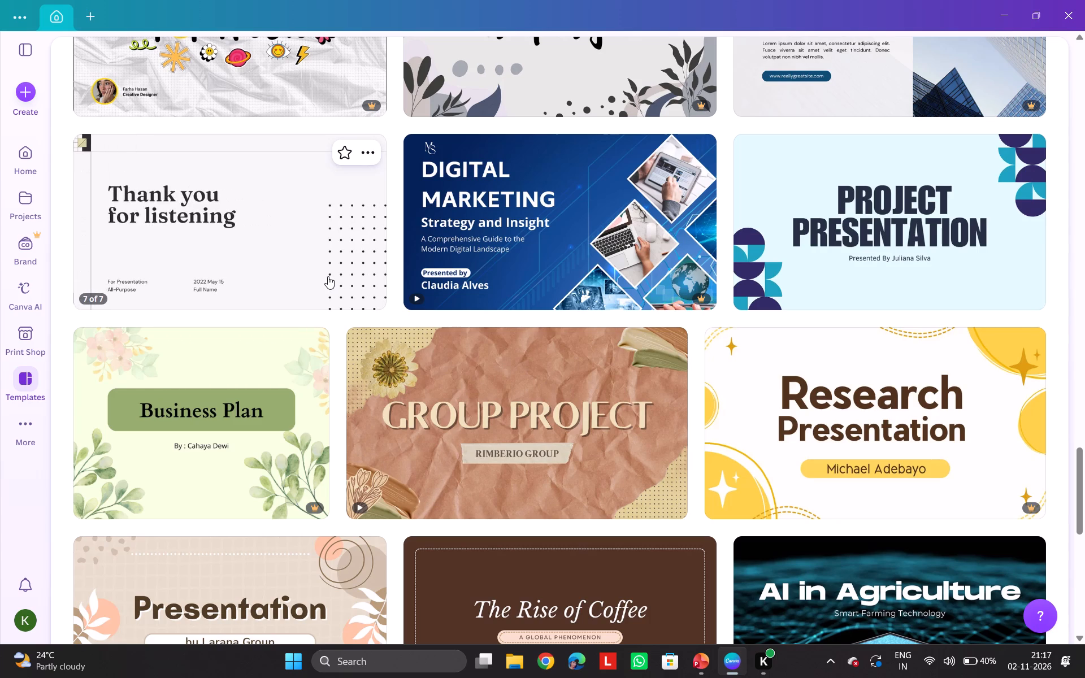
scroll(328, 276, "down", 10)
scroll(328, 276, "up", 1)
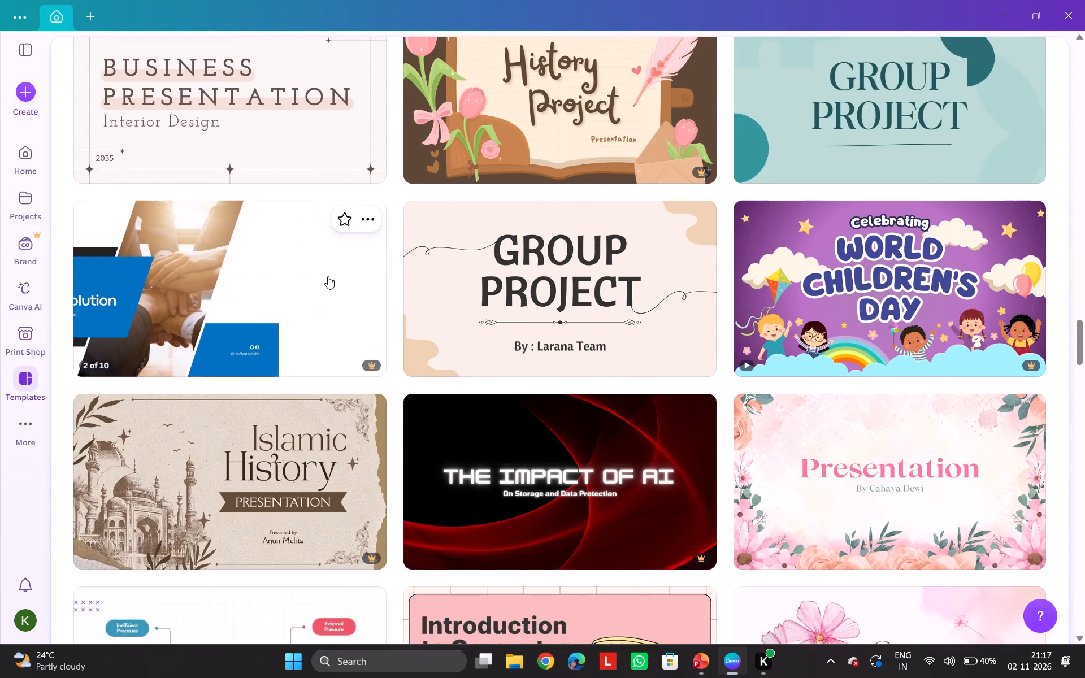
scroll(328, 276, "up", 3)
scroll(328, 276, "down", 3)
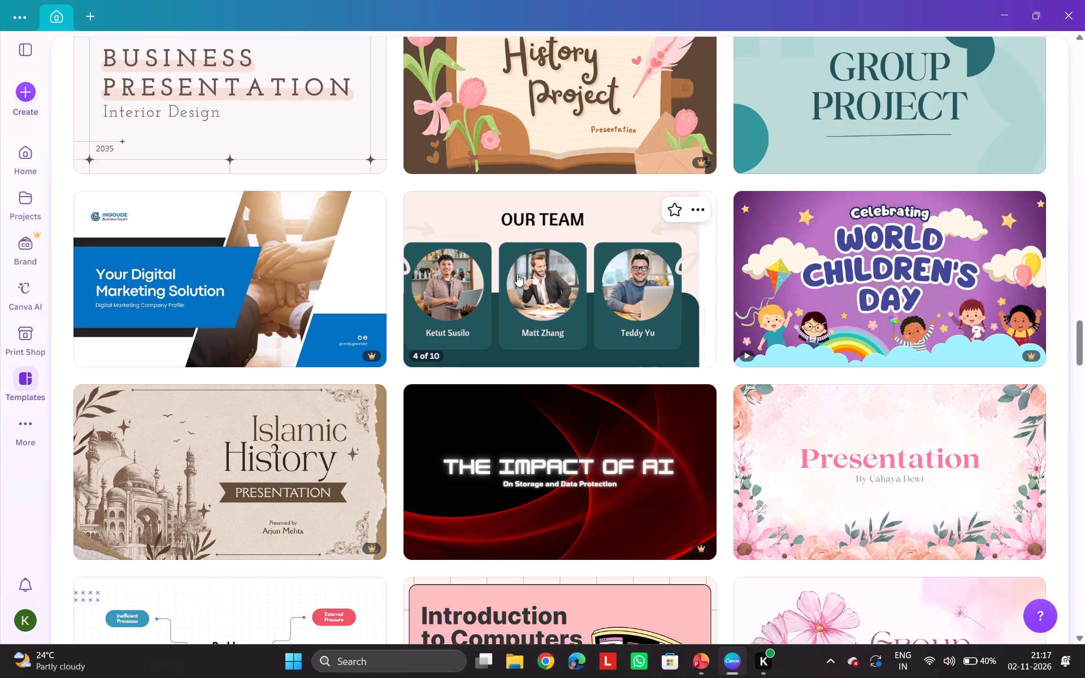
scroll(517, 274, "right", 1)
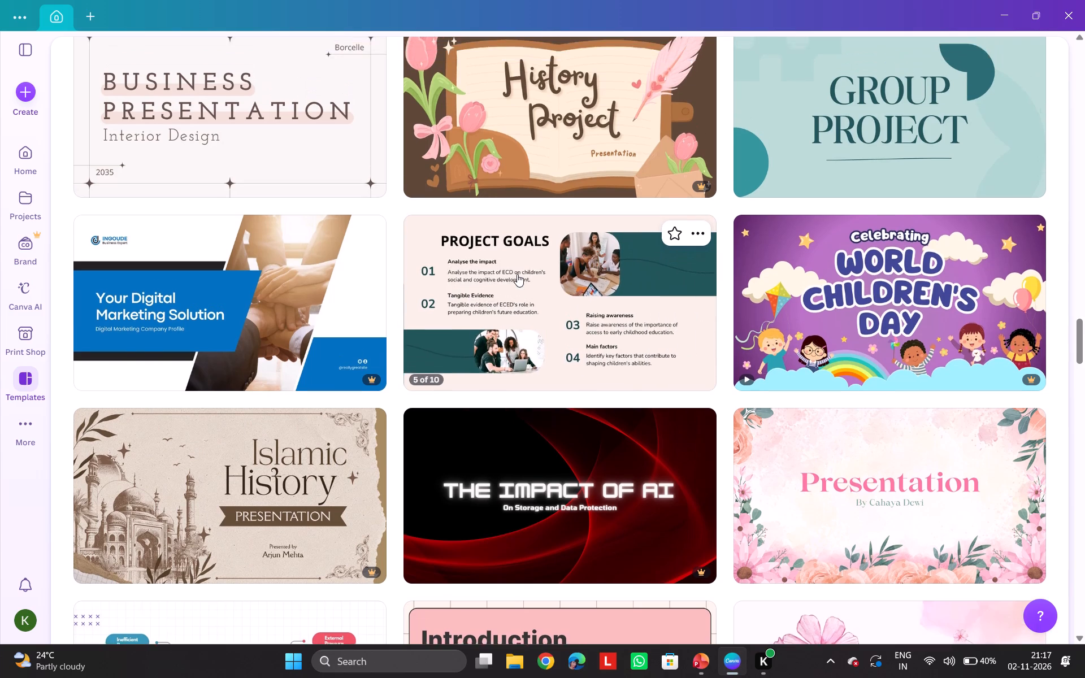
scroll(517, 274, "right", 1)
scroll(517, 274, "down", 2)
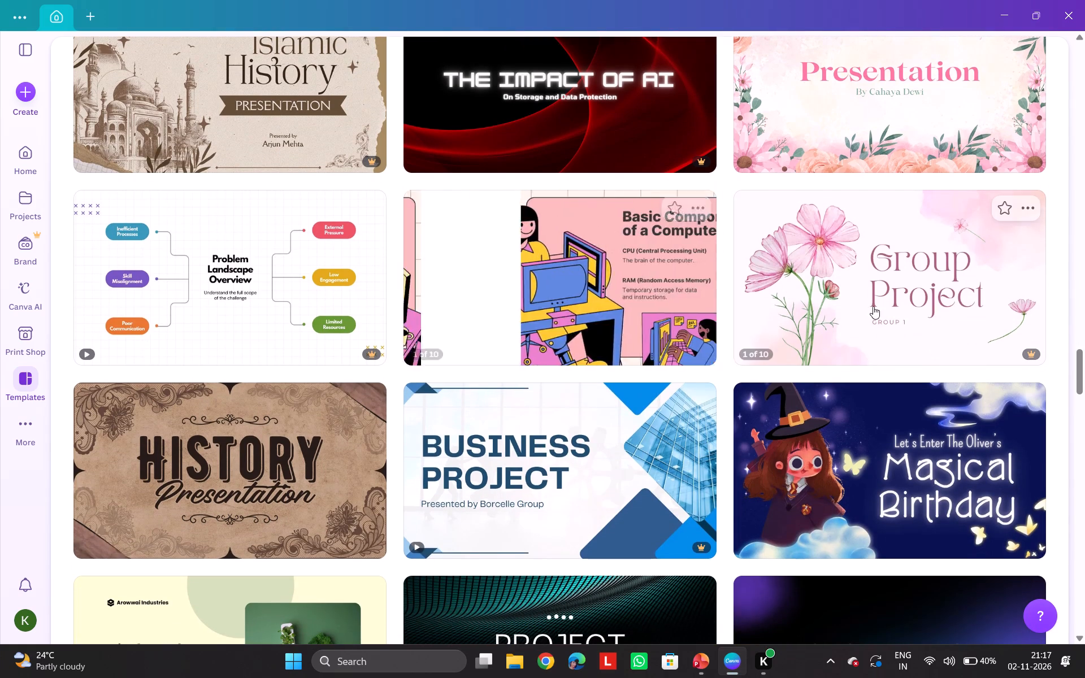
scroll(874, 306, "down", 4)
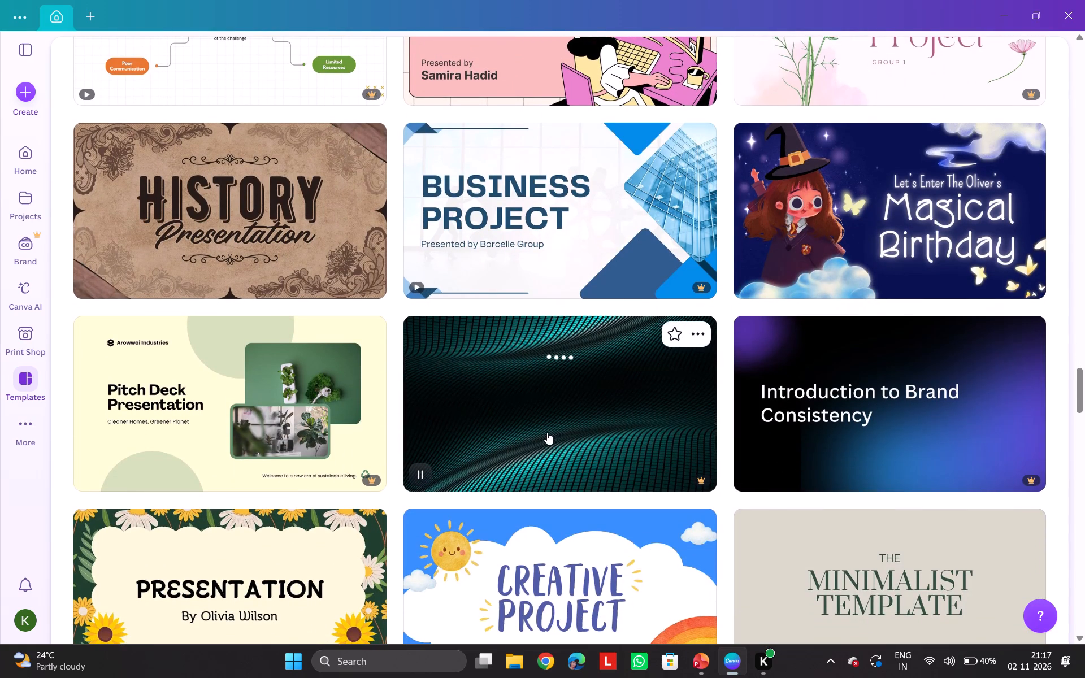
scroll(547, 432, "down", 5)
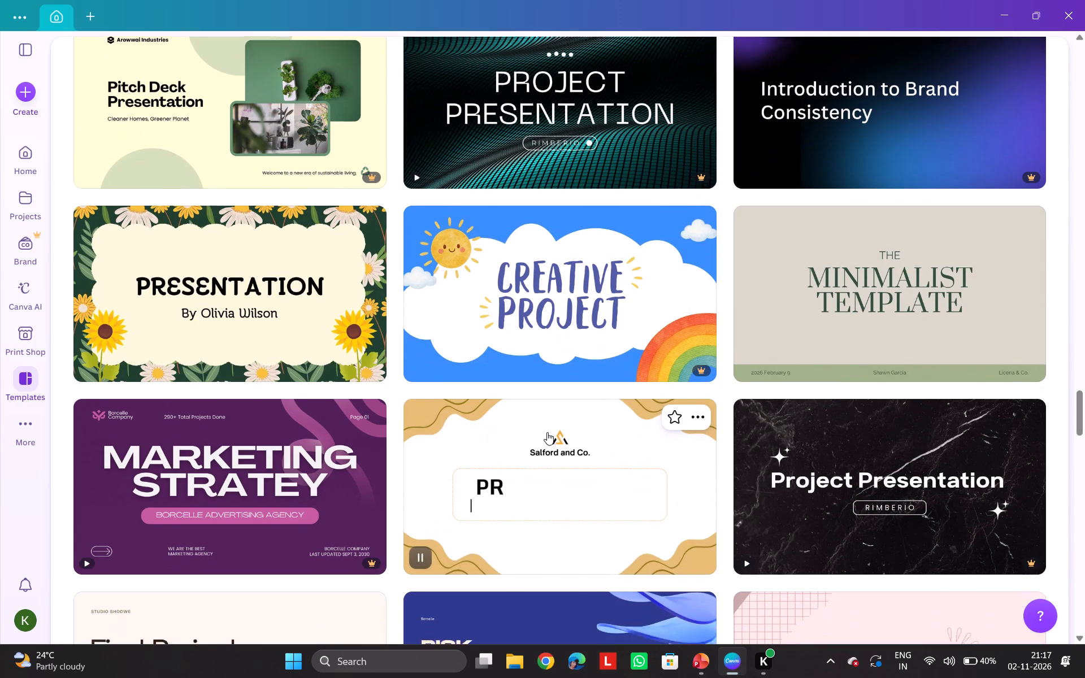
scroll(547, 432, "down", 2)
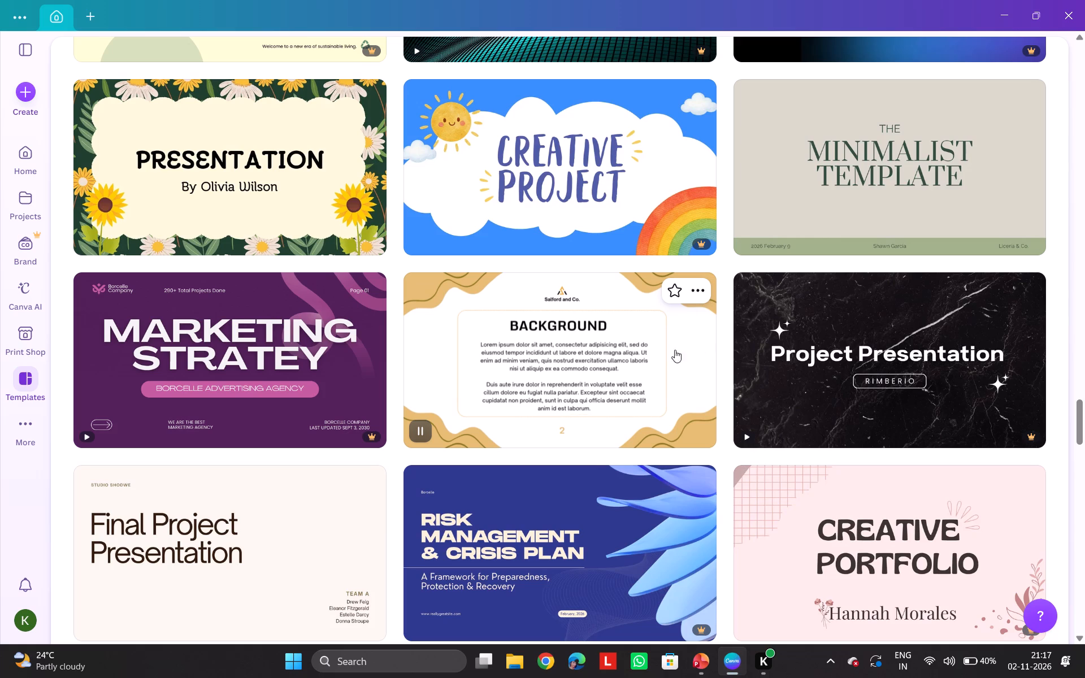
Preview the Yellow and Gold Abstract Blob Professional Presentation template, and return to the gallery.
left_click(698, 285)
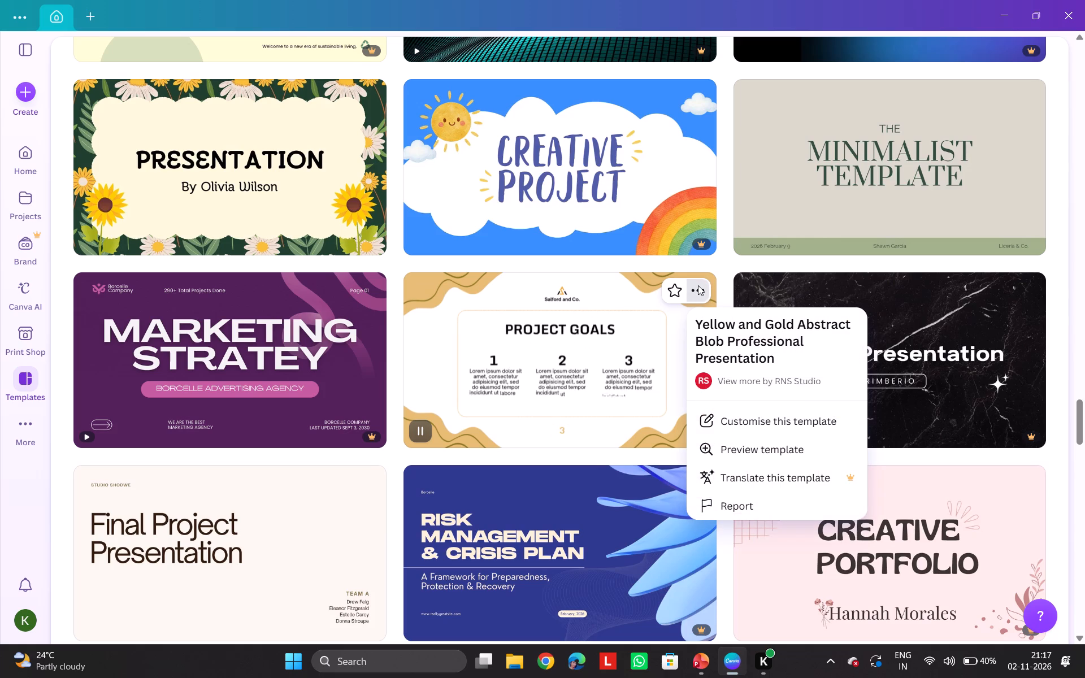
left_click(568, 360)
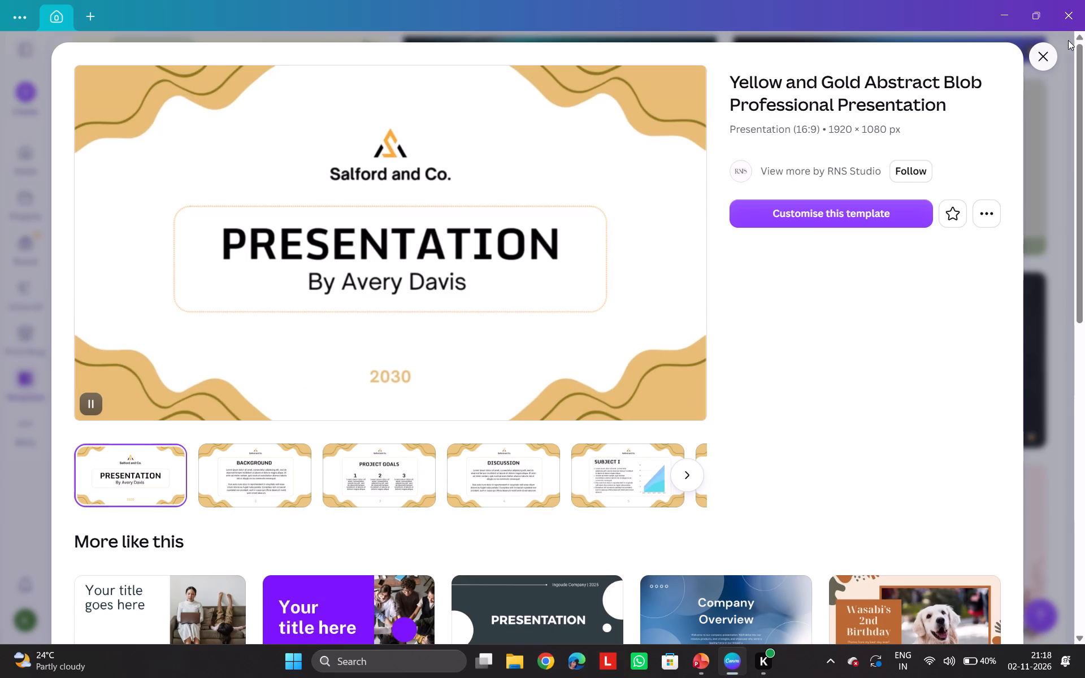
left_click(1047, 50)
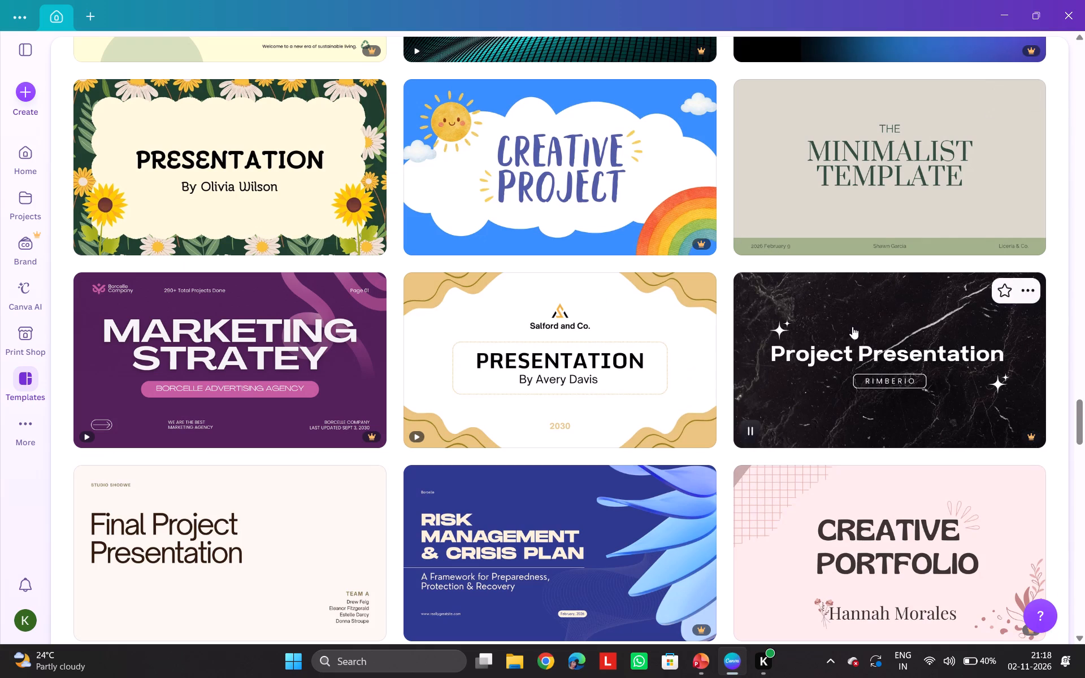
Browse further through the presentation templates gallery for a design that suits the Bol Kisan deck.
scroll(531, 604, "down", 3)
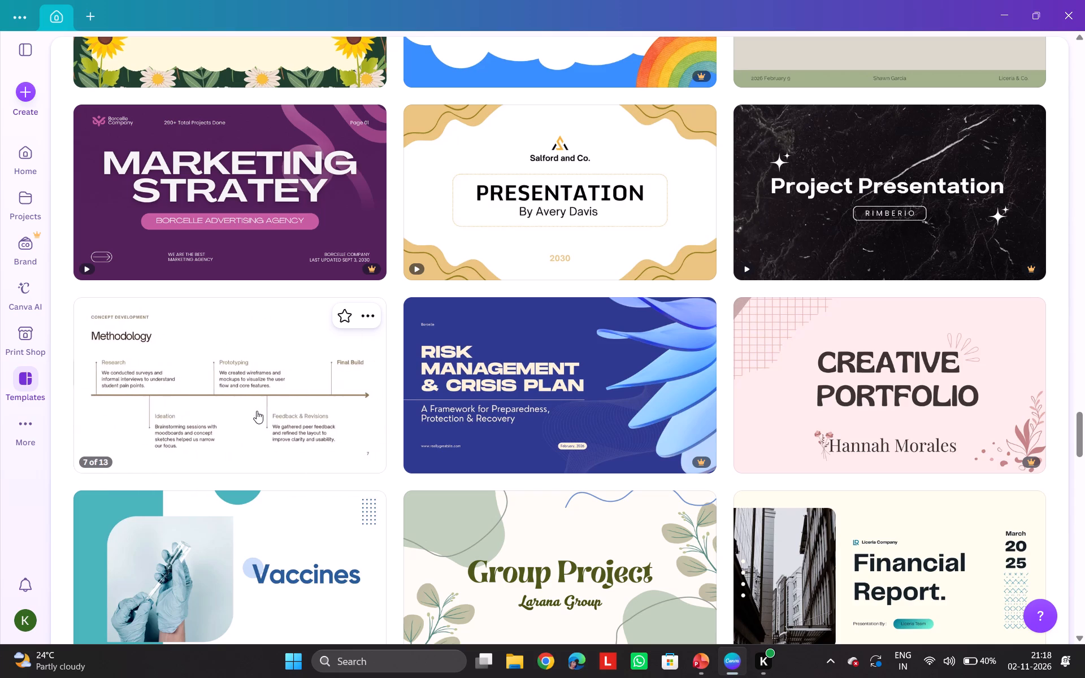
scroll(506, 546, "down", 2)
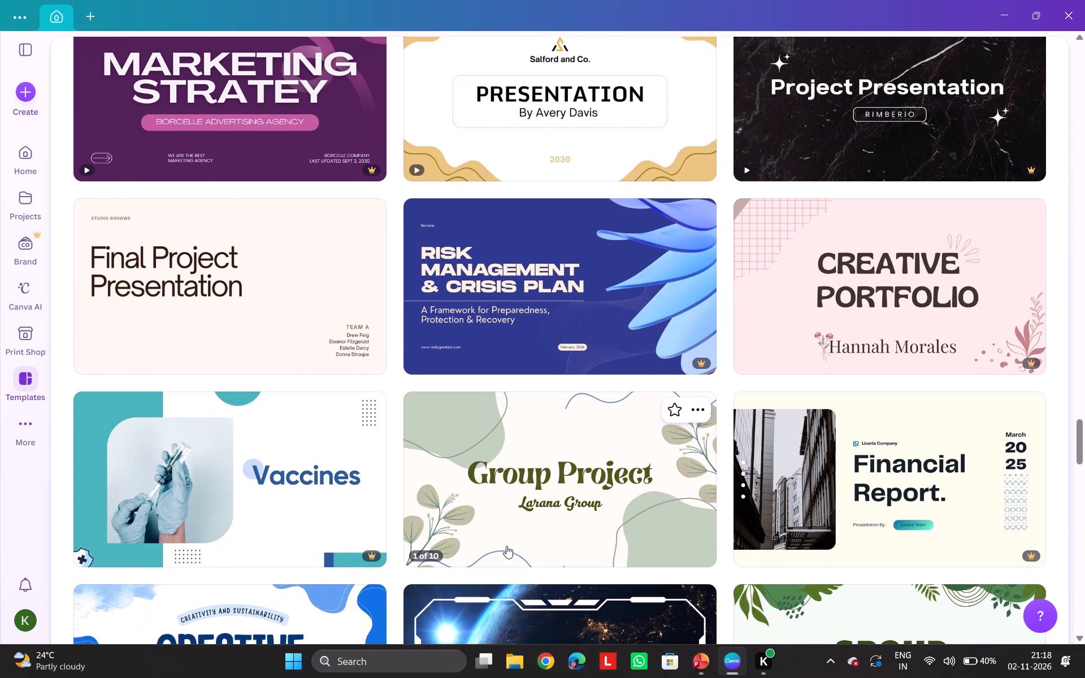
scroll(506, 546, "down", 3)
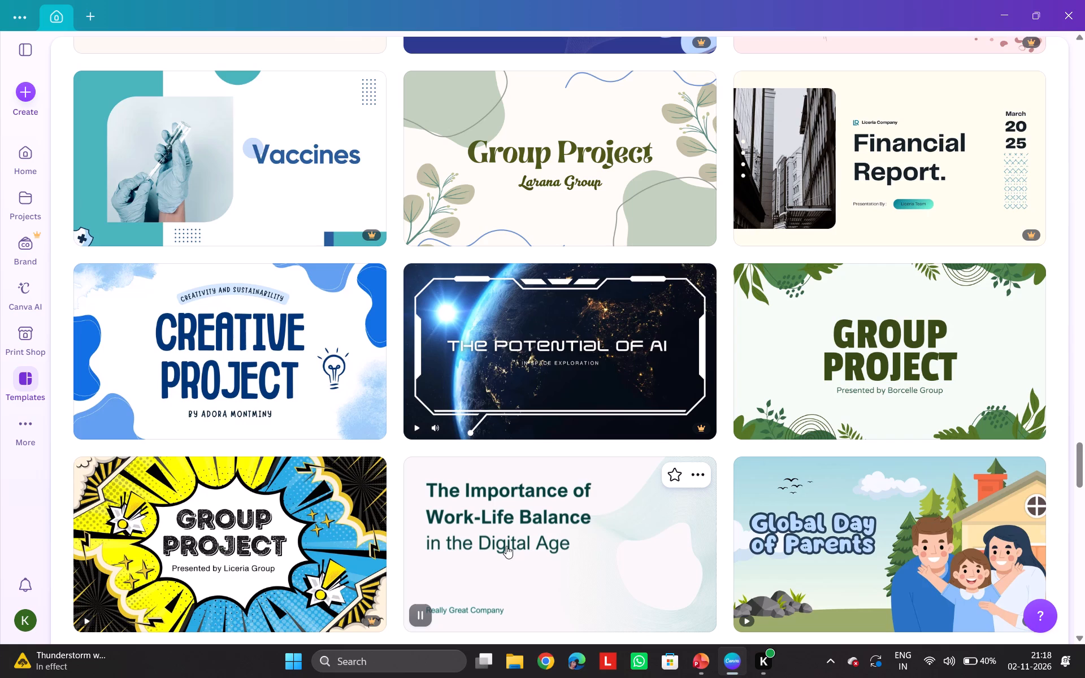
scroll(506, 546, "down", 1)
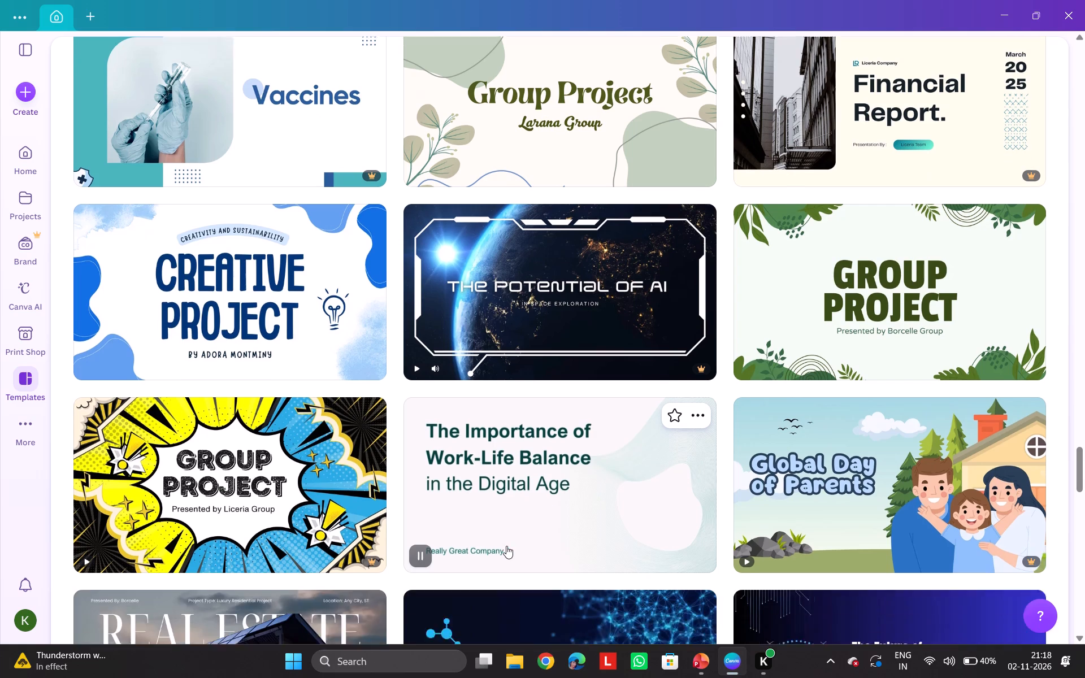
scroll(506, 546, "down", 2)
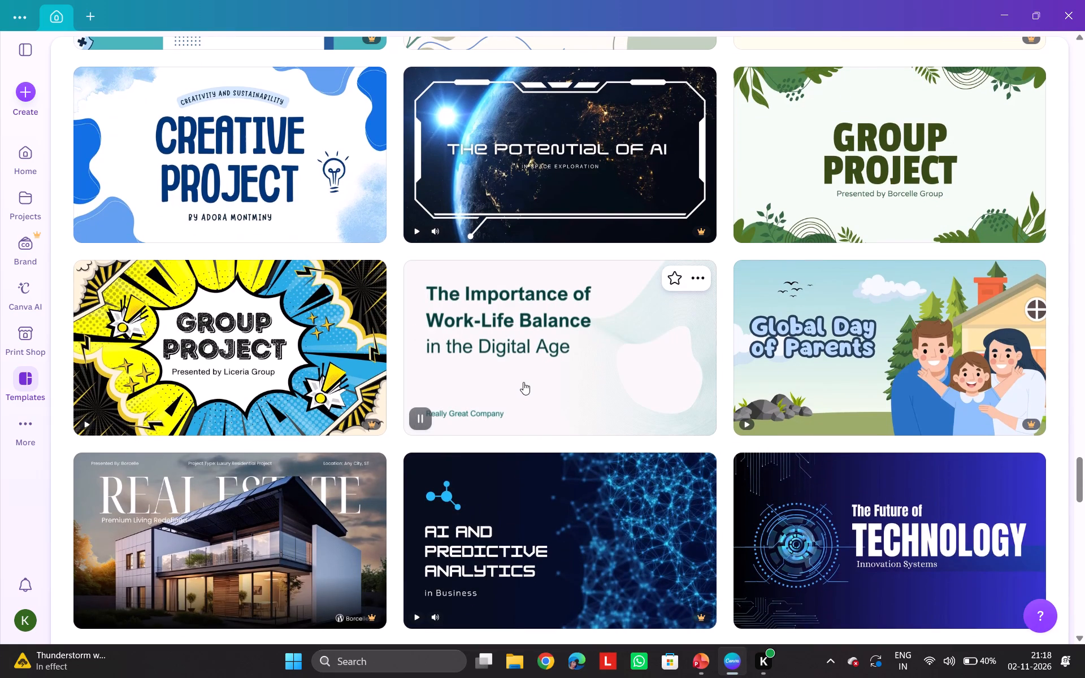
scroll(523, 382, "down", 5)
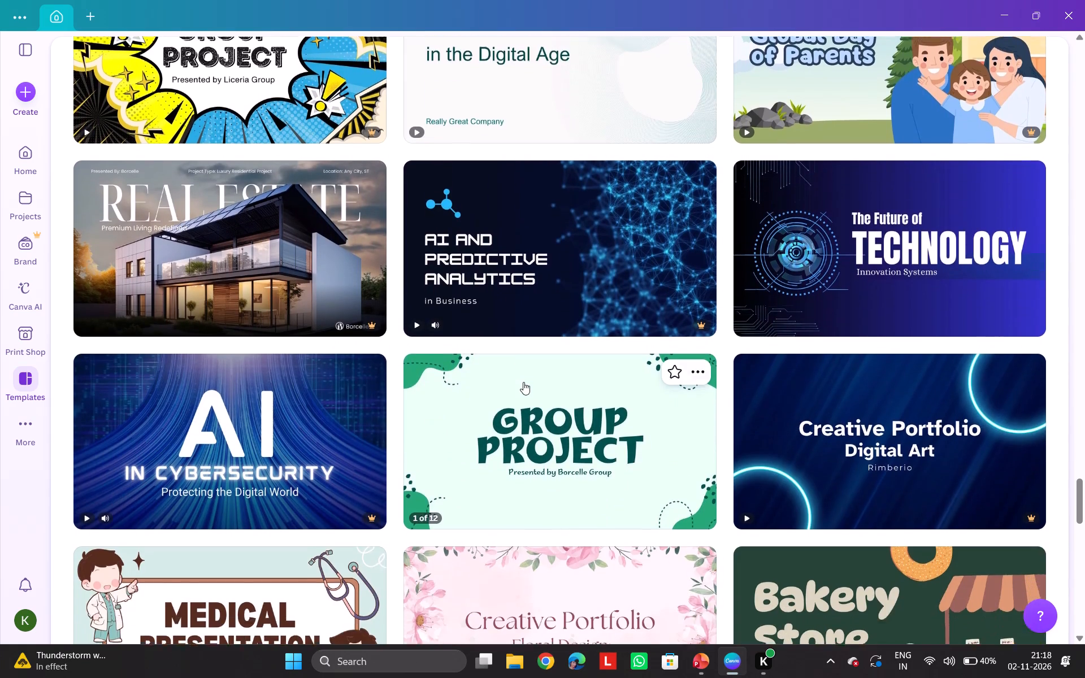
scroll(523, 382, "down", 4)
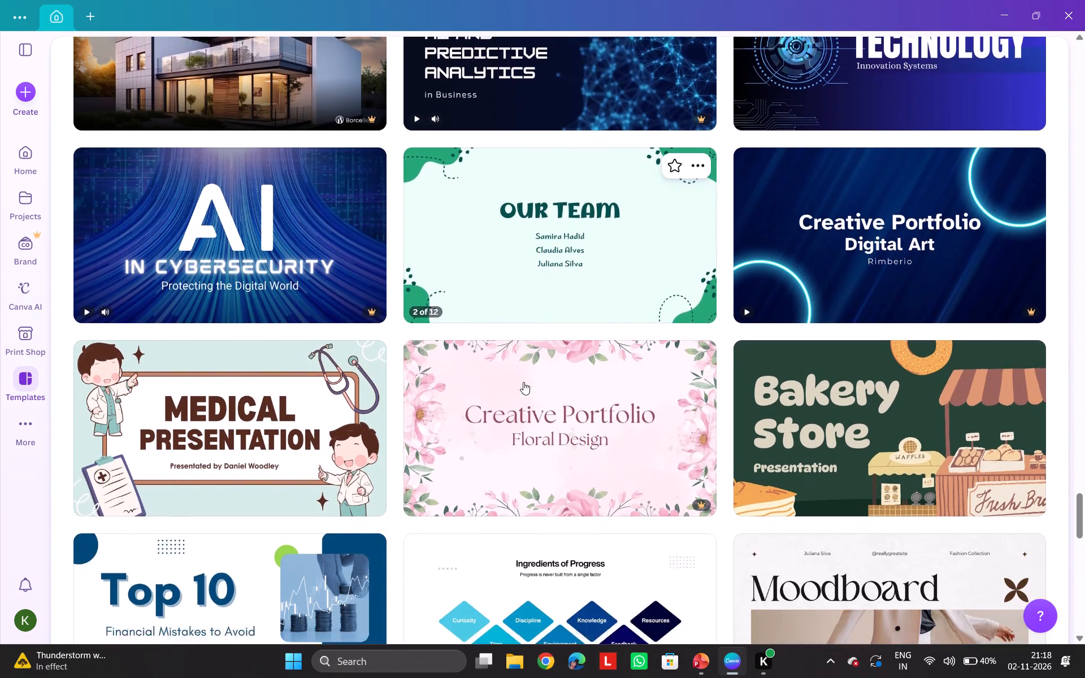
scroll(523, 382, "down", 3)
scroll(523, 382, "right", 1)
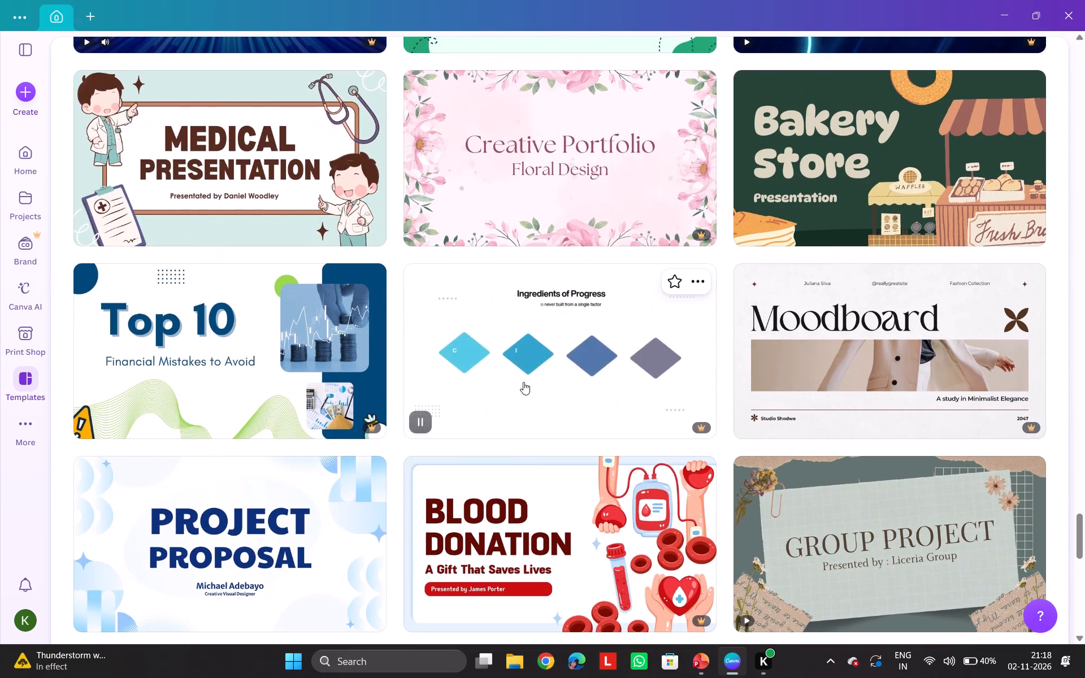
scroll(523, 382, "right", 1)
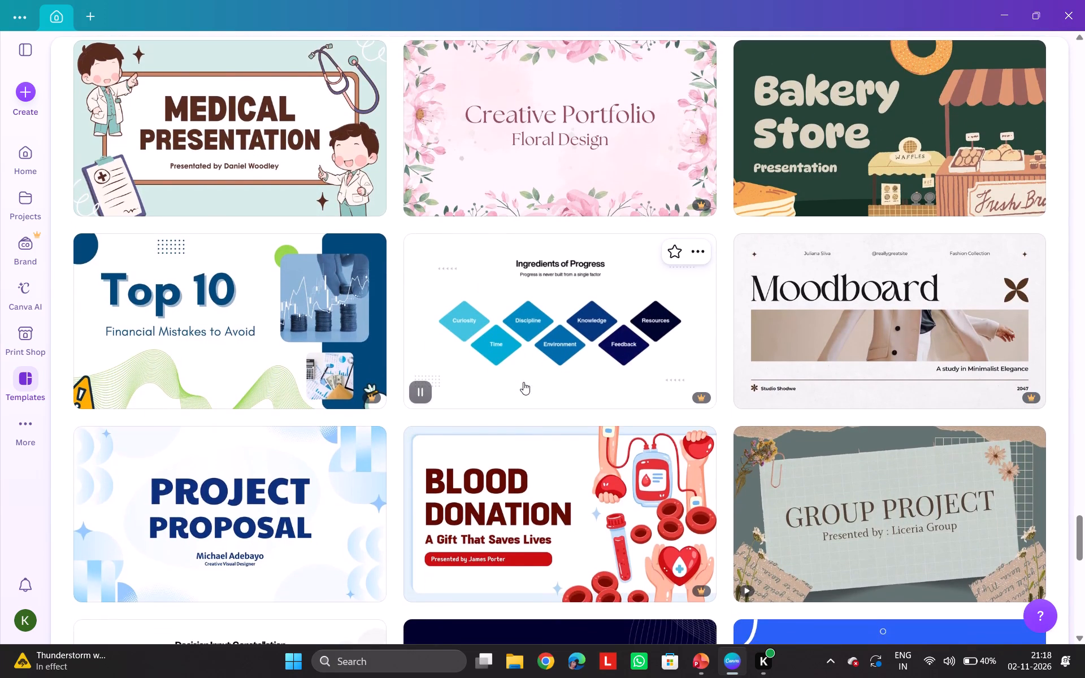
scroll(523, 382, "right", 1)
scroll(523, 382, "down", 2)
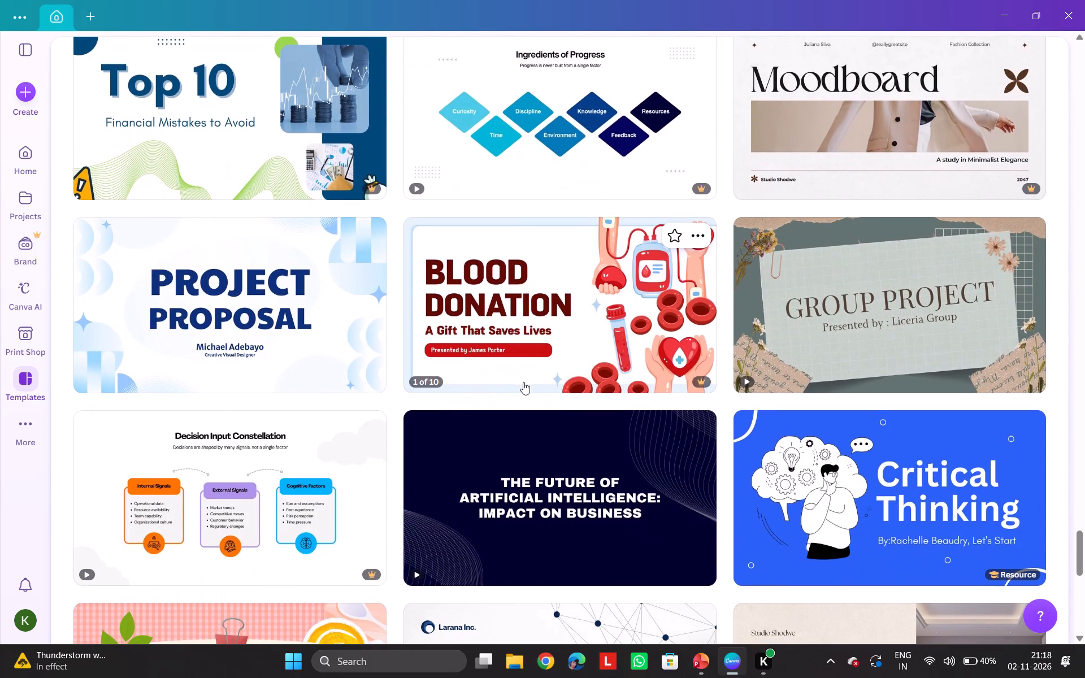
scroll(523, 382, "down", 3)
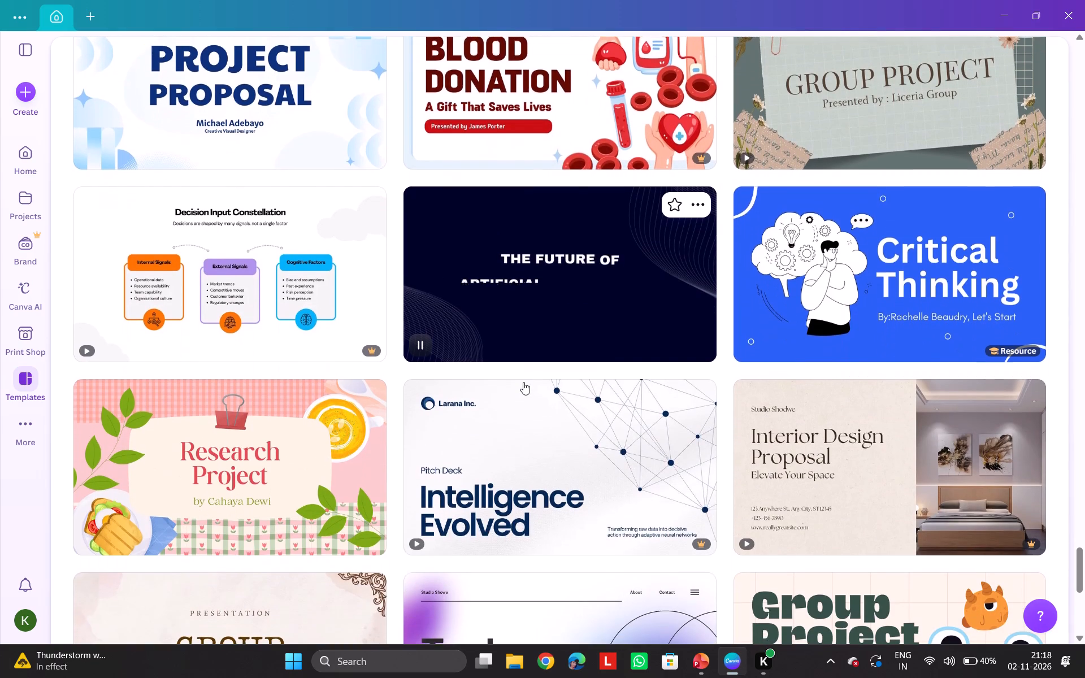
scroll(523, 382, "down", 2)
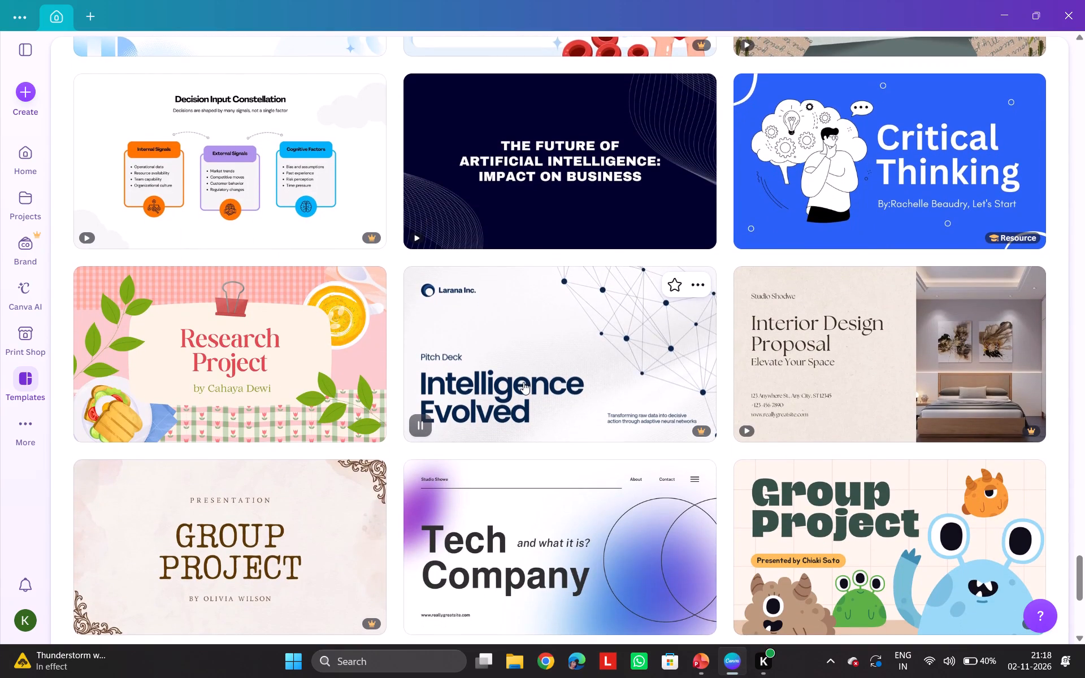
scroll(523, 382, "down", 2)
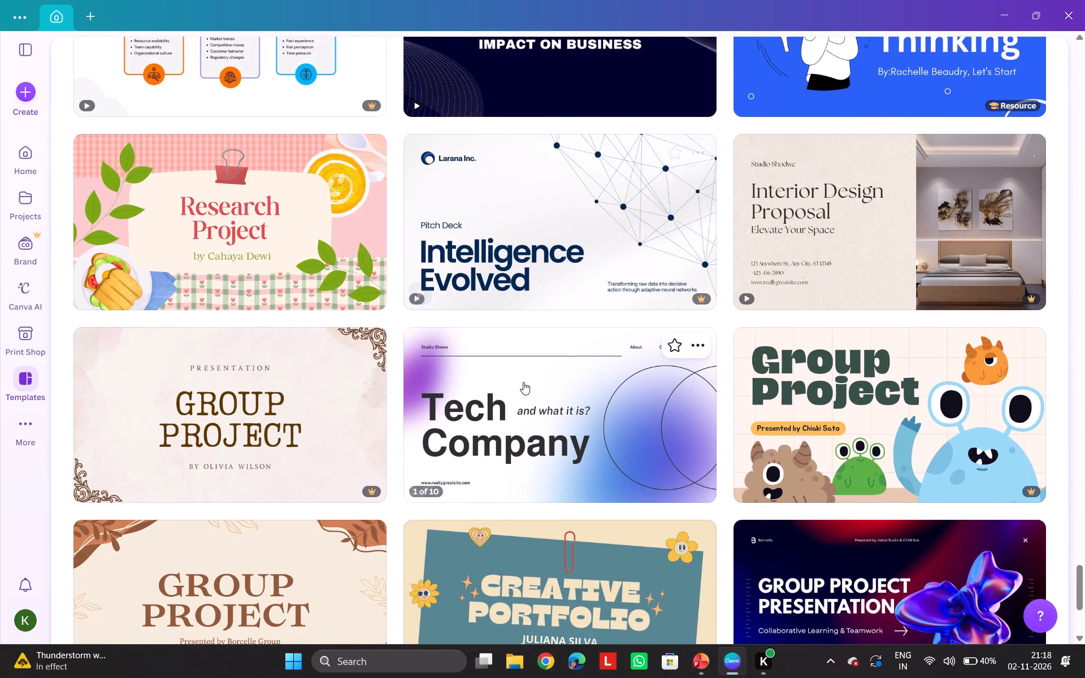
scroll(531, 421, "down", 1)
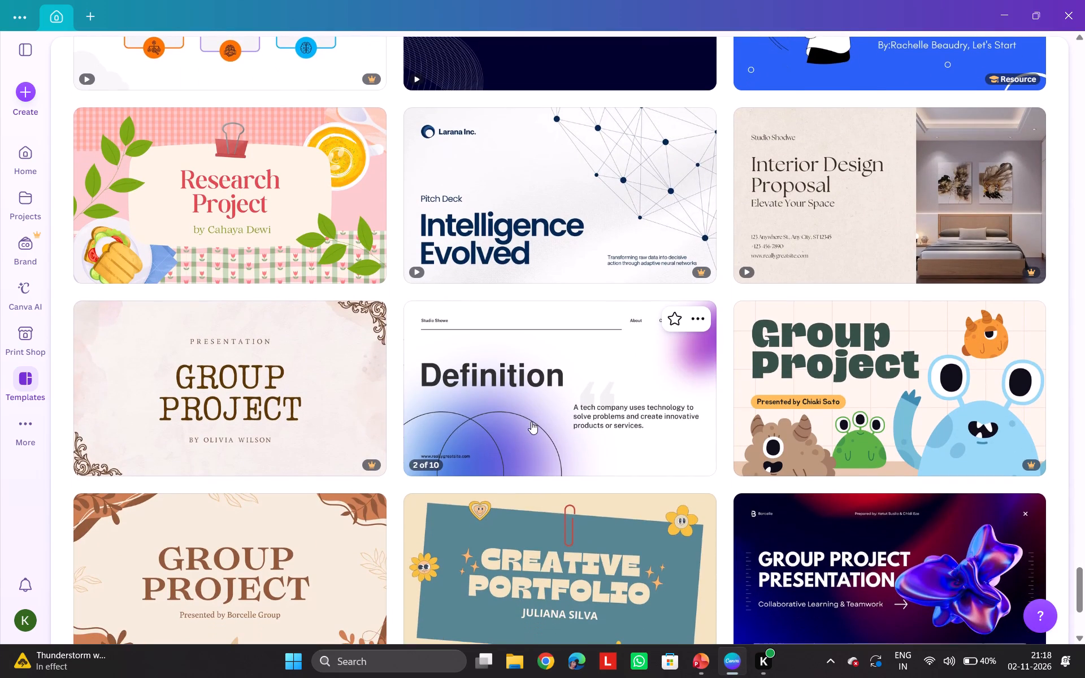
scroll(531, 421, "down", 3)
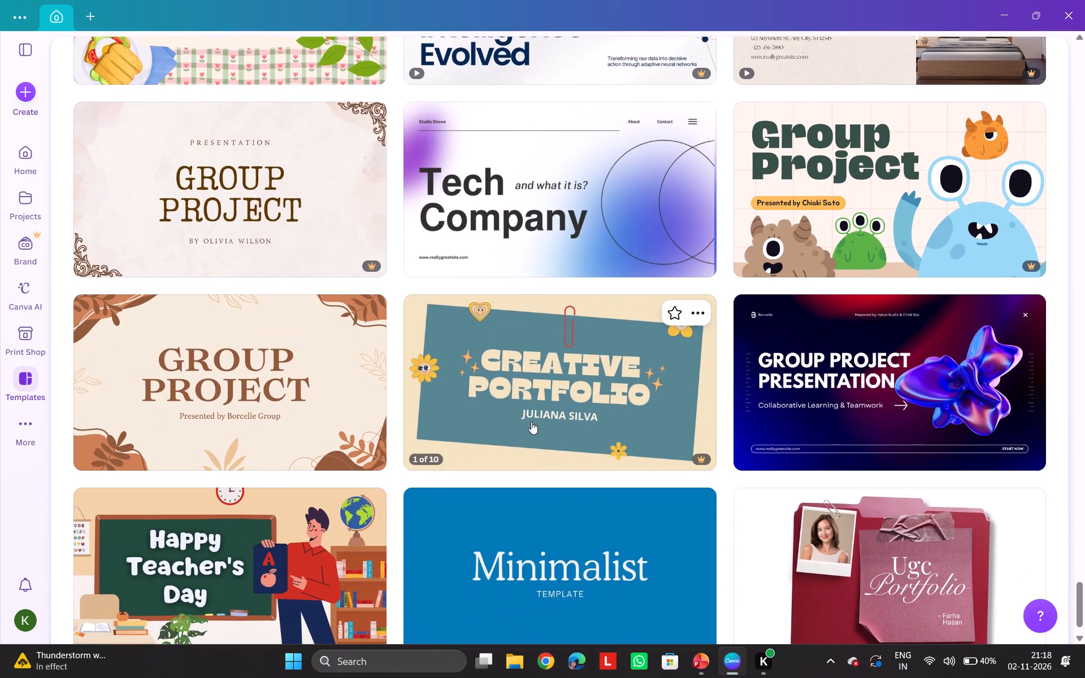
scroll(531, 421, "down", 2)
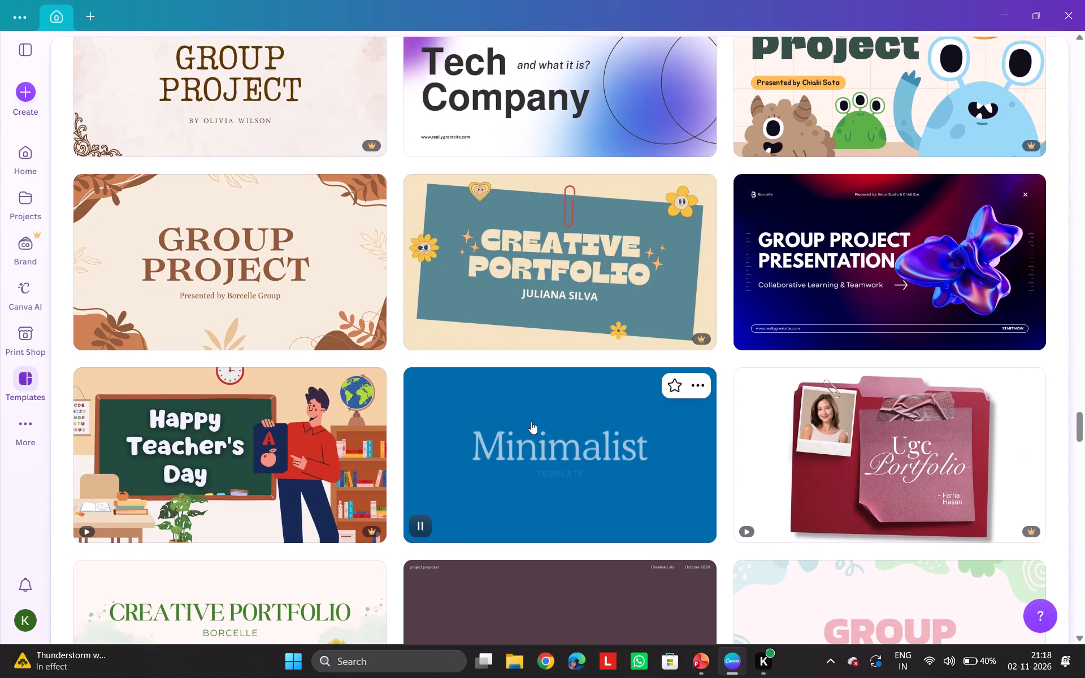
scroll(531, 421, "down", 4)
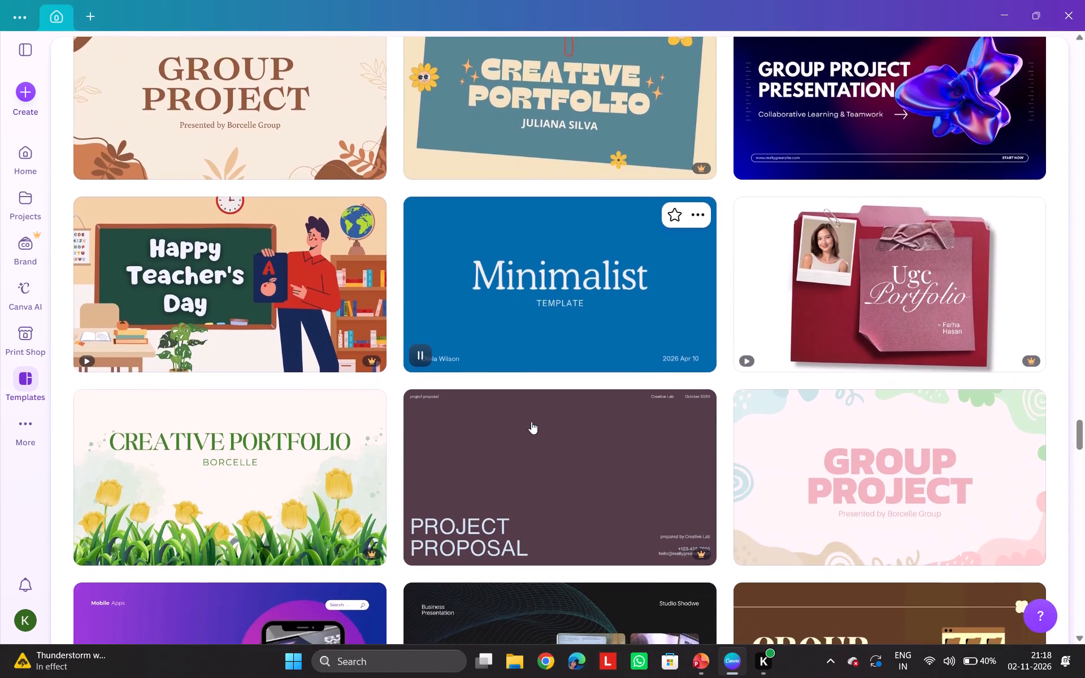
scroll(531, 421, "down", 5)
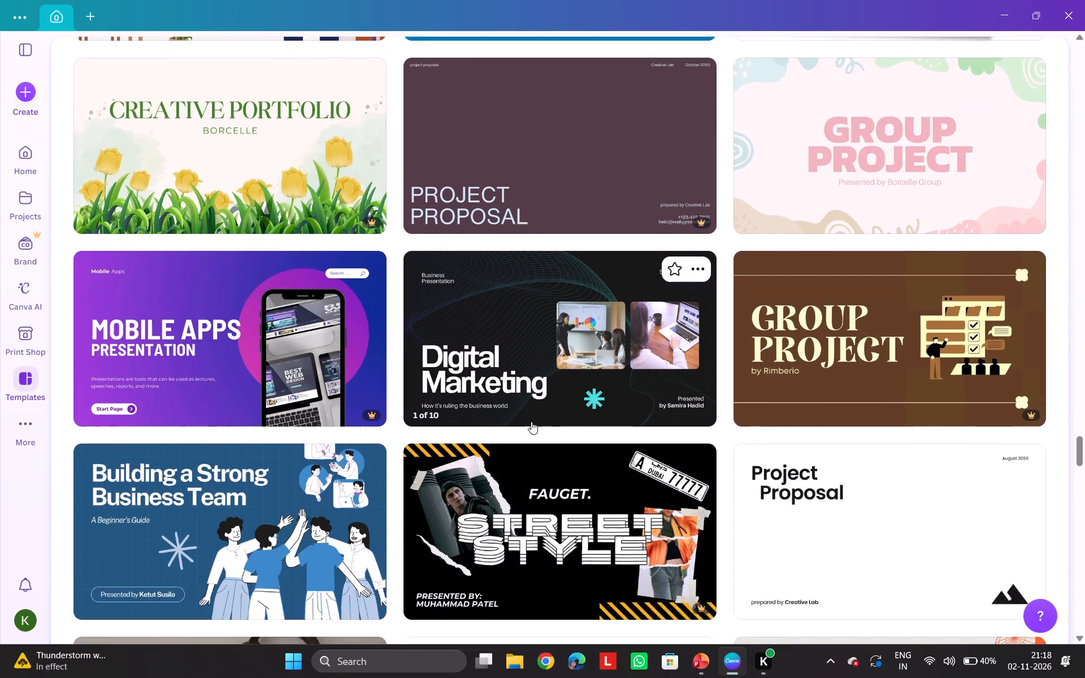
scroll(531, 421, "down", 1)
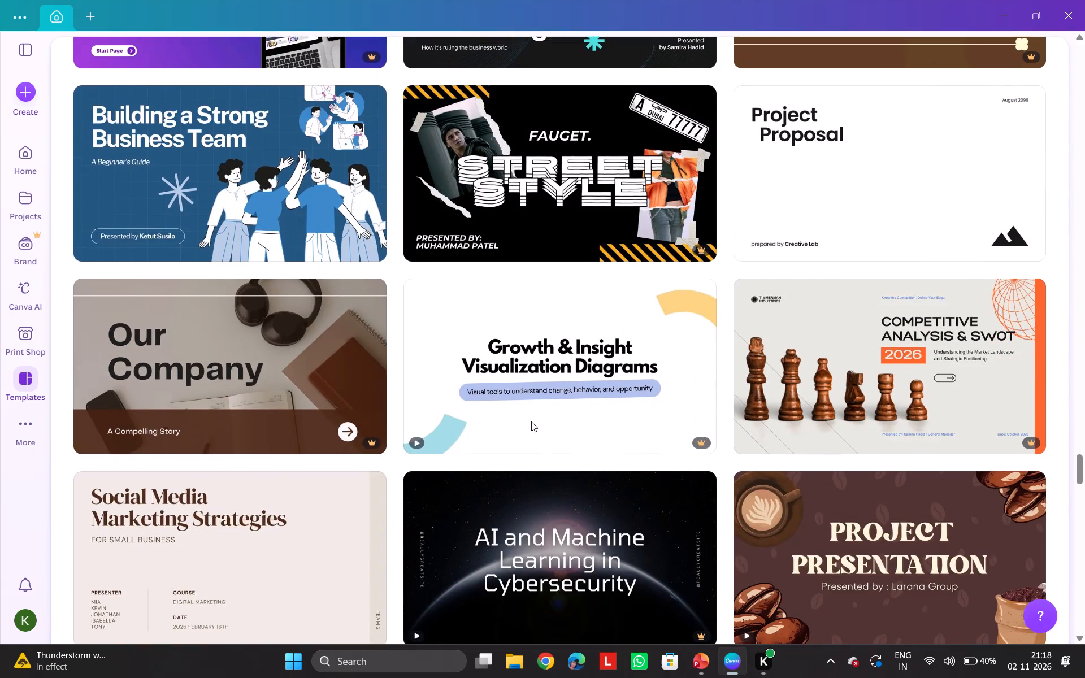
scroll(531, 421, "down", 3)
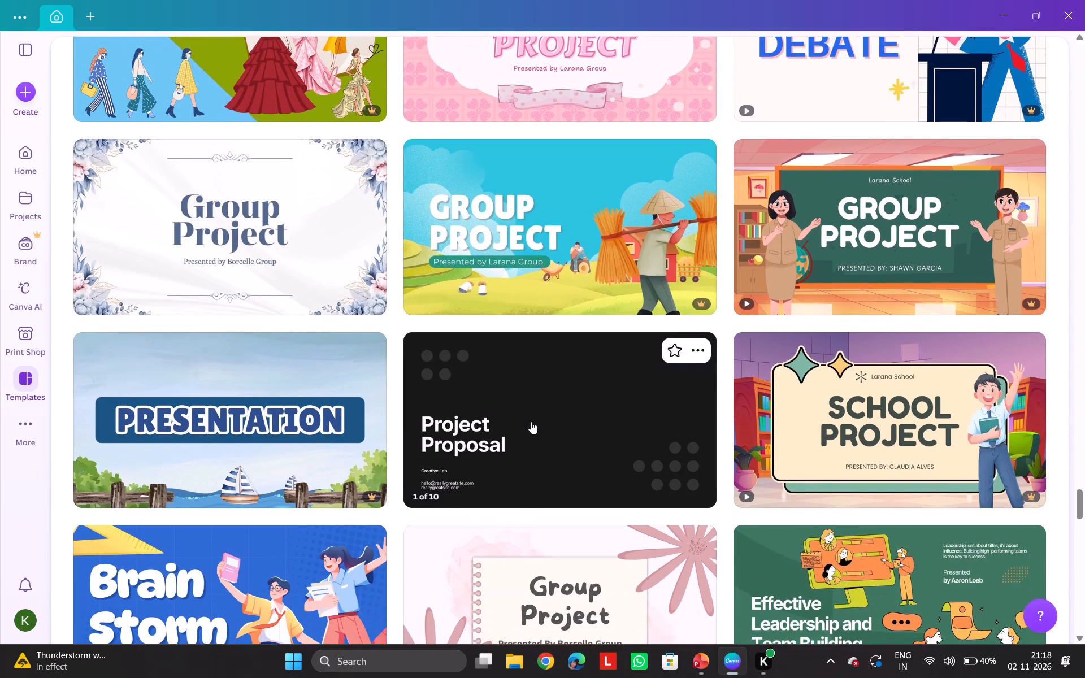
scroll(531, 421, "down", 3)
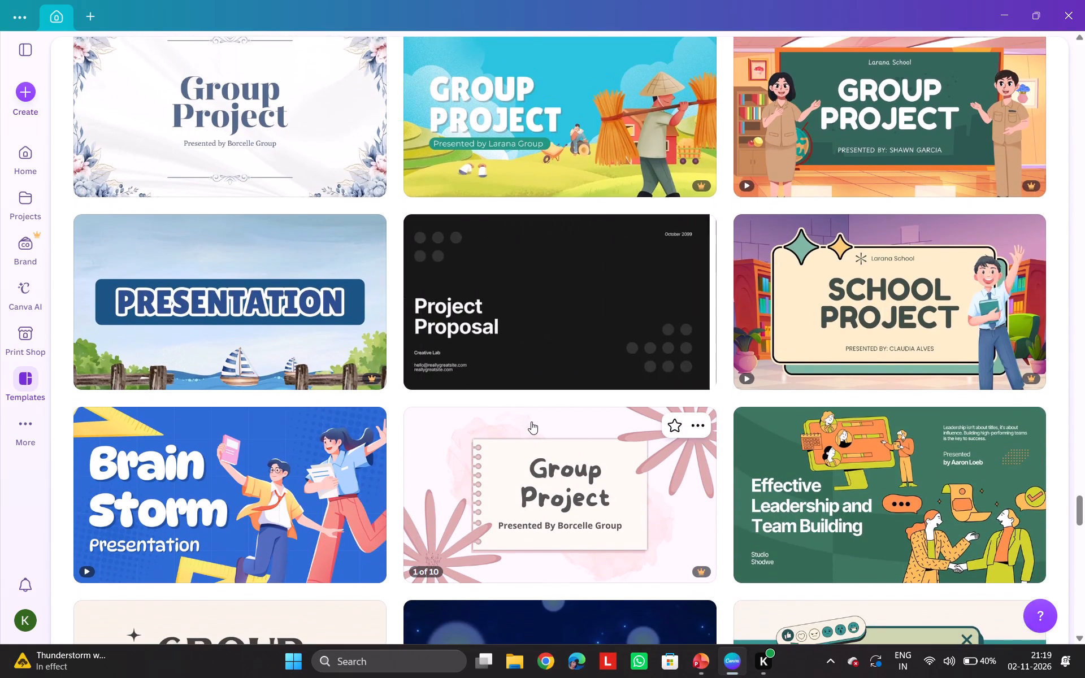
scroll(531, 421, "down", 3)
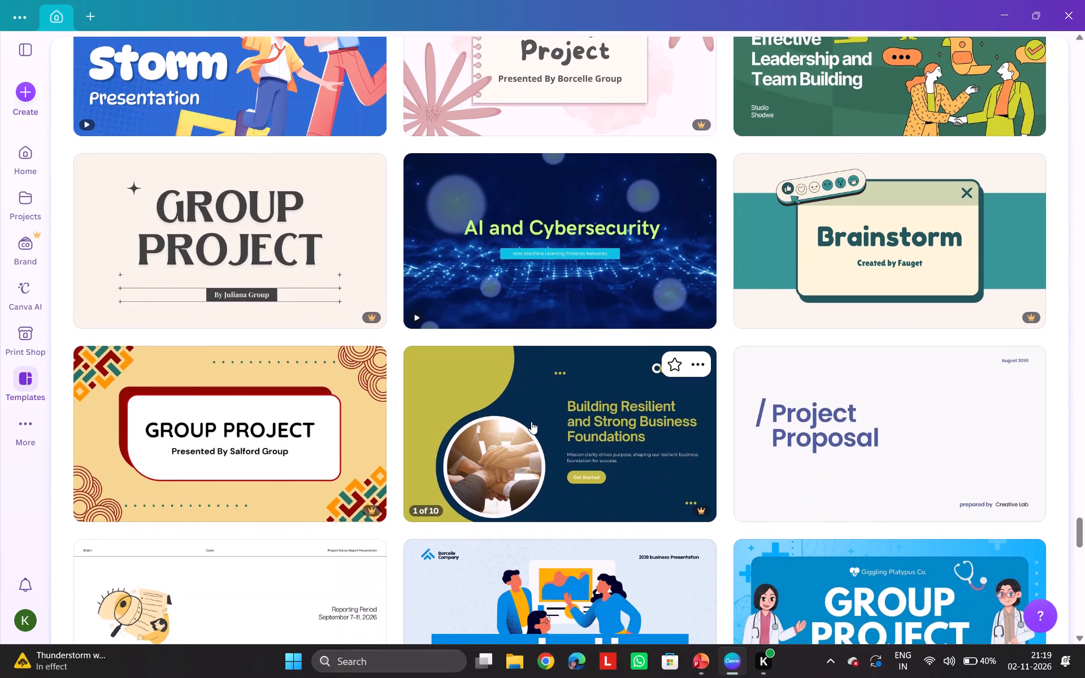
scroll(531, 421, "down", 3)
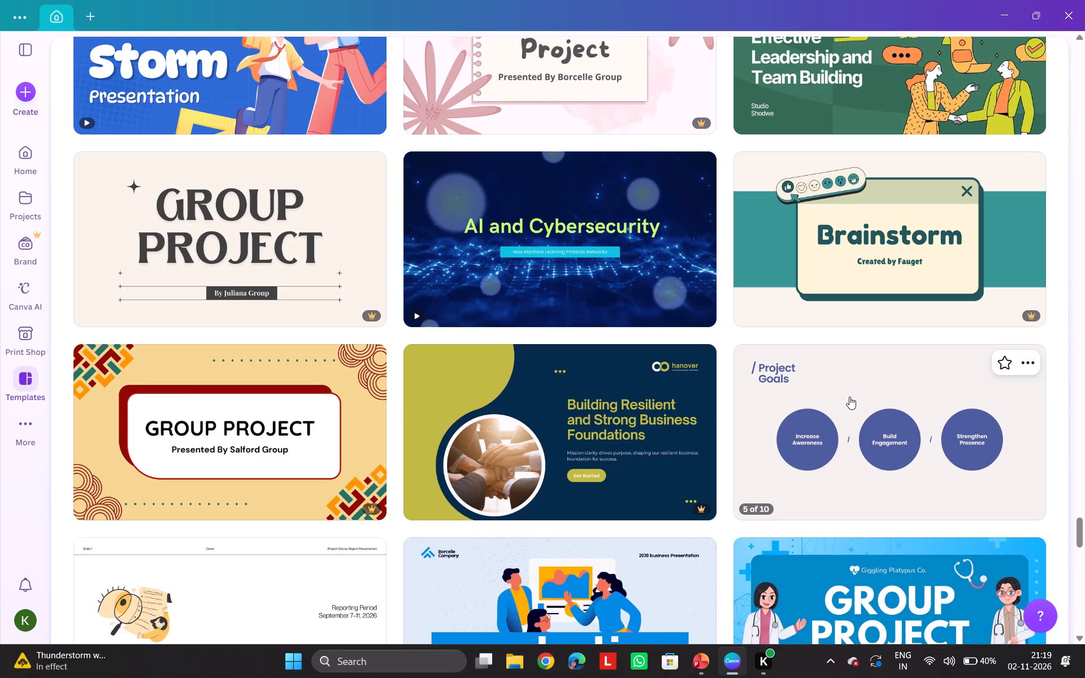
scroll(849, 397, "down", 4)
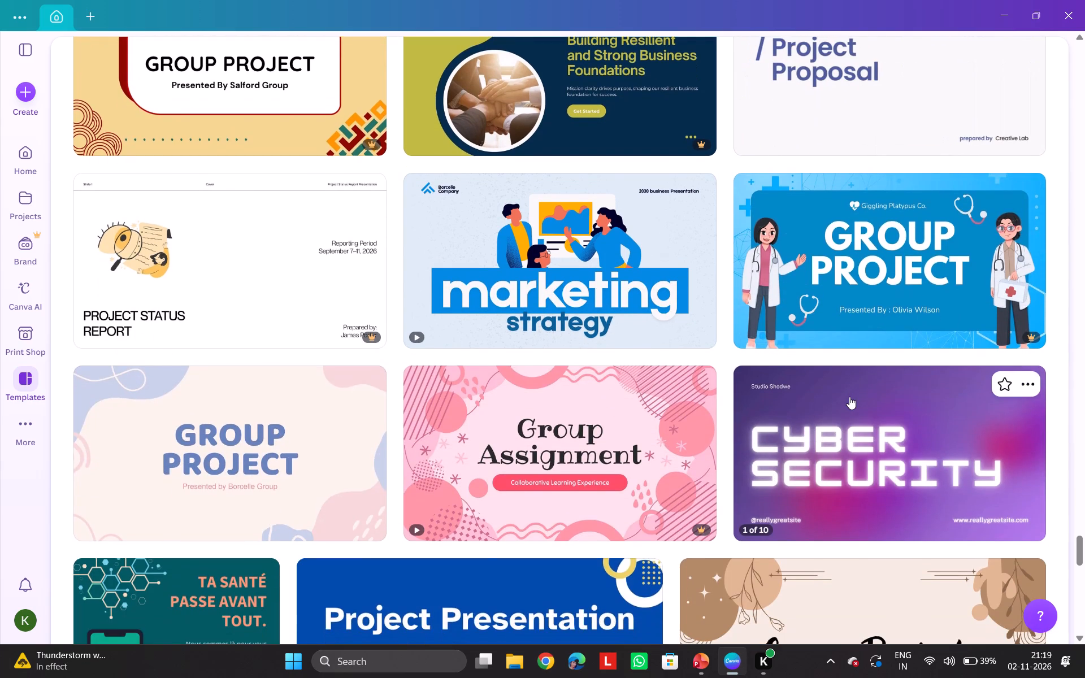
scroll(849, 397, "down", 3)
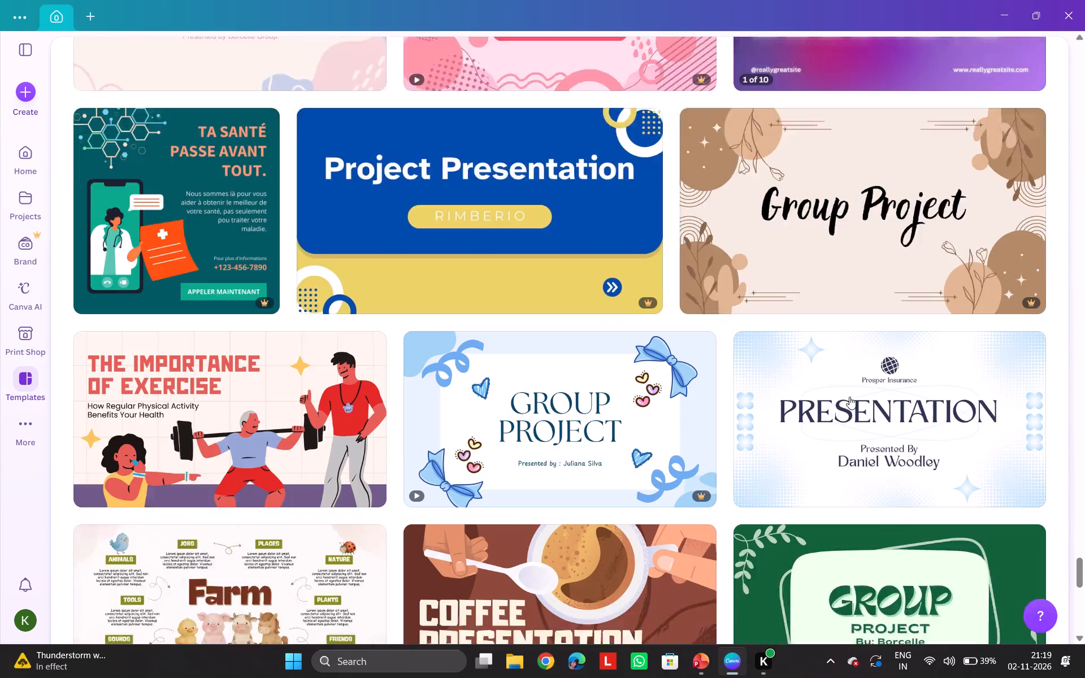
scroll(849, 397, "down", 1)
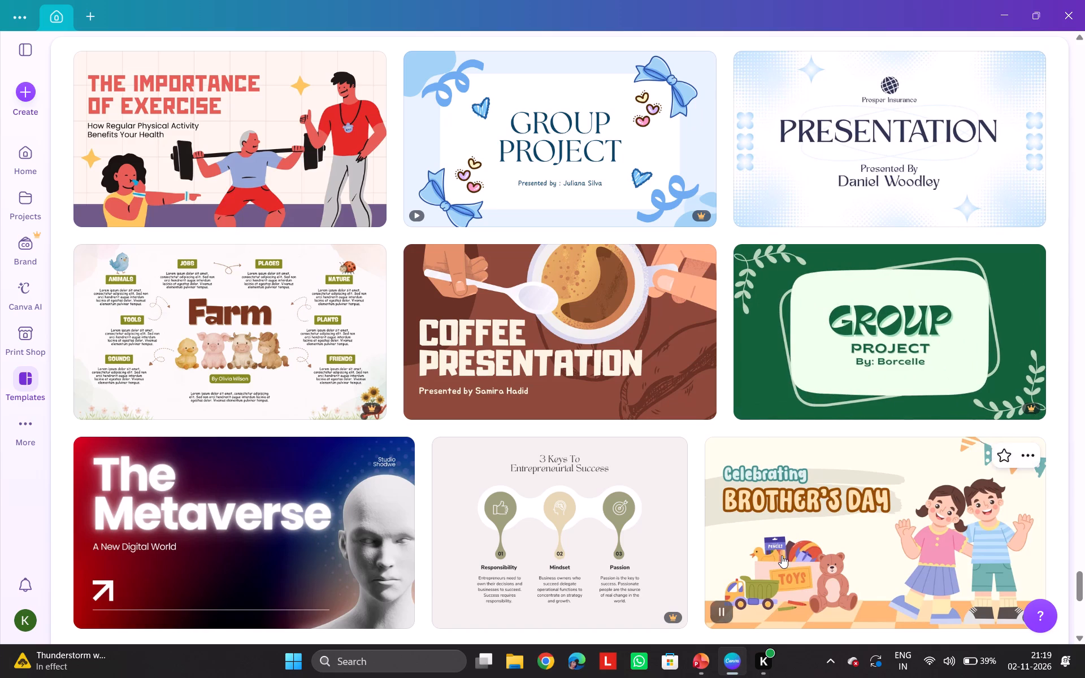
scroll(782, 555, "down", 3)
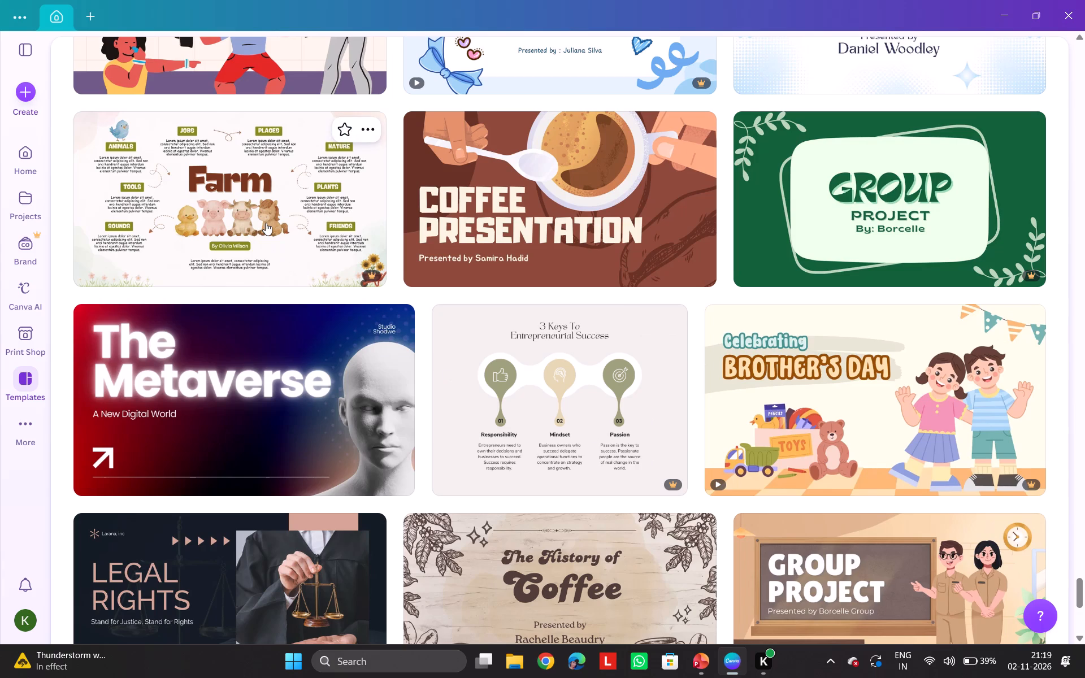
scroll(455, 446, "down", 3)
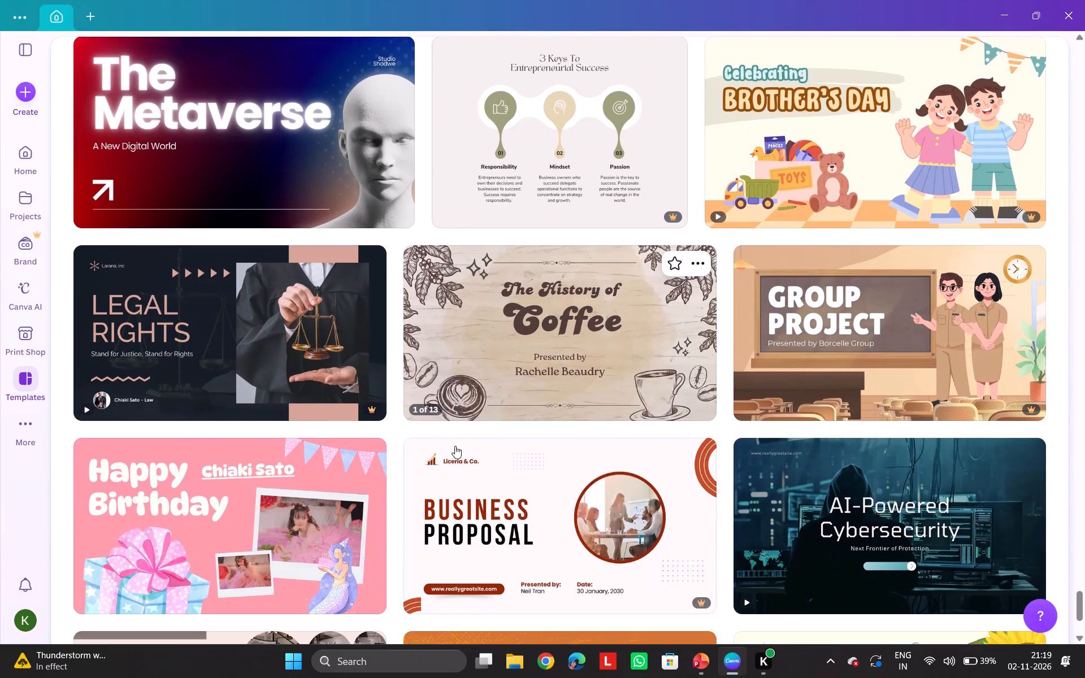
scroll(455, 446, "down", 3)
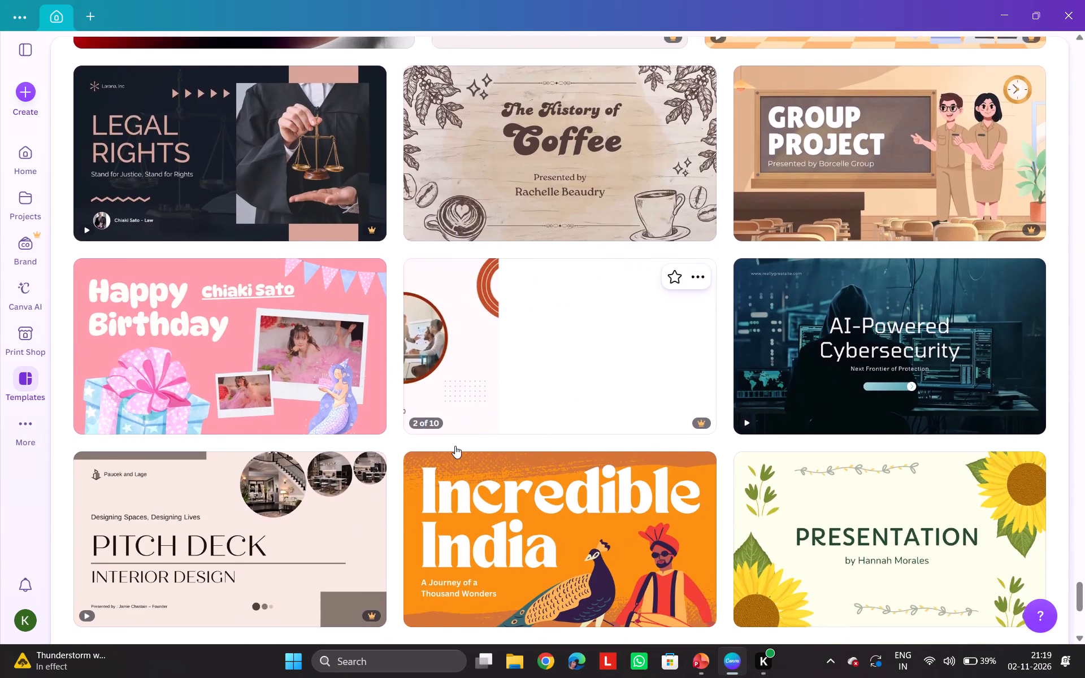
scroll(455, 446, "down", 3)
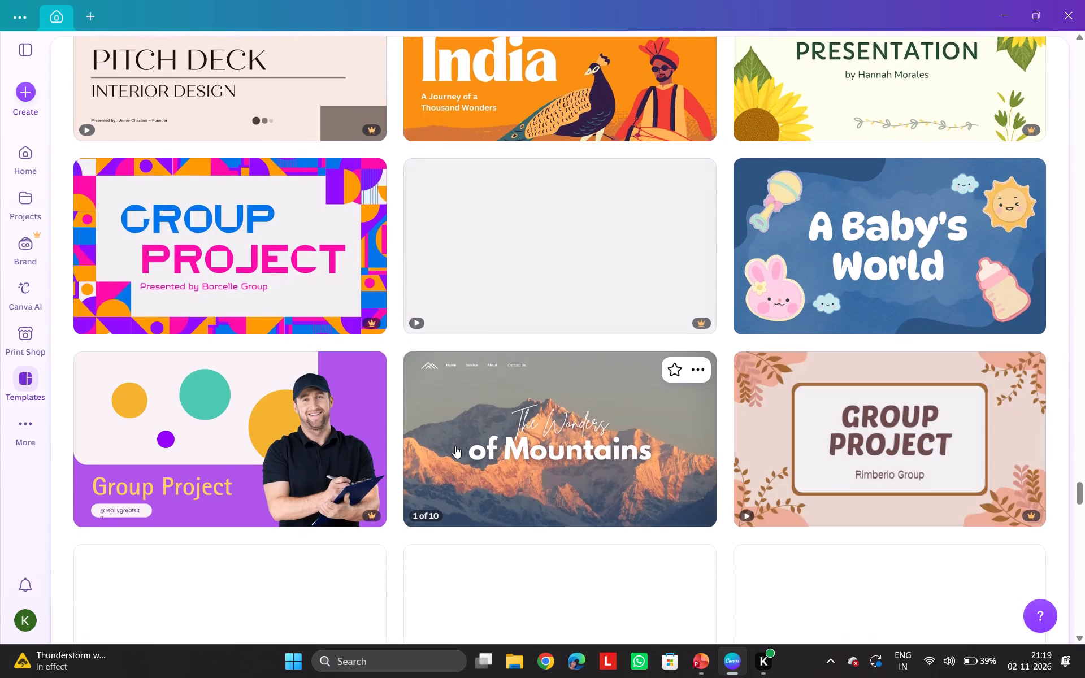
scroll(455, 446, "down", 4)
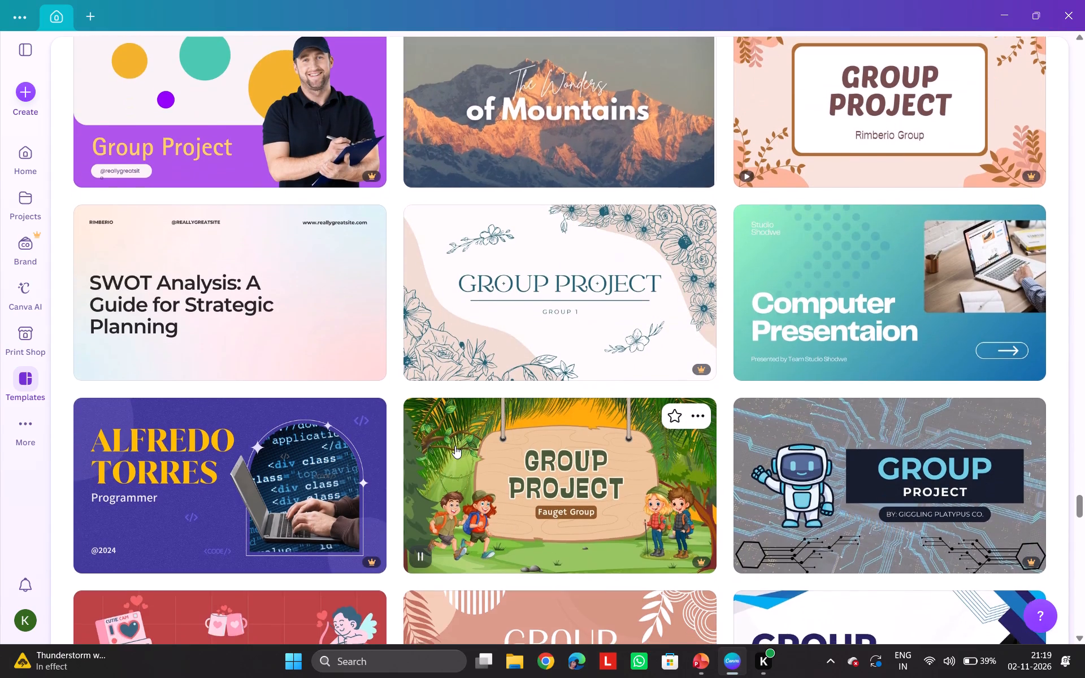
scroll(455, 446, "down", 1)
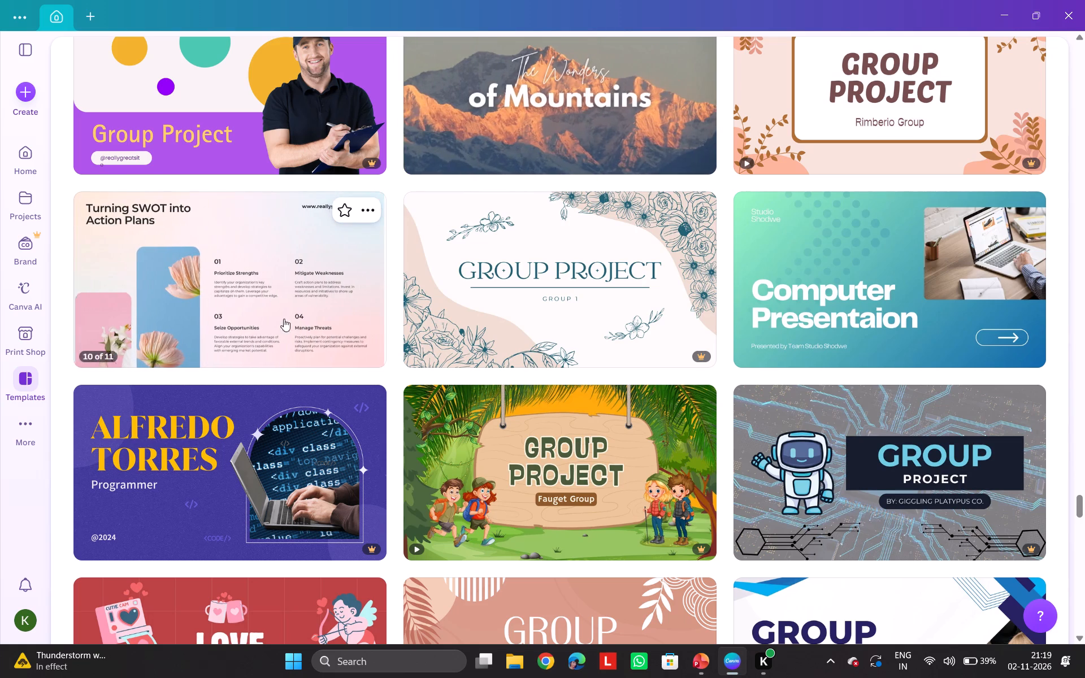
scroll(479, 487, "down", 3)
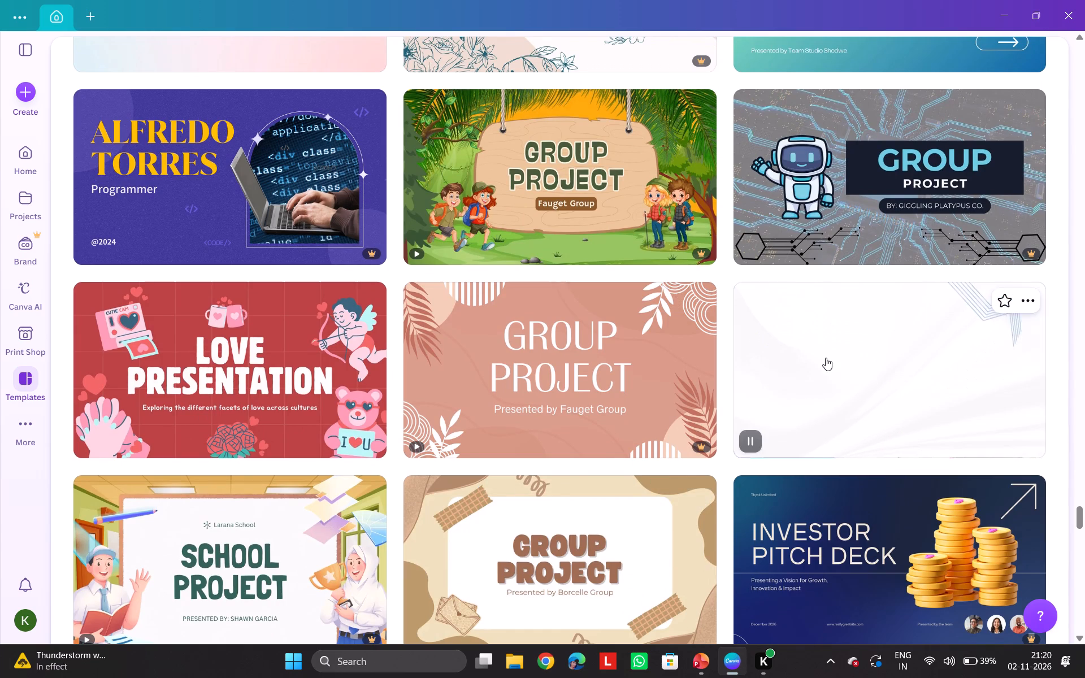
scroll(635, 536, "down", 3)
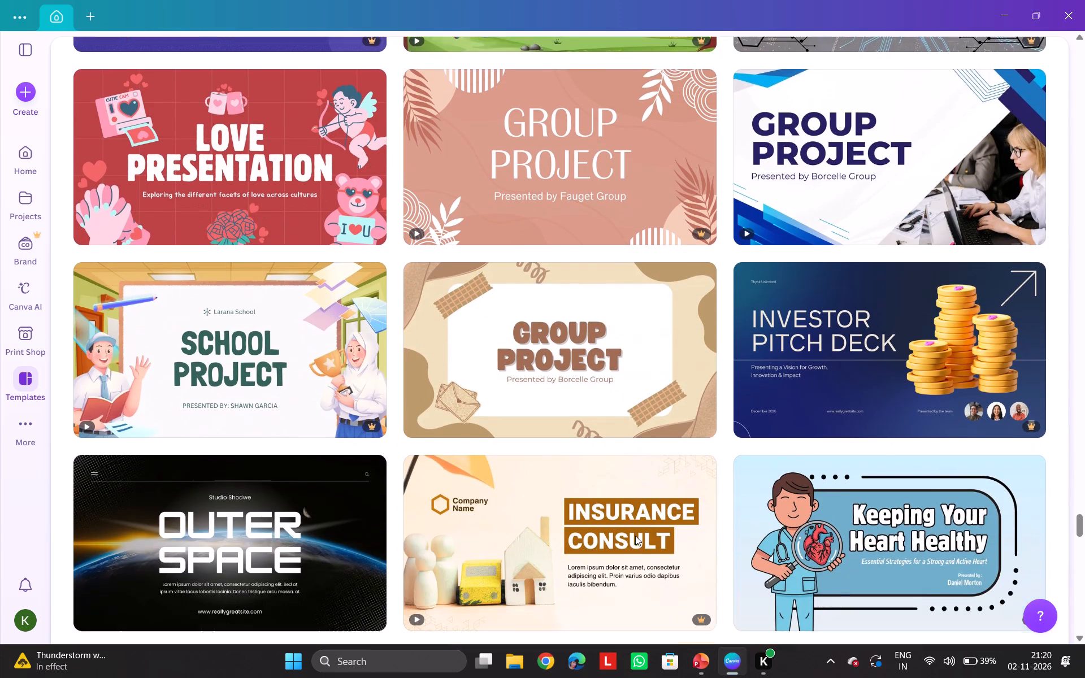
scroll(635, 536, "down", 4)
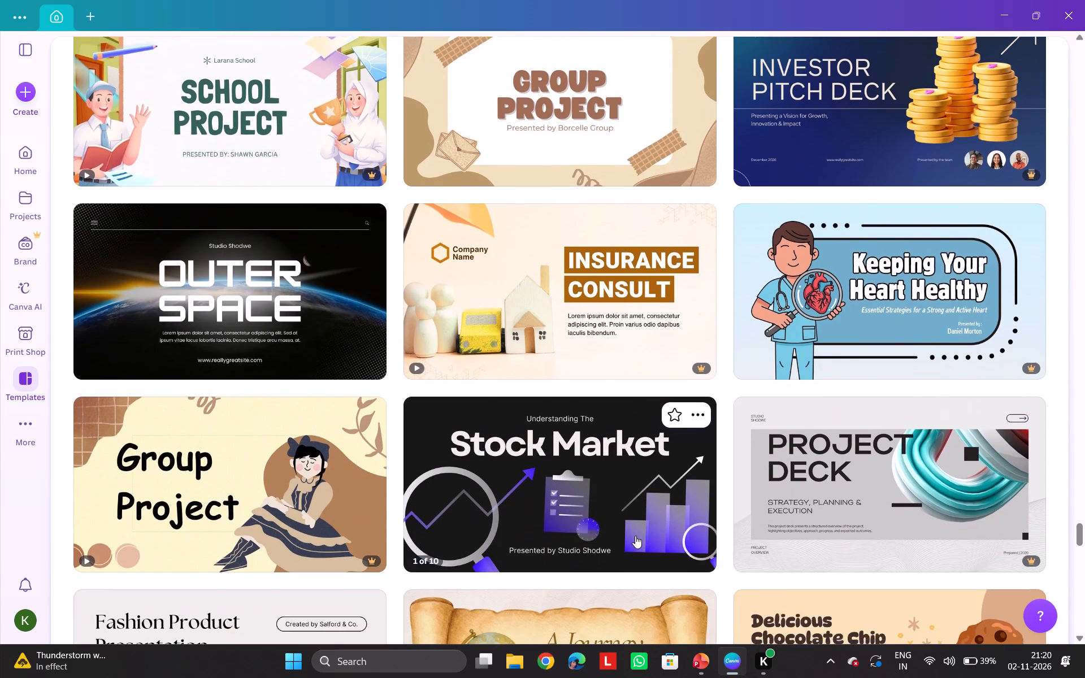
Look through more of the presentation templates for a design that suits the Bol Kisan deck.
scroll(635, 536, "down", 4)
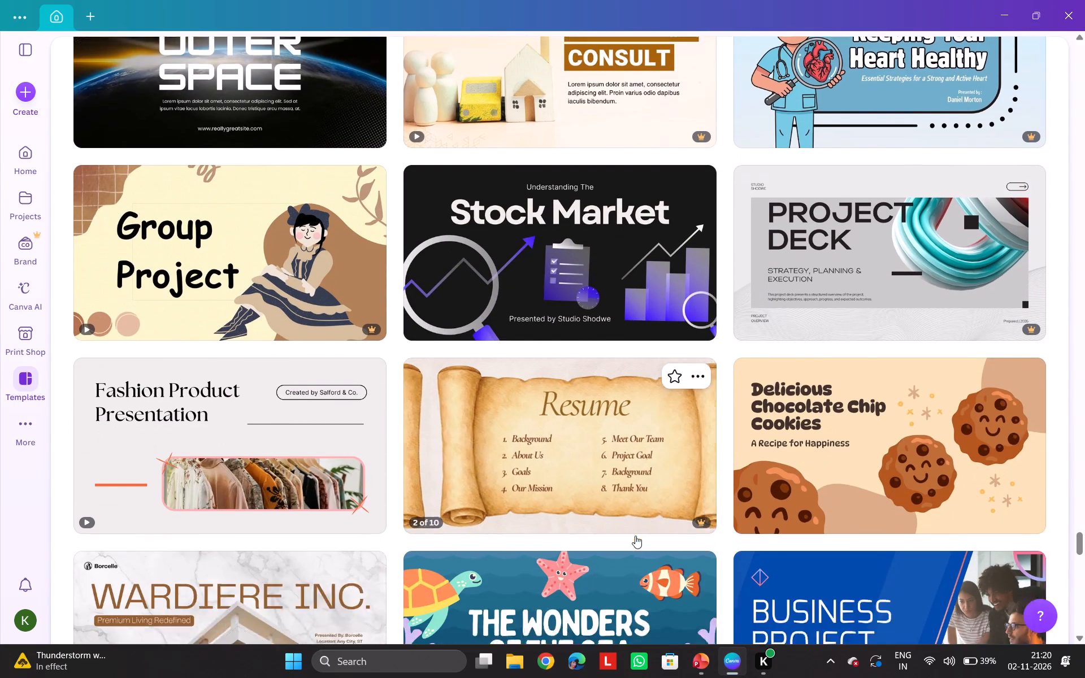
scroll(635, 536, "down", 1)
Extend the template search to "hackthon ppt for farmers" and run it.
scroll(635, 536, "up", 1)
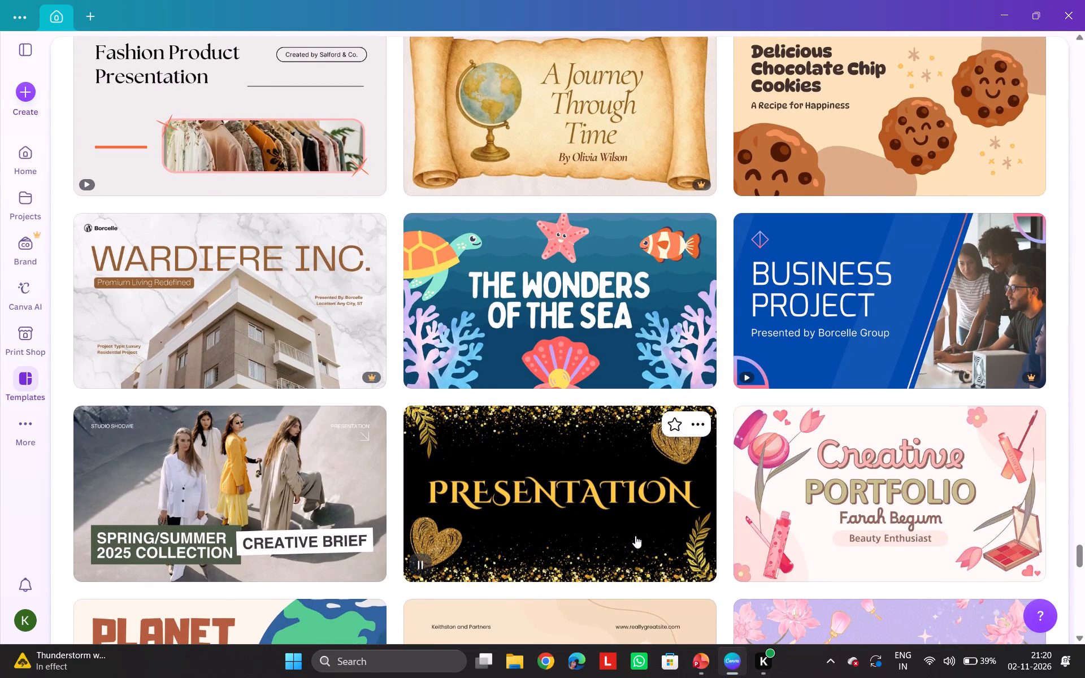
scroll(635, 536, "up", 6)
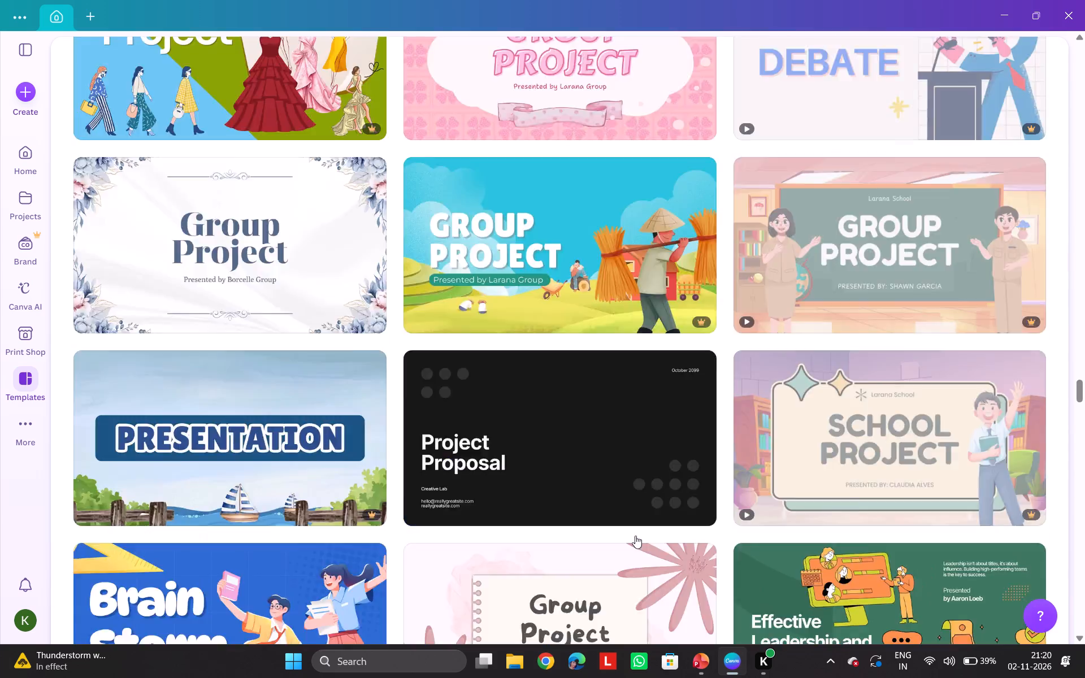
scroll(635, 536, "up", 18)
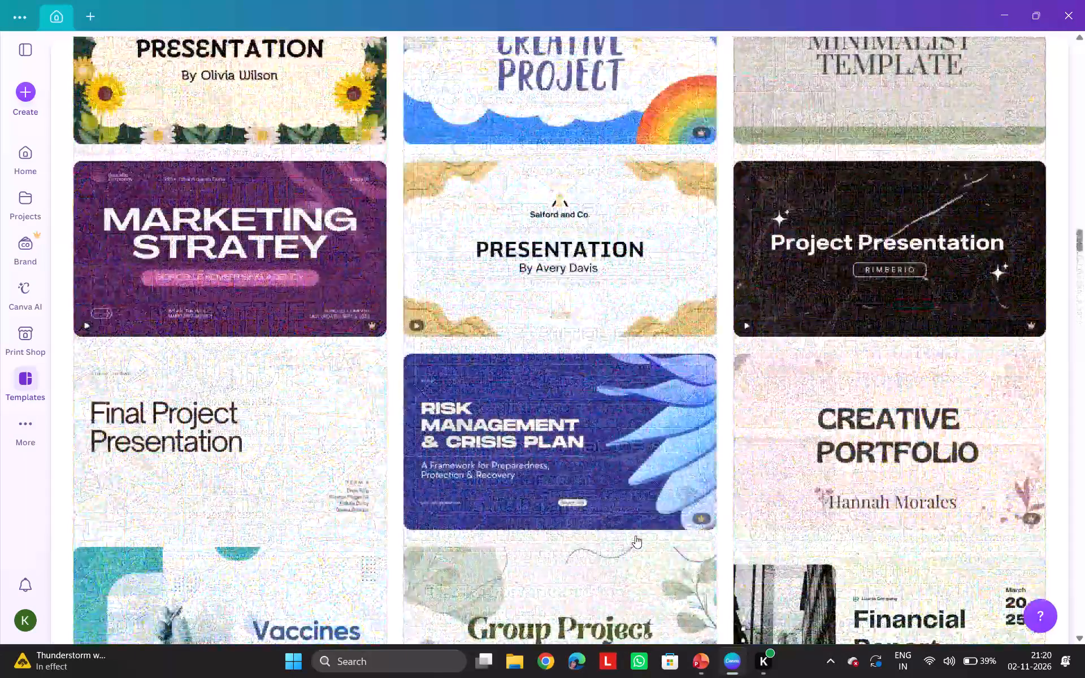
scroll(635, 536, "up", 14)
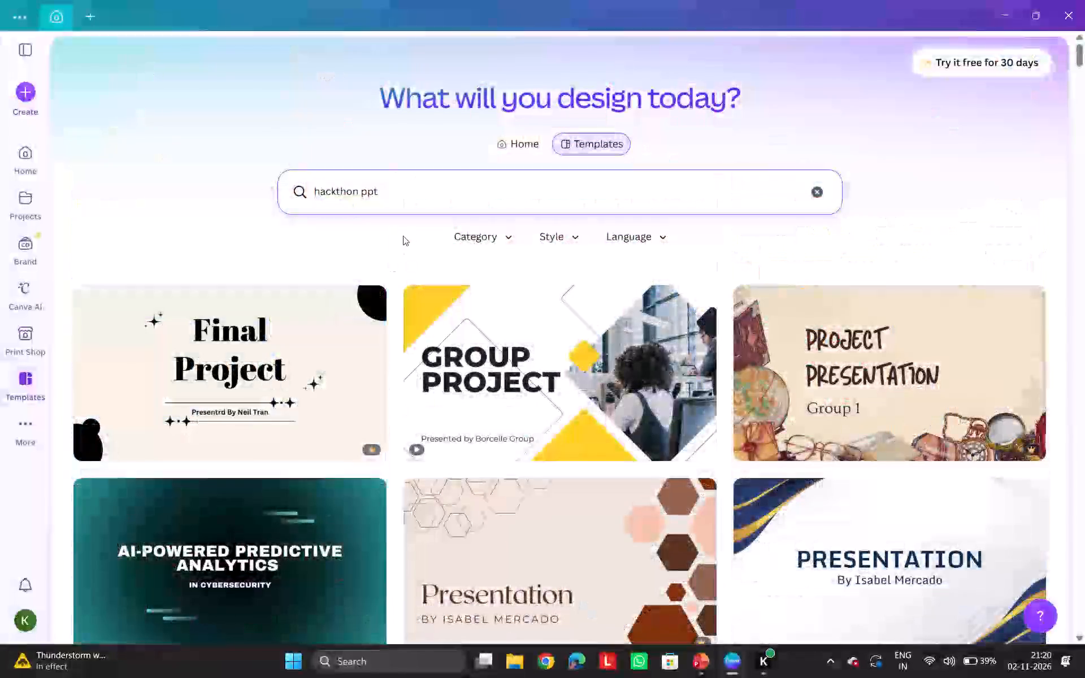
left_click(403, 194)
key("space")
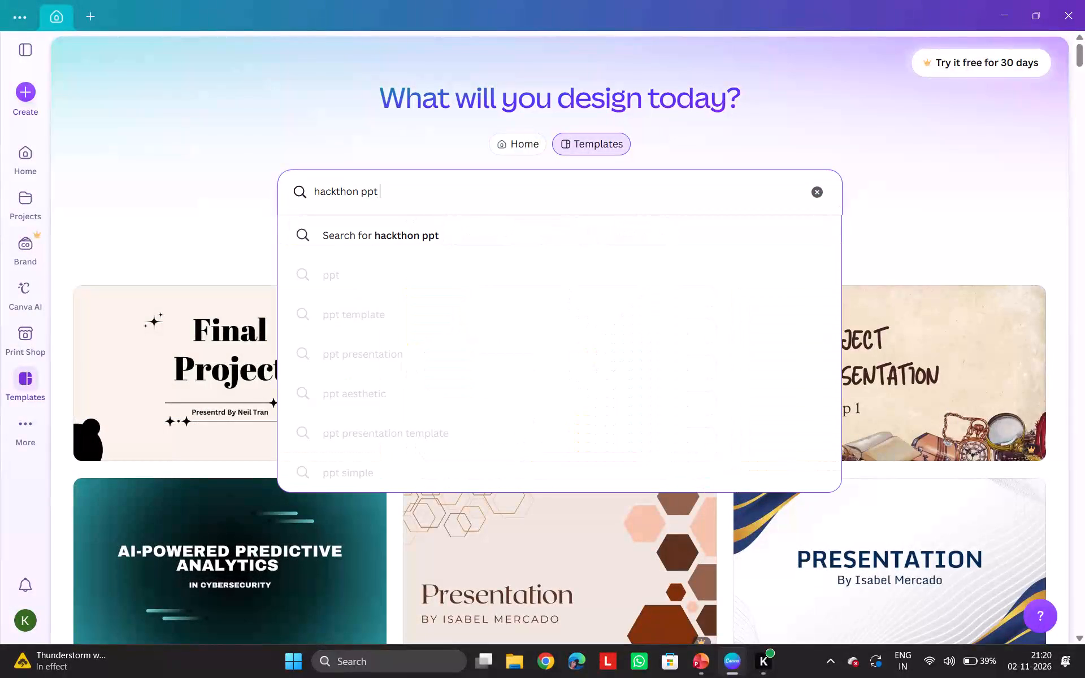
type("for farmers")
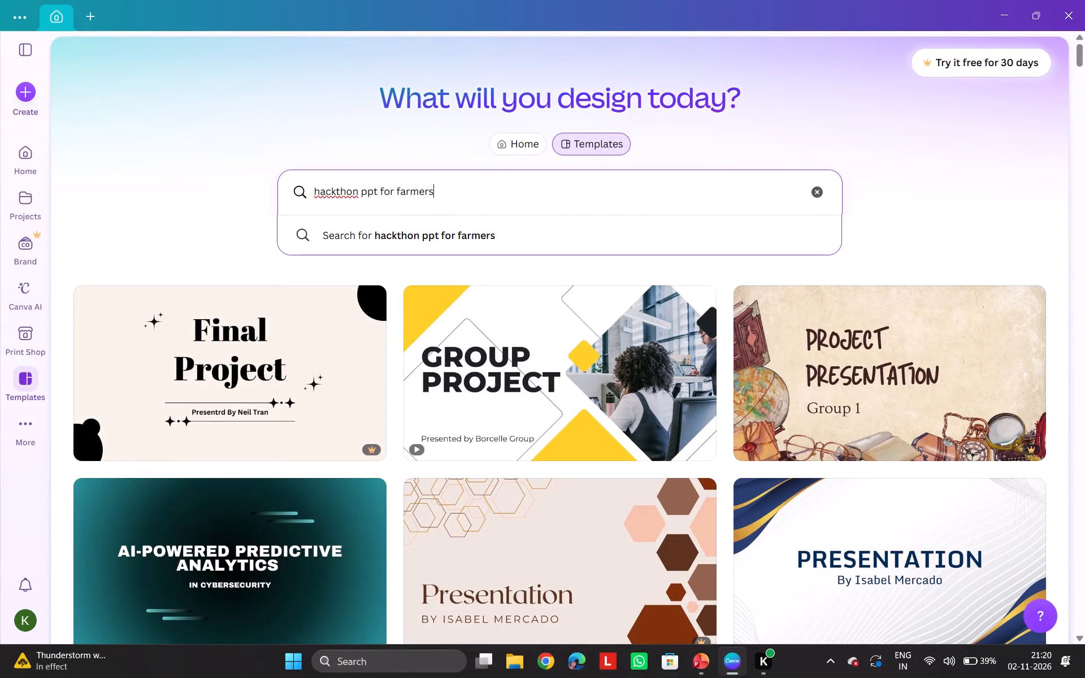
key("Return")
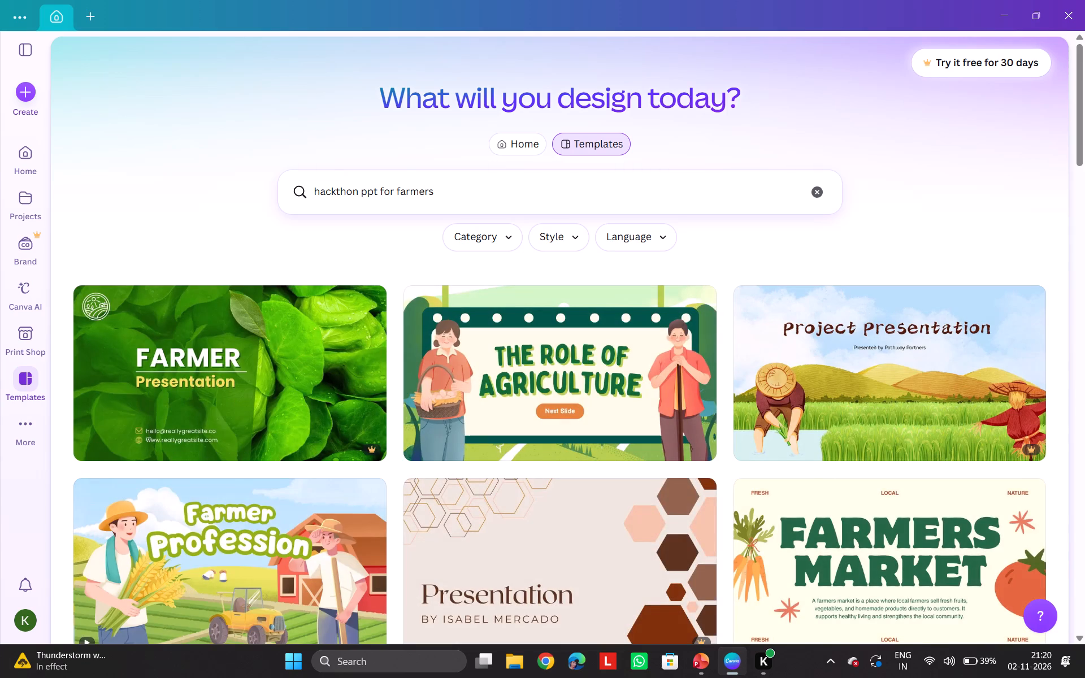
Browse the farmer-themed template results for a presentation design that suits the Bol Kisan deck.
scroll(446, 397, "down", 3)
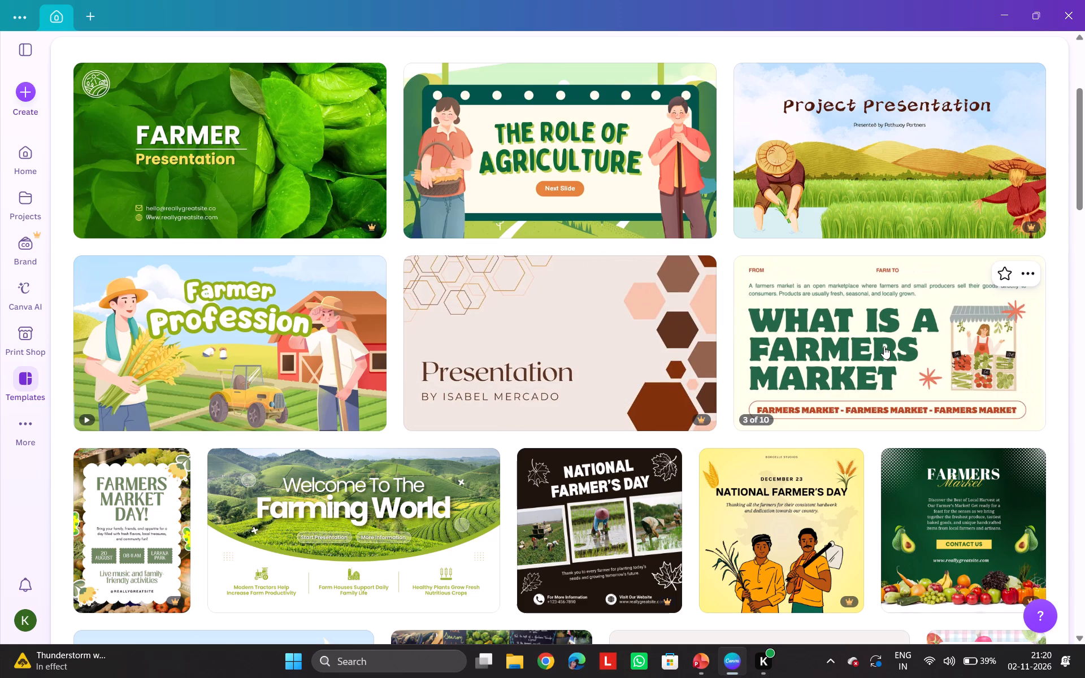
scroll(806, 530, "down", 2)
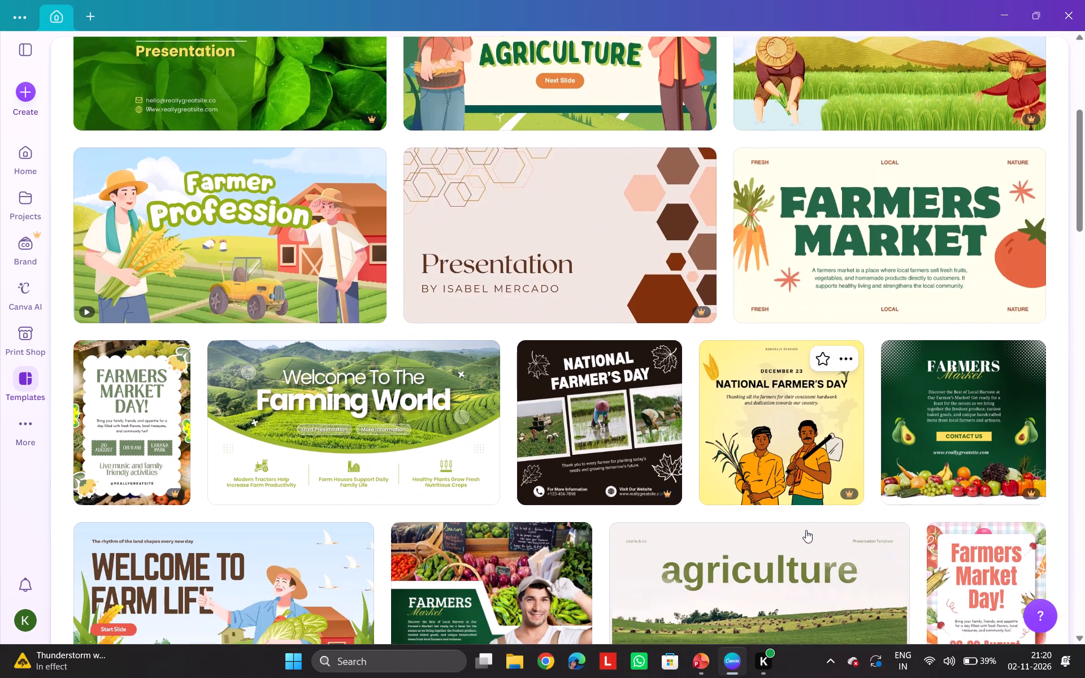
scroll(806, 530, "down", 1)
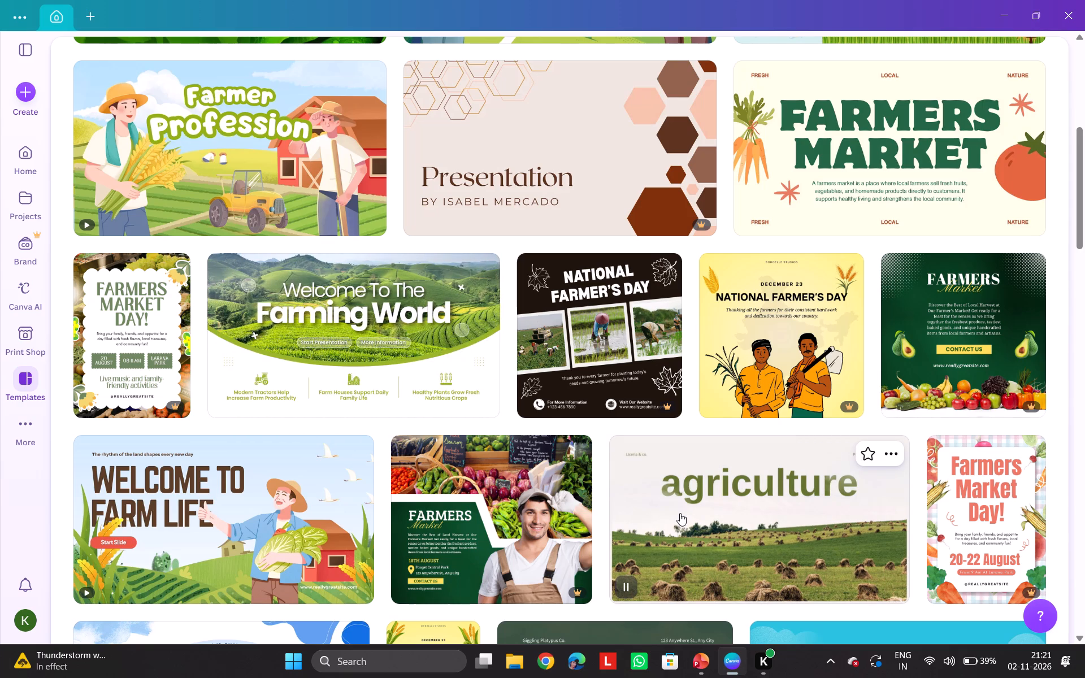
scroll(680, 513, "down", 3)
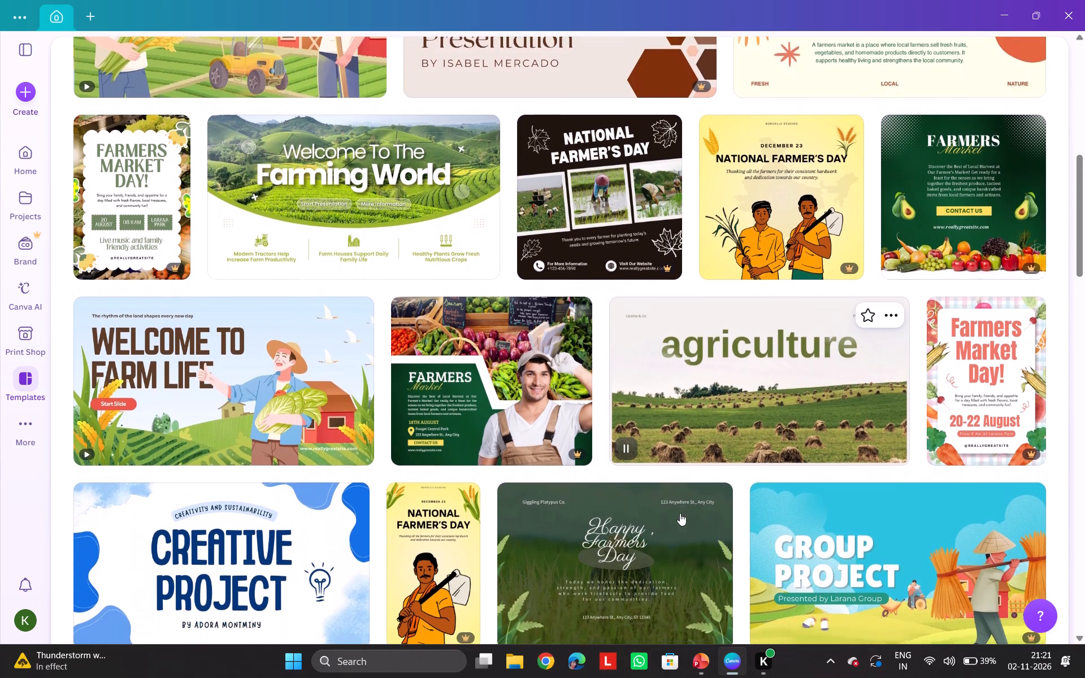
scroll(680, 513, "down", 1)
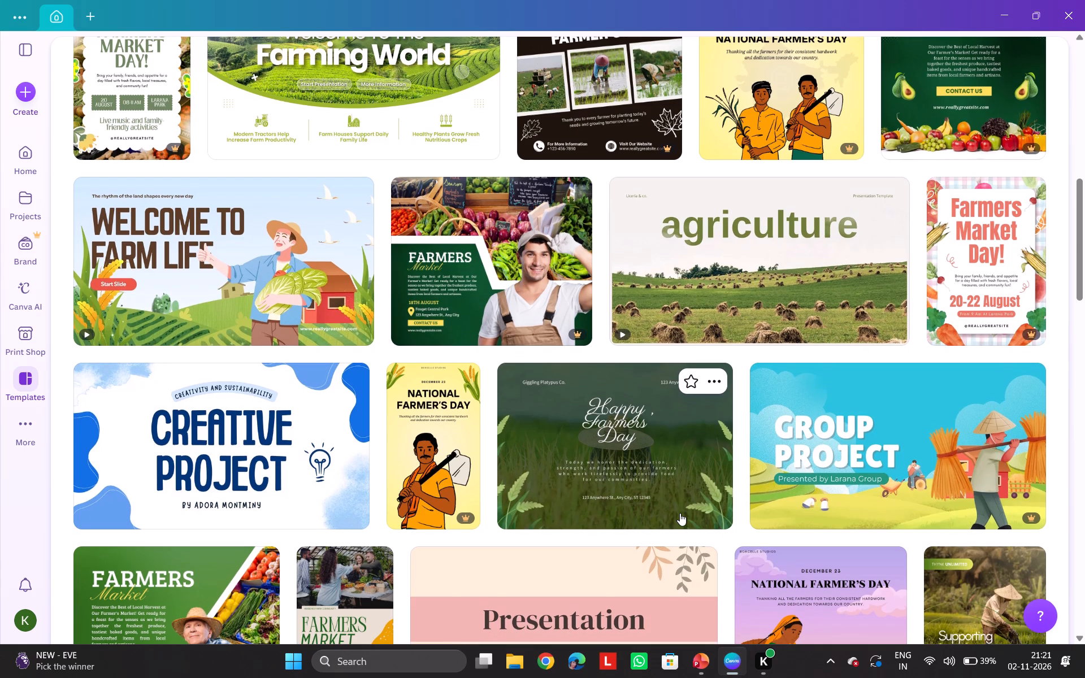
scroll(680, 513, "down", 2)
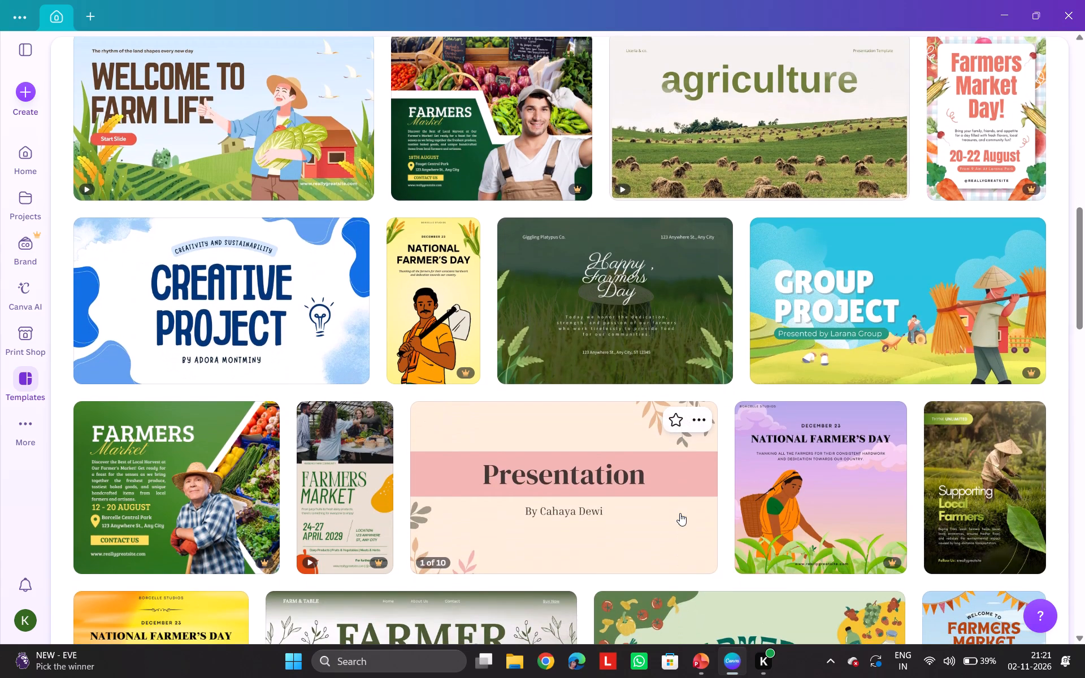
scroll(680, 513, "down", 1)
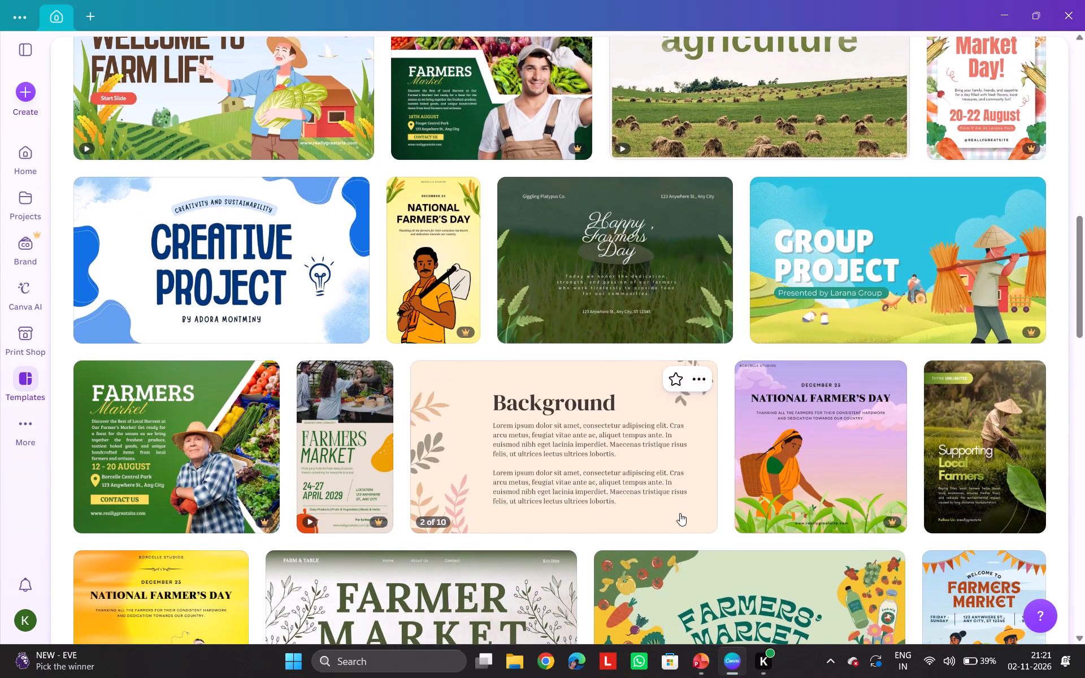
scroll(680, 513, "down", 2)
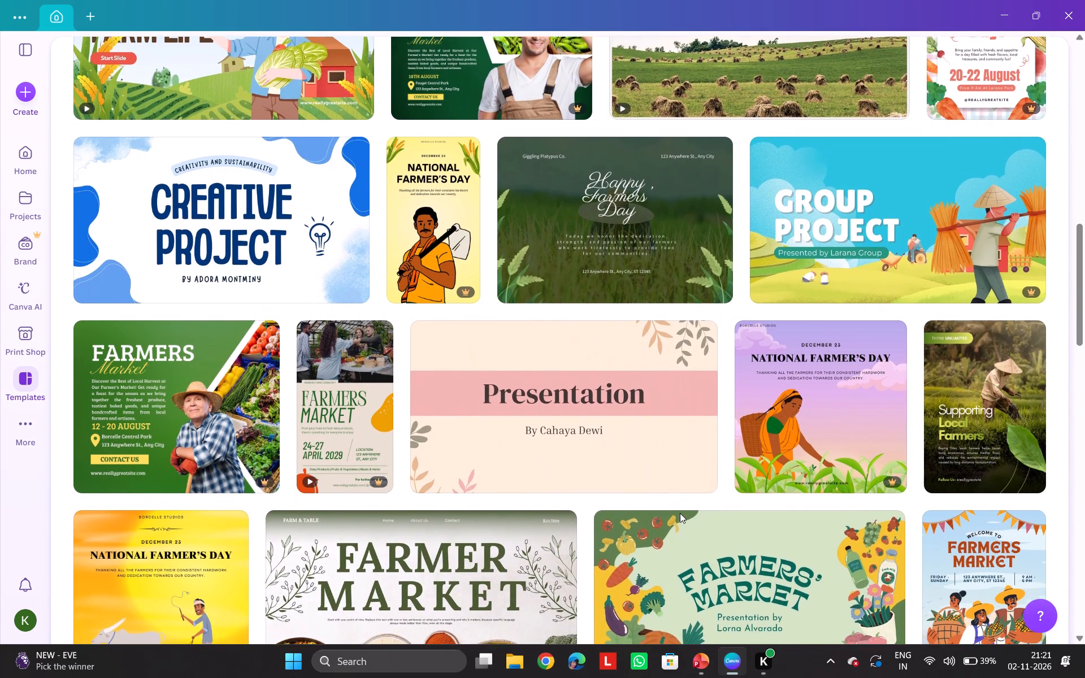
scroll(680, 513, "down", 2)
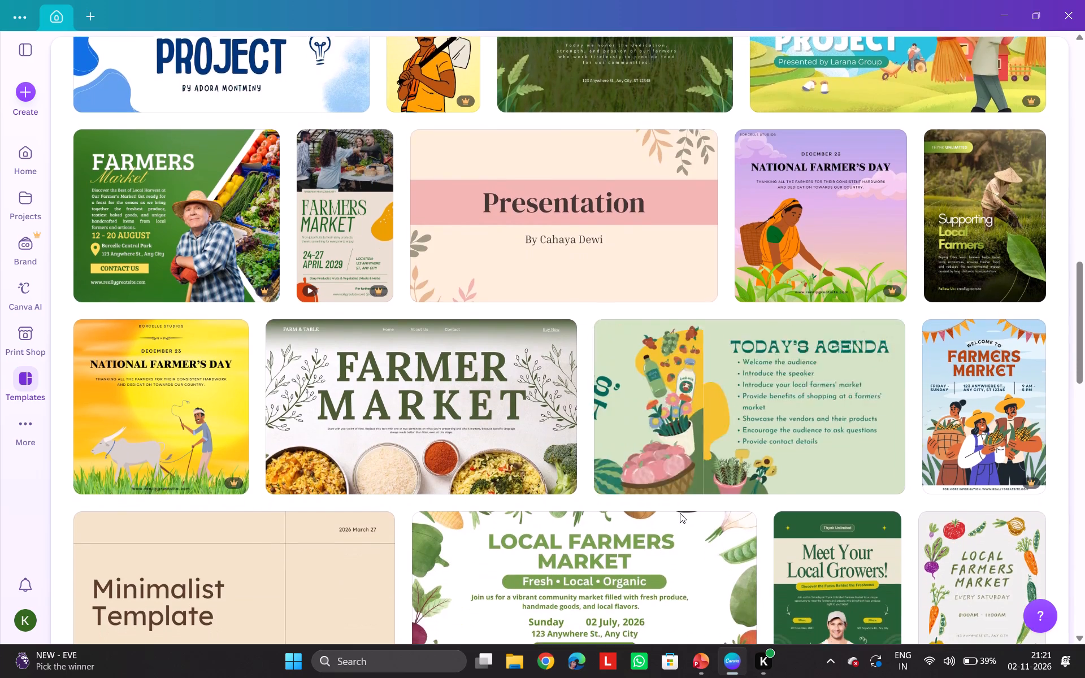
scroll(680, 513, "down", 1)
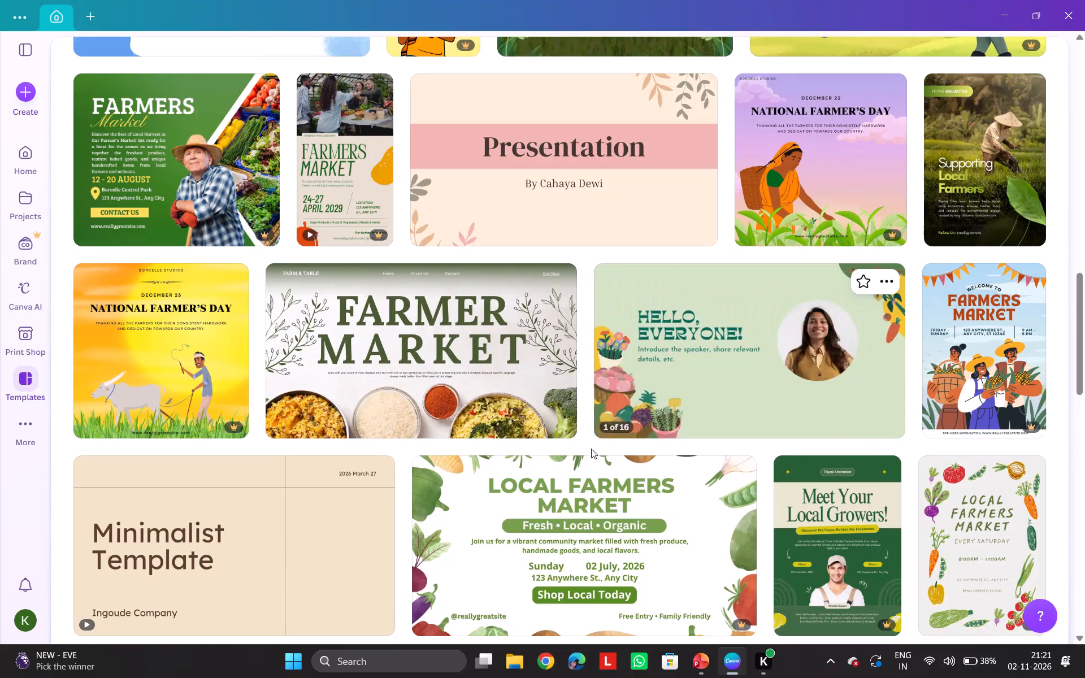
scroll(591, 549, "down", 3)
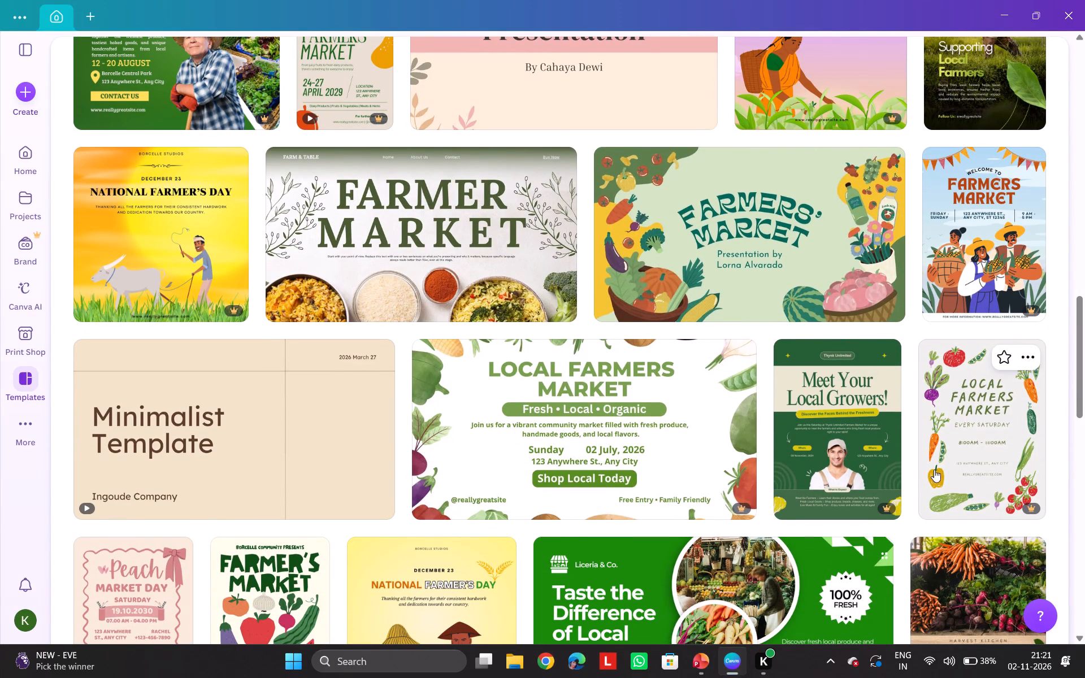
scroll(934, 470, "down", 2)
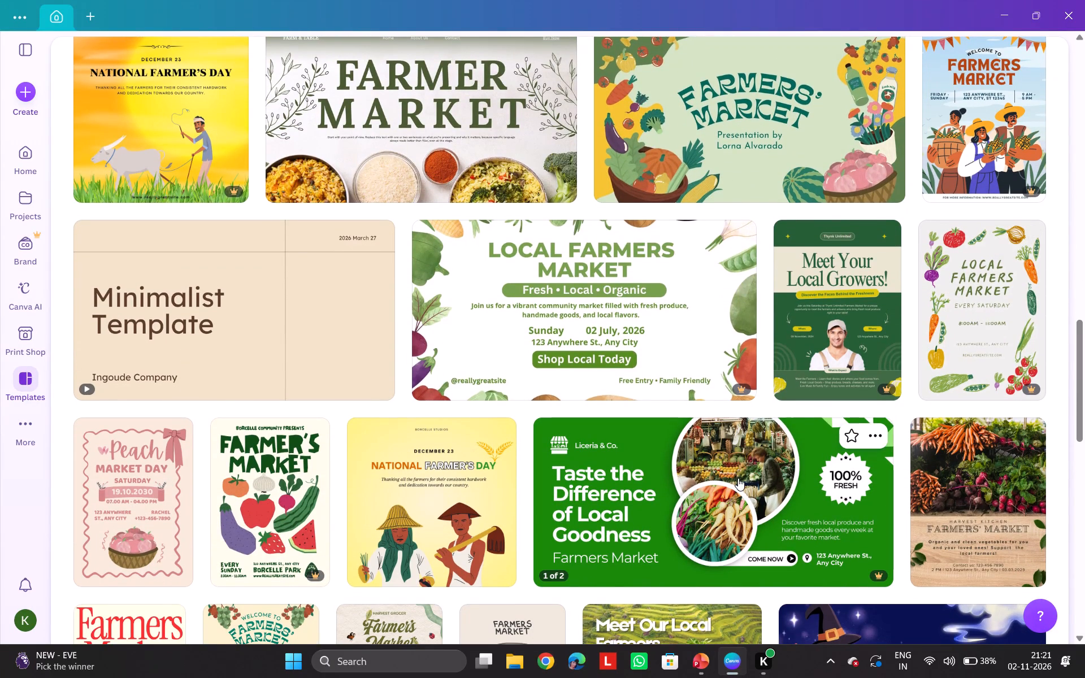
scroll(425, 538, "down", 4)
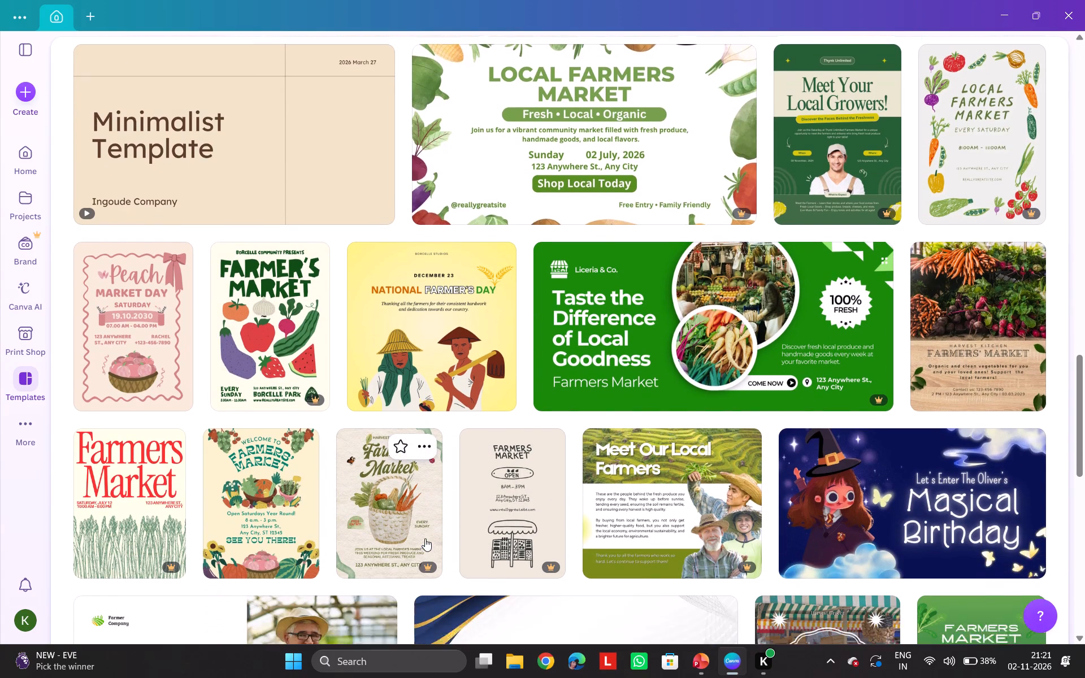
scroll(425, 538, "down", 3)
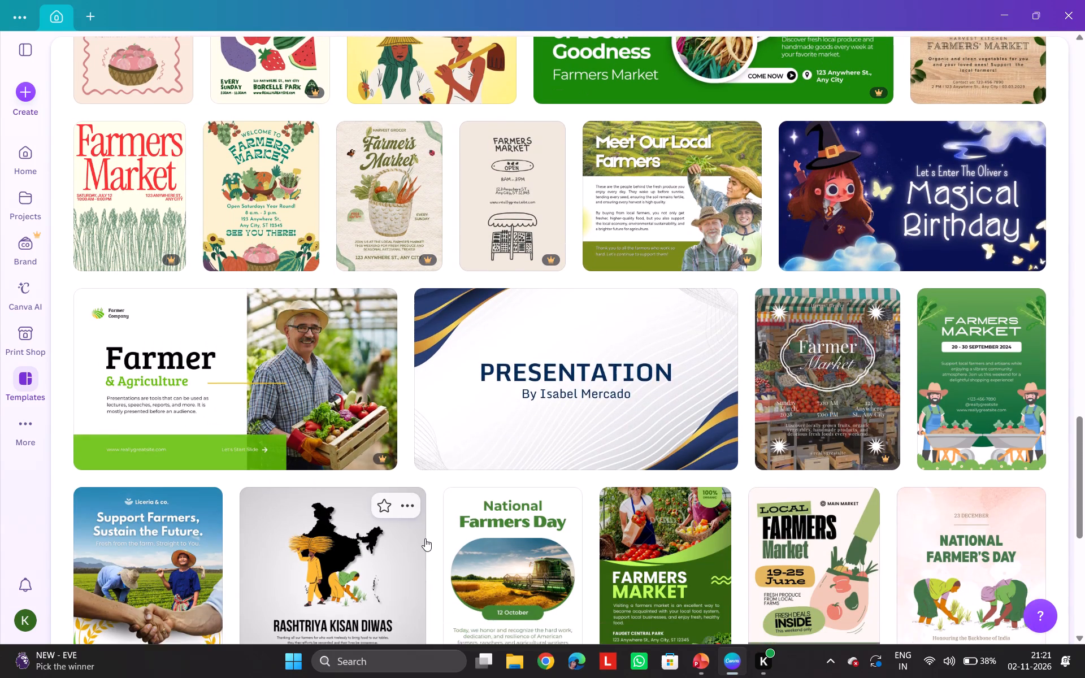
scroll(425, 538, "down", 2)
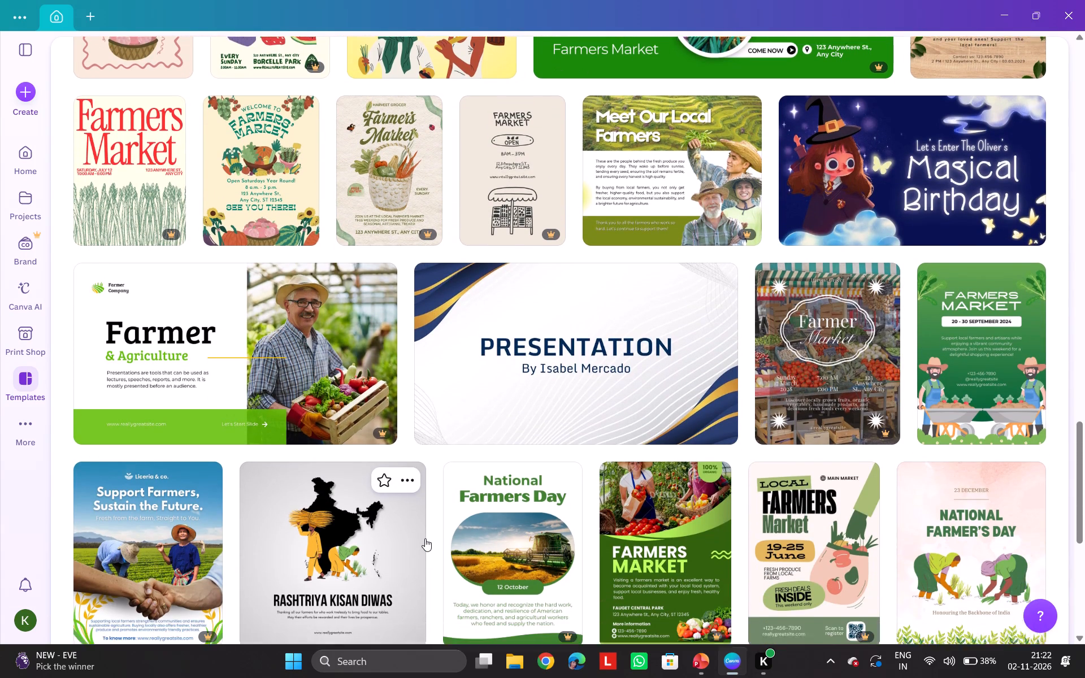
scroll(425, 538, "down", 3)
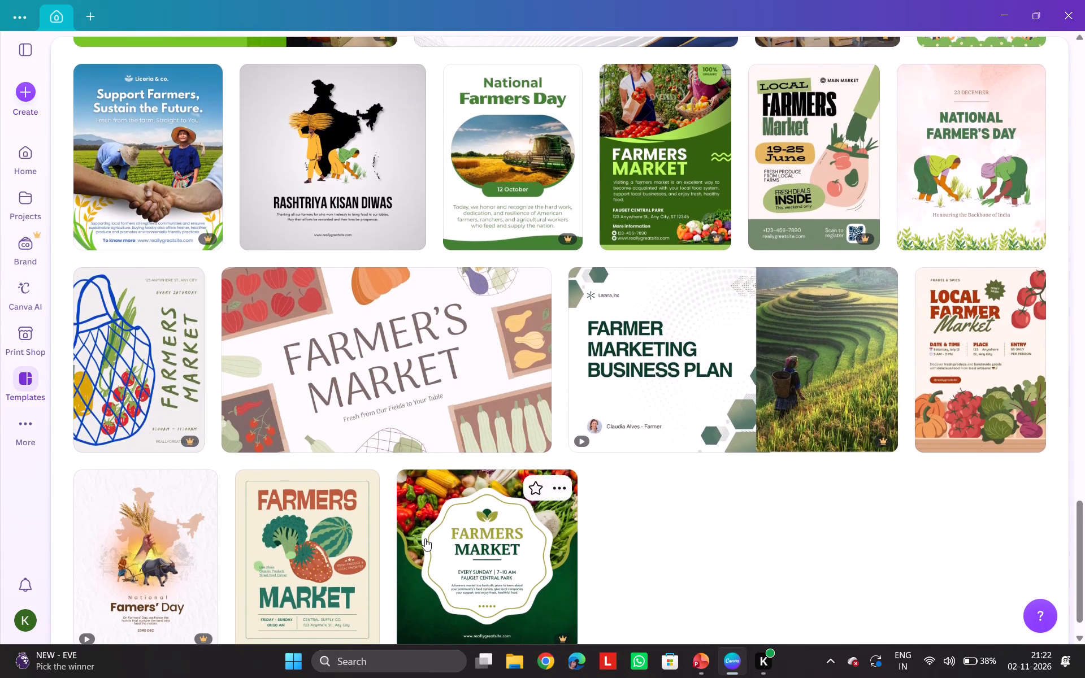
scroll(425, 538, "down", 3)
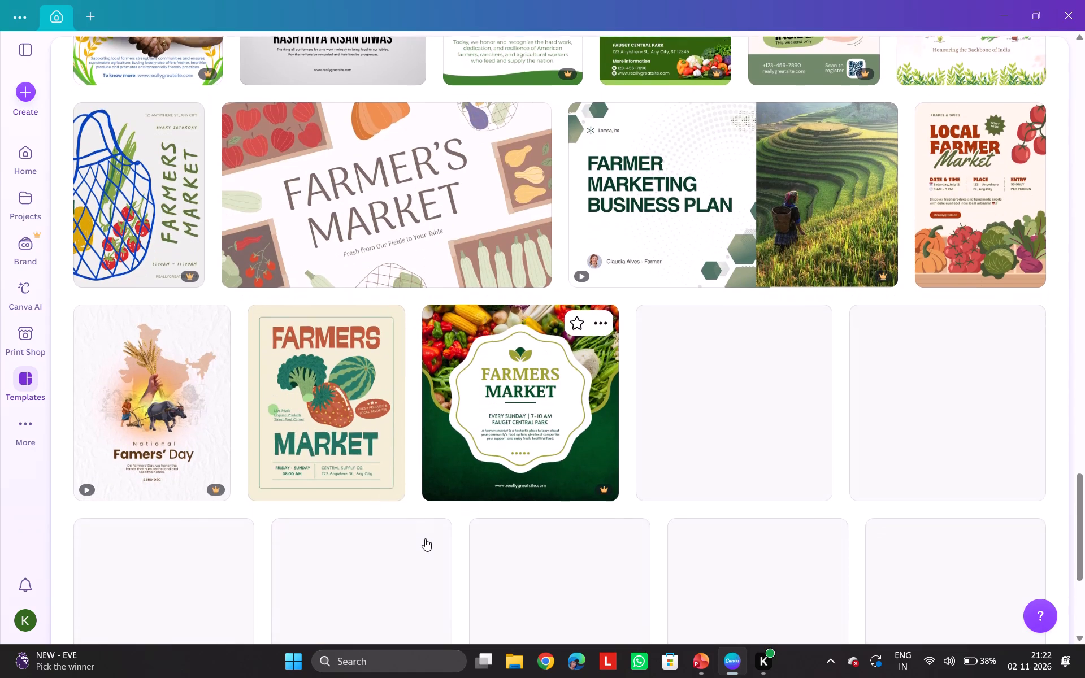
scroll(425, 538, "down", 2)
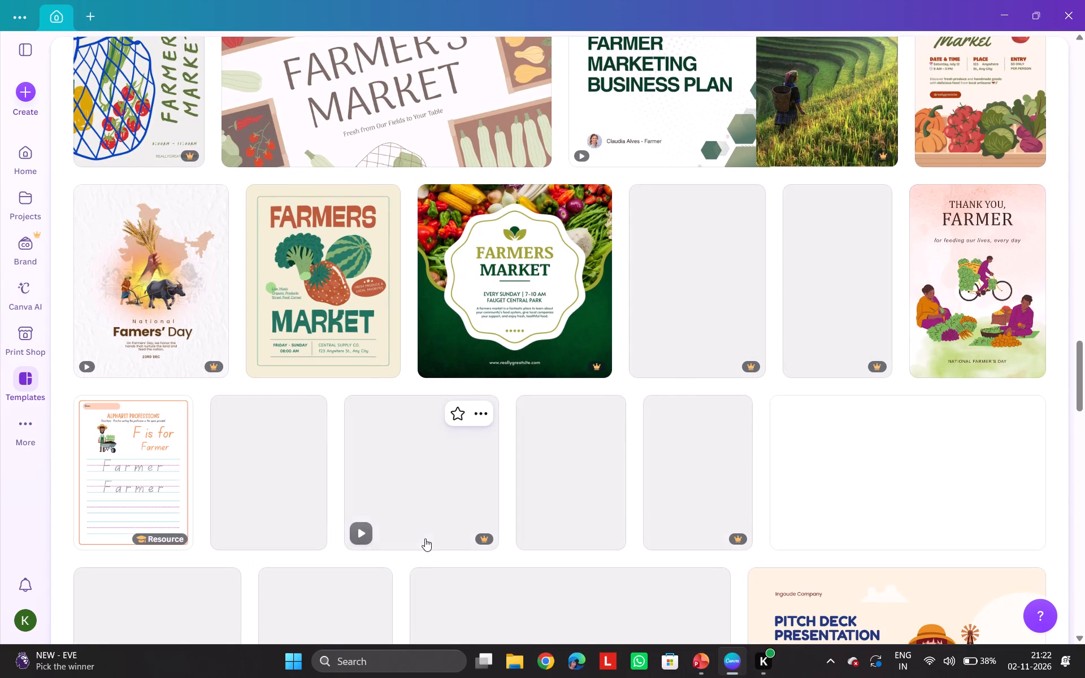
scroll(425, 538, "down", 3)
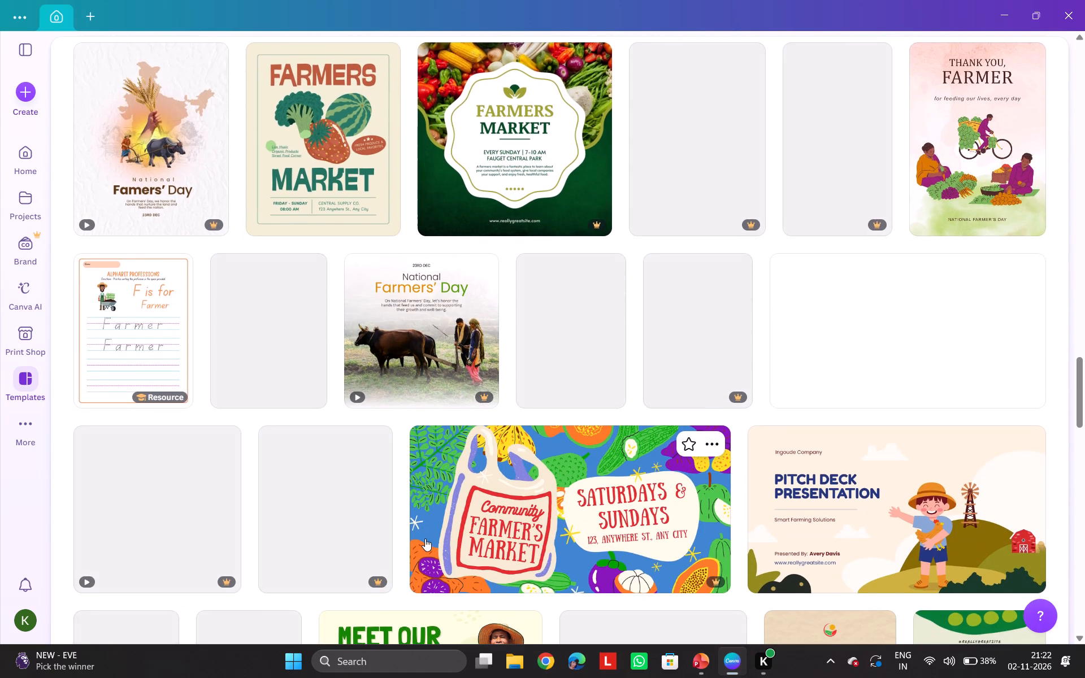
scroll(425, 538, "down", 4)
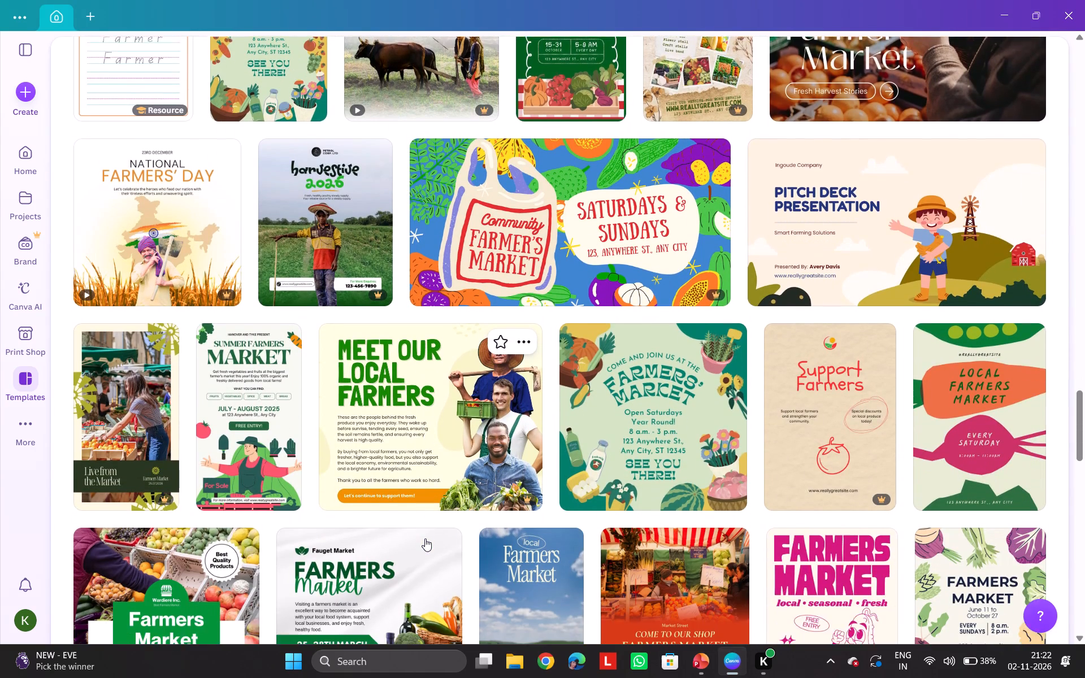
scroll(425, 538, "down", 1)
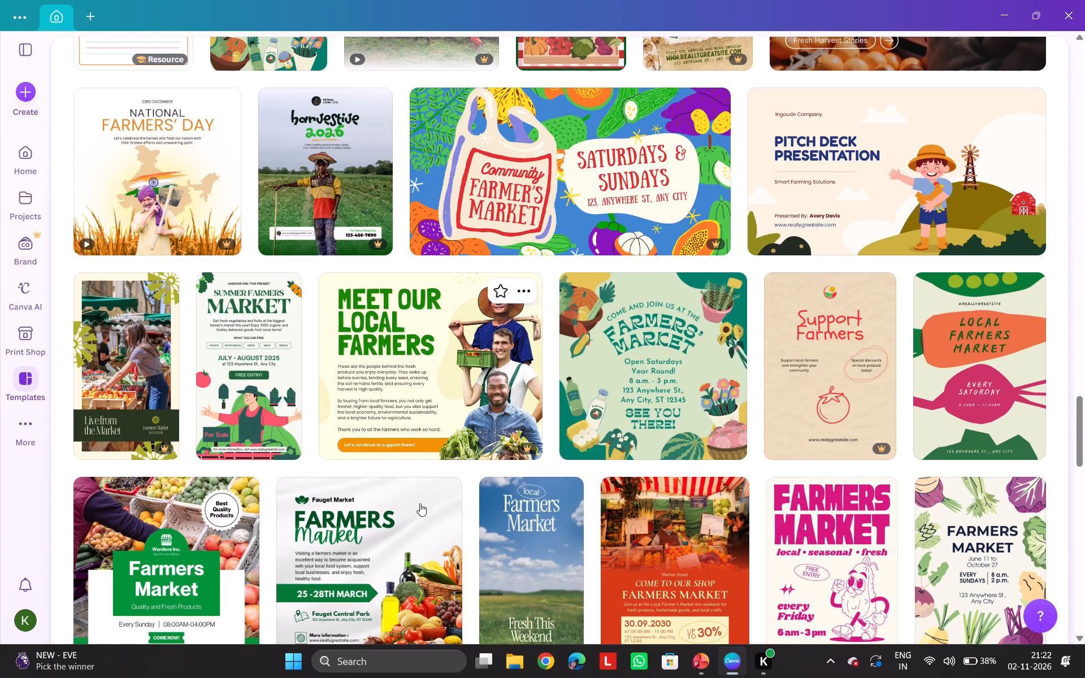
scroll(414, 565, "down", 3)
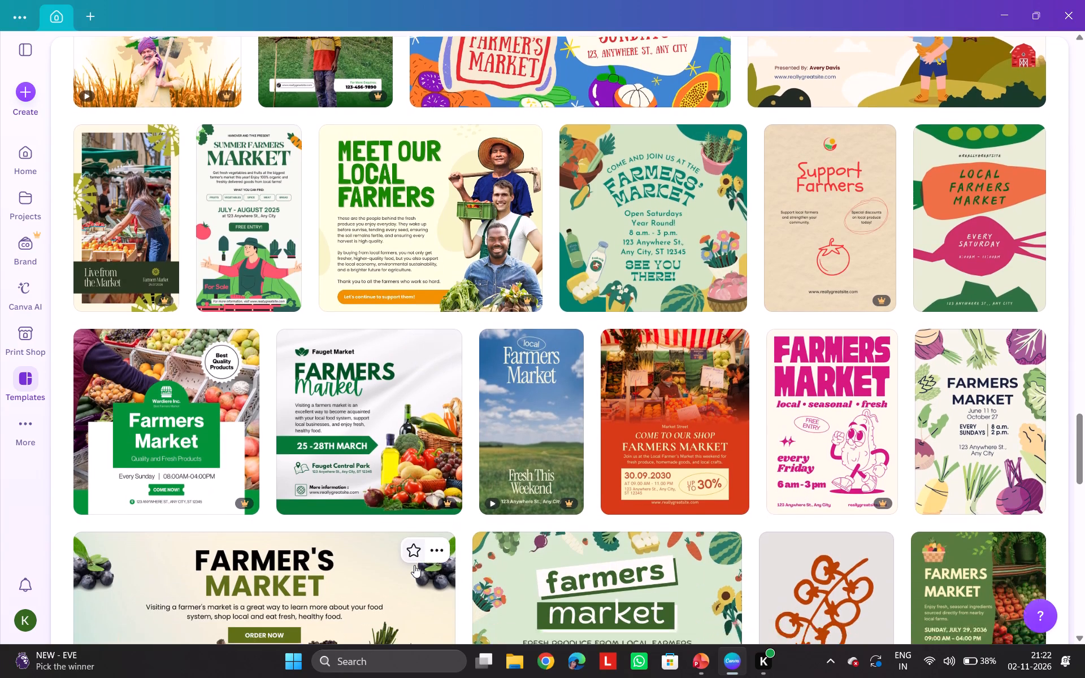
scroll(414, 565, "down", 2)
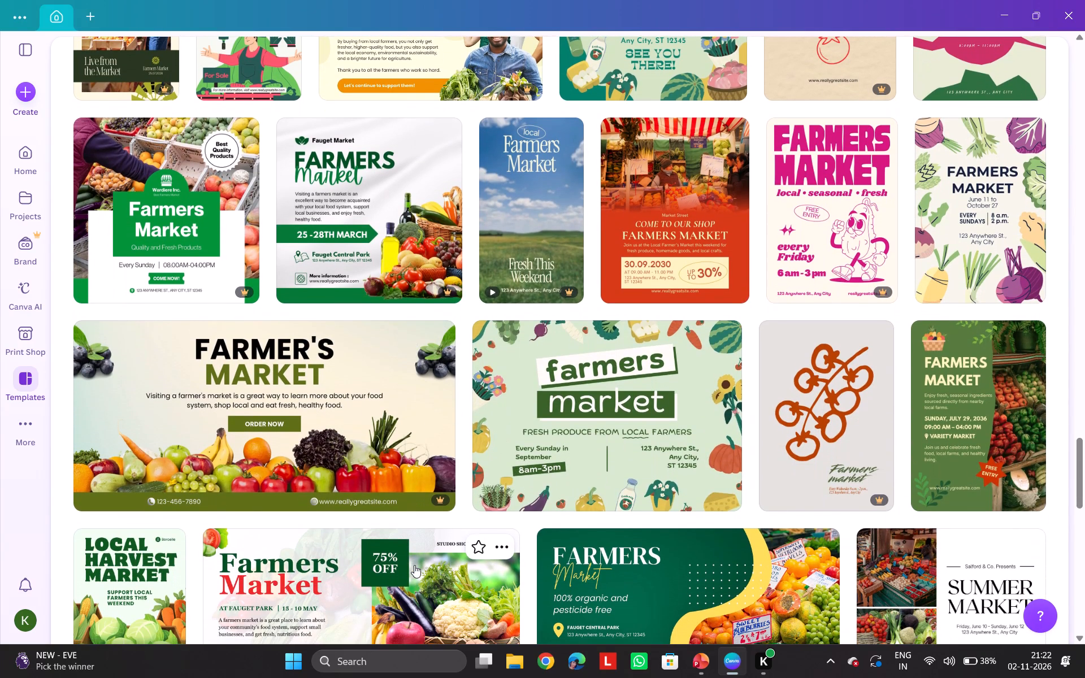
scroll(414, 565, "down", 3)
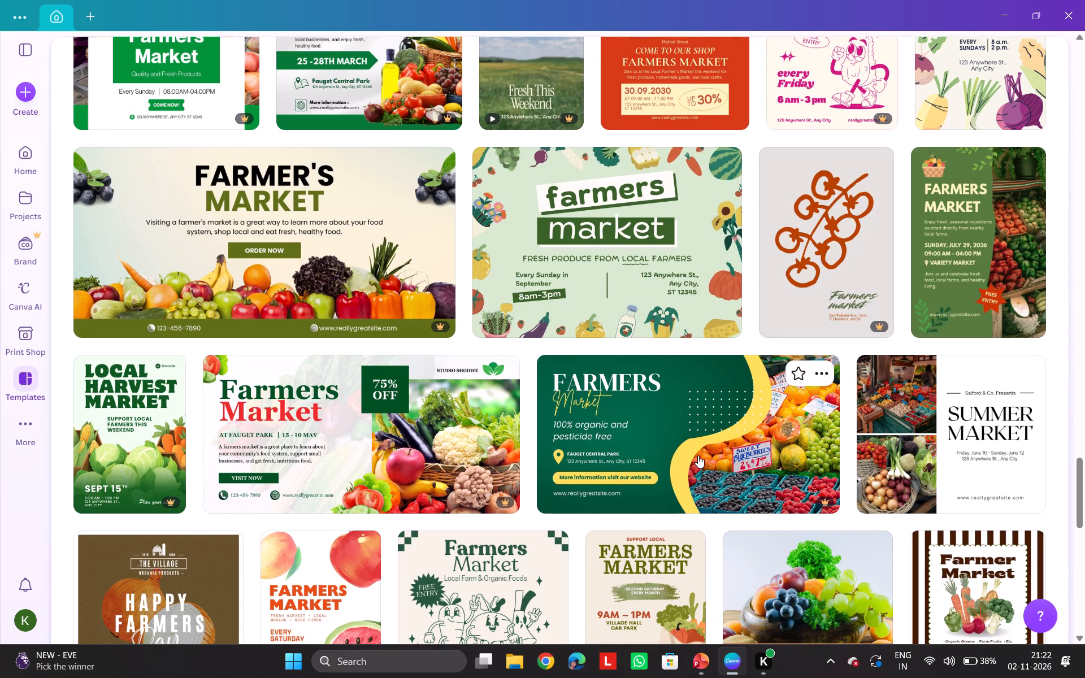
scroll(992, 412, "left", 2)
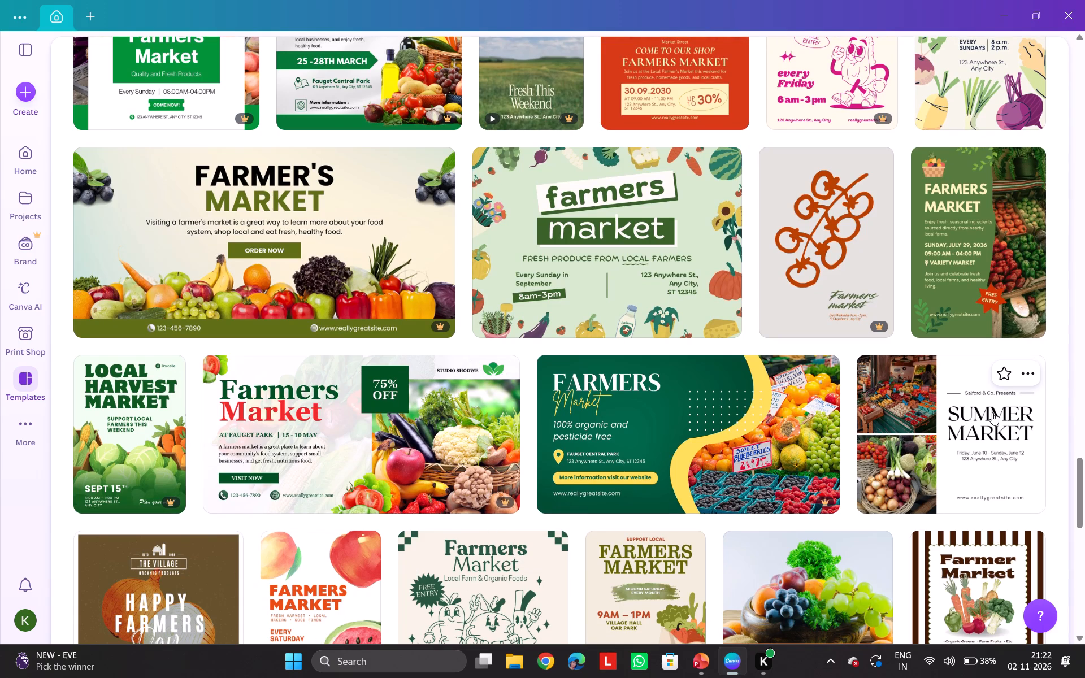
scroll(992, 412, "left", 1)
scroll(519, 604, "down", 3)
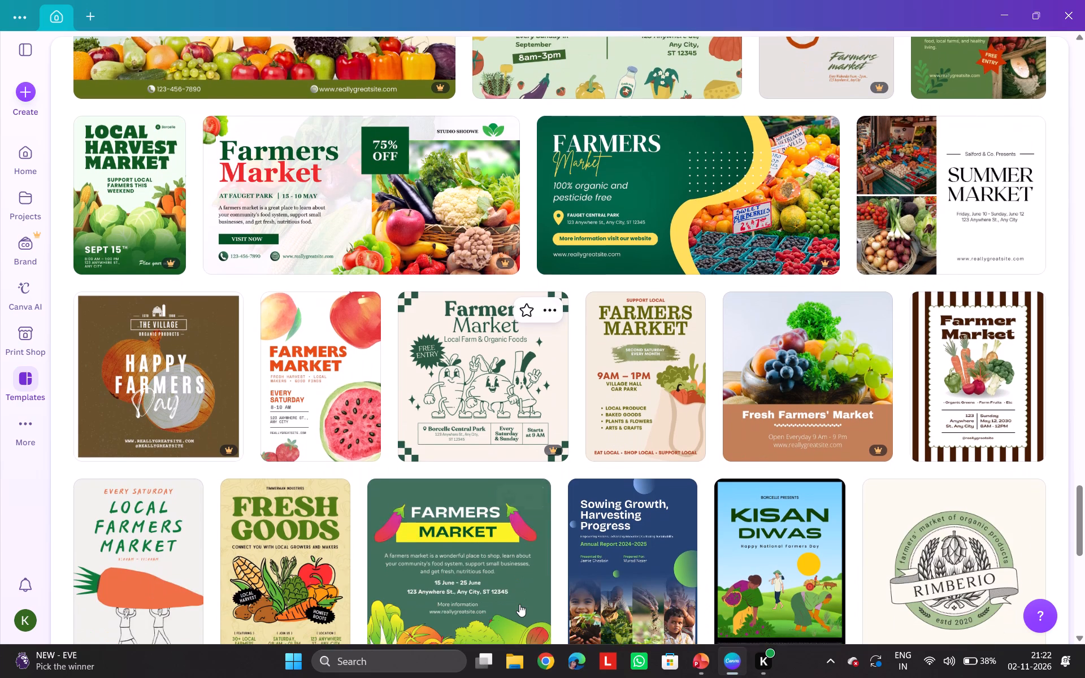
Browse further through the farmer-themed template results and examine the Farmer Story presentation designs as candidates for the Bol Kisan deck.
scroll(519, 604, "down", 3)
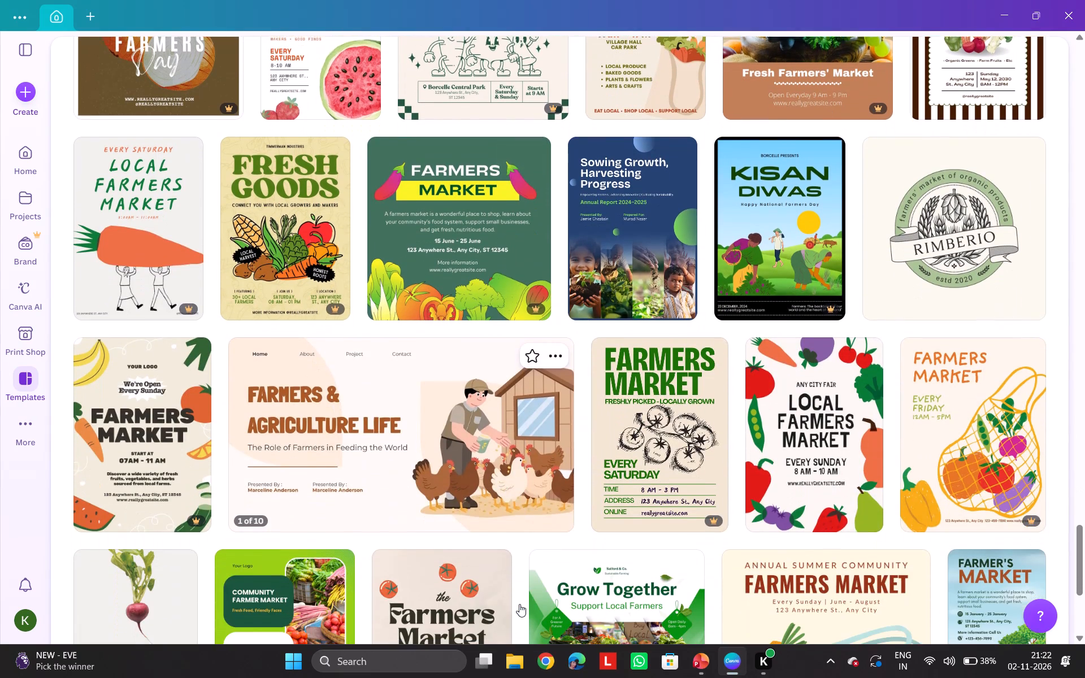
scroll(519, 604, "down", 1)
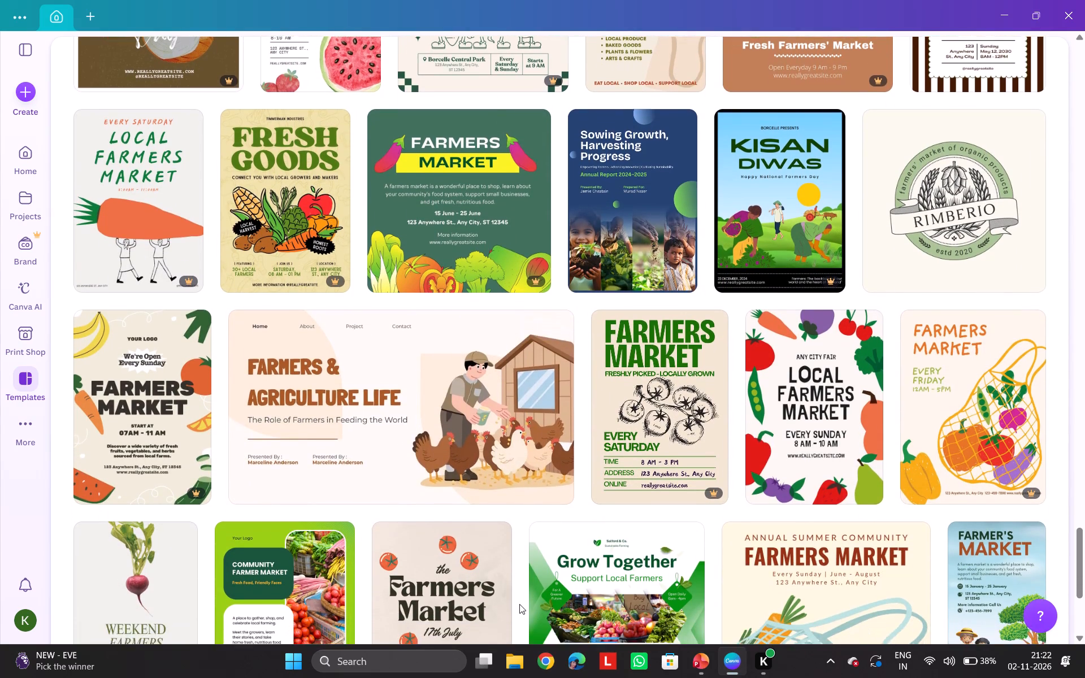
scroll(519, 604, "down", 2)
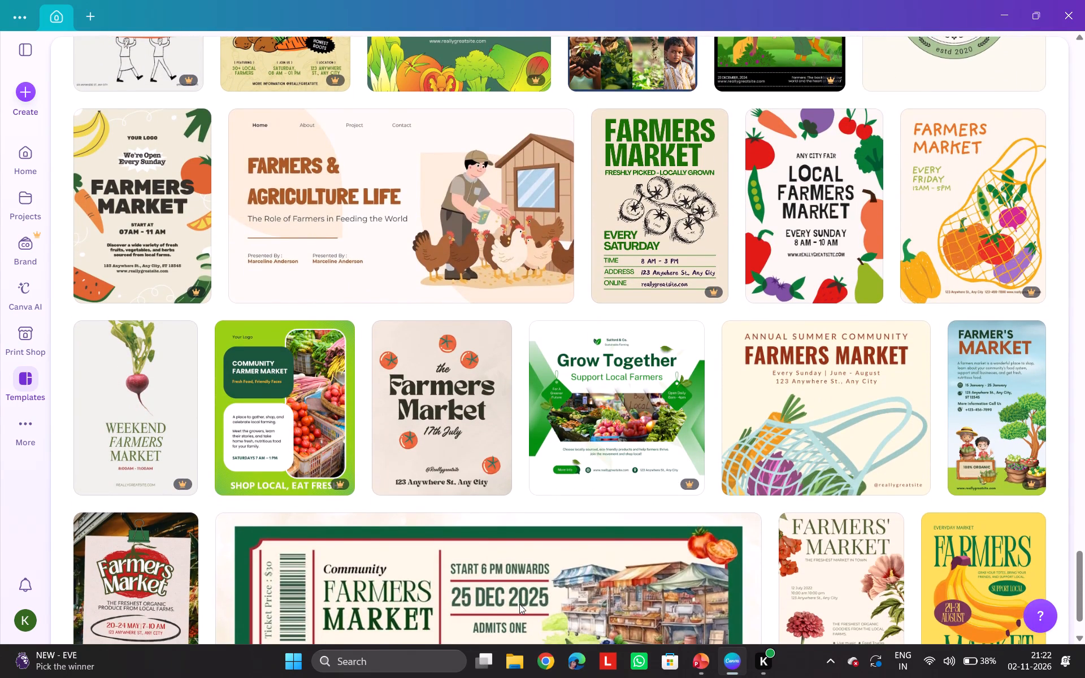
scroll(519, 604, "down", 2)
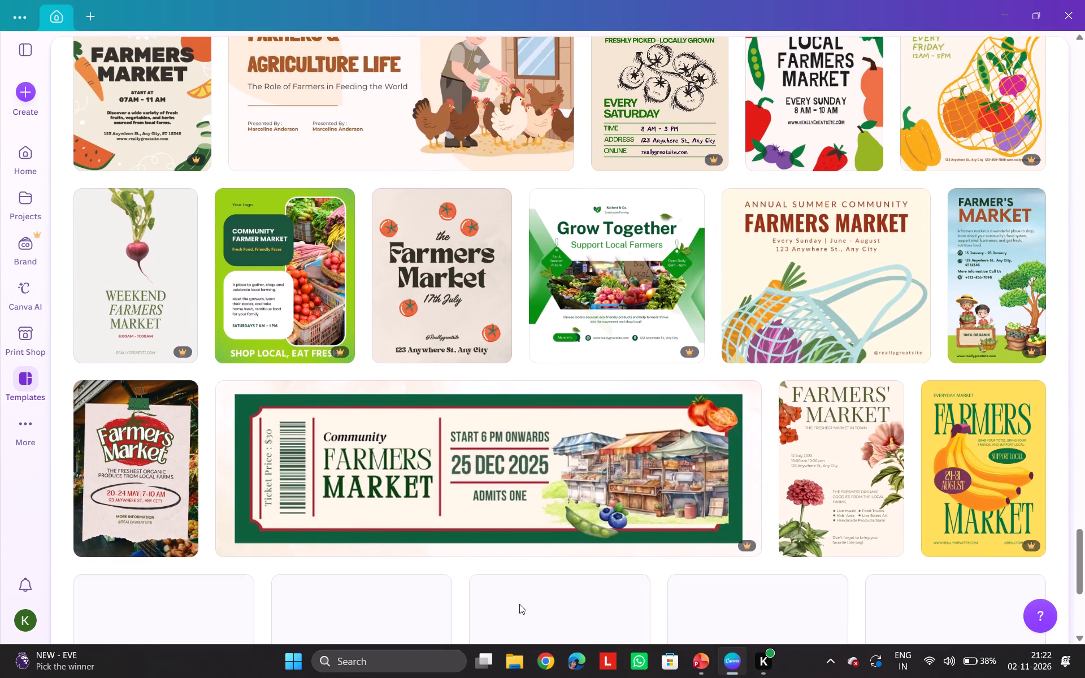
scroll(519, 604, "down", 3)
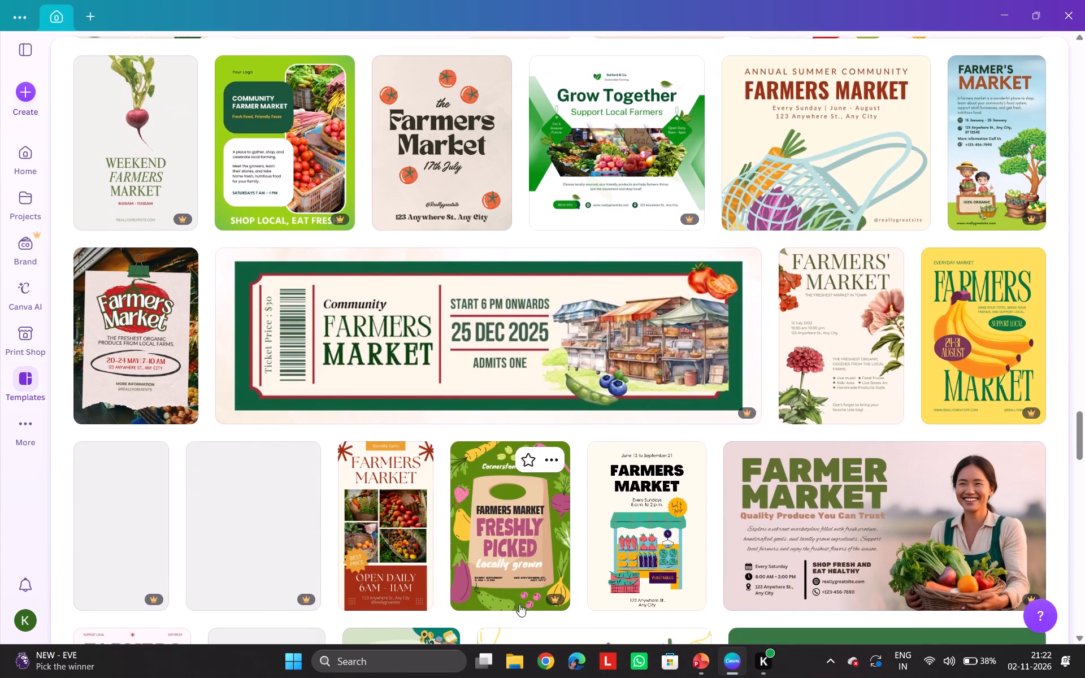
scroll(519, 604, "down", 2)
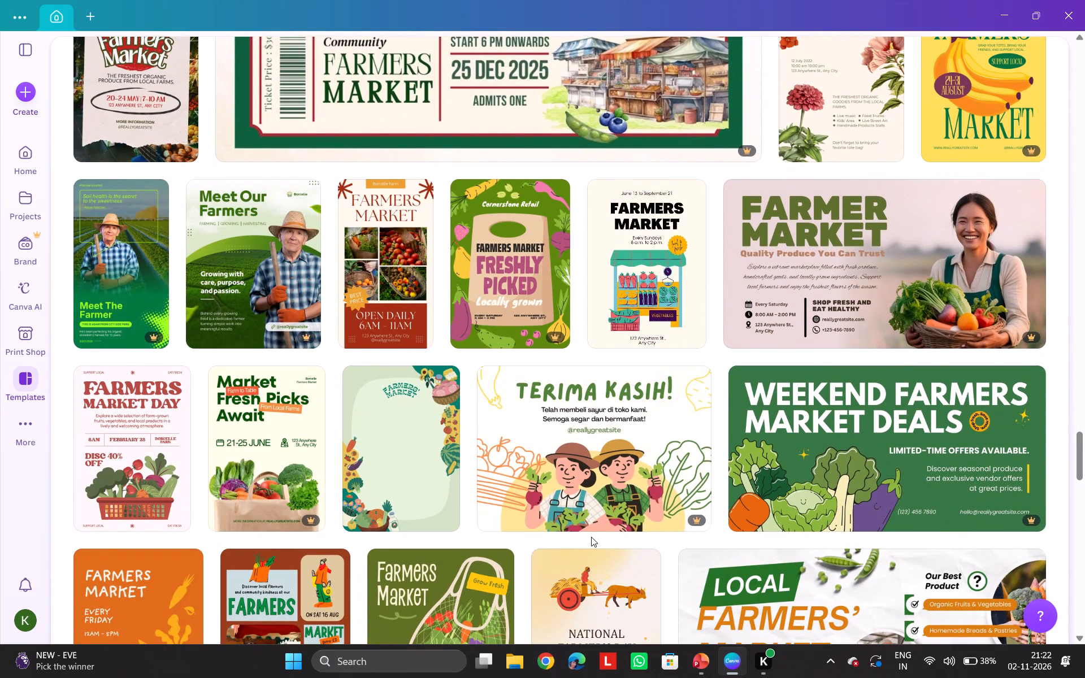
scroll(523, 501, "down", 1)
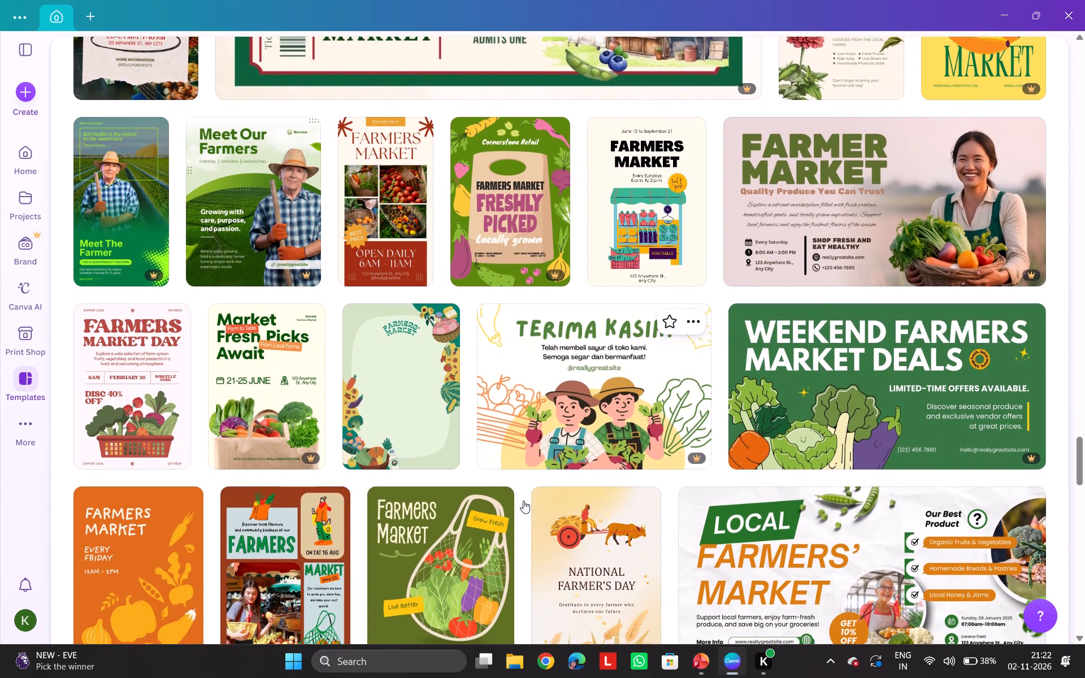
scroll(523, 501, "down", 3)
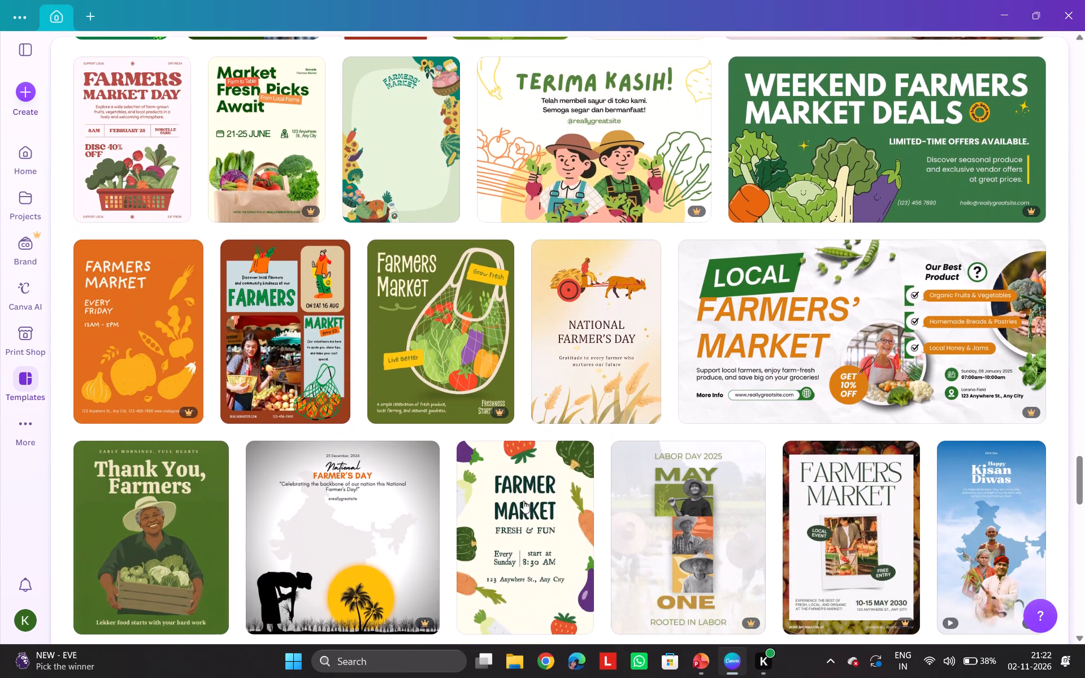
scroll(523, 501, "down", 3)
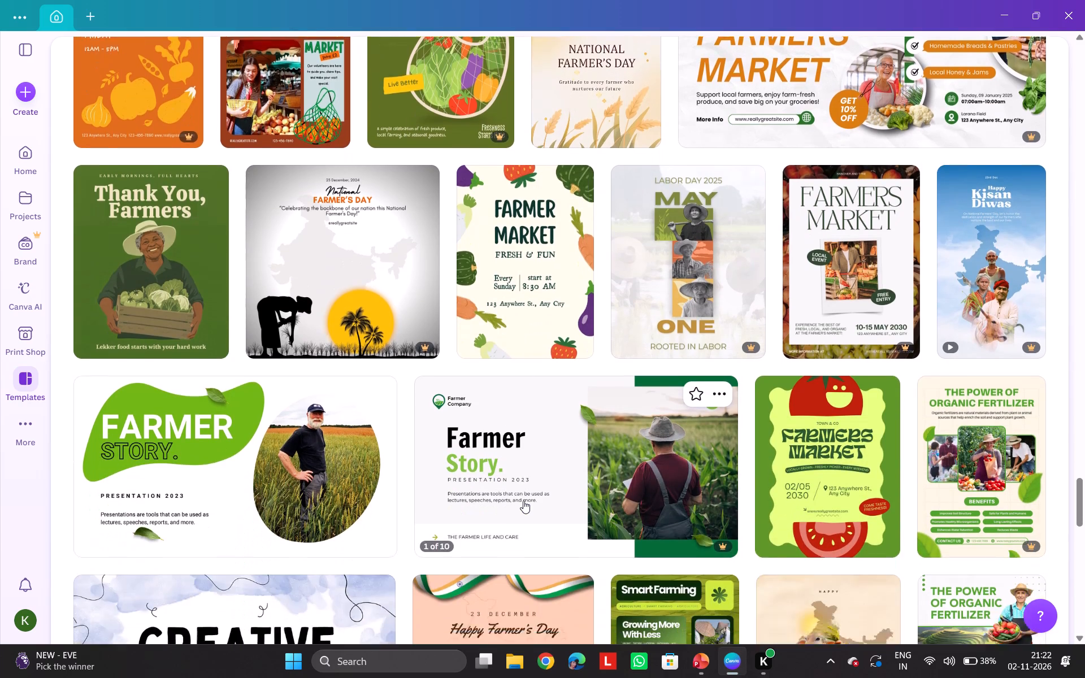
scroll(523, 501, "down", 3)
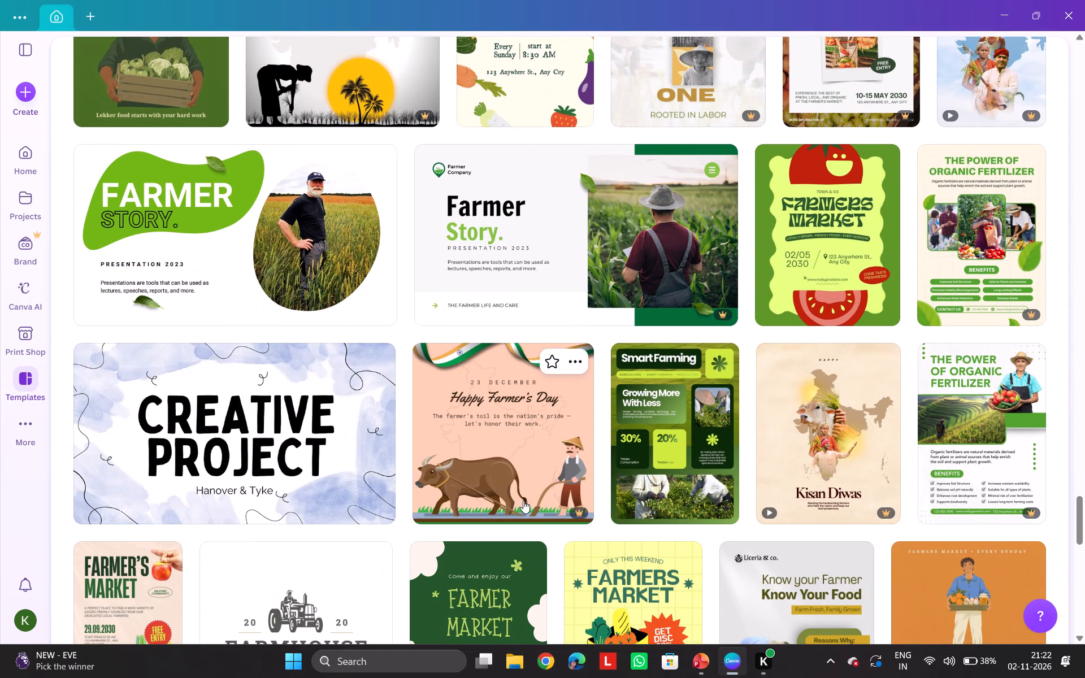
scroll(523, 501, "down", 1)
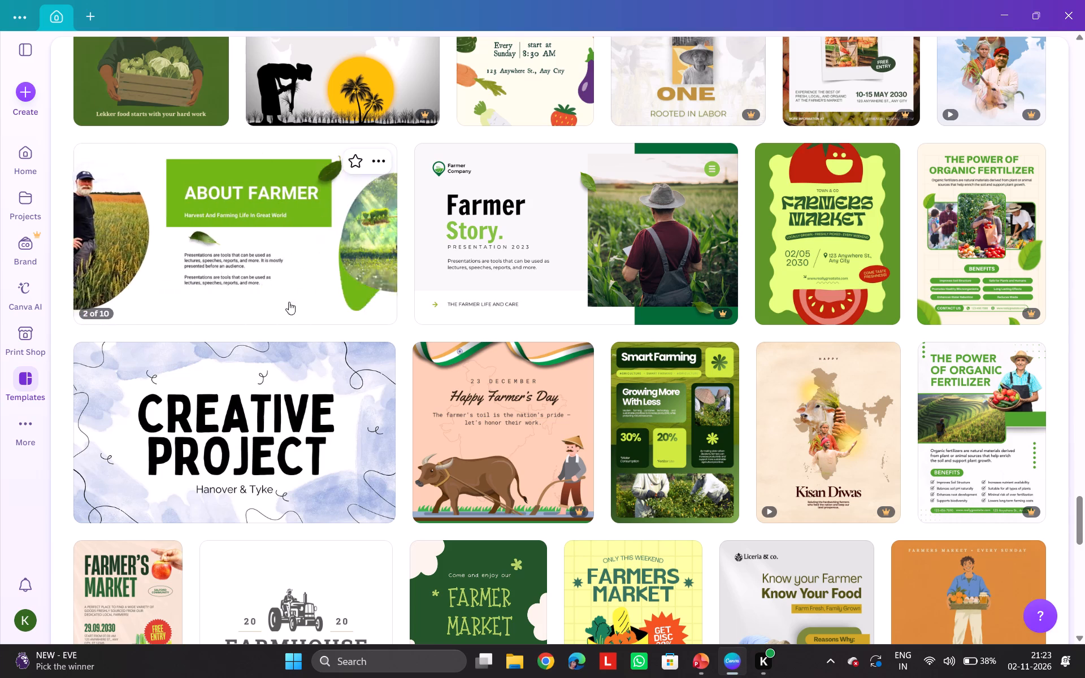
Look through more of the farmer-themed results, past the farm, market and agriculture service designs, for a suitable presentation template.
scroll(297, 446, "down", 3)
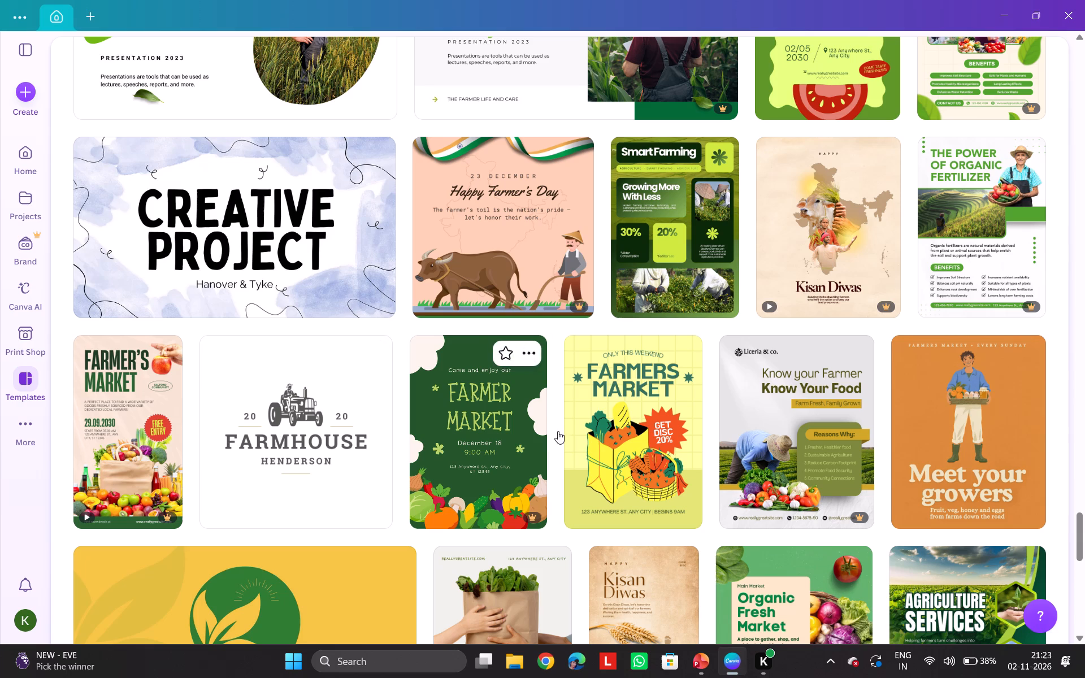
scroll(858, 445, "down", 1)
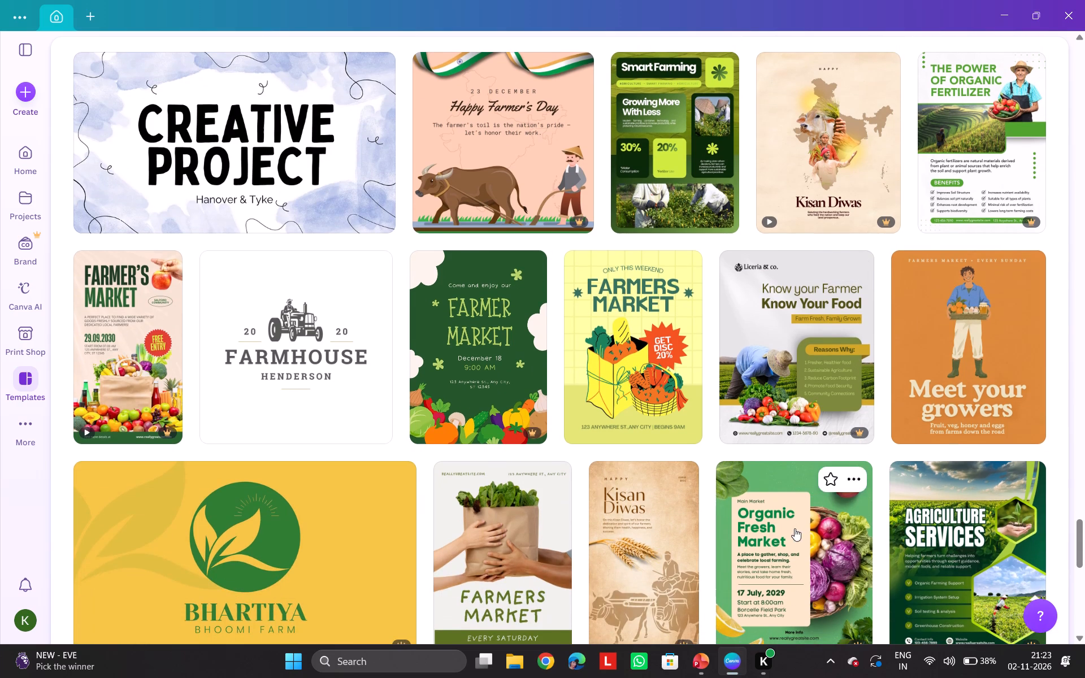
scroll(795, 528, "down", 3)
scroll(689, 554, "down", 1)
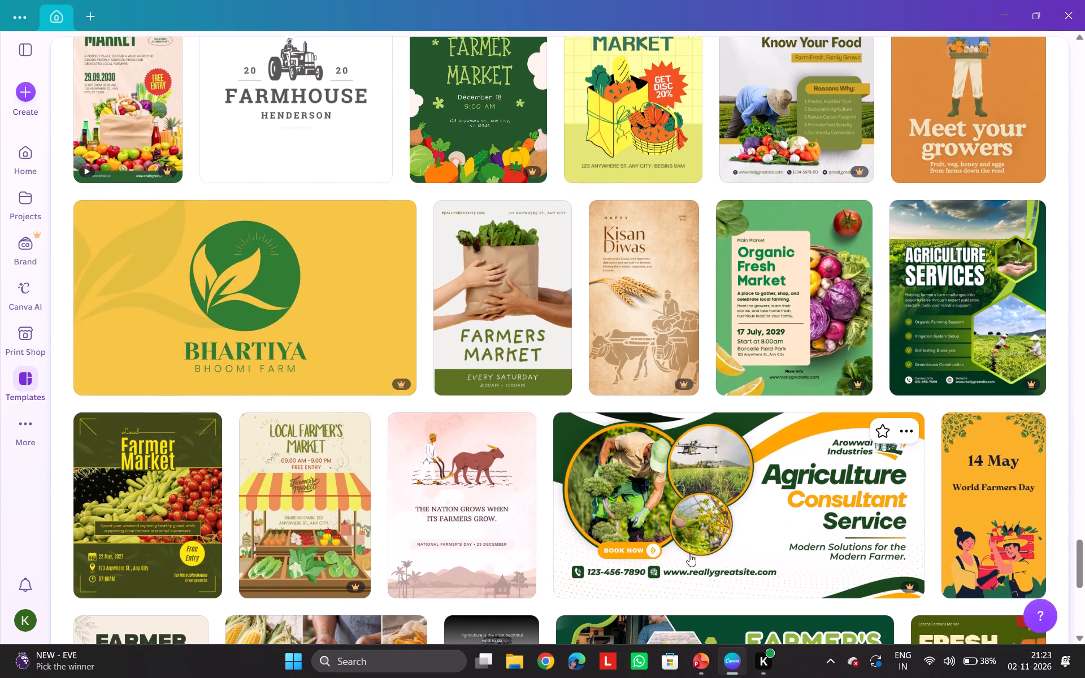
scroll(689, 554, "down", 4)
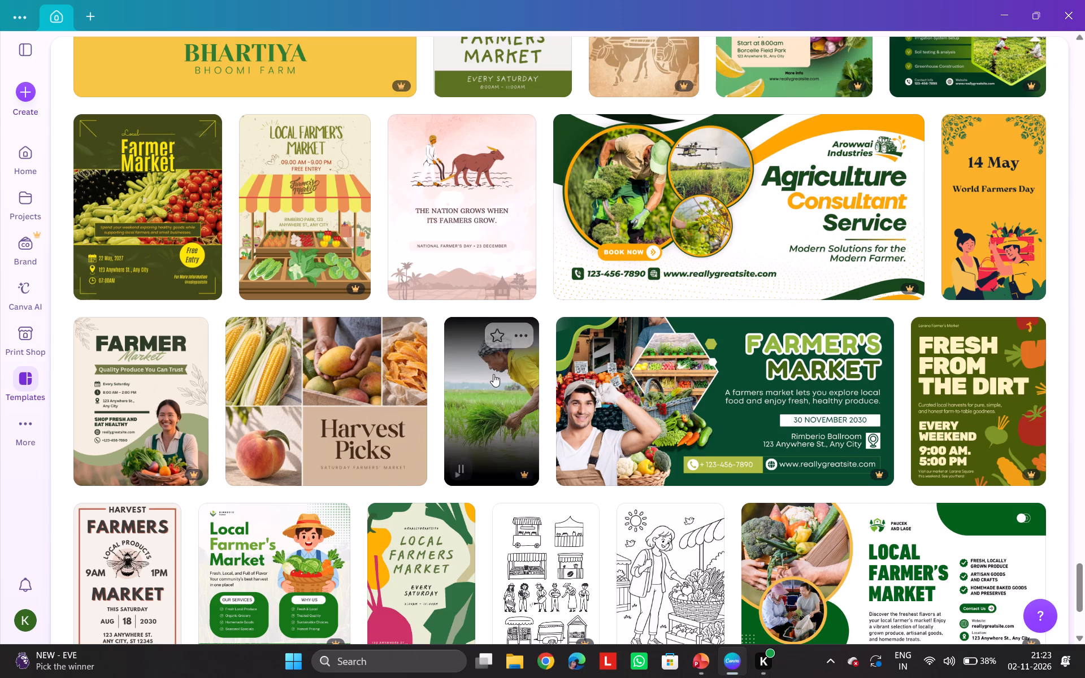
scroll(719, 538, "down", 3)
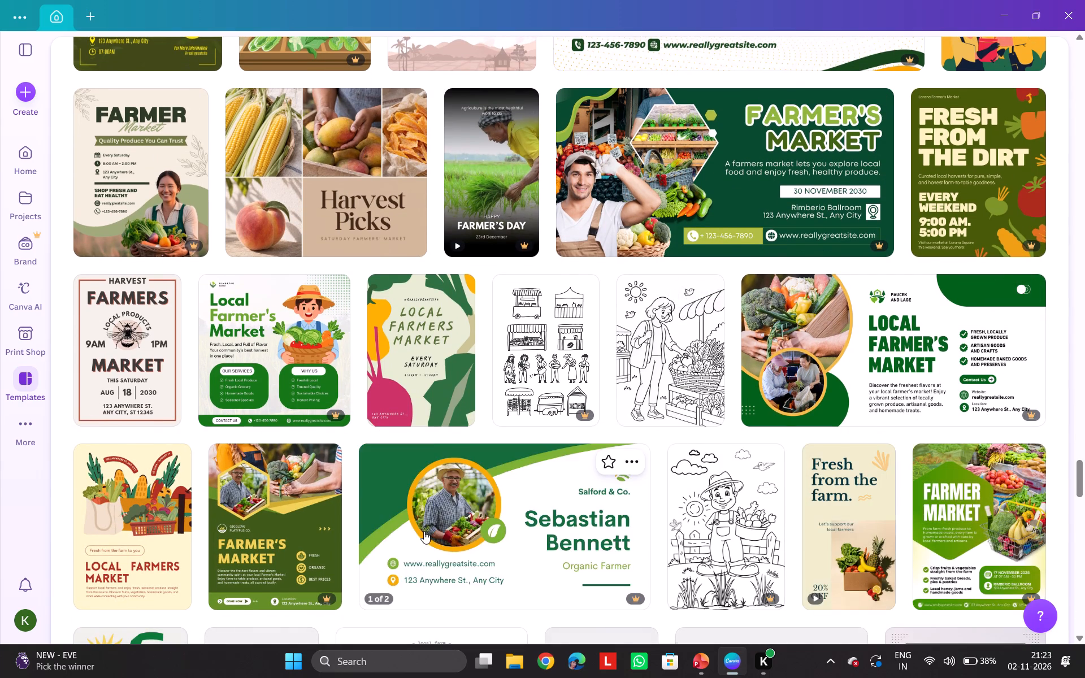
scroll(424, 531, "down", 3)
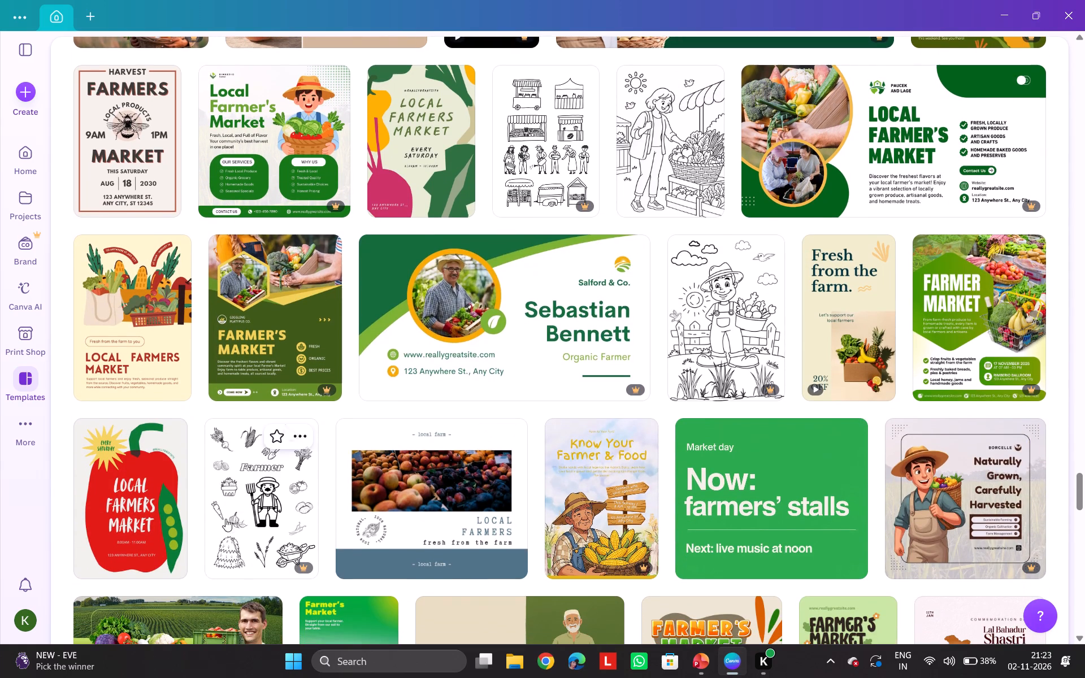
scroll(766, 515, "down", 3)
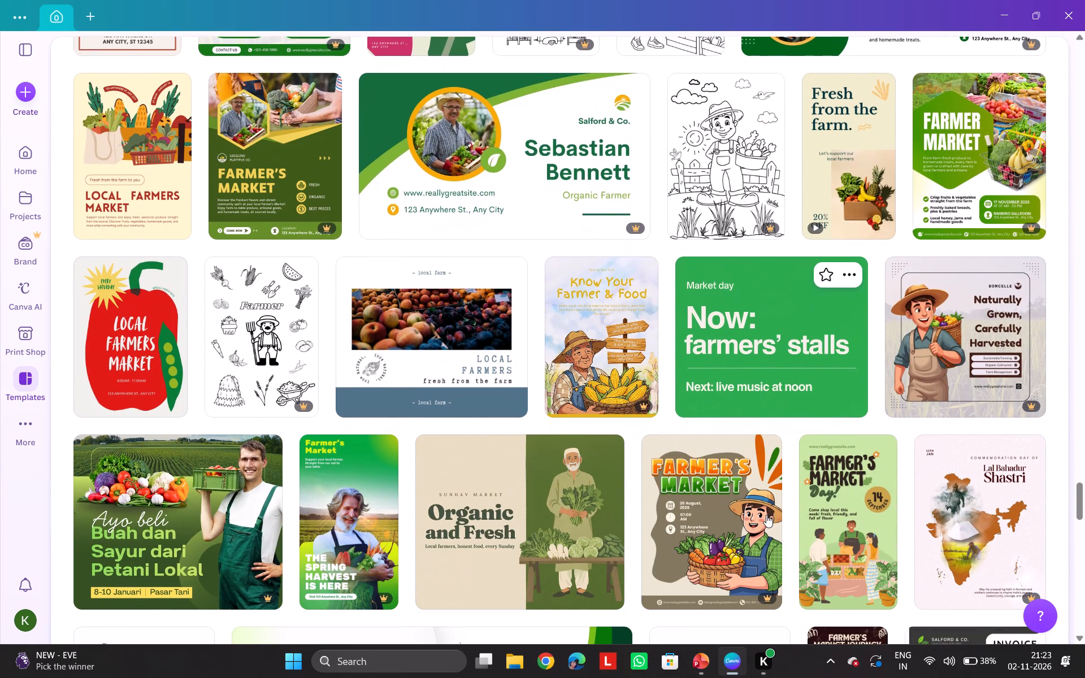
scroll(511, 553, "down", 3)
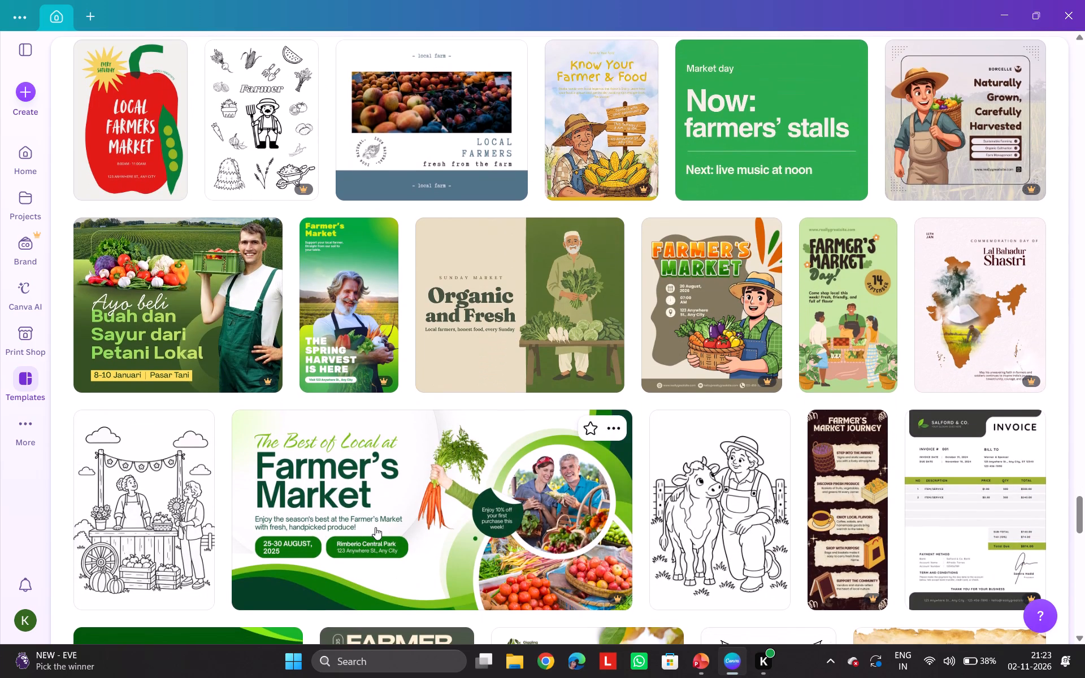
scroll(384, 532, "down", 5)
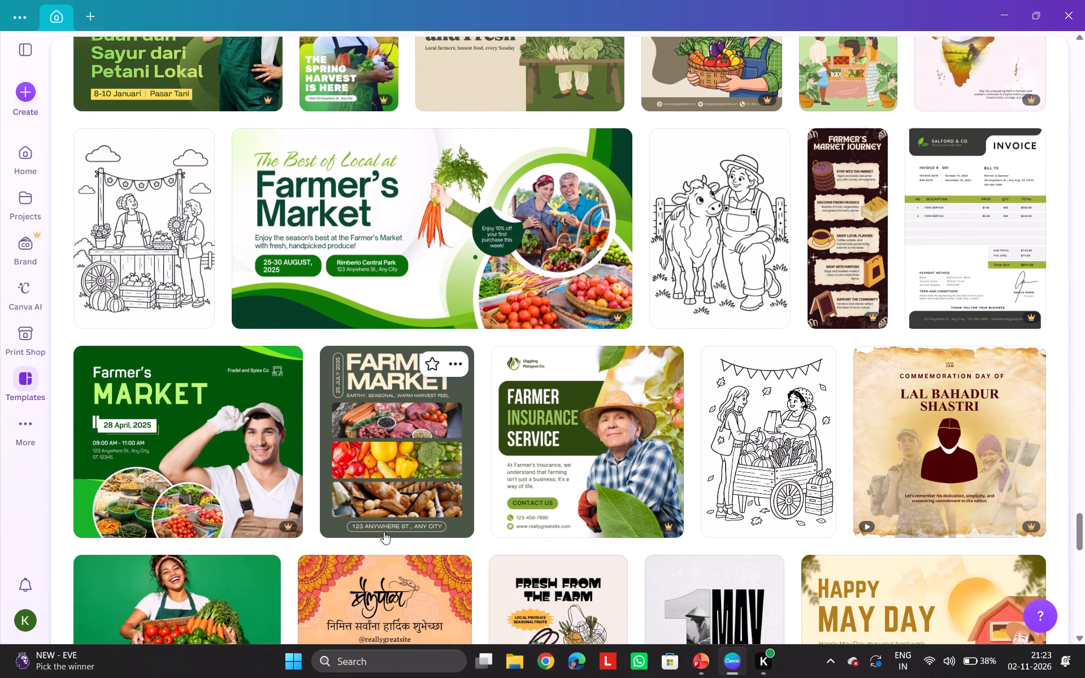
scroll(384, 532, "down", 2)
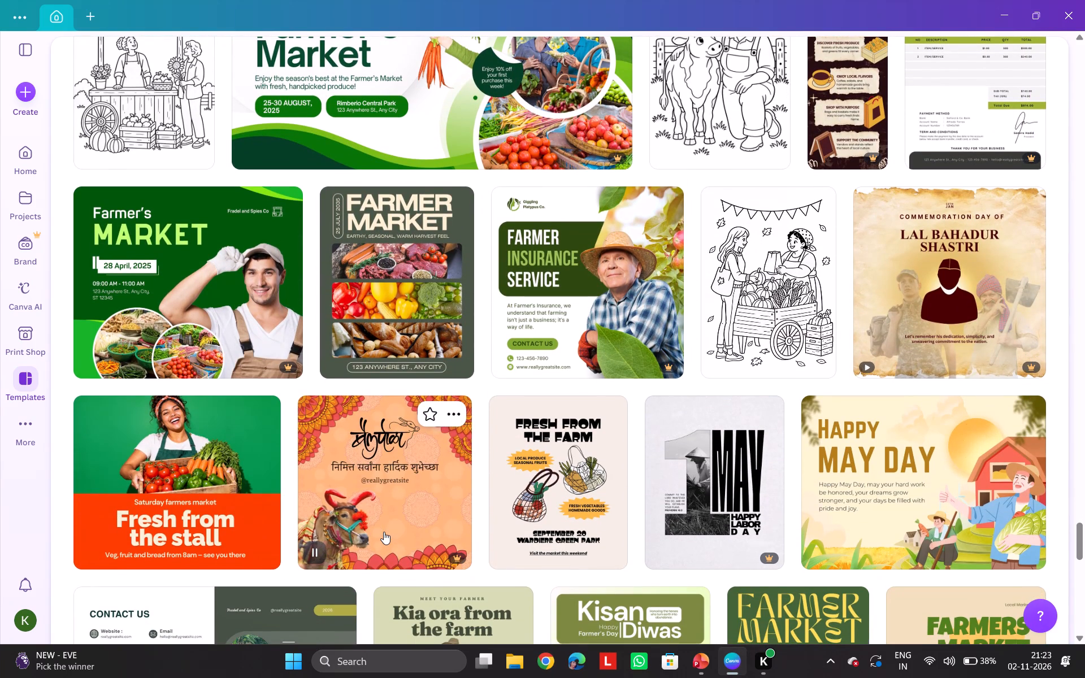
scroll(384, 532, "down", 2)
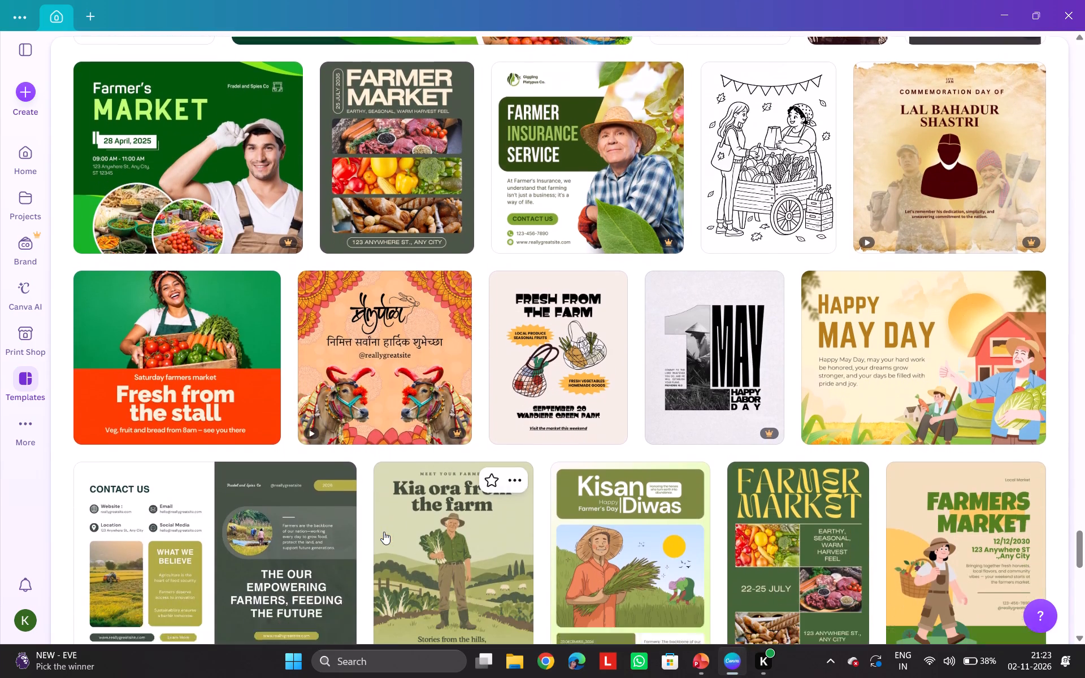
scroll(384, 532, "down", 1)
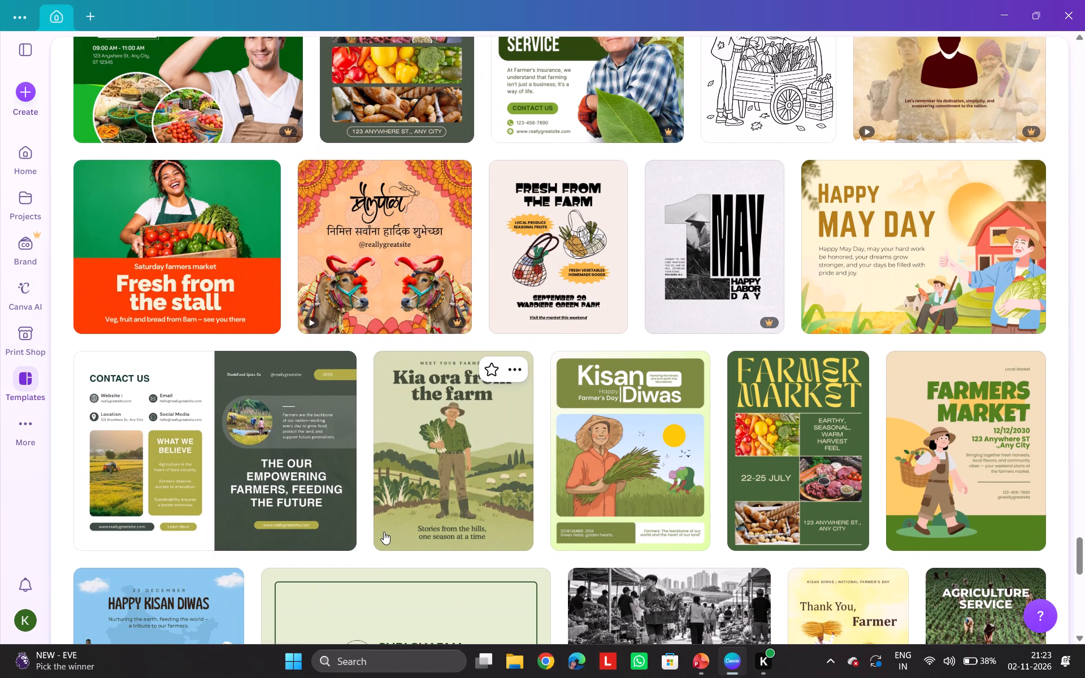
scroll(384, 532, "down", 1)
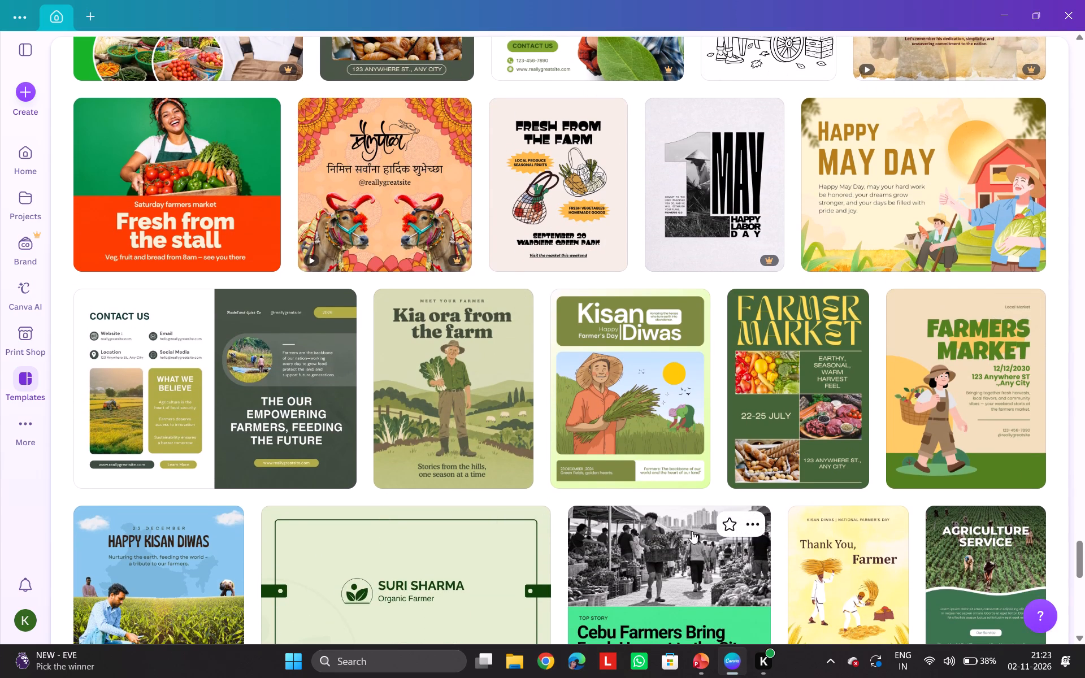
scroll(673, 547, "down", 2)
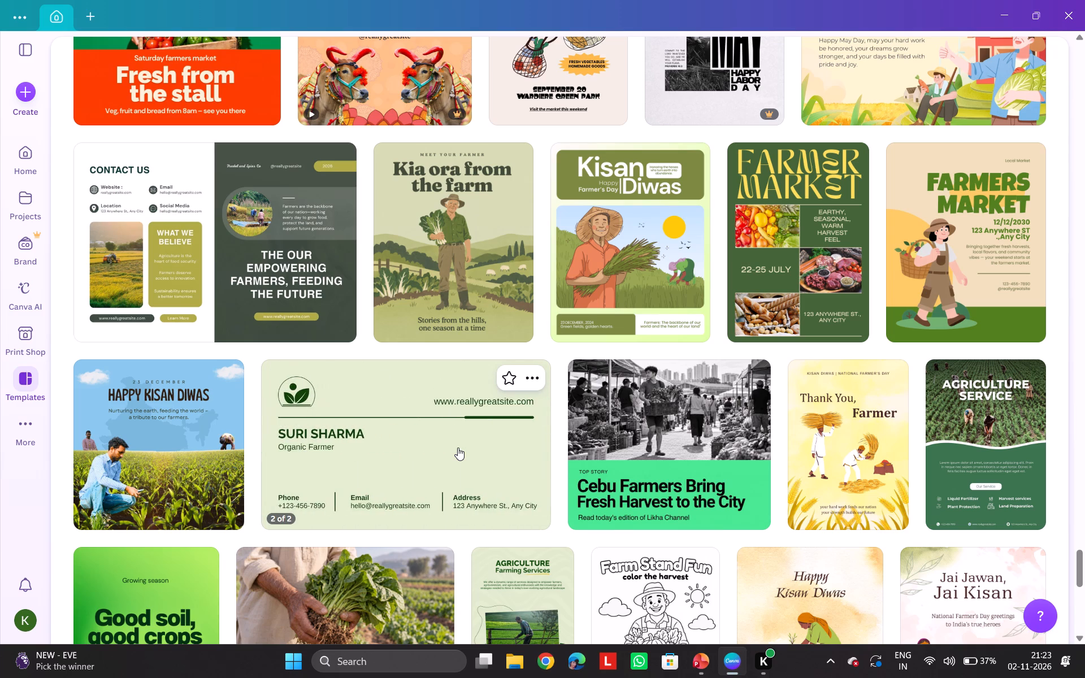
Continue through the farmer-themed results, past the Kisan Diwas and farmers market designs, looking for a suitable presentation template.
scroll(422, 560, "down", 4)
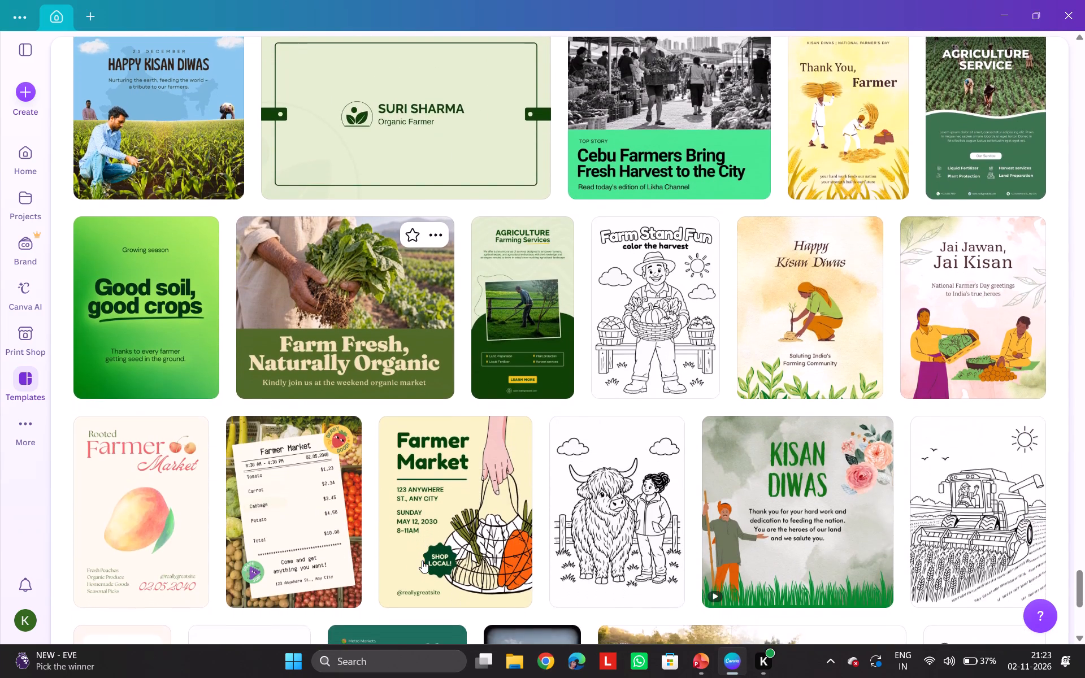
scroll(422, 560, "down", 3)
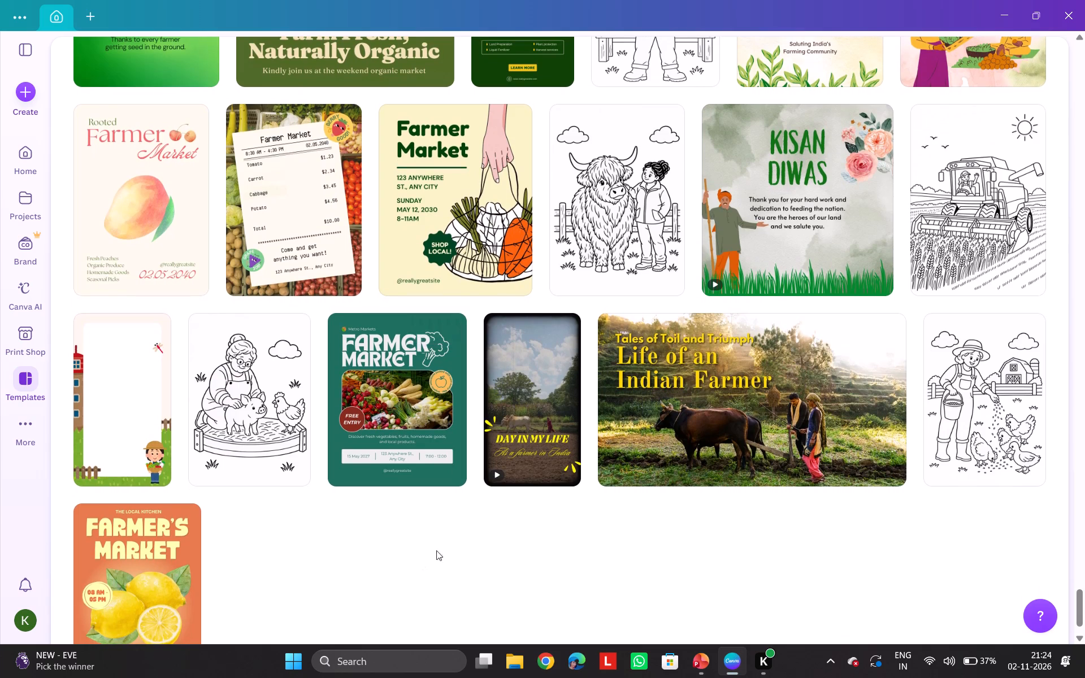
scroll(747, 401, "down", 1)
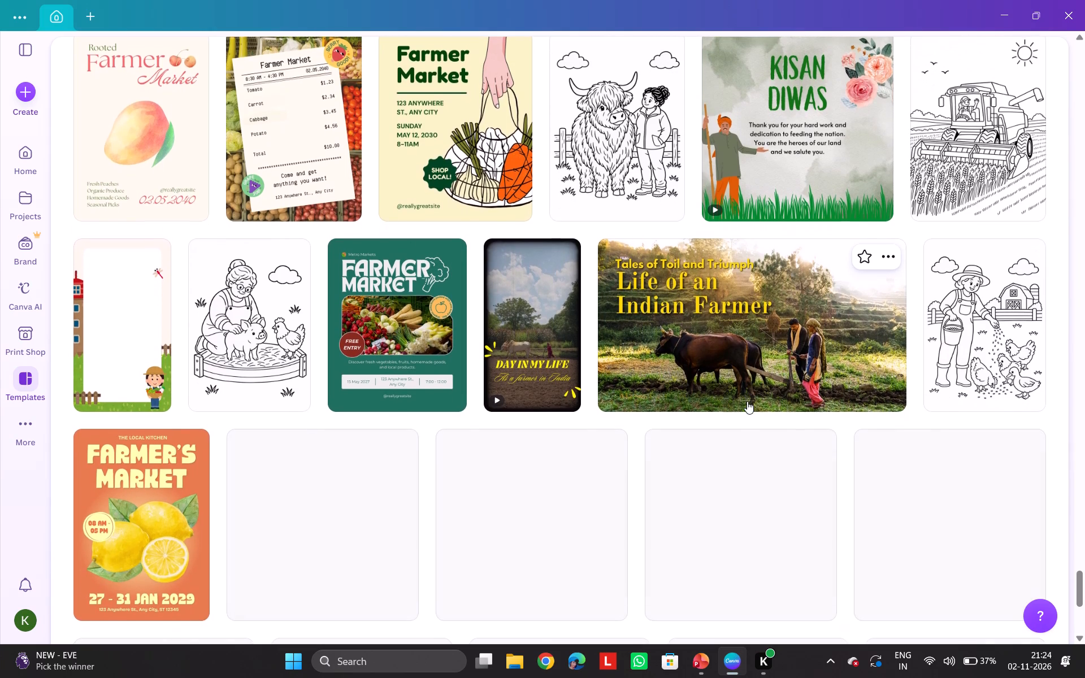
scroll(747, 401, "down", 3)
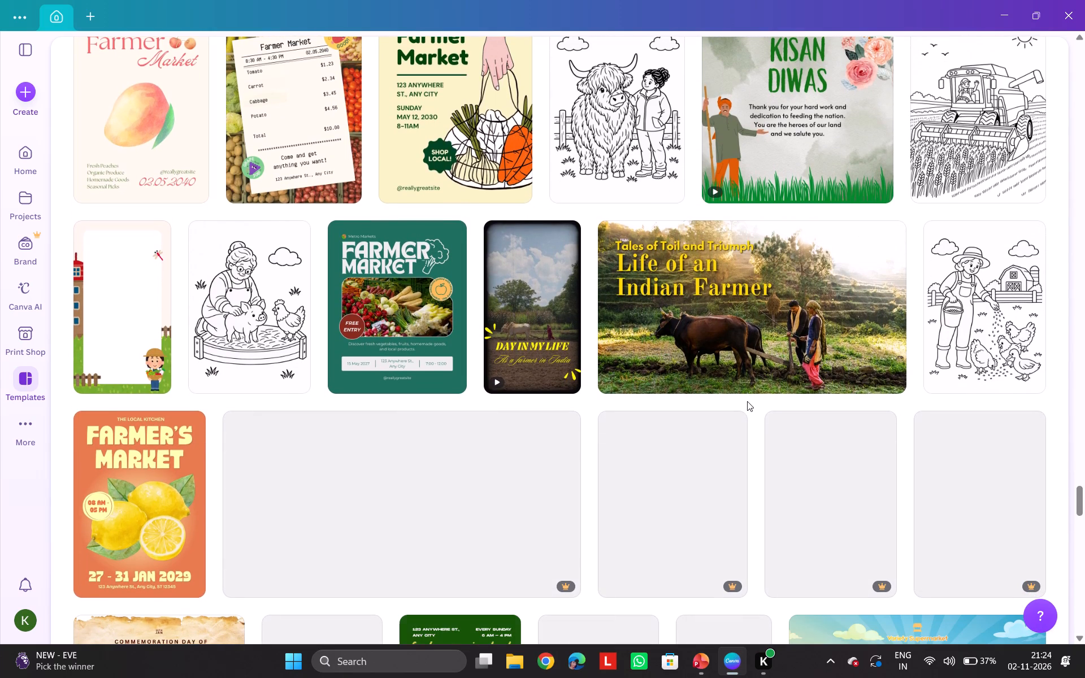
scroll(747, 401, "down", 1)
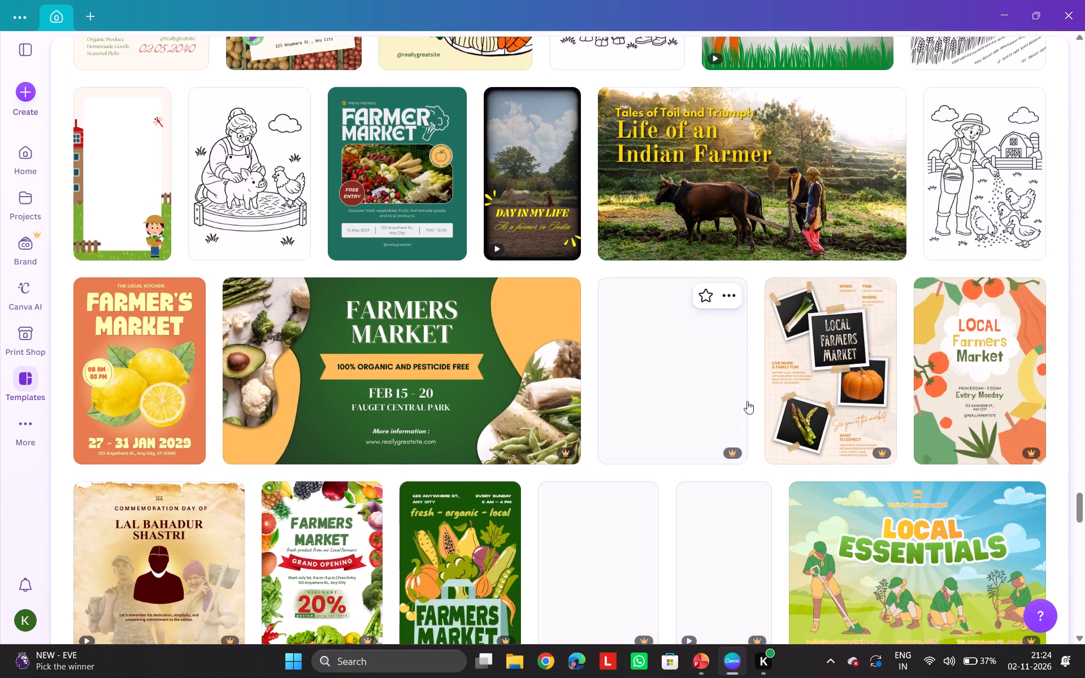
scroll(747, 401, "down", 5)
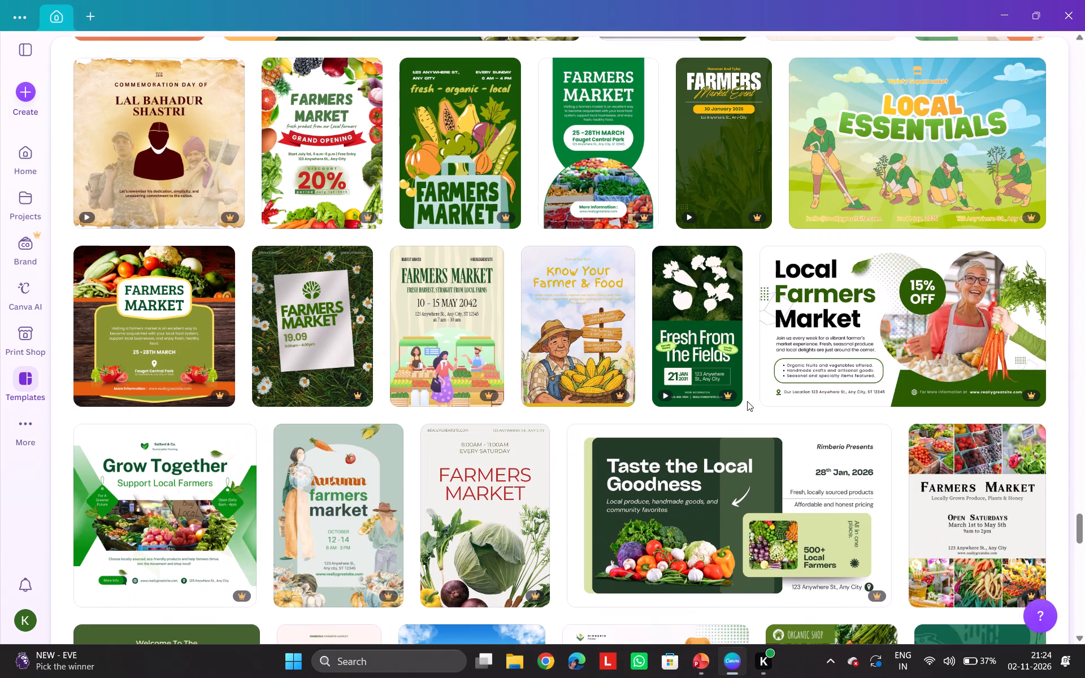
scroll(747, 401, "down", 2)
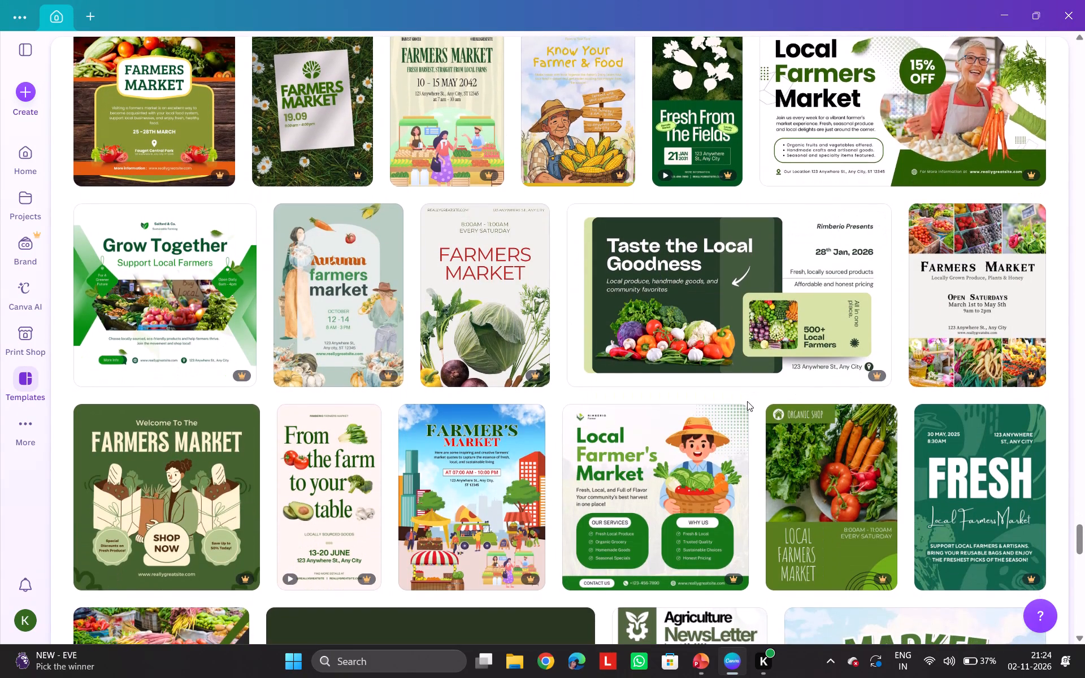
scroll(747, 401, "down", 2)
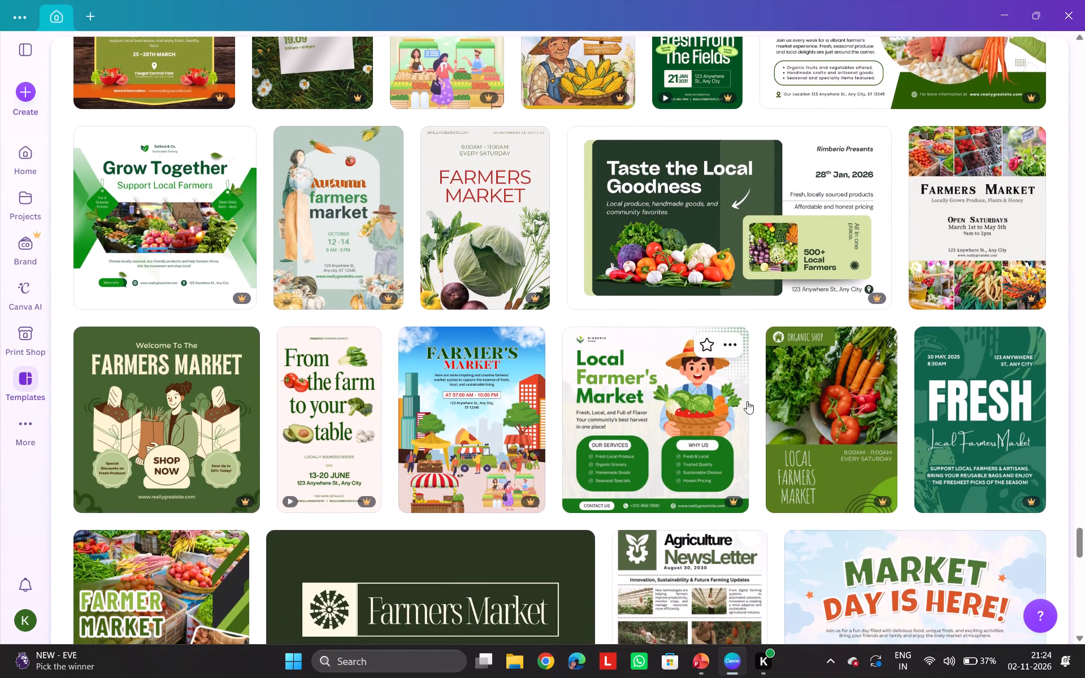
Look further through the results and examine the slides of the green leafy Farmer Presentation template as a candidate.
scroll(747, 401, "down", 1)
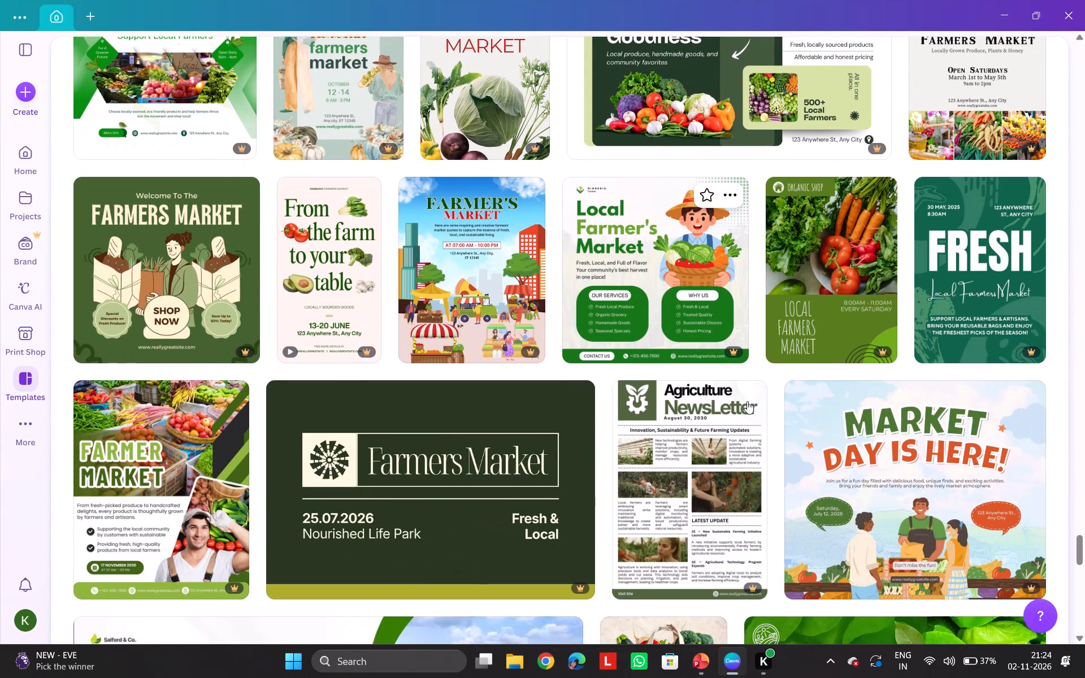
scroll(747, 401, "down", 2)
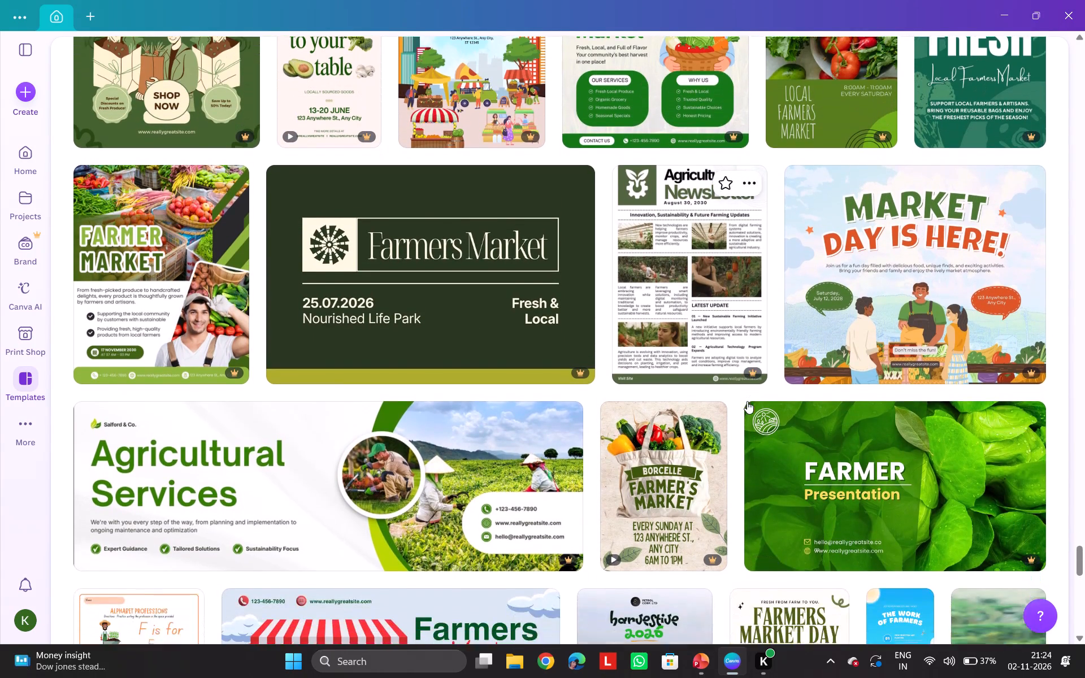
scroll(747, 401, "down", 4)
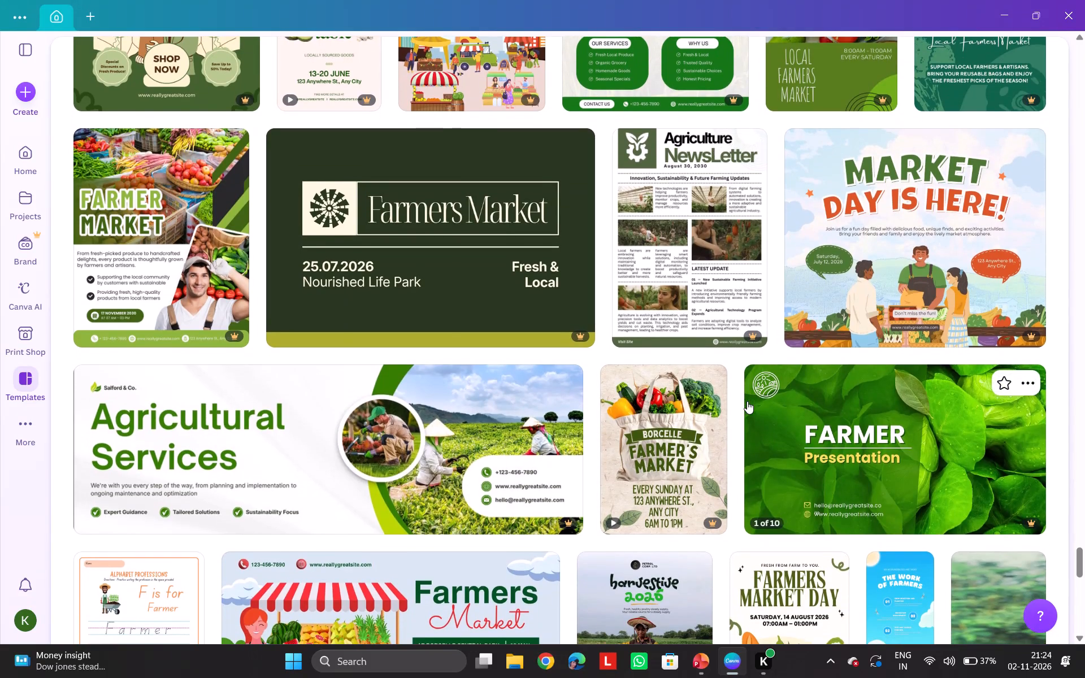
scroll(747, 401, "down", 2)
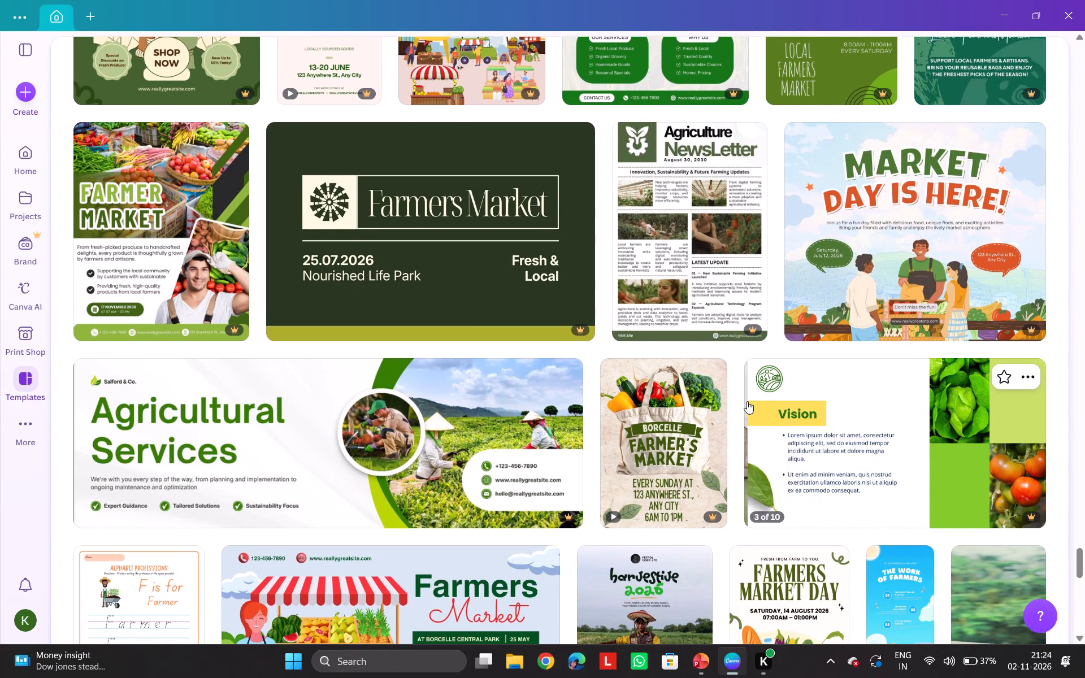
Browse more farmers market and agriculture designs in the results, examining the illustrated Agricultural Sector presentation's slides.
scroll(747, 401, "down", 2)
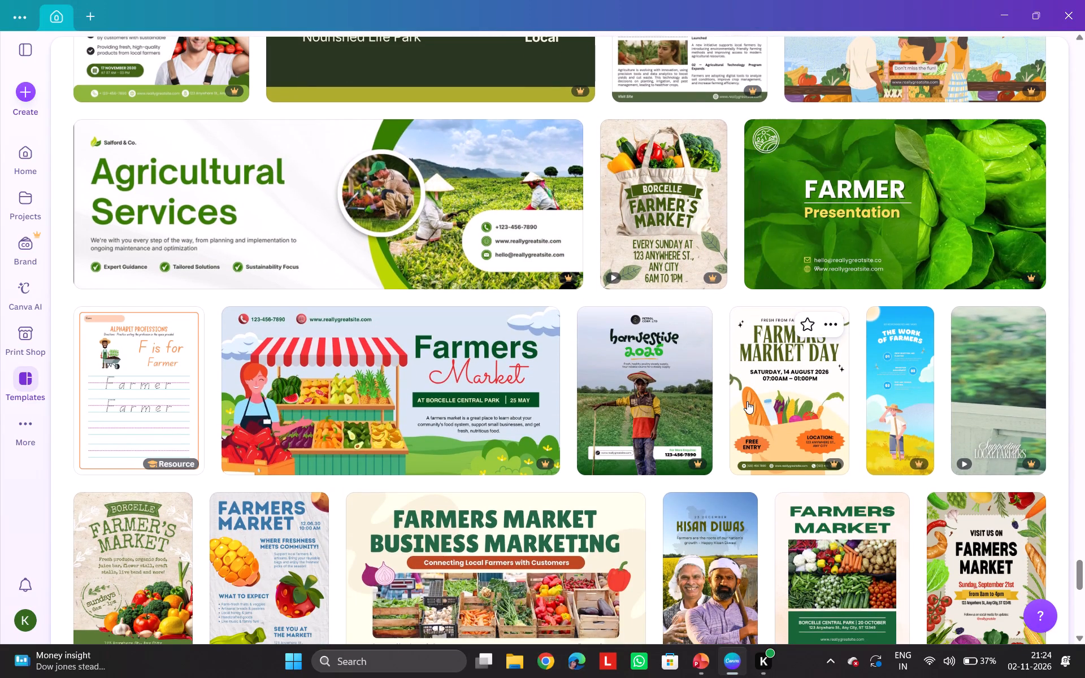
scroll(747, 401, "down", 4)
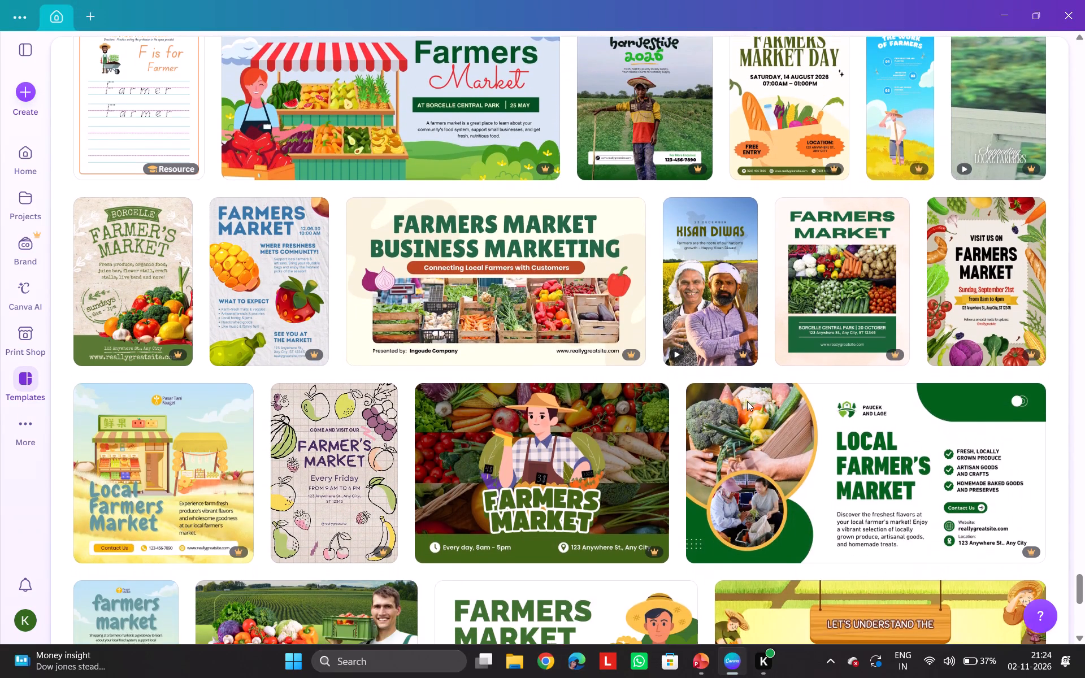
scroll(747, 401, "down", 1)
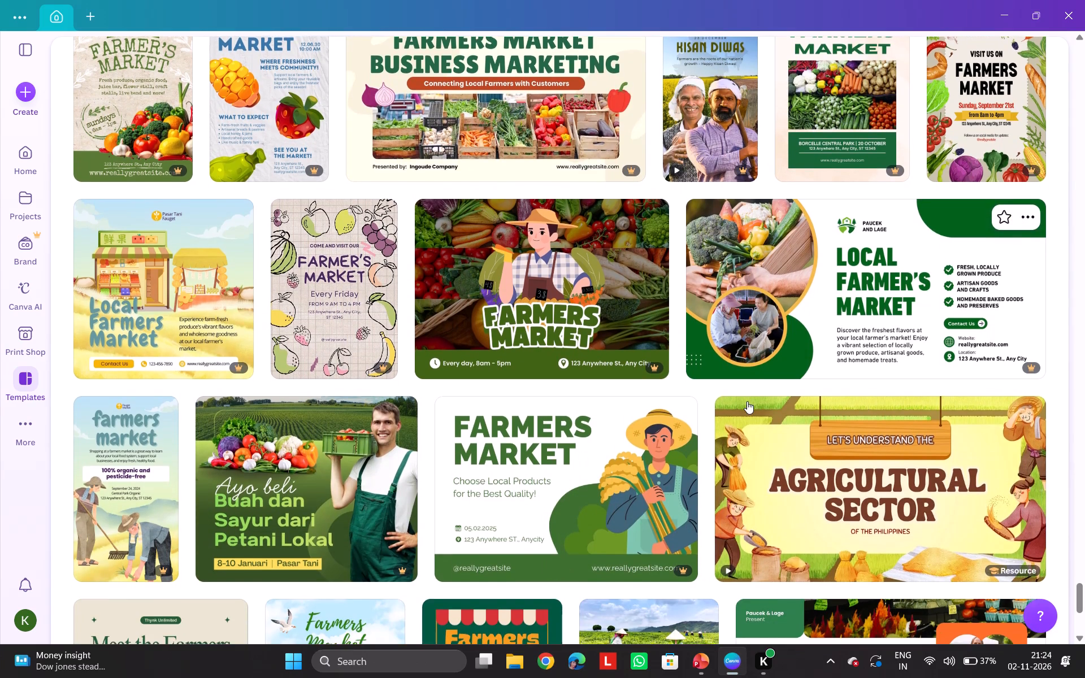
scroll(747, 401, "down", 3)
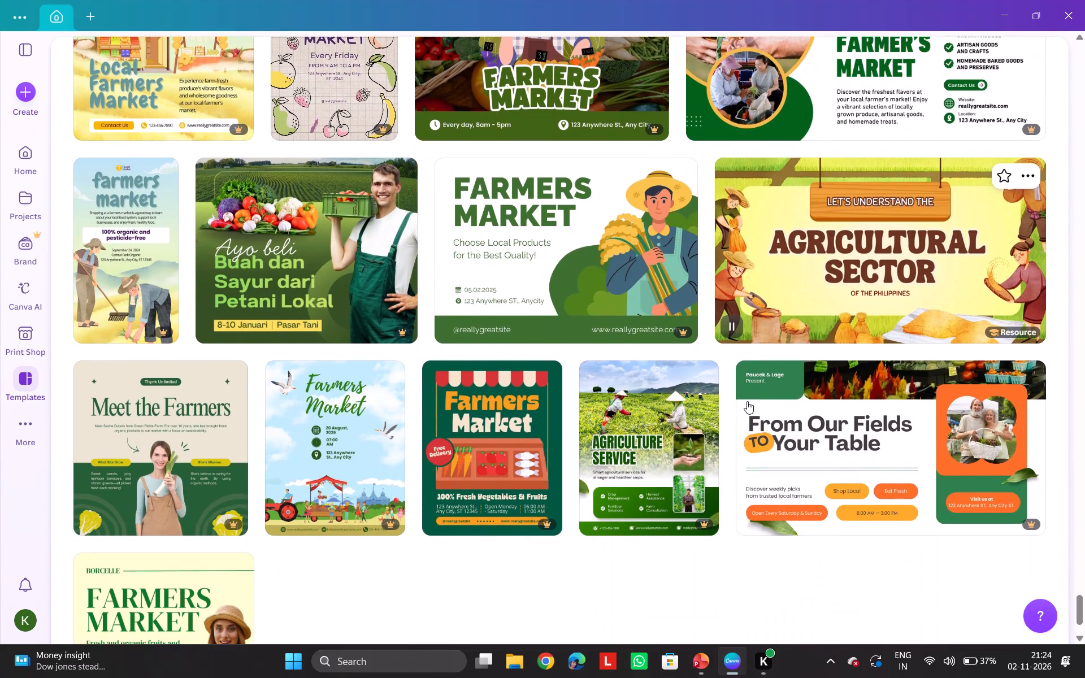
scroll(747, 401, "down", 1)
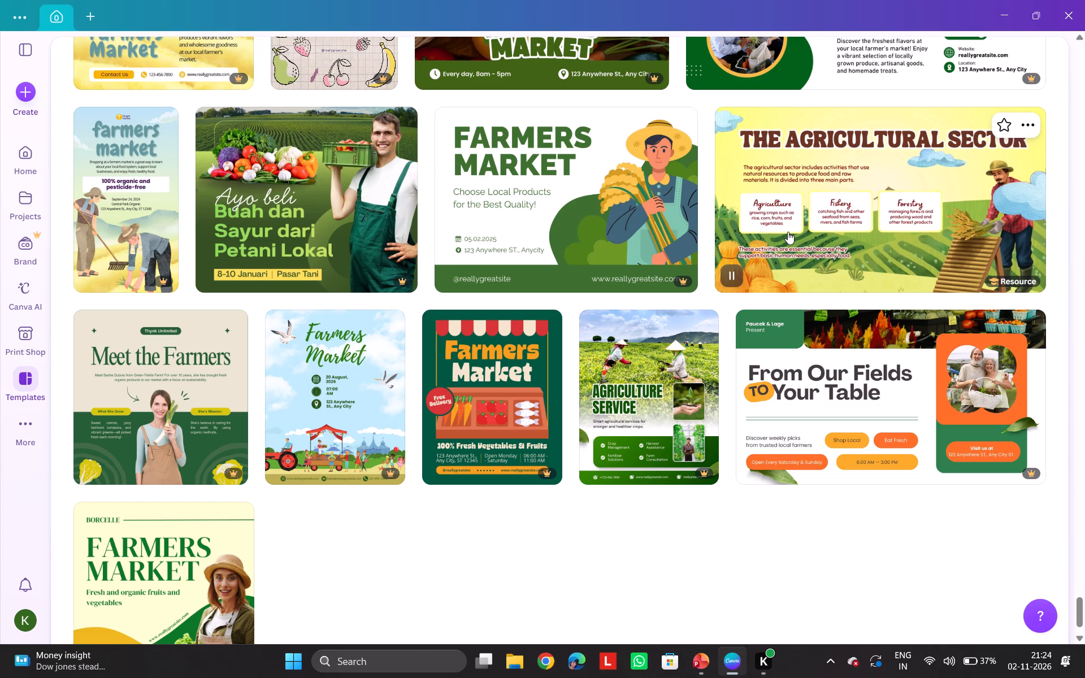
scroll(796, 393, "down", 1)
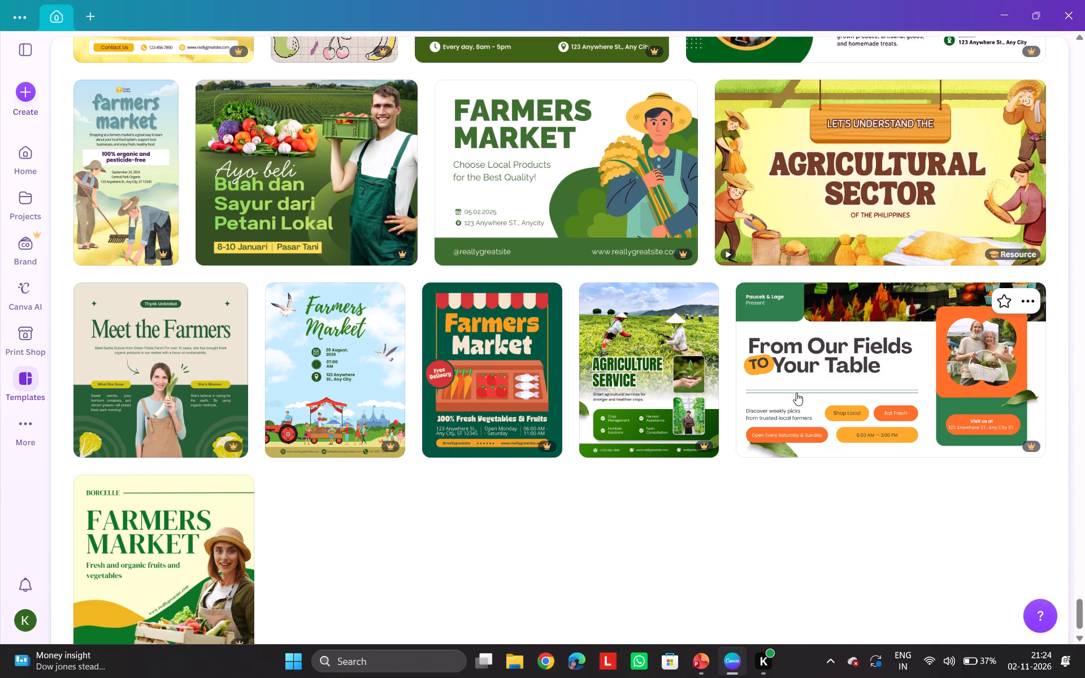
scroll(796, 393, "down", 4)
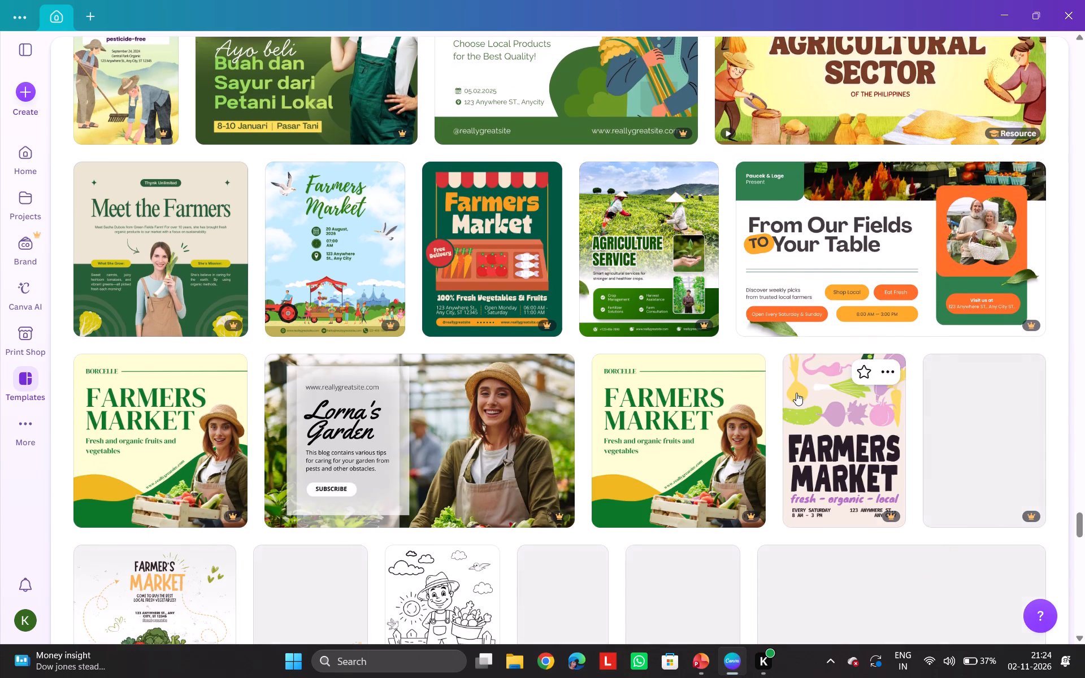
scroll(796, 393, "down", 1)
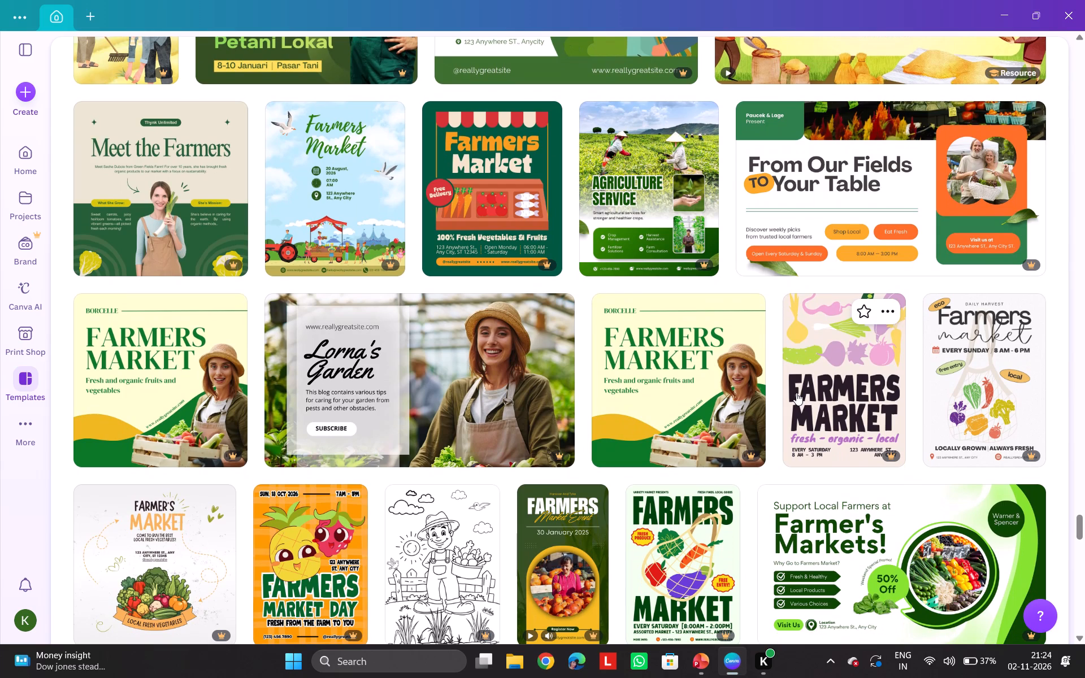
scroll(796, 393, "down", 2)
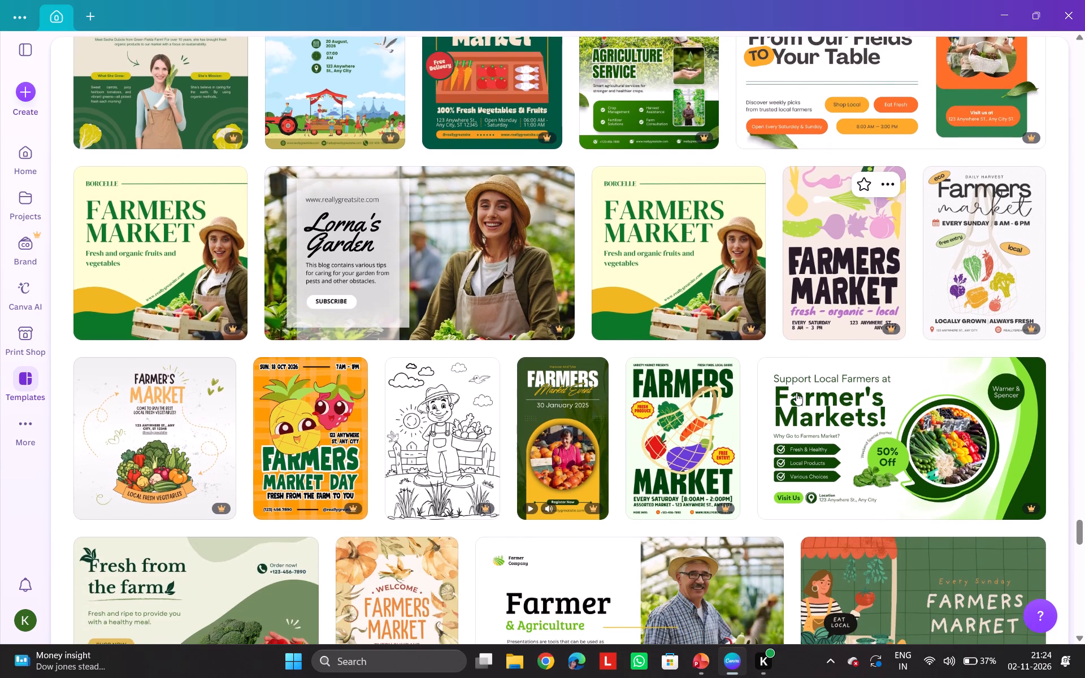
Open the yellow illustrated Agricultural Sector presentation and look through the similar agriculture designs suggested with it.
scroll(796, 393, "up", 4)
left_click(872, 364)
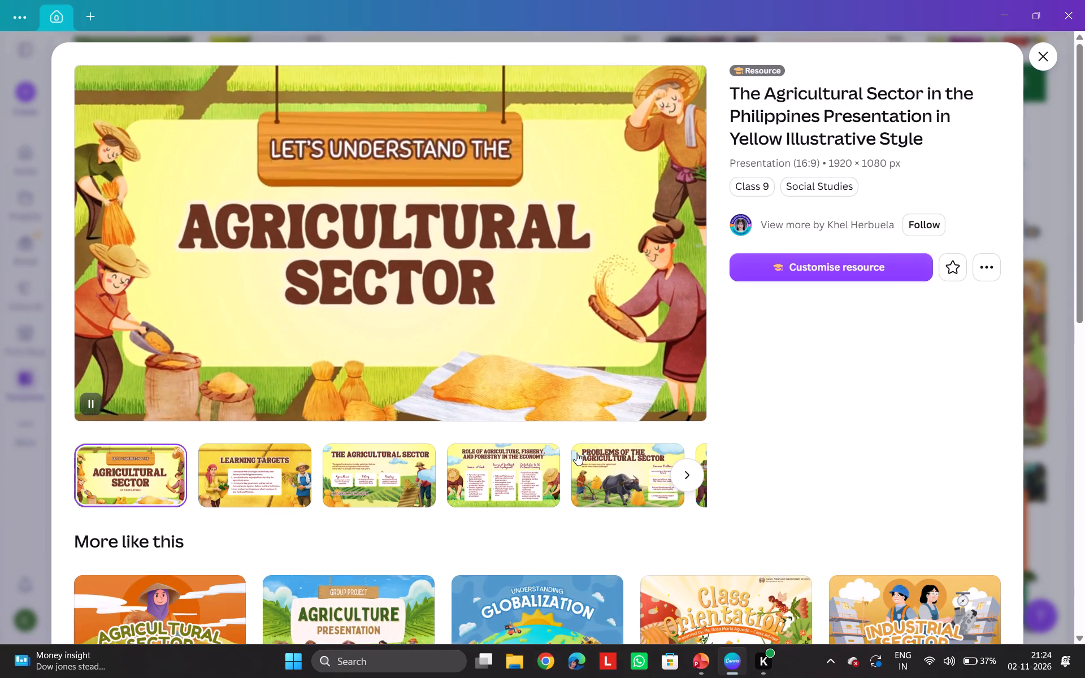
scroll(583, 492, "down", 3)
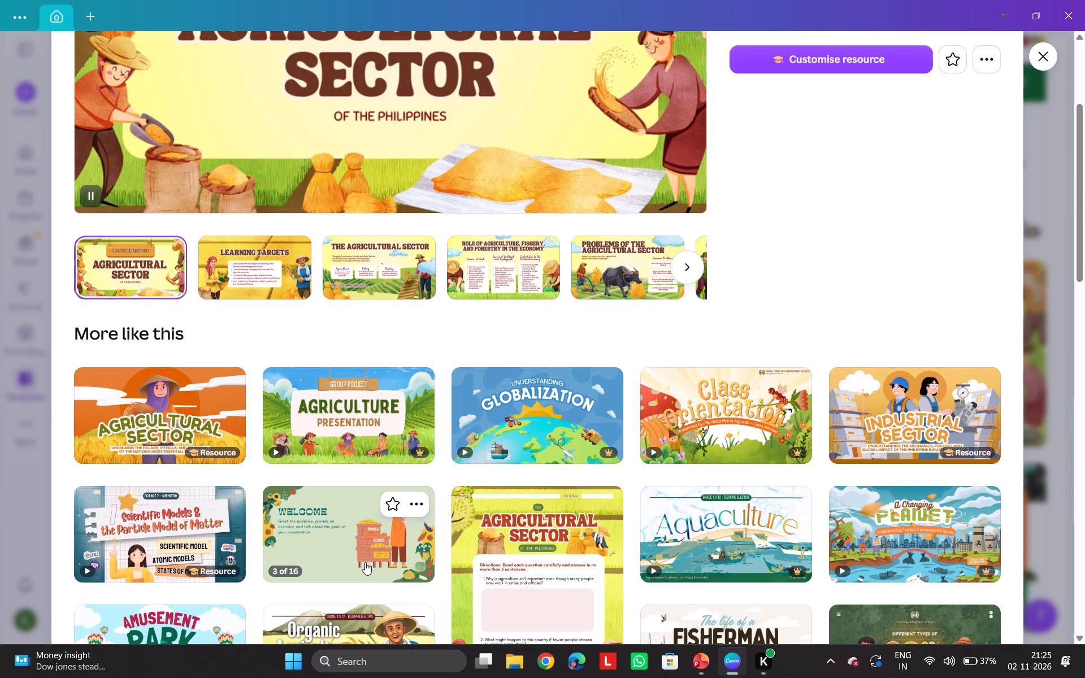
scroll(365, 562, "down", 4)
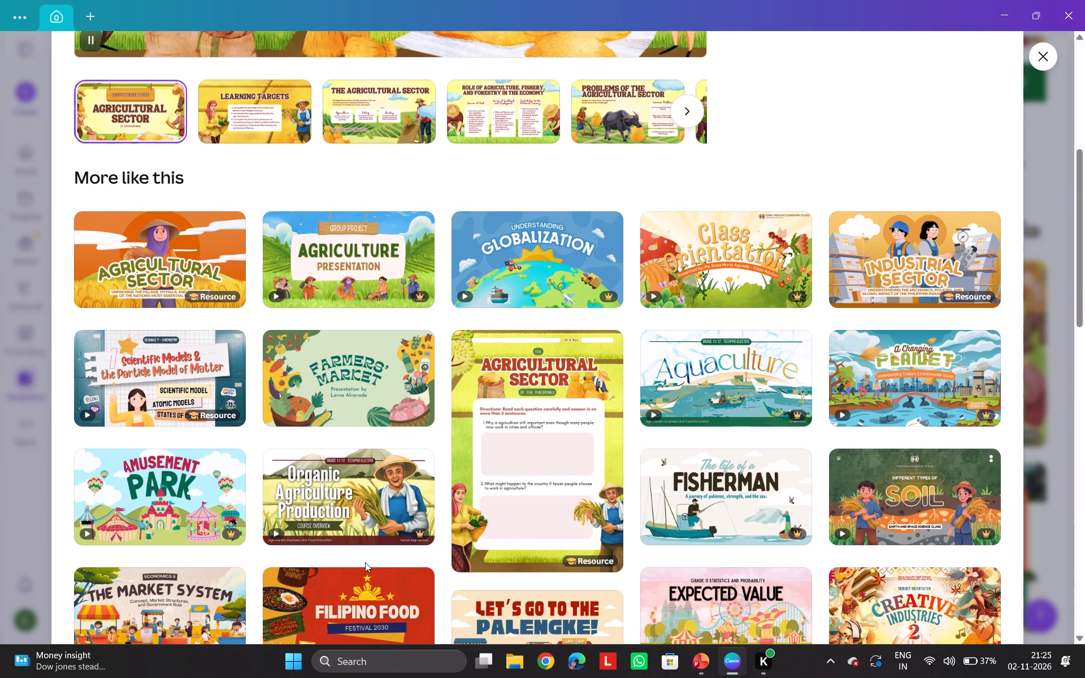
scroll(365, 562, "down", 2)
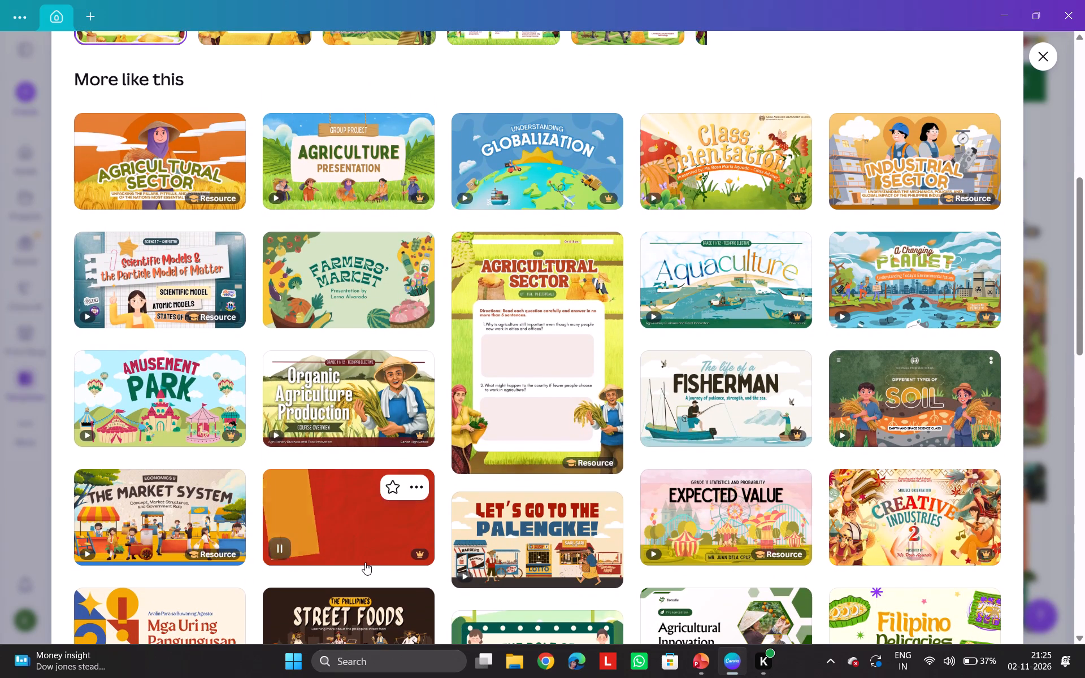
scroll(365, 562, "down", 2)
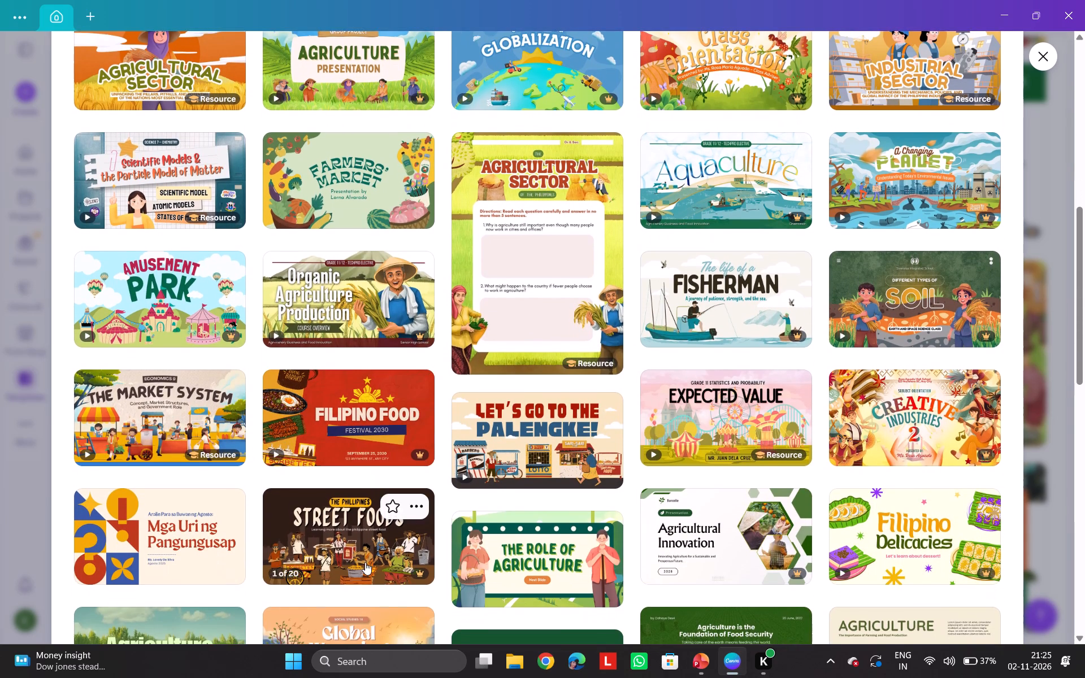
scroll(365, 562, "down", 3)
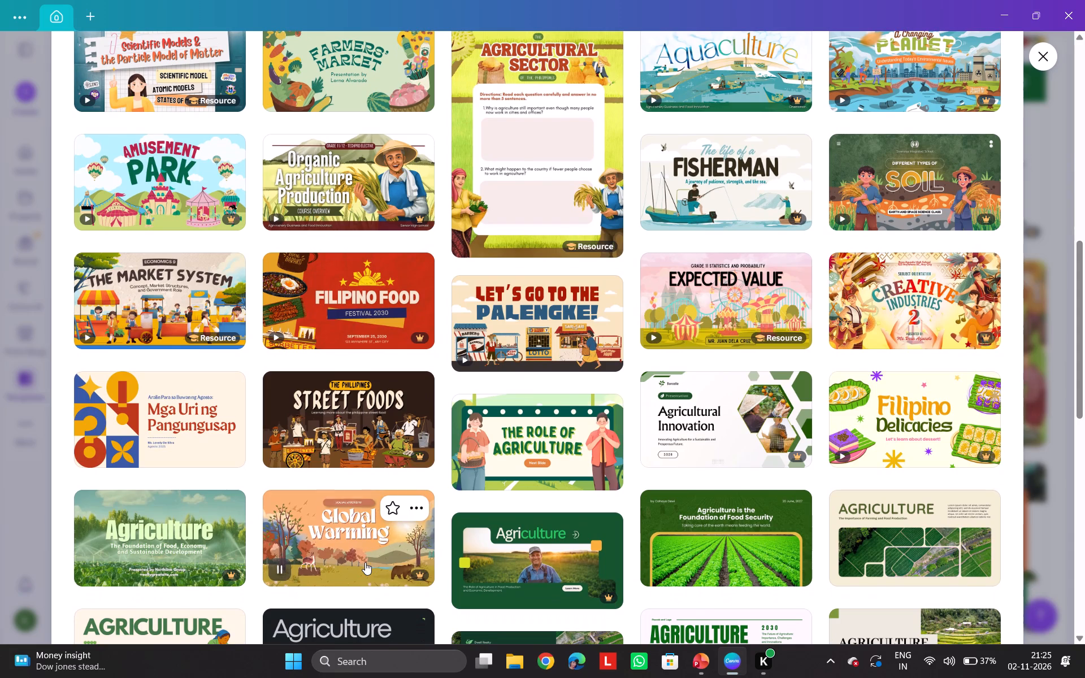
scroll(365, 562, "down", 2)
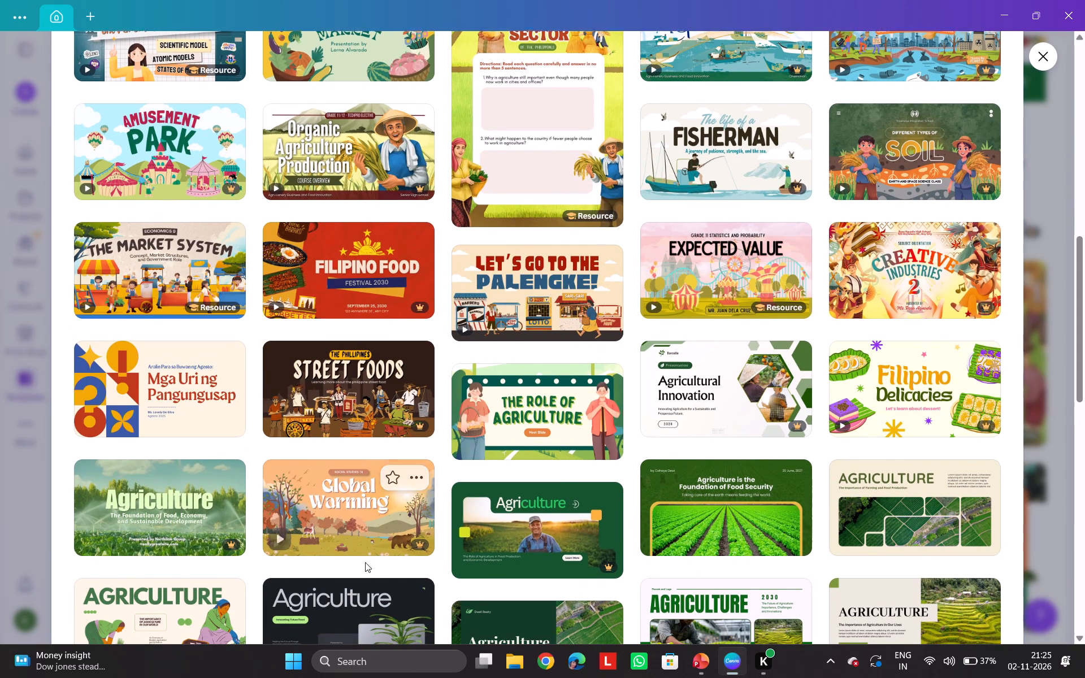
scroll(365, 562, "down", 2)
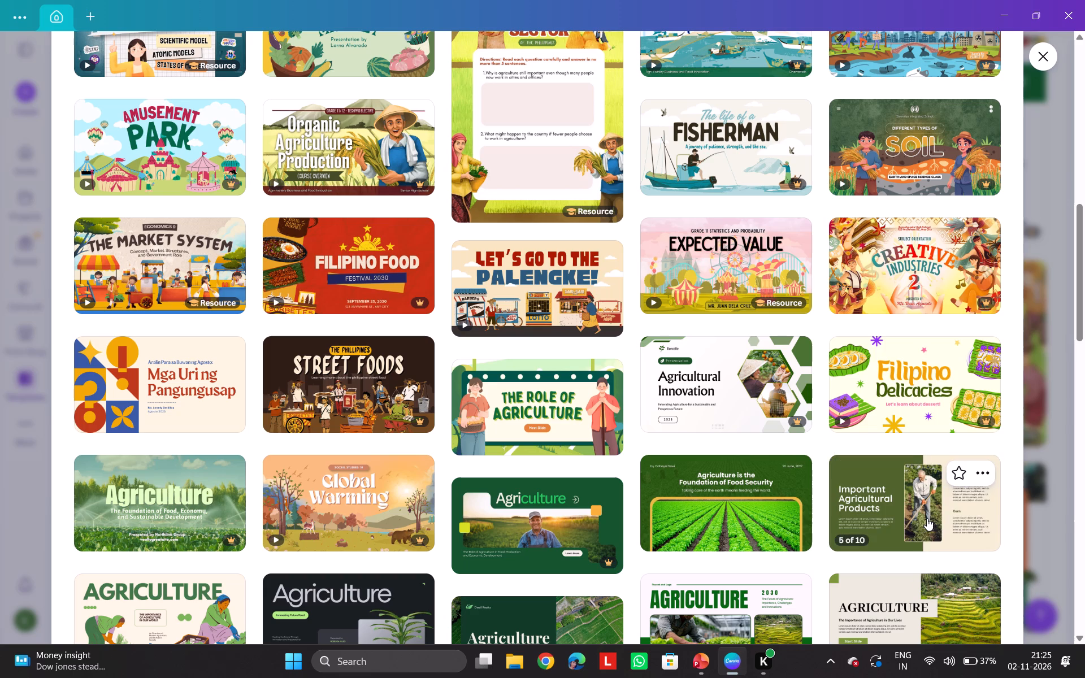
scroll(592, 547, "down", 2)
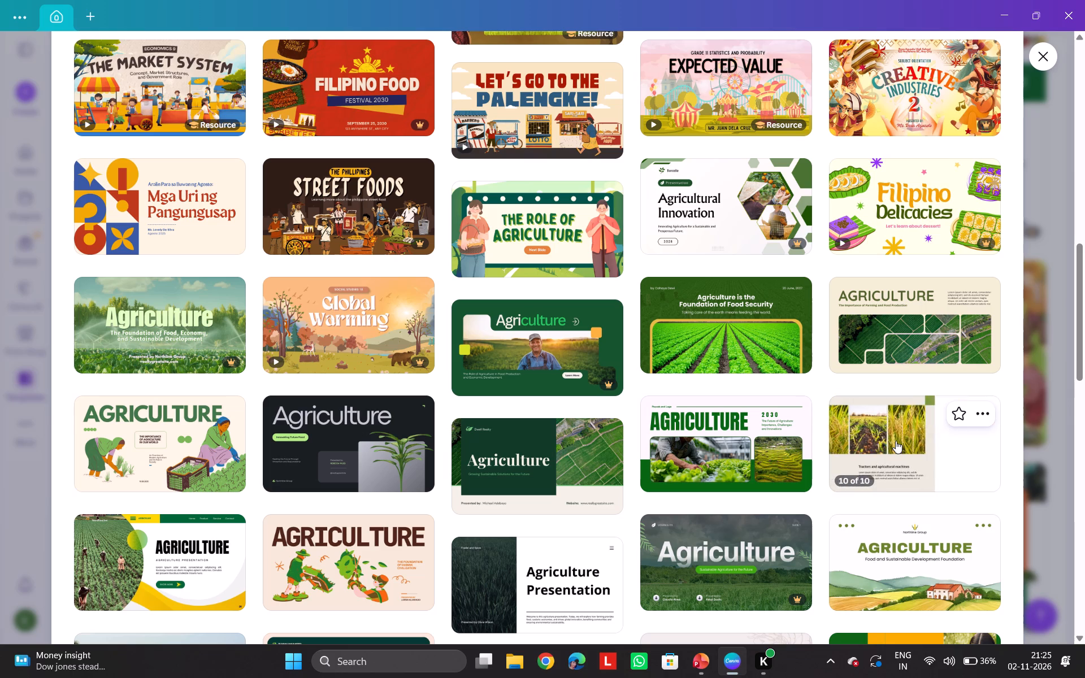
Choose the Beige Green Minimalist Agriculture Presentation from the similar designs and open it for customising.
left_click(896, 441)
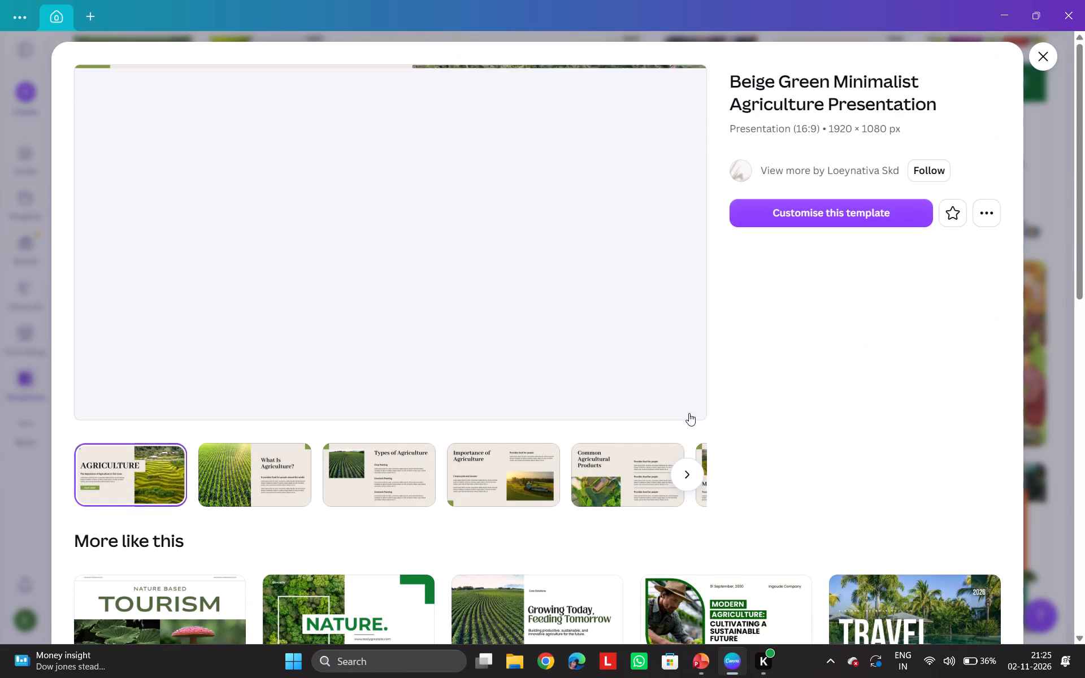
left_click(843, 220)
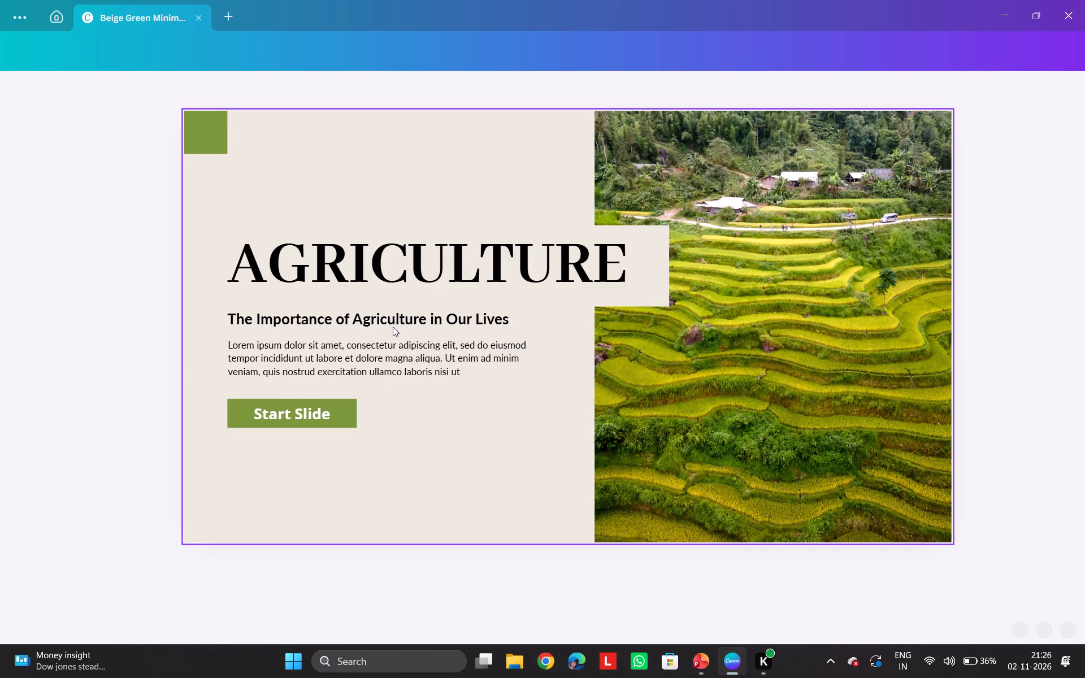
Delete the AGRICULTURE title text from the cover slide.
left_click(374, 266)
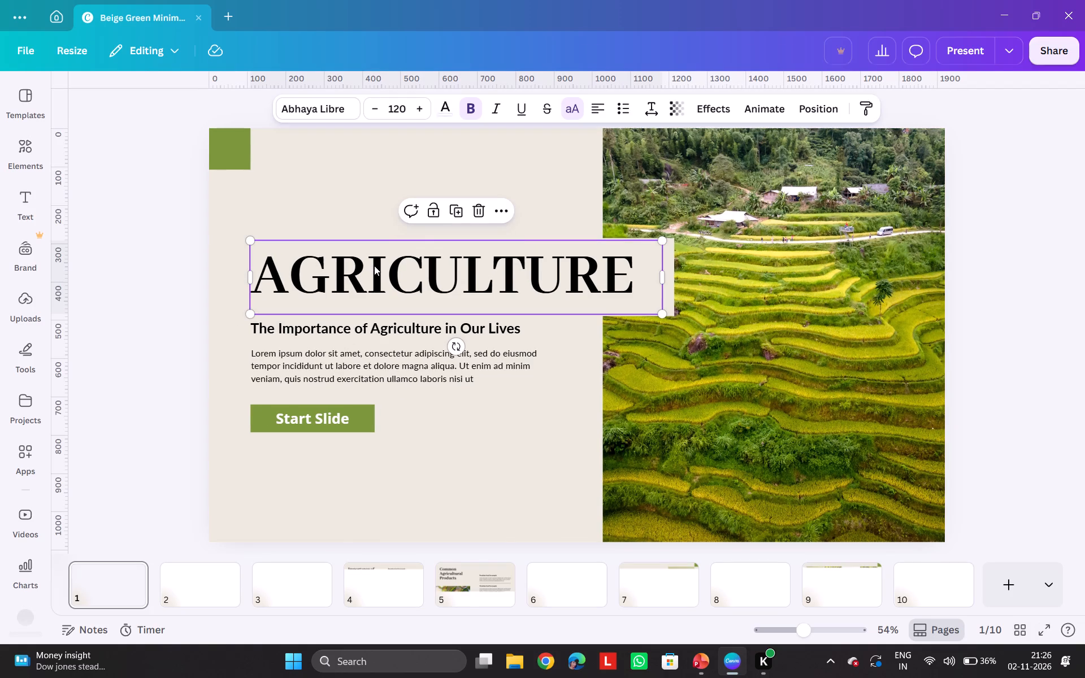
left_click(472, 211)
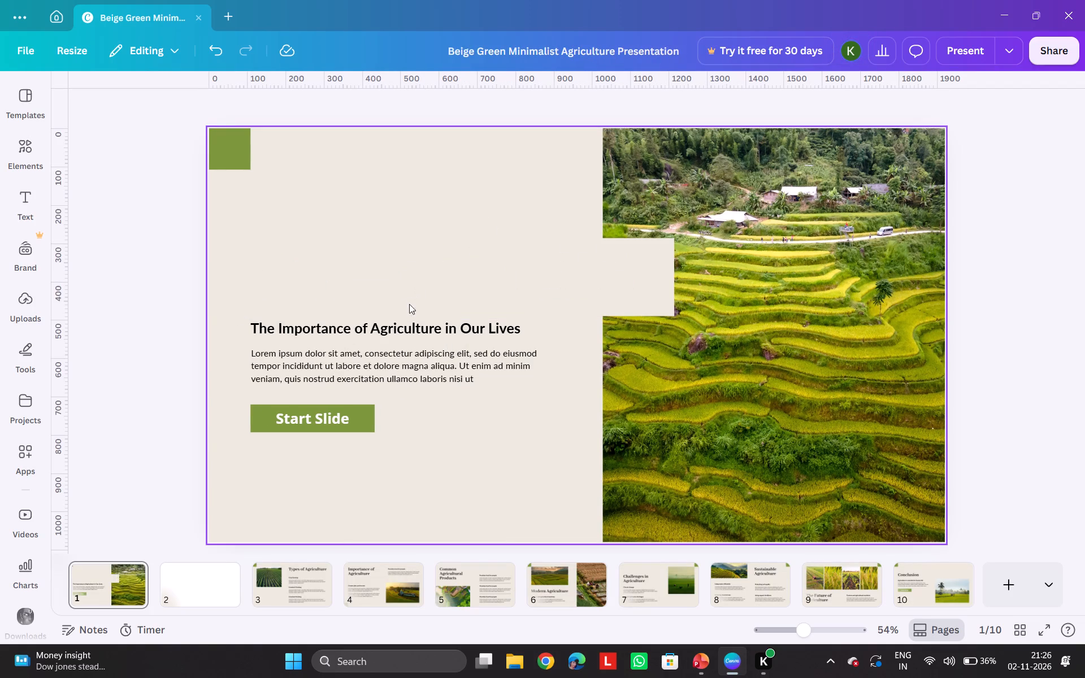
Narrow the beige rectangle overlapping the terraced-field photo so that it ends at the photo's left edge.
left_click(675, 271)
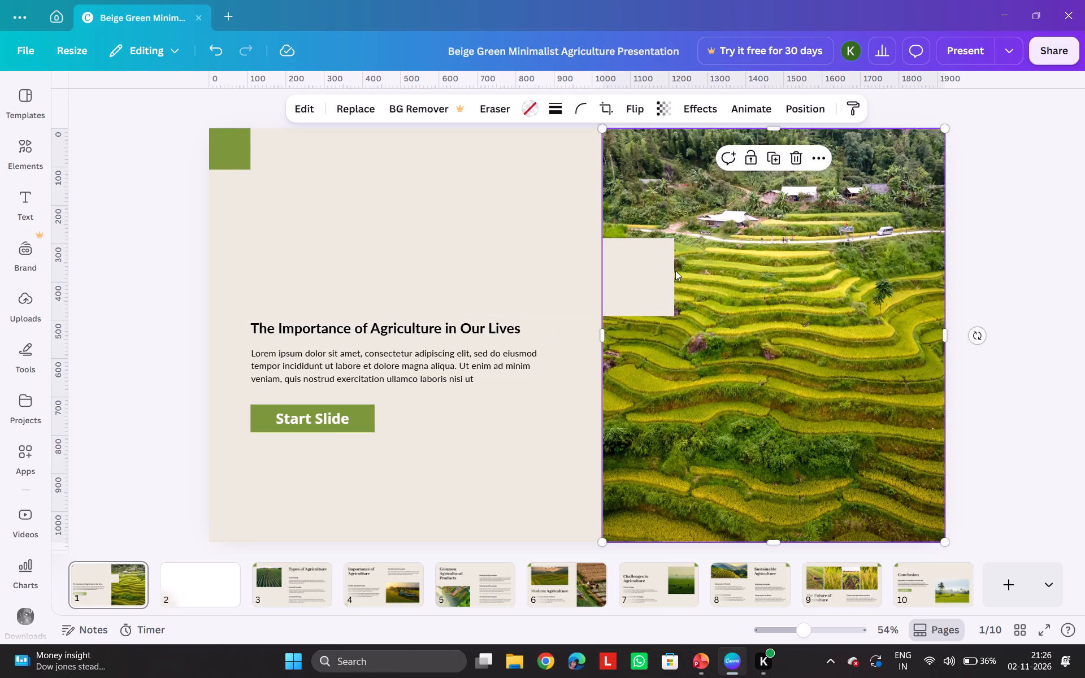
left_click(671, 272)
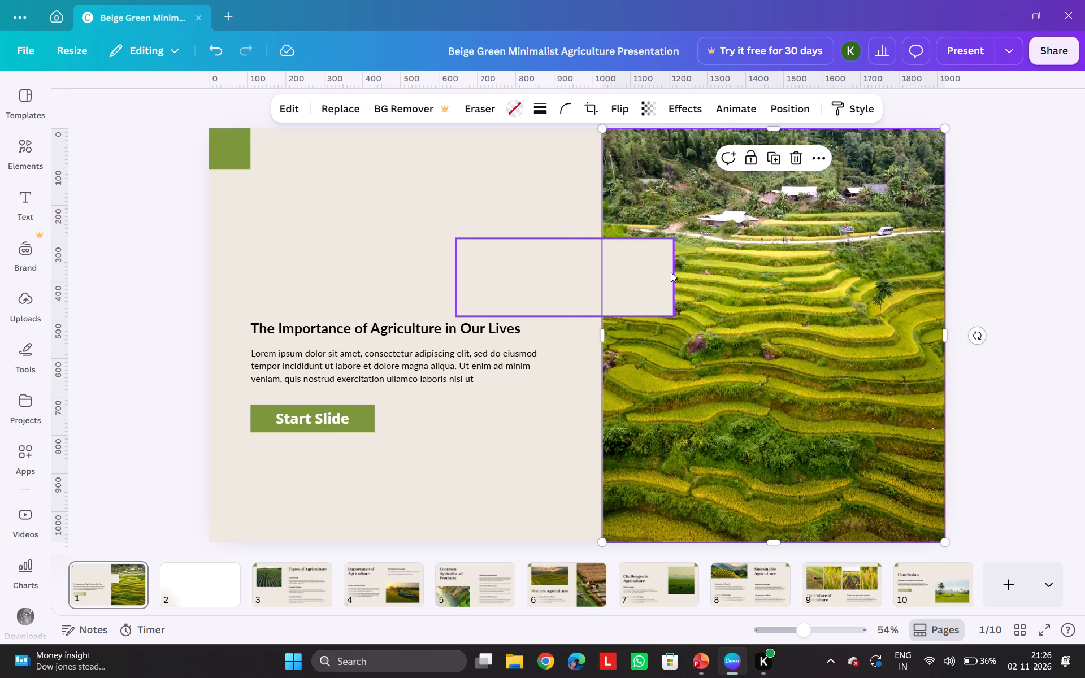
left_click_drag(672, 273, 604, 276)
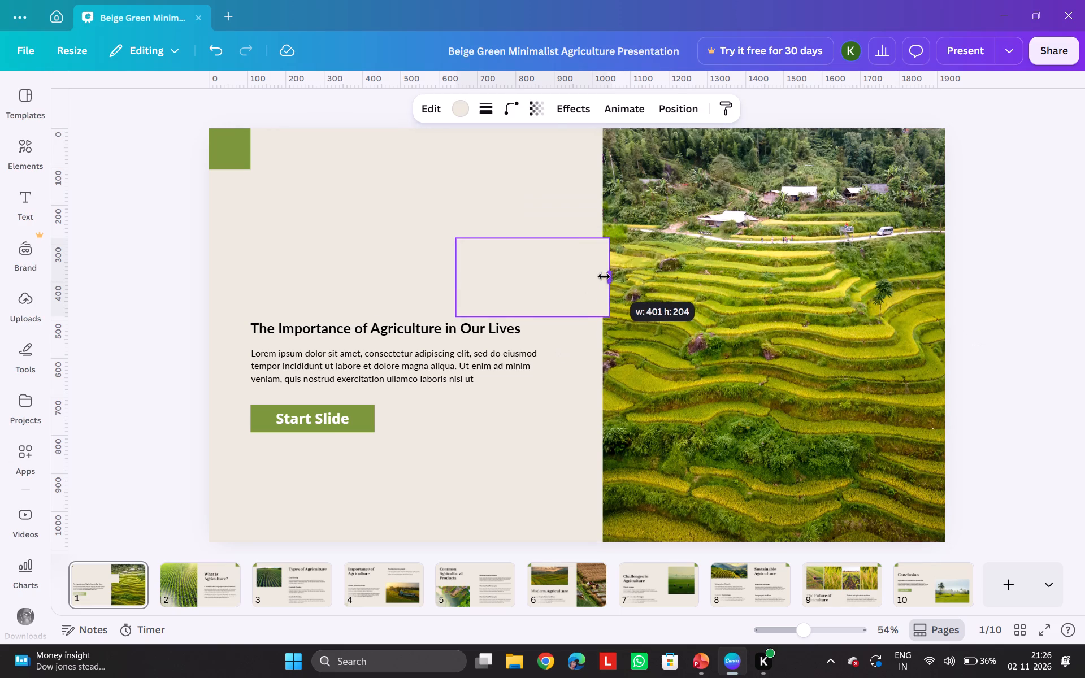
left_click_drag(604, 276, 600, 276)
left_click(522, 264)
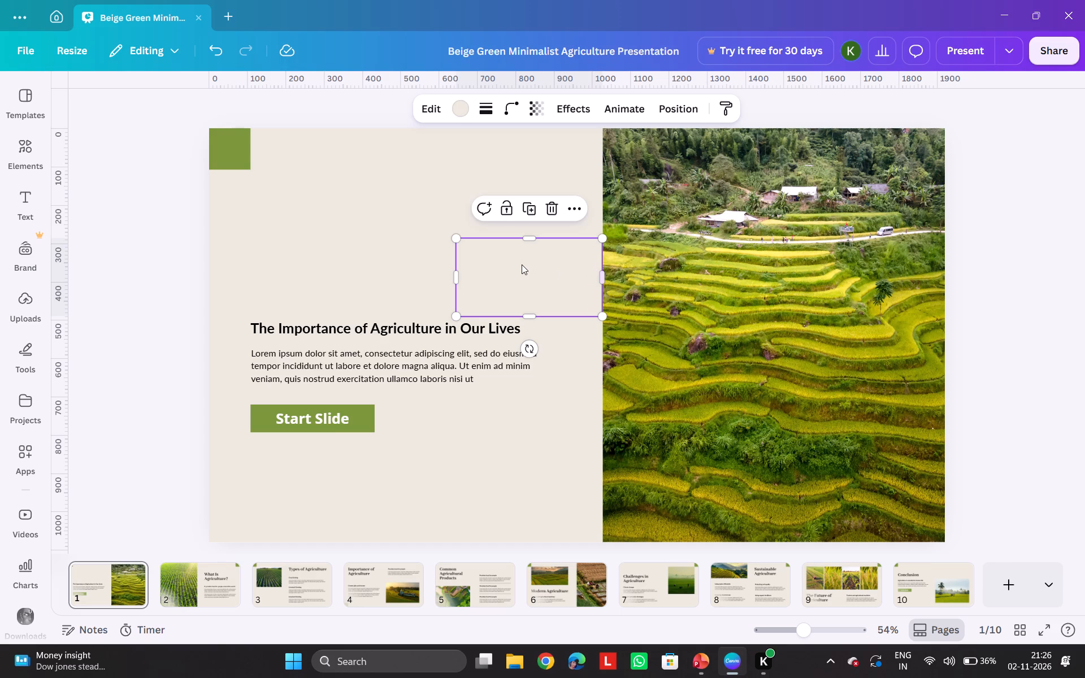
Delete the remaining subtitle, placeholder paragraph and the Start Slide label with its green box from the cover slide.
left_click(348, 249)
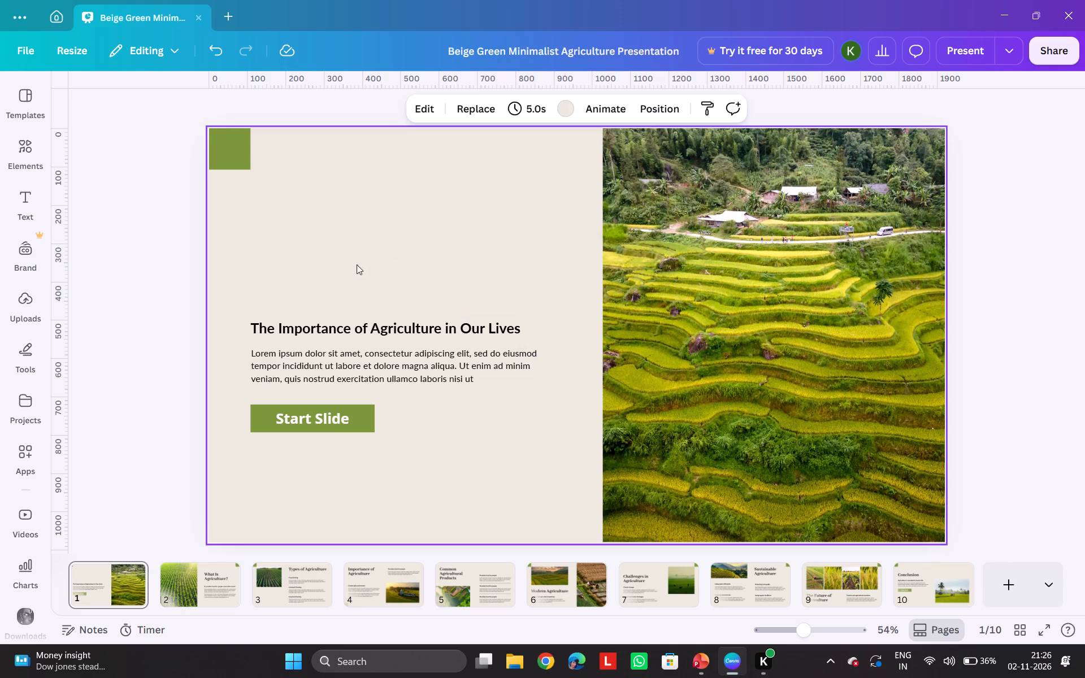
left_click(390, 325)
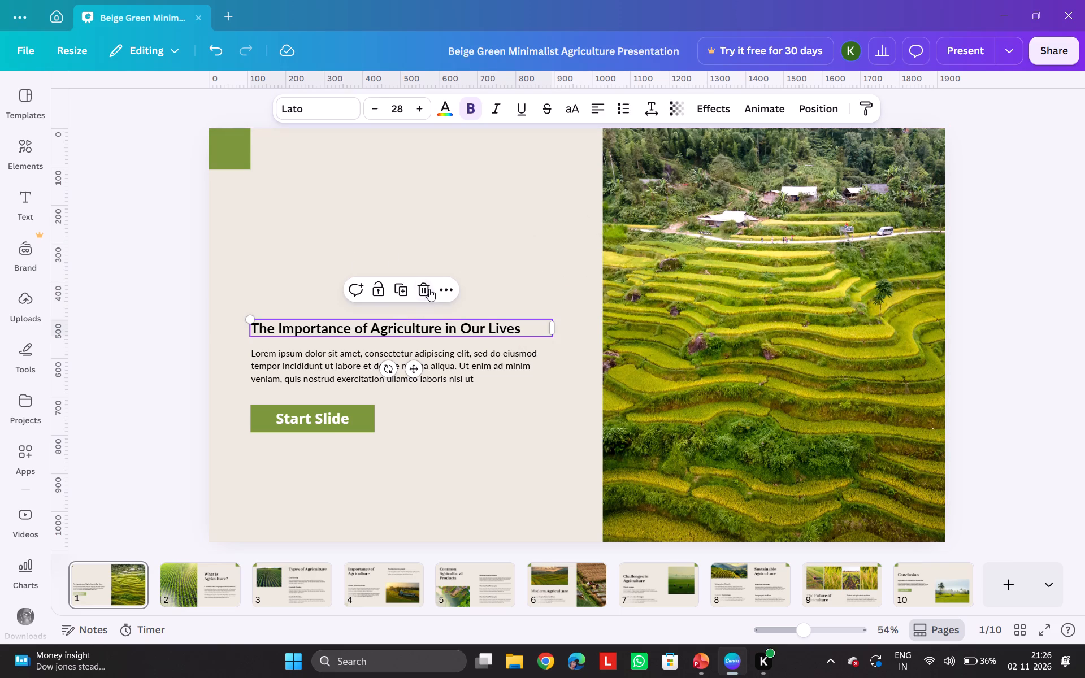
left_click(430, 288)
left_click(396, 359)
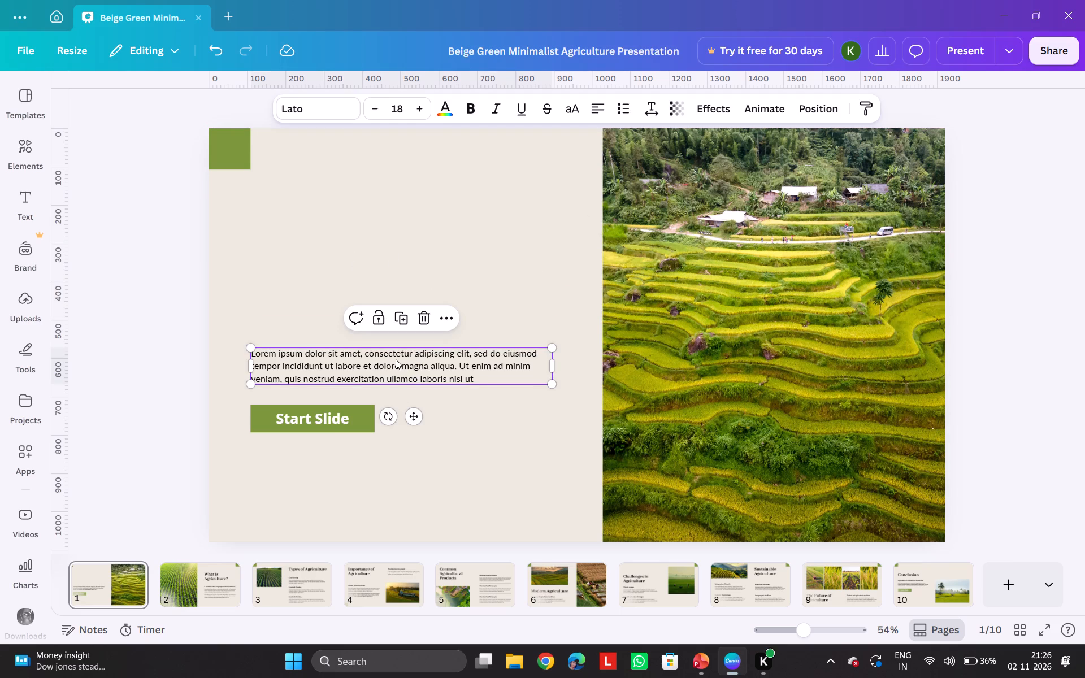
key("Delete")
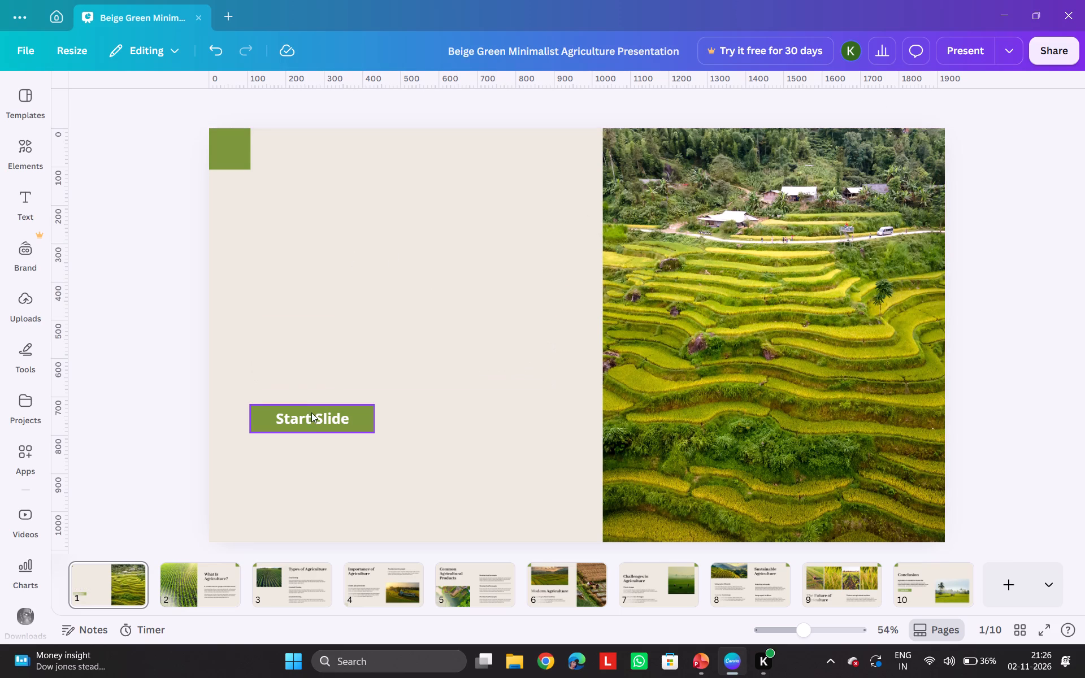
left_click(310, 418)
key("Delete")
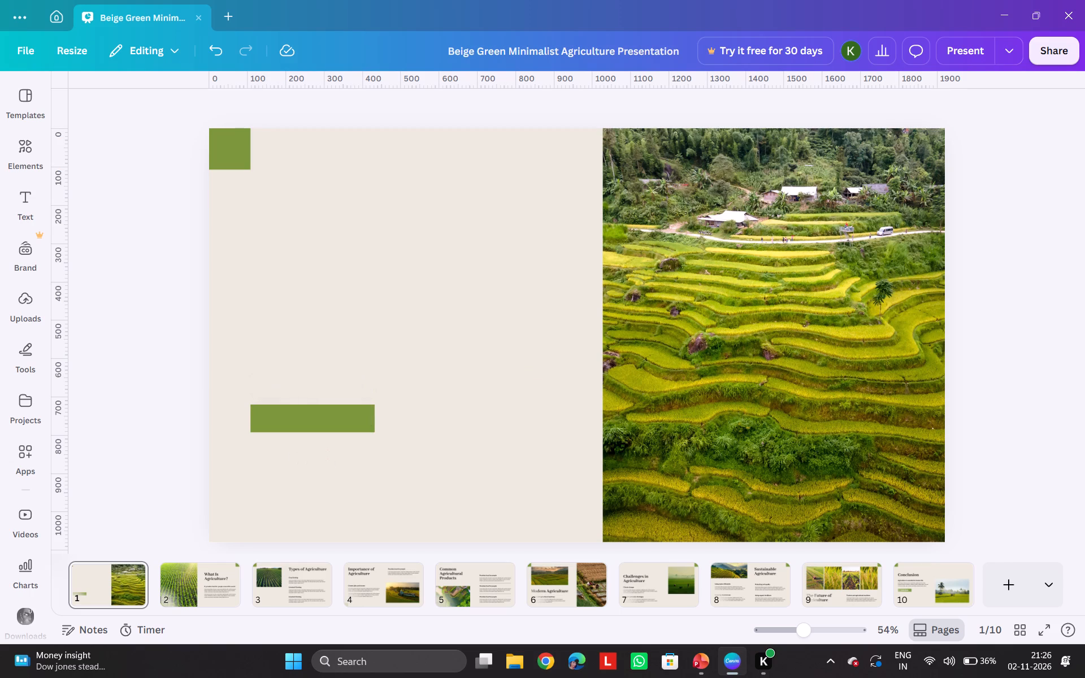
left_click(296, 411)
key("Delete")
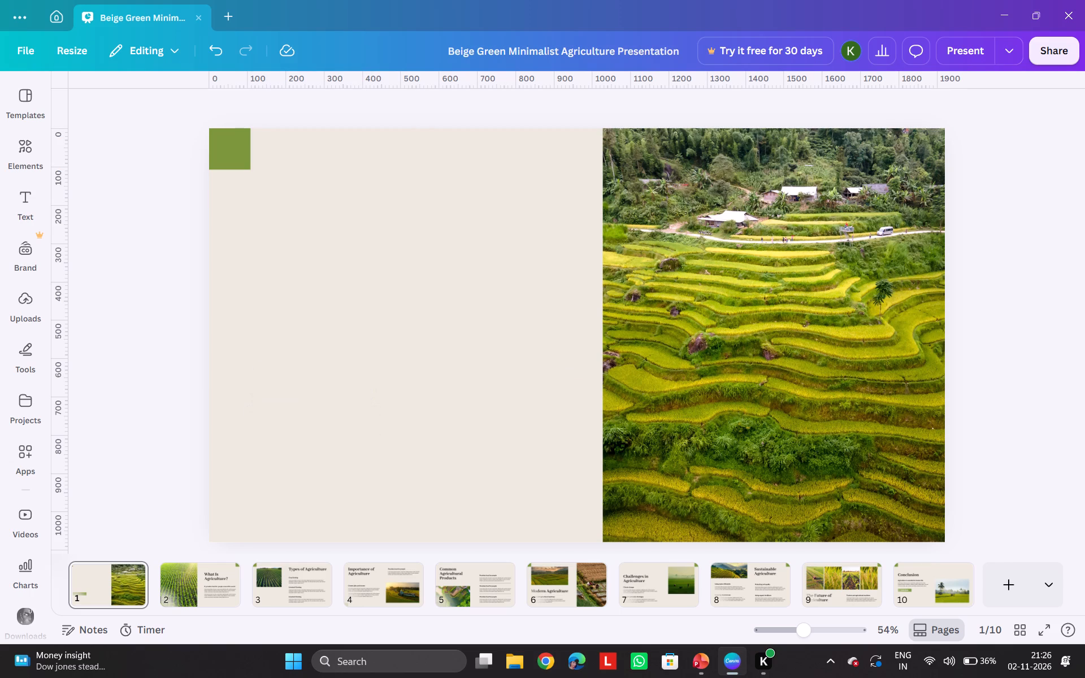
Widen the green corner square into a bar along the slide's top edge, spanning just over half of the beige area.
left_click(215, 146)
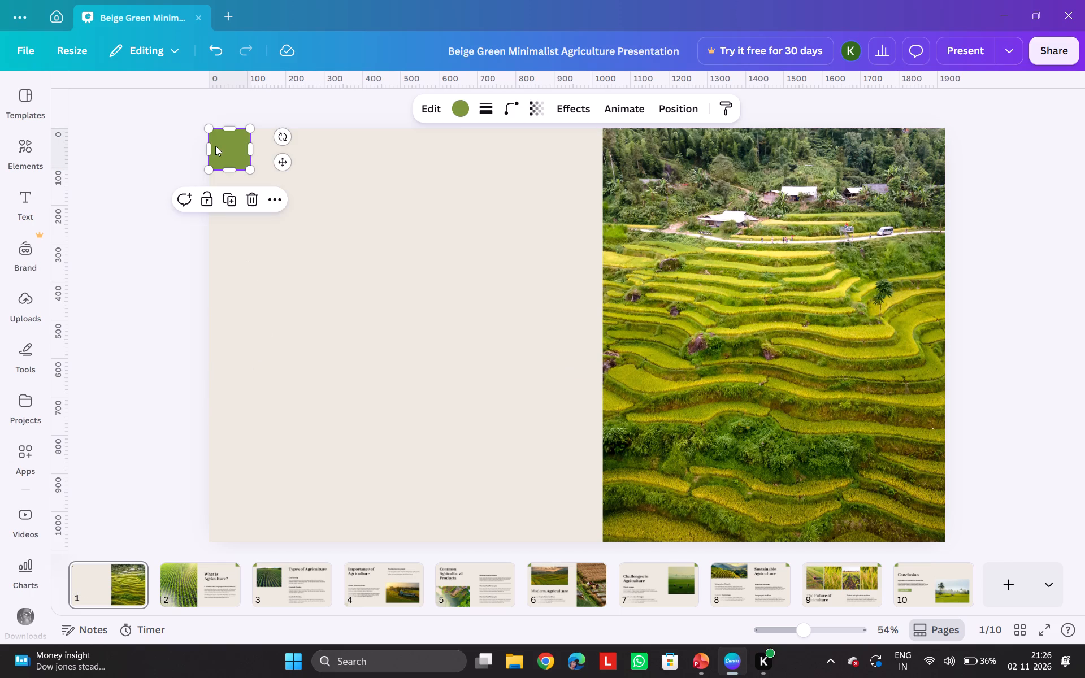
left_click_drag(248, 146, 477, 156)
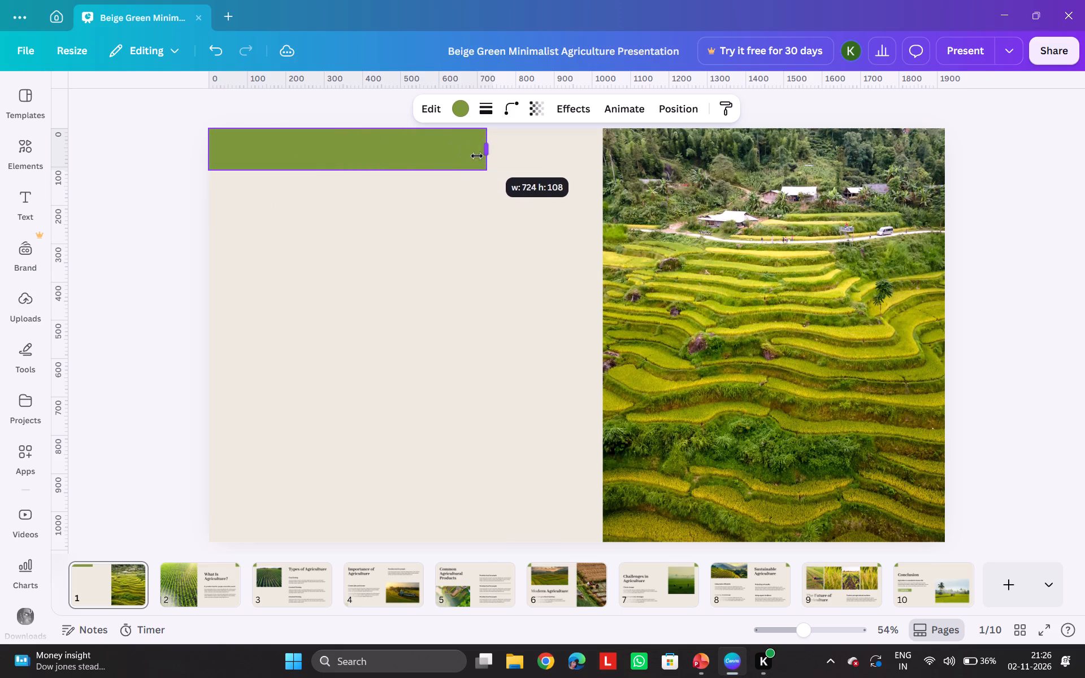
left_click_drag(477, 156, 432, 154)
left_click(382, 342)
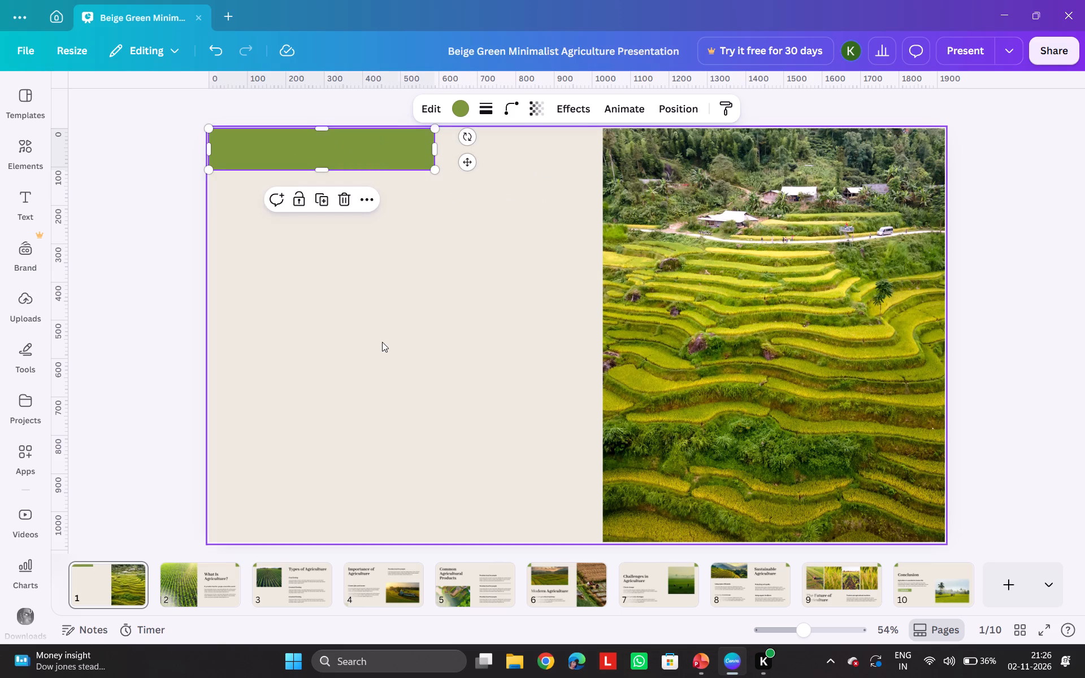
Switch to the Bol Kisan deck in PowerPoint and copy the first slide's subtitle, description and phone-with-microphone graphic together.
left_click(703, 660)
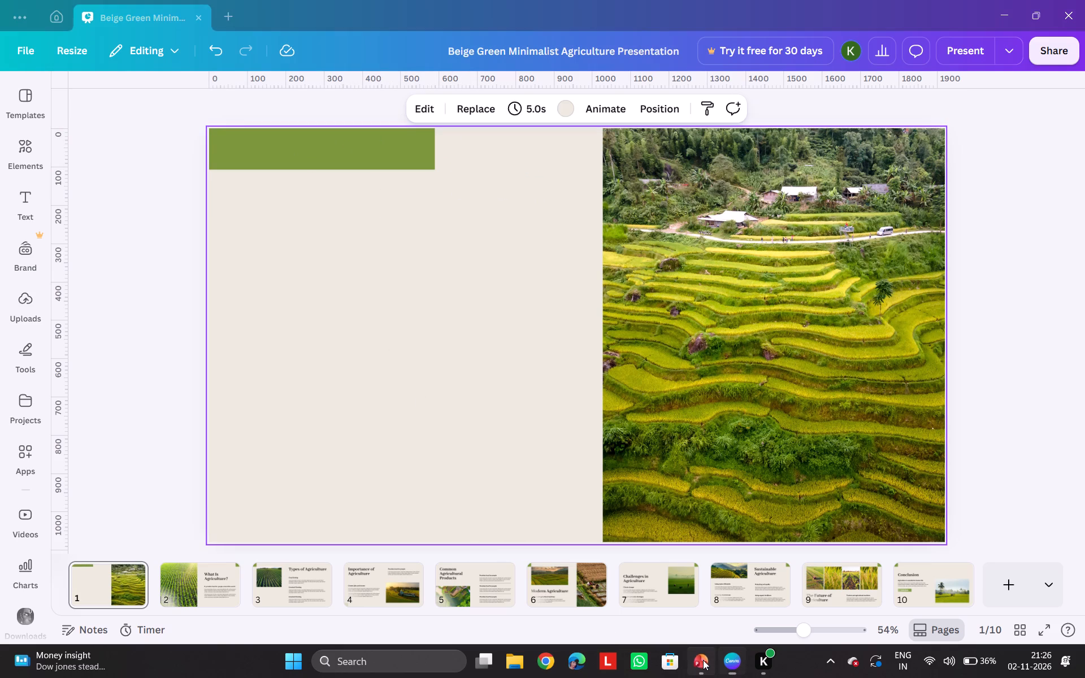
left_click(60, 124)
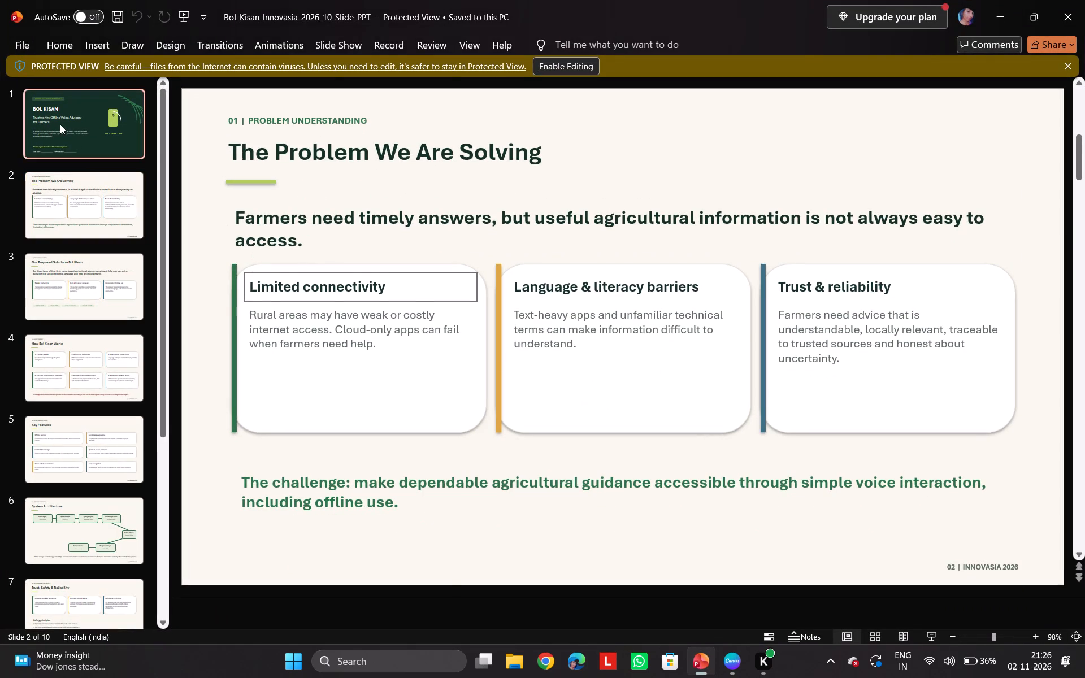
left_click_drag(226, 192, 282, 221)
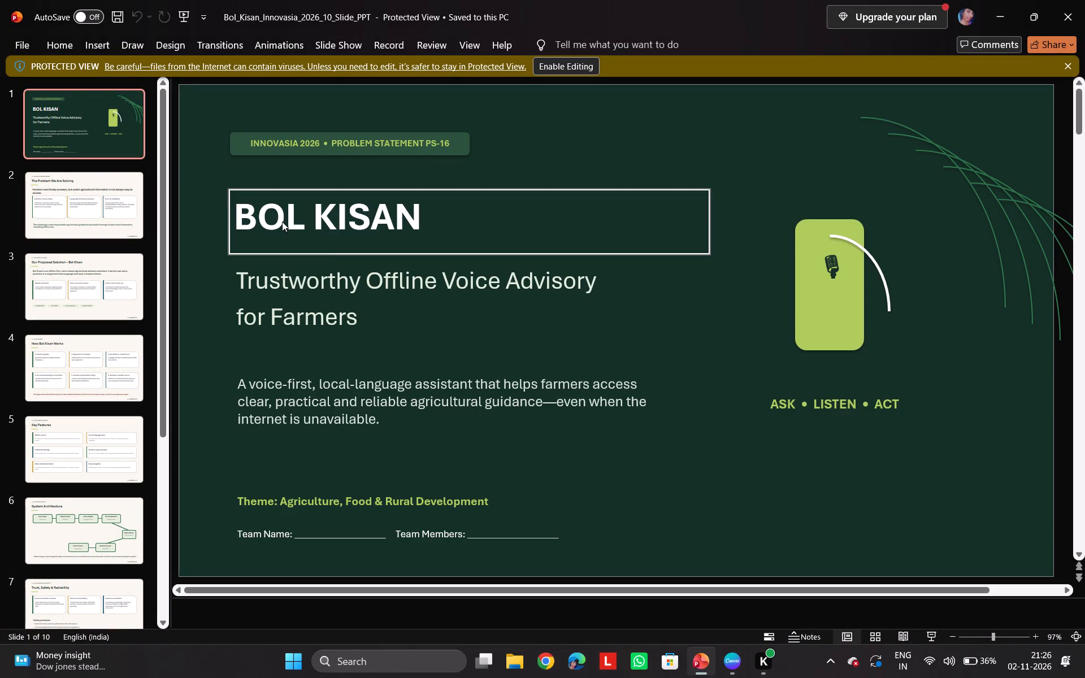
left_click_drag(282, 221, 220, 192)
left_click_drag(220, 192, 643, 408)
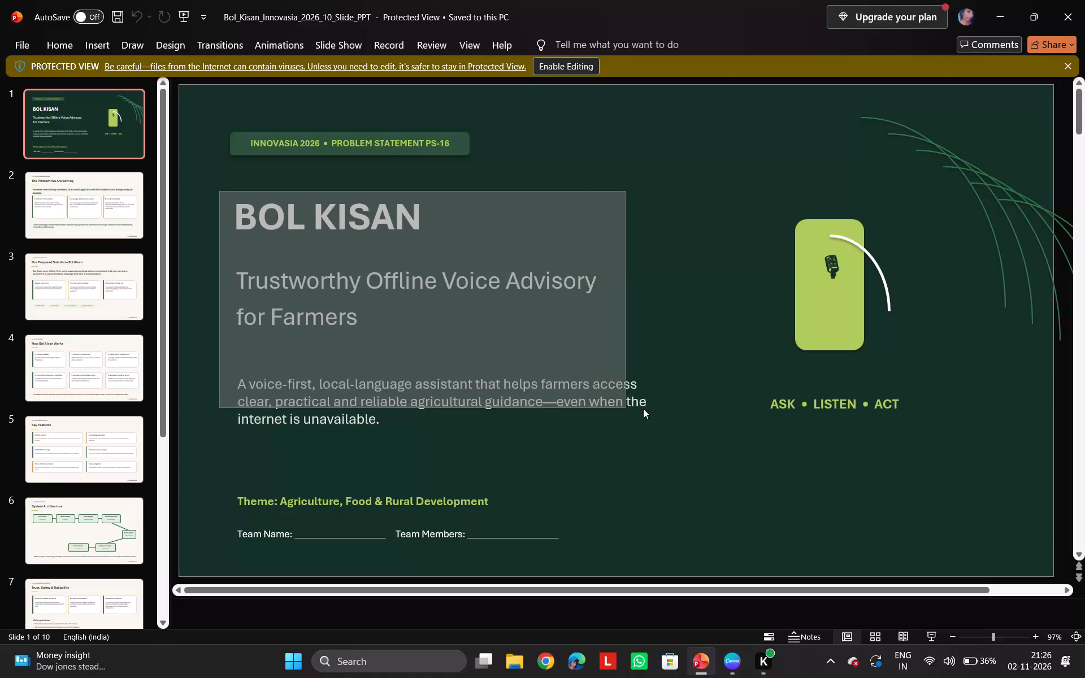
left_click_drag(643, 408, 980, 453)
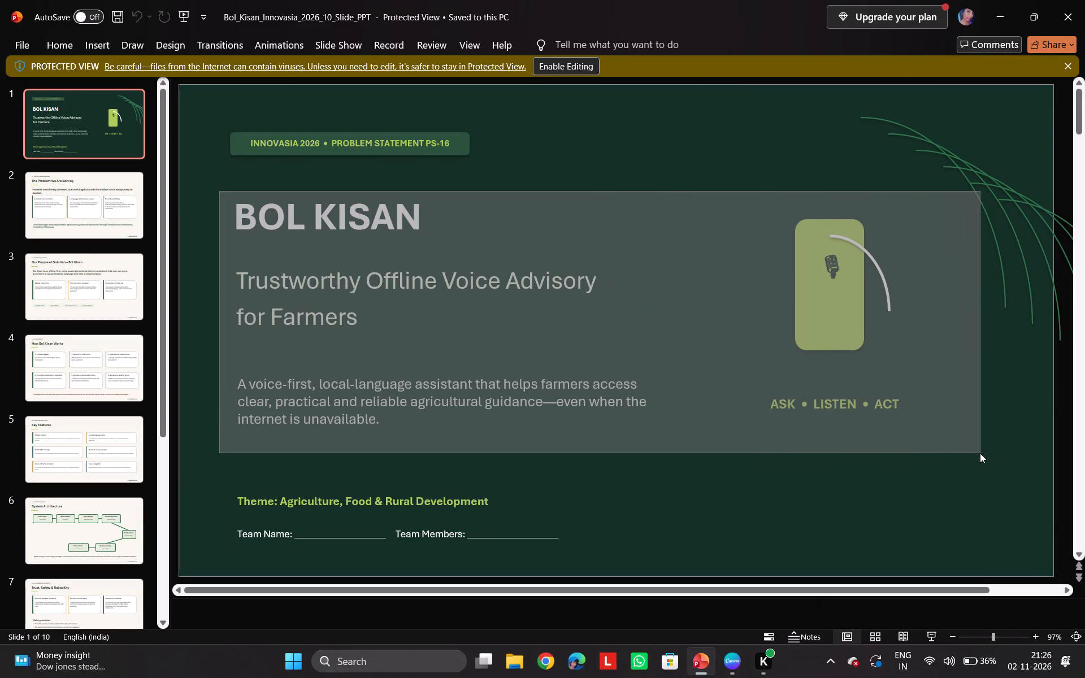
left_click_drag(980, 453, 905, 489)
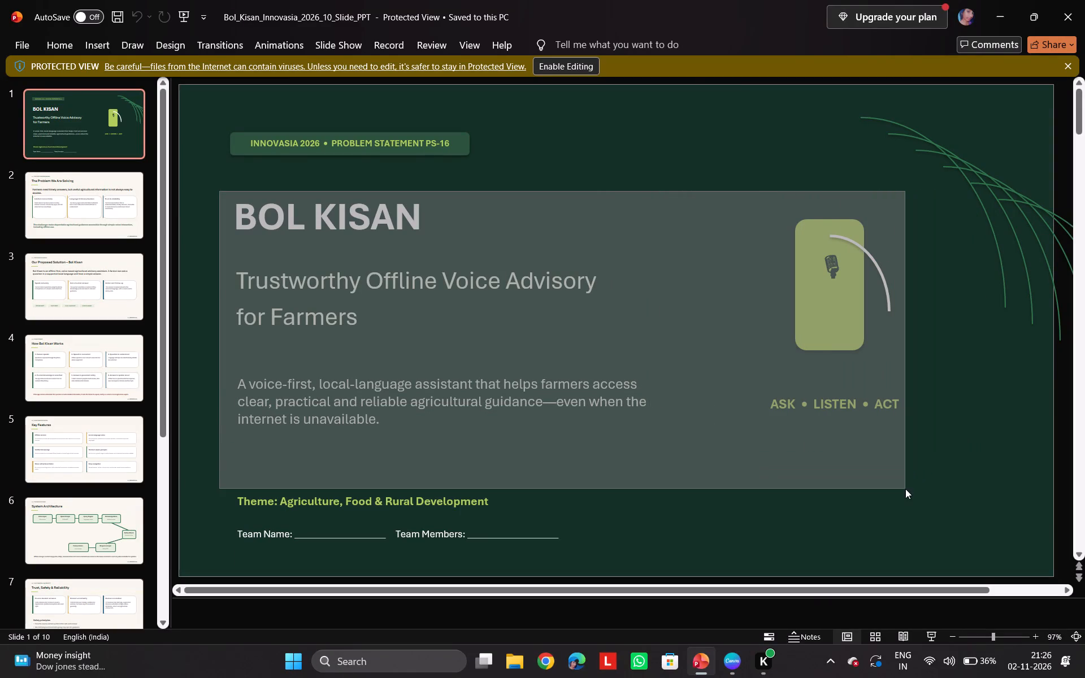
left_click_drag(905, 489, 902, 471)
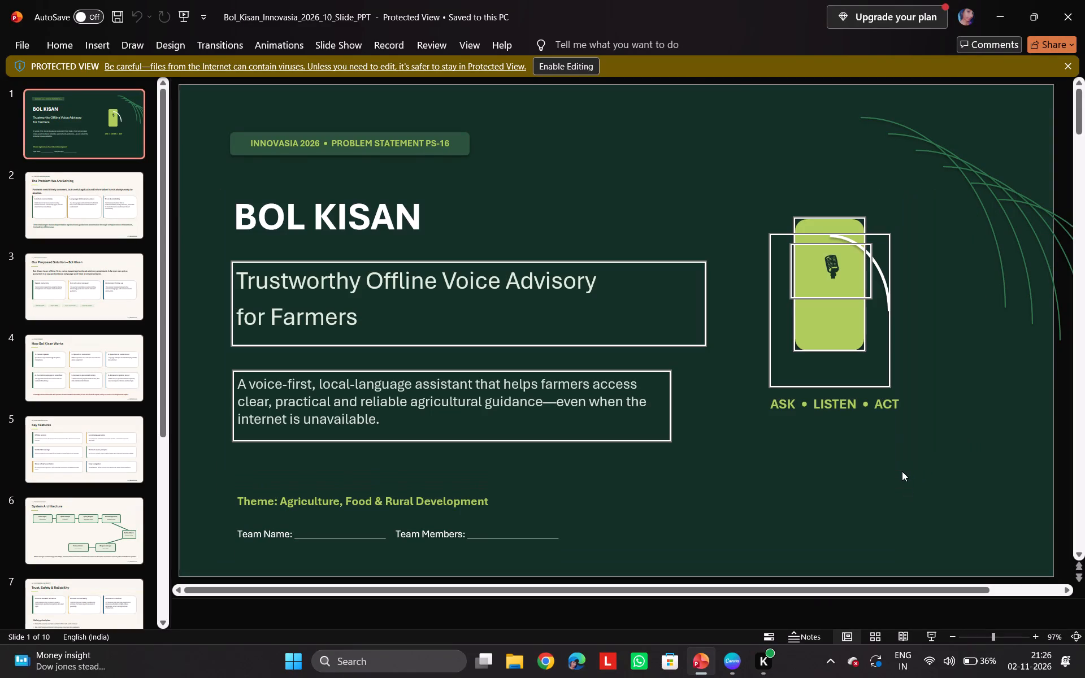
key("ctrl+c")
Switch back to Canva, paste the copied content onto the cover slide and move it to the lower part of the slide.
left_click(737, 662)
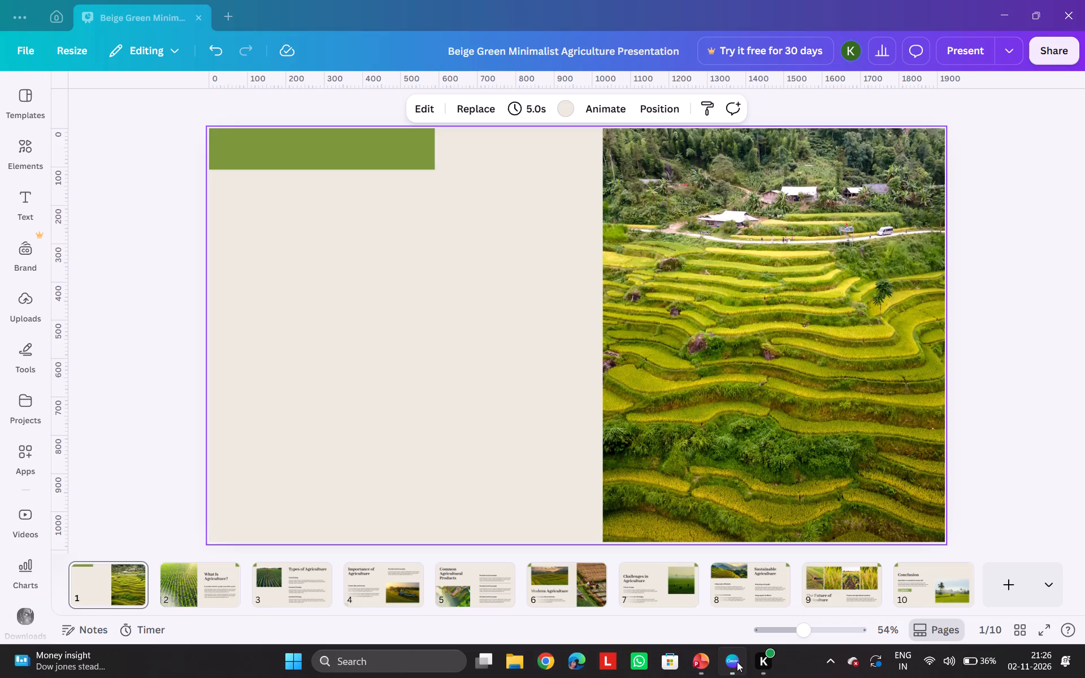
key("ctrl+v")
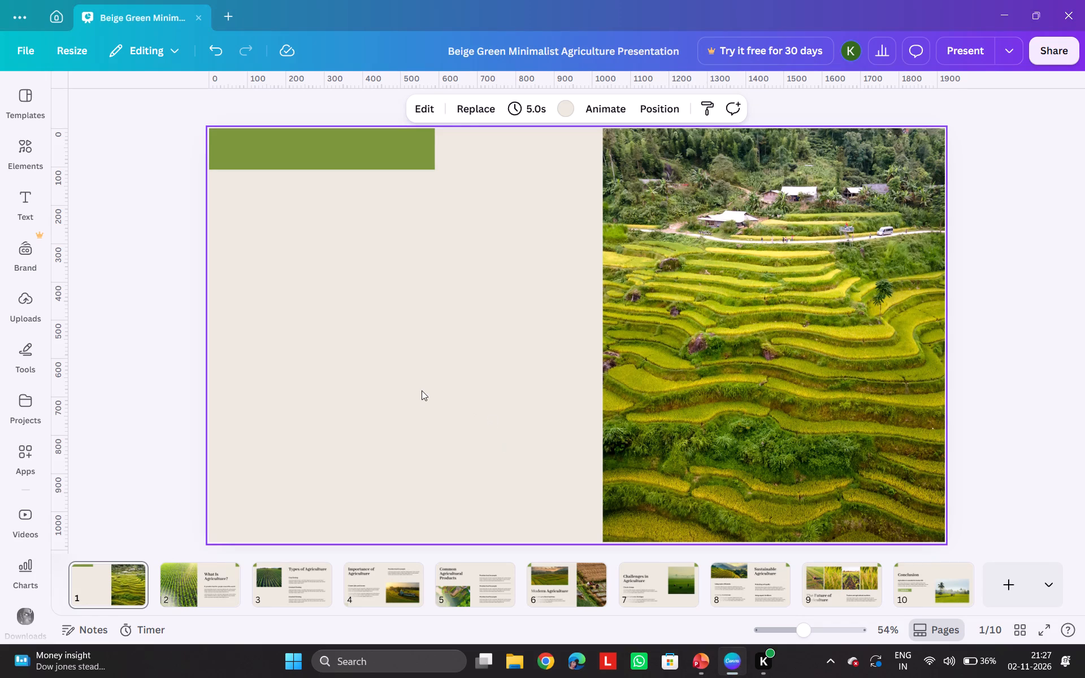
left_click_drag(461, 322, 396, 389)
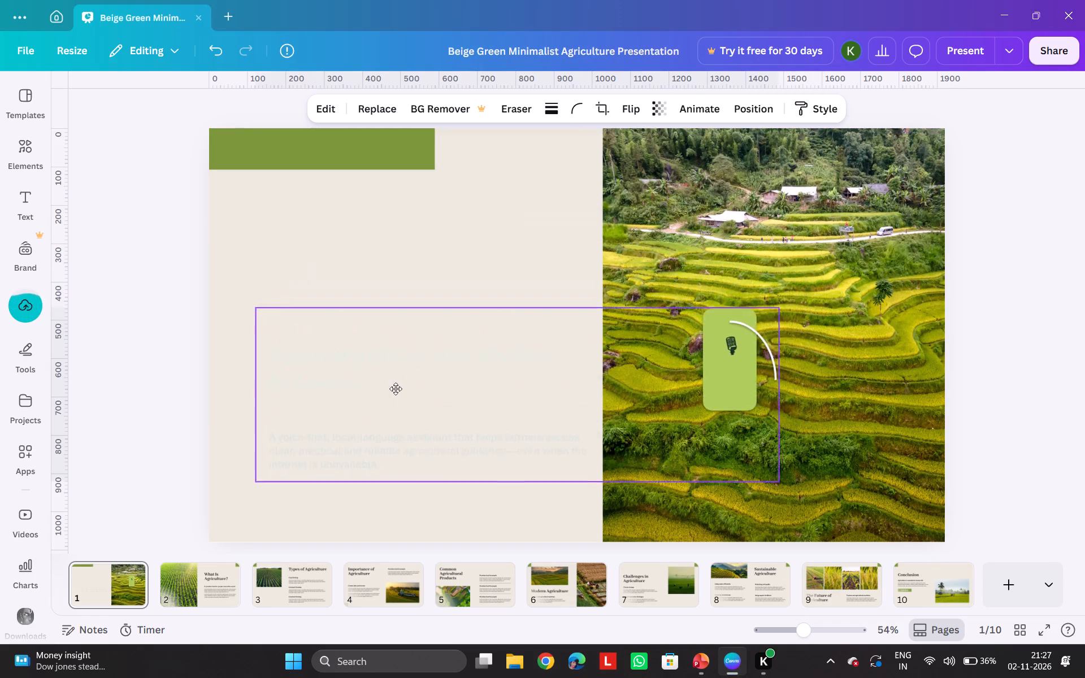
left_click_drag(396, 389, 377, 408)
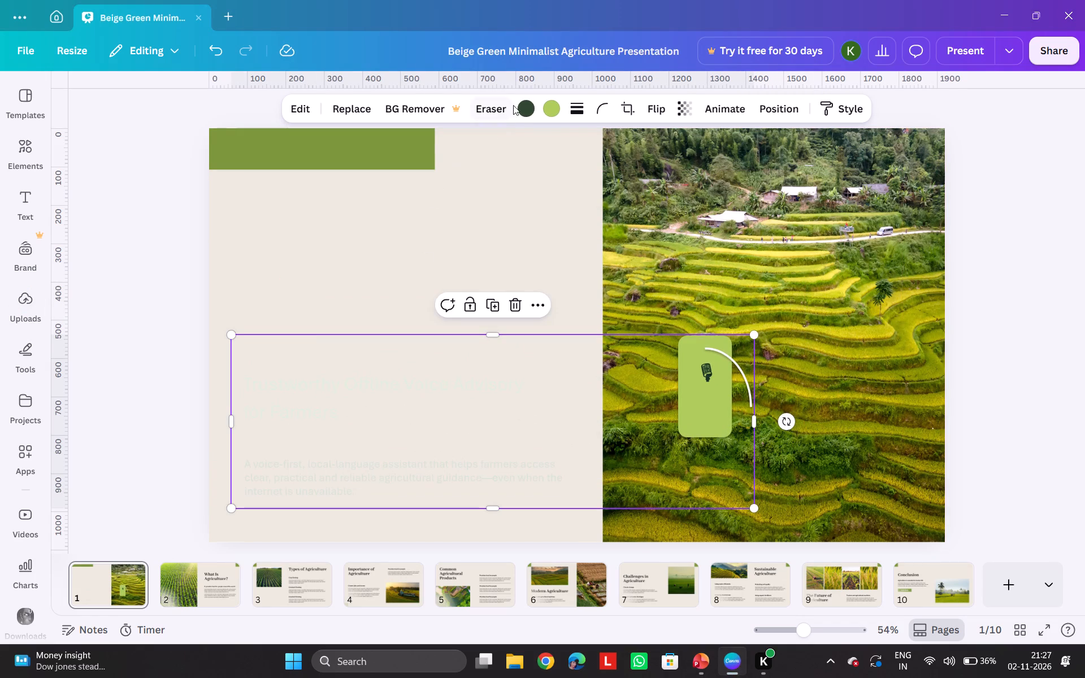
Recolour the pasted graphic's dark tone, trying black before choosing the dark green photo colour, and shift the graphic slightly left and up.
left_click(523, 102)
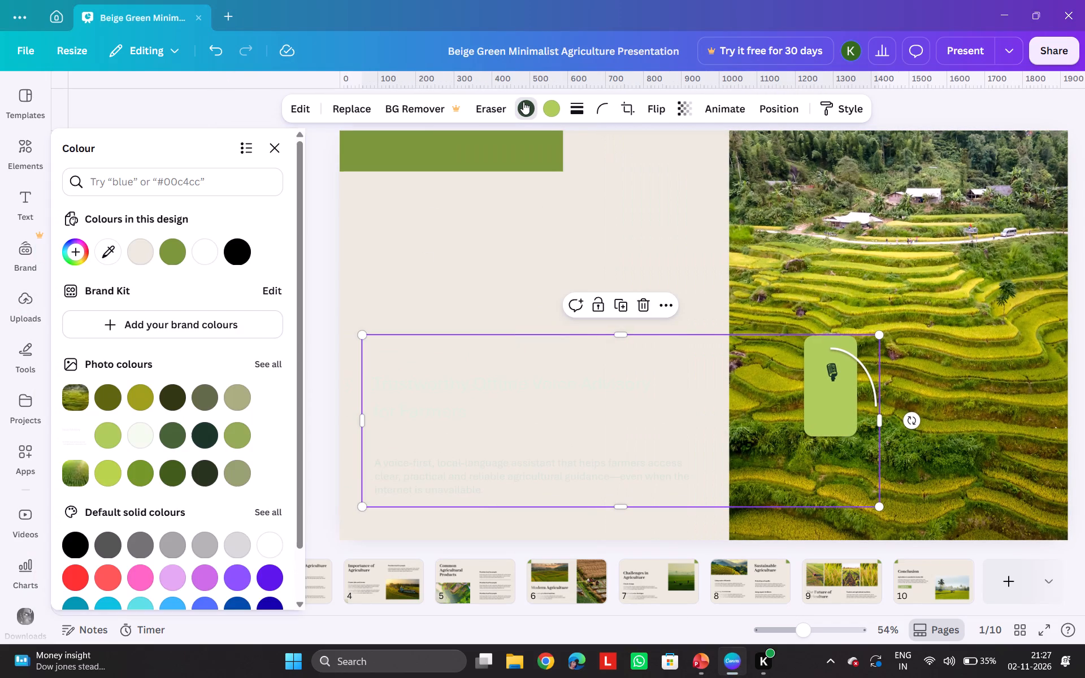
left_click(236, 262)
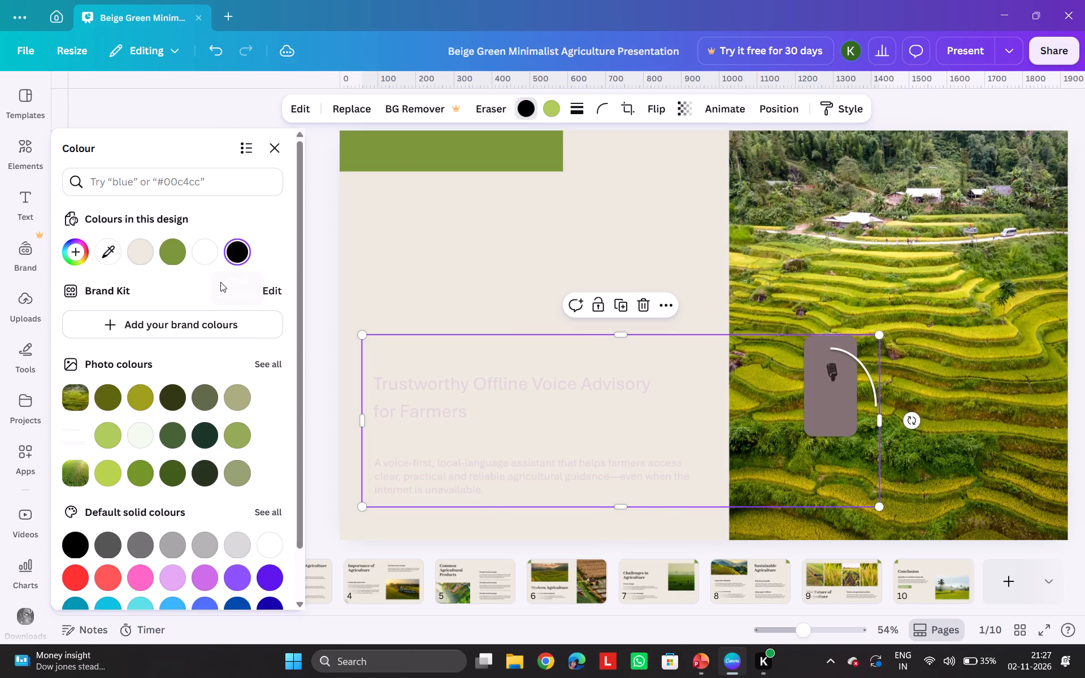
left_click_drag(399, 413, 381, 408)
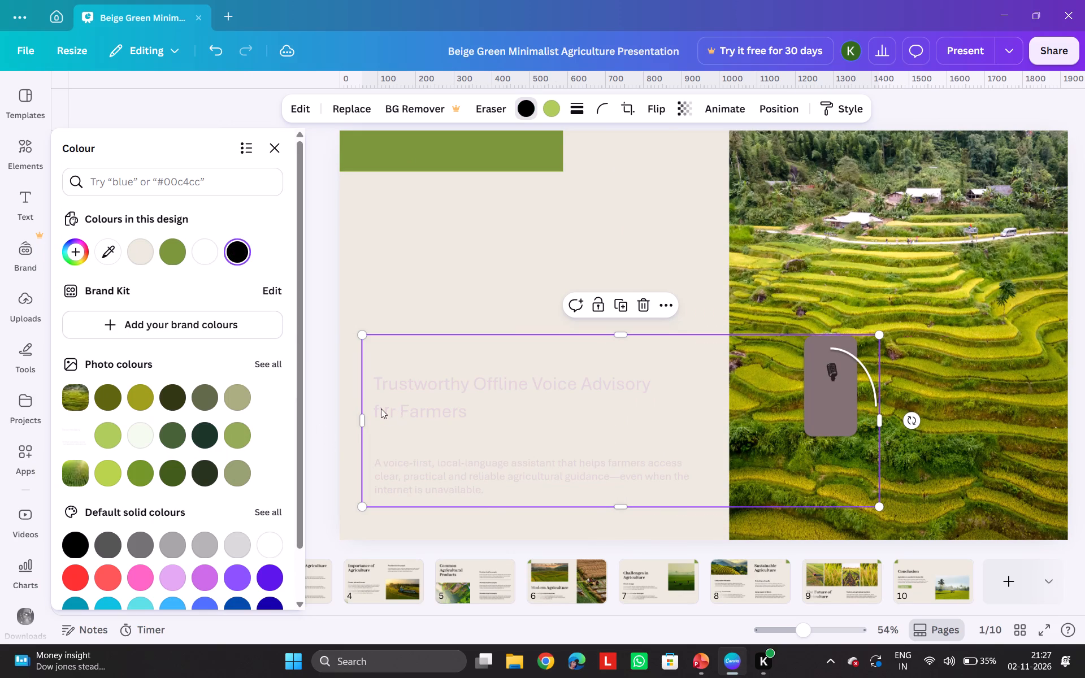
left_click_drag(381, 408, 378, 408)
left_click(209, 427)
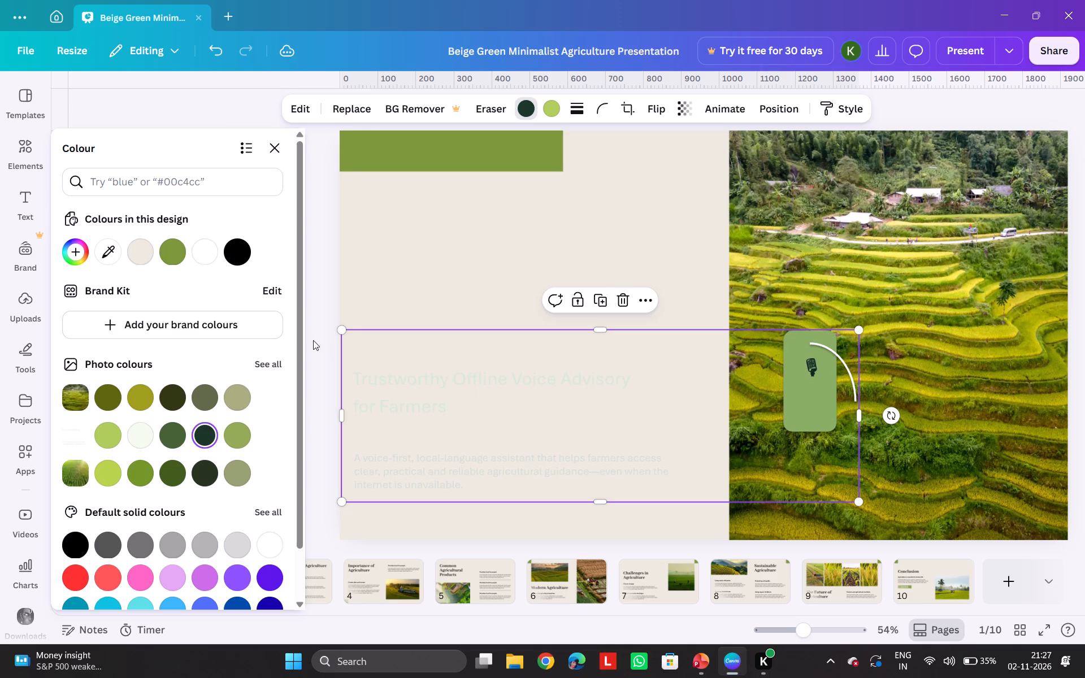
Try darker and muted photo colours for the pasted graphic's yellow-green tone, settling on the bright yellow-green.
left_click(552, 112)
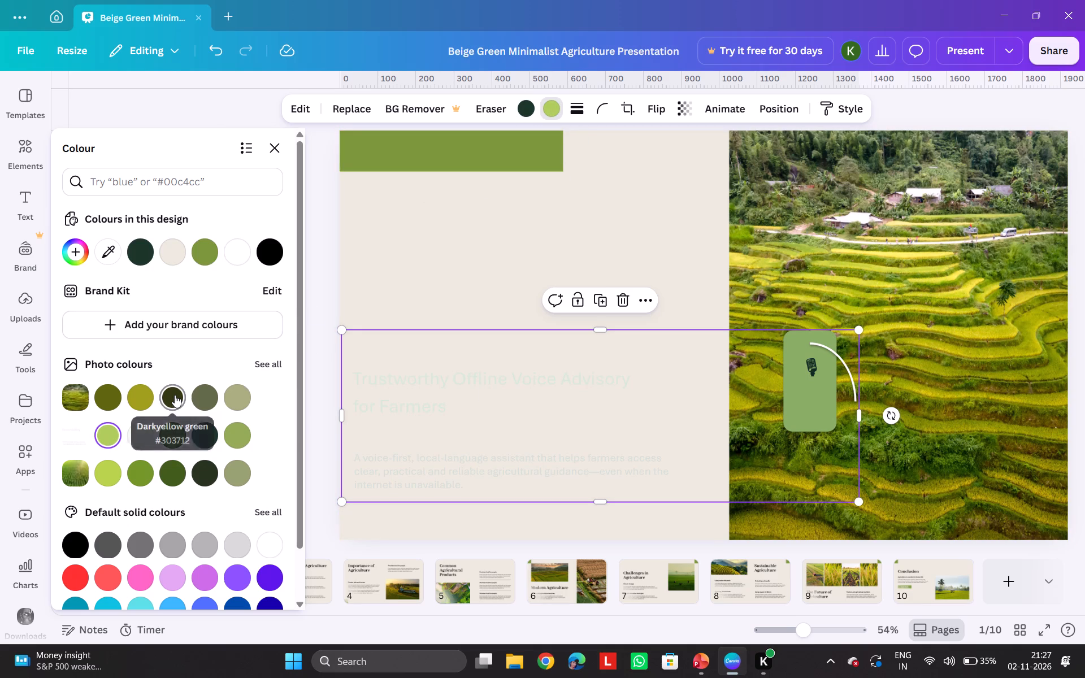
left_click(175, 395)
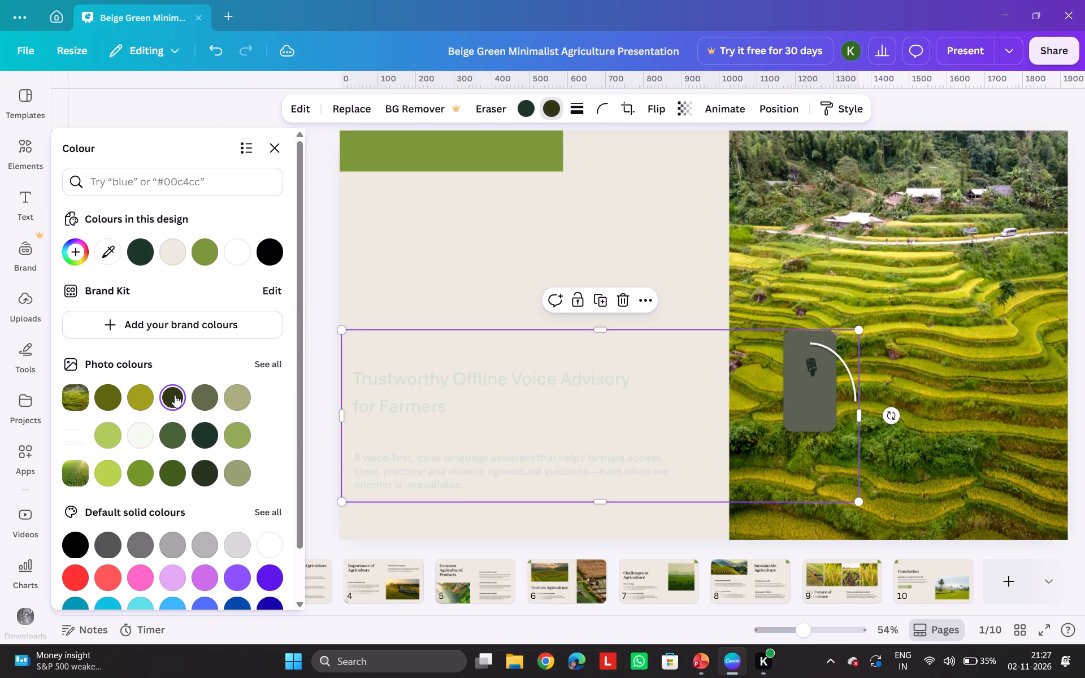
left_click(211, 432)
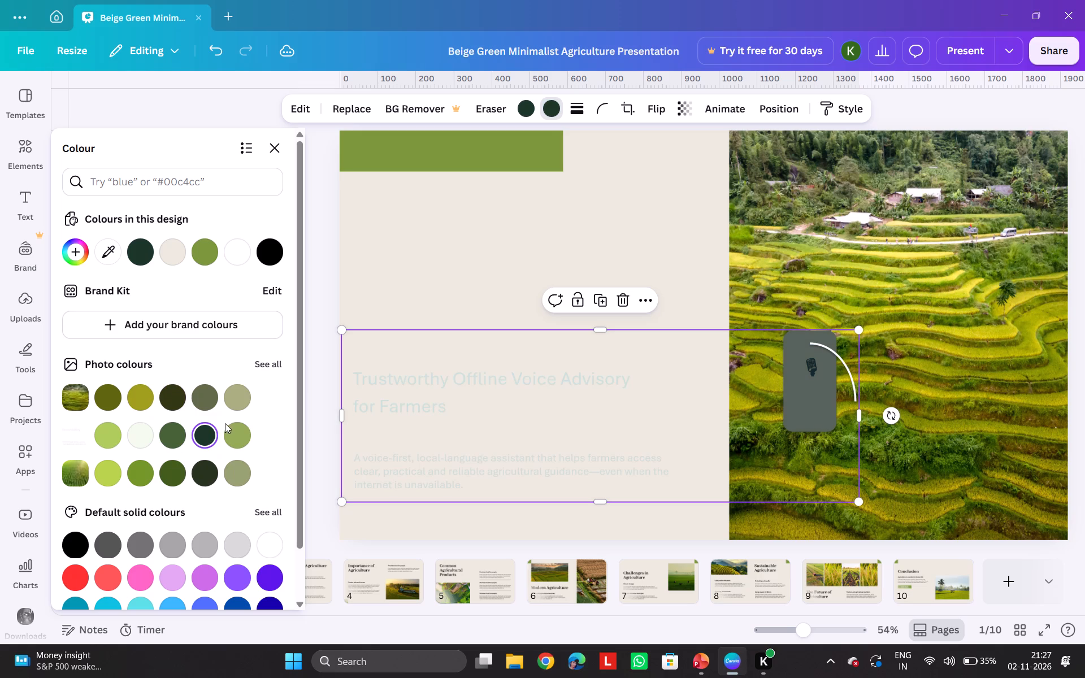
left_click(237, 389)
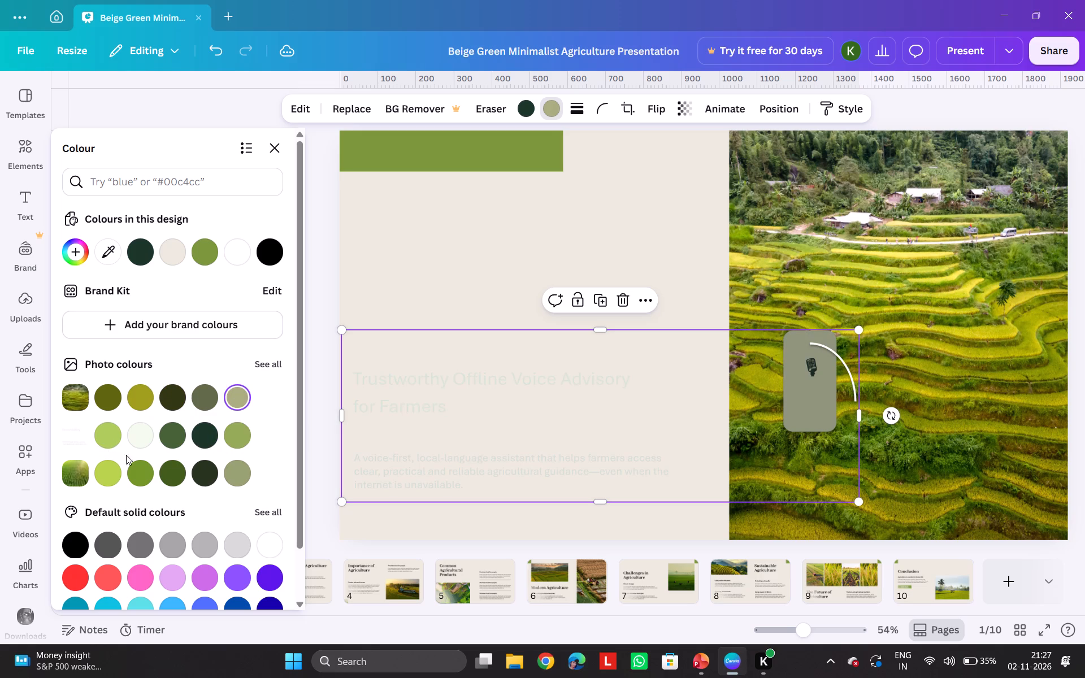
left_click(134, 459)
left_click(107, 467)
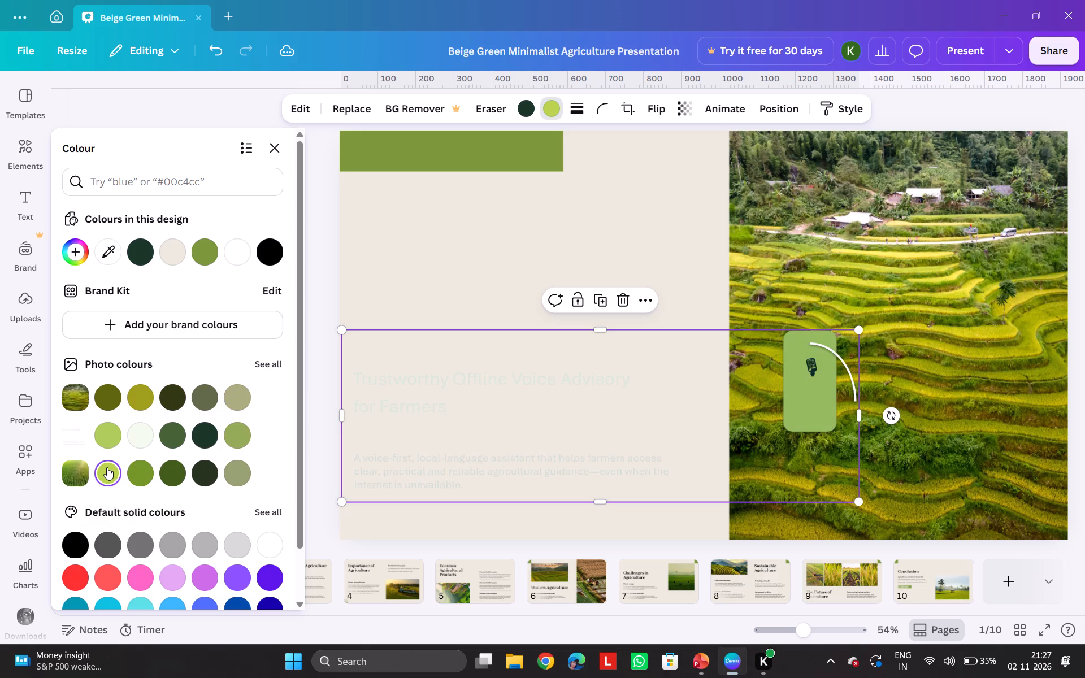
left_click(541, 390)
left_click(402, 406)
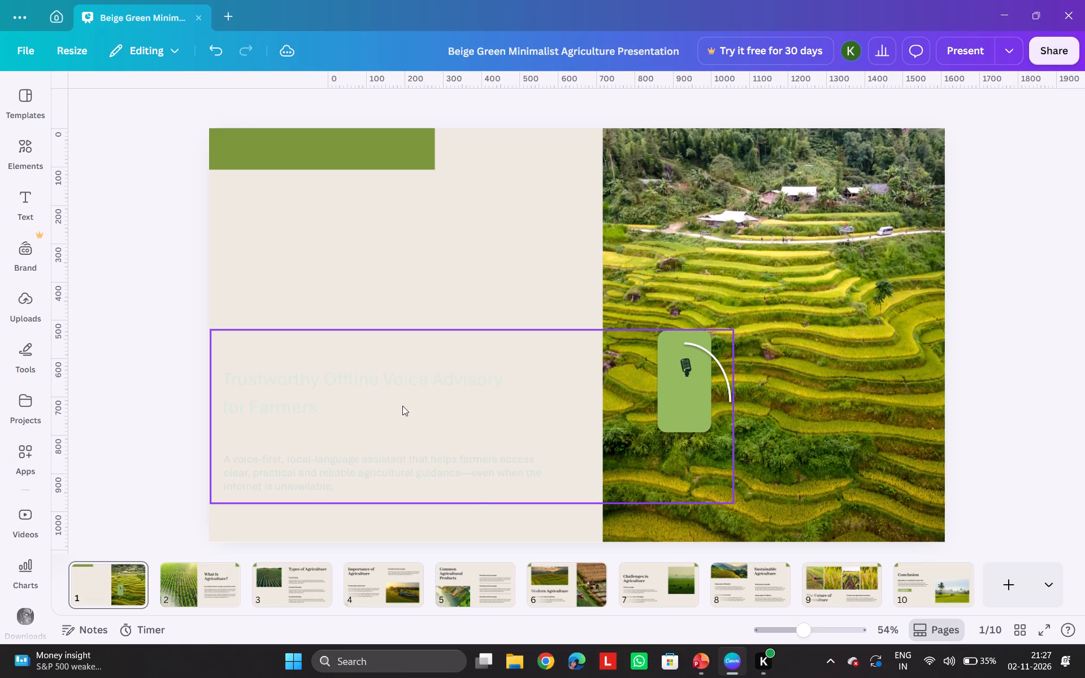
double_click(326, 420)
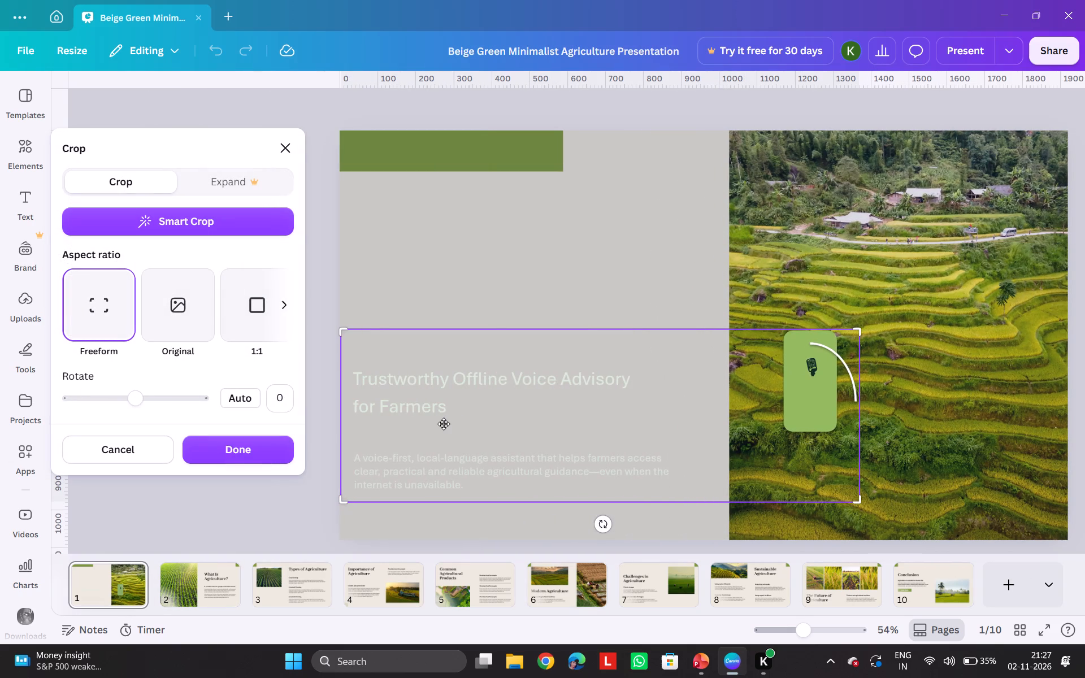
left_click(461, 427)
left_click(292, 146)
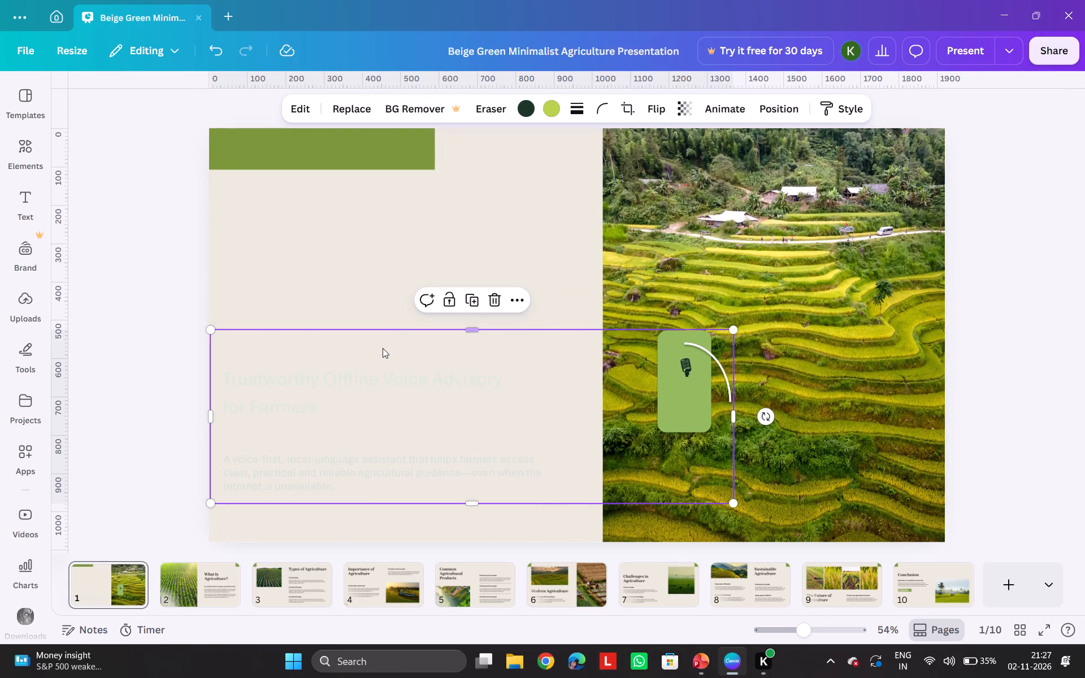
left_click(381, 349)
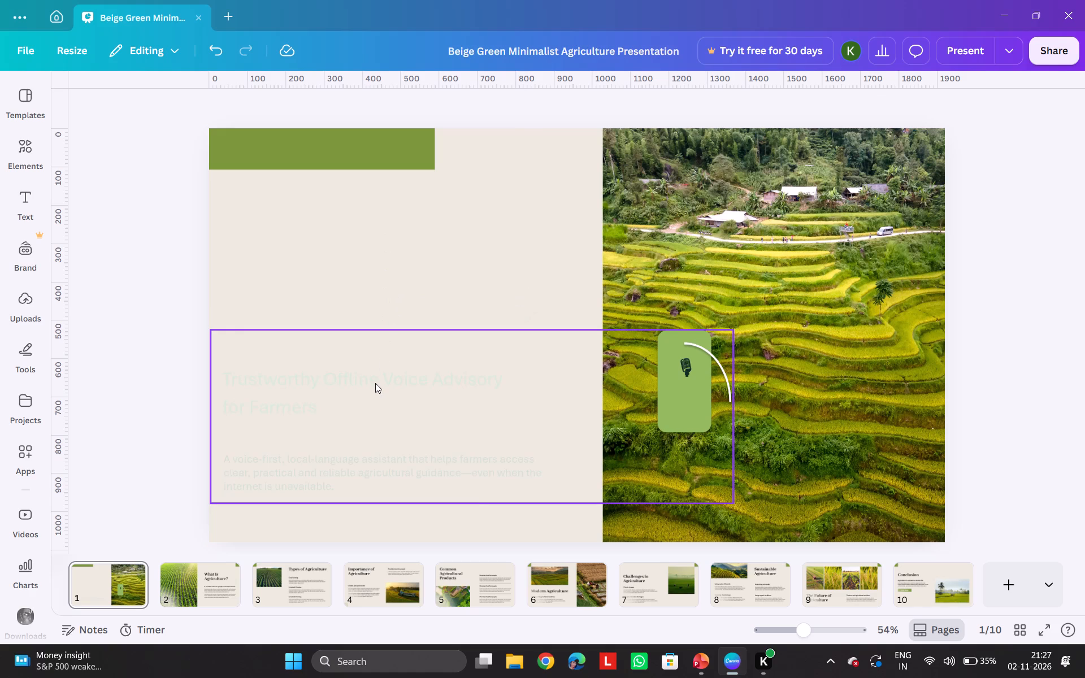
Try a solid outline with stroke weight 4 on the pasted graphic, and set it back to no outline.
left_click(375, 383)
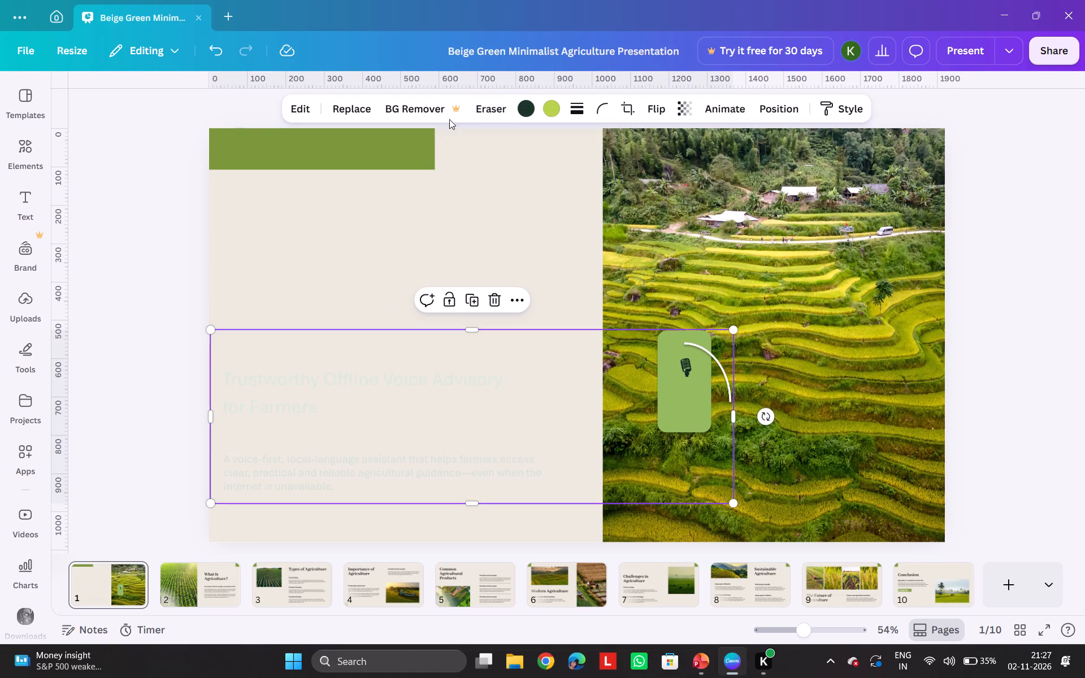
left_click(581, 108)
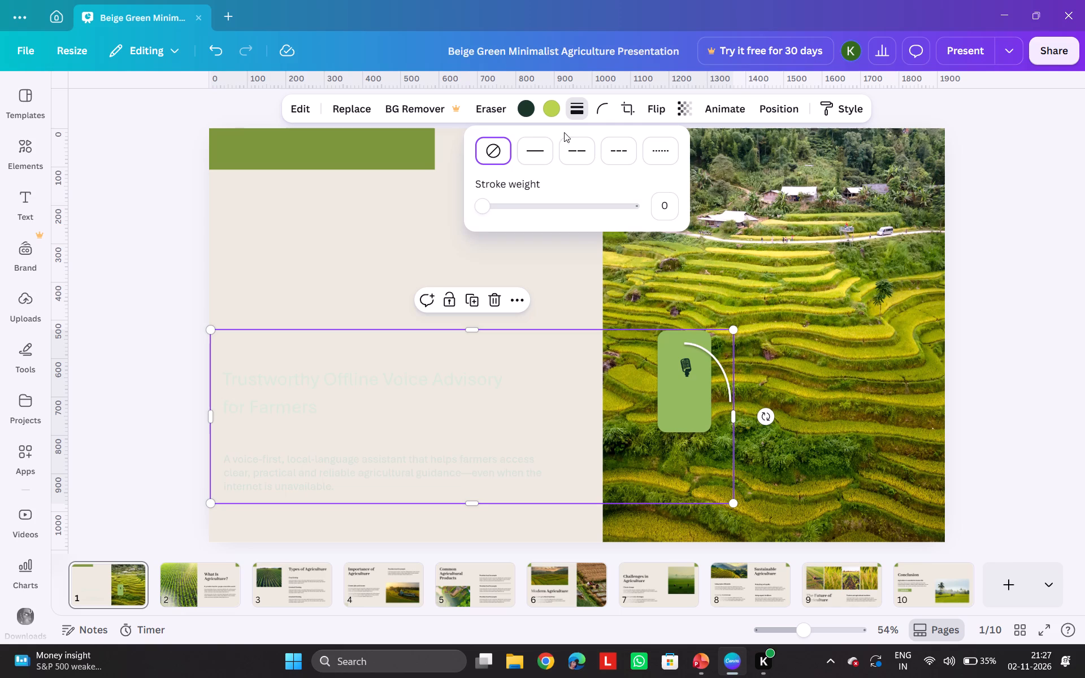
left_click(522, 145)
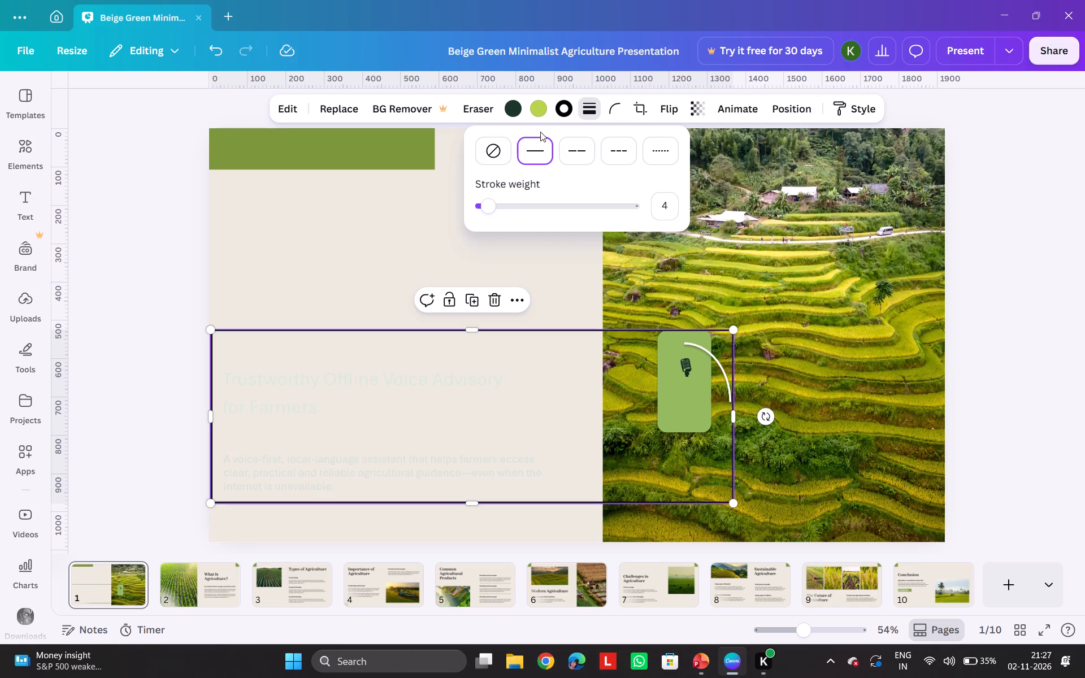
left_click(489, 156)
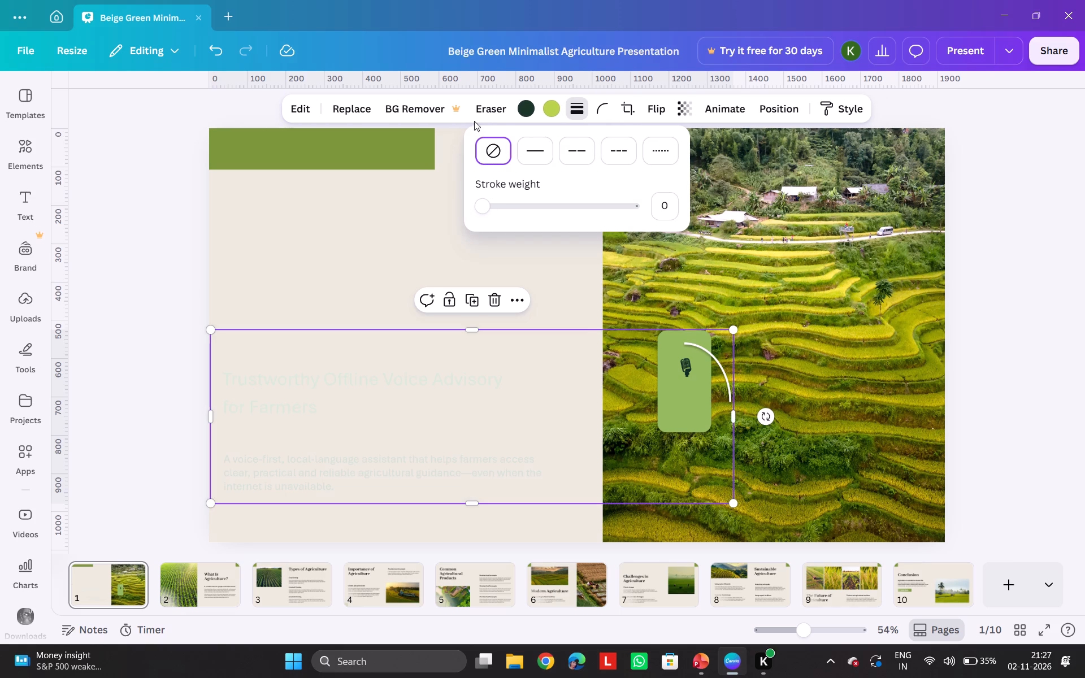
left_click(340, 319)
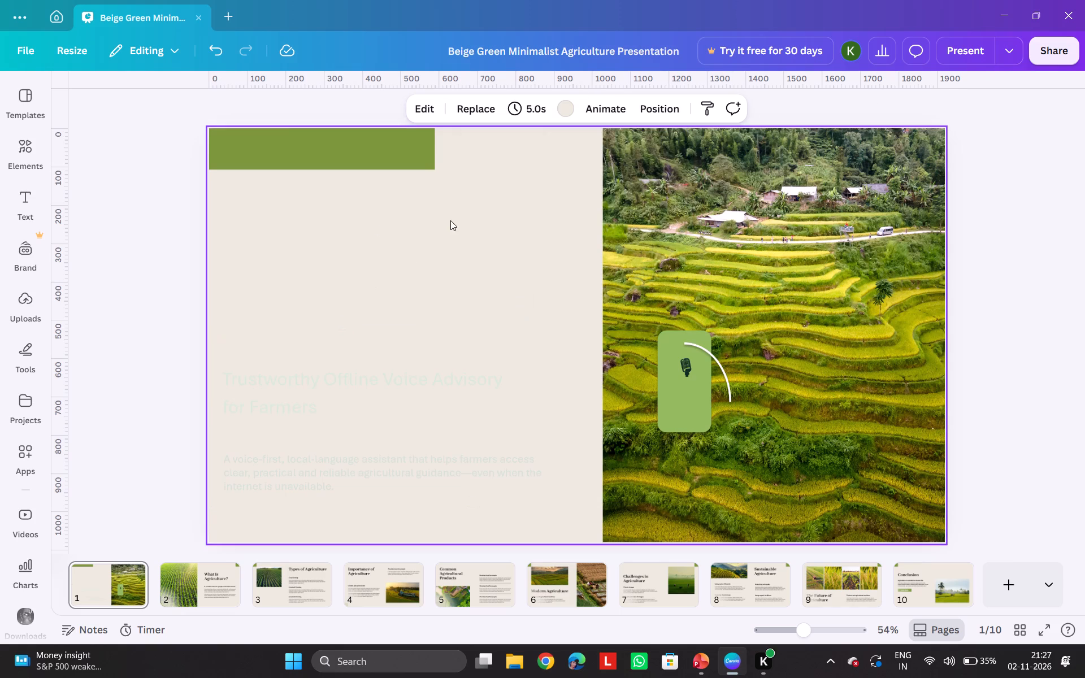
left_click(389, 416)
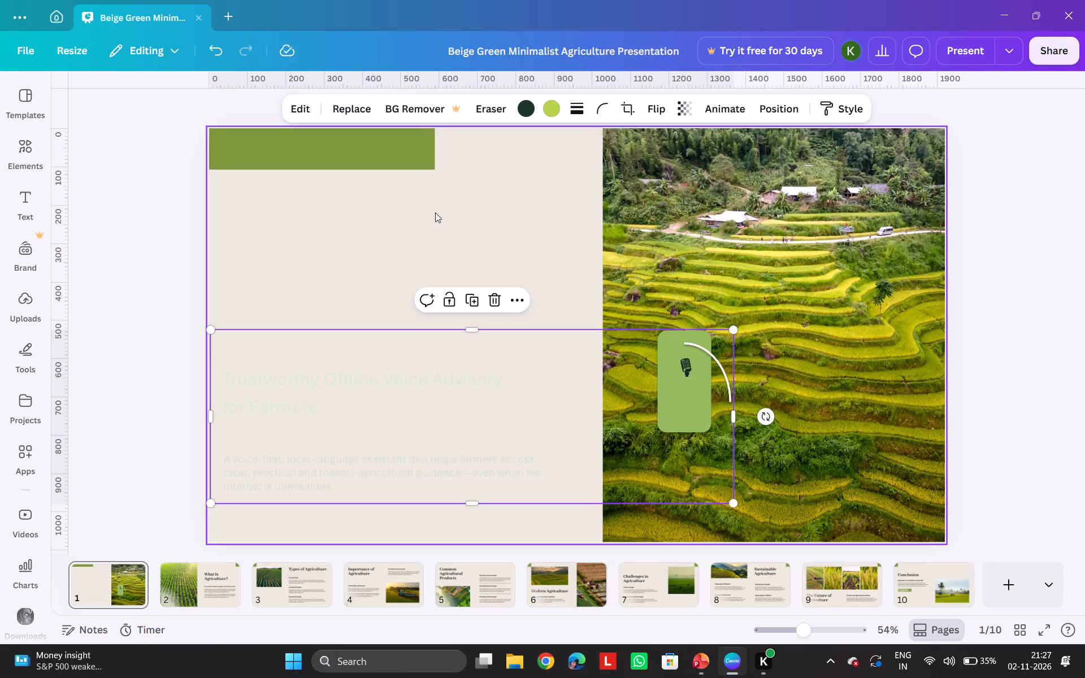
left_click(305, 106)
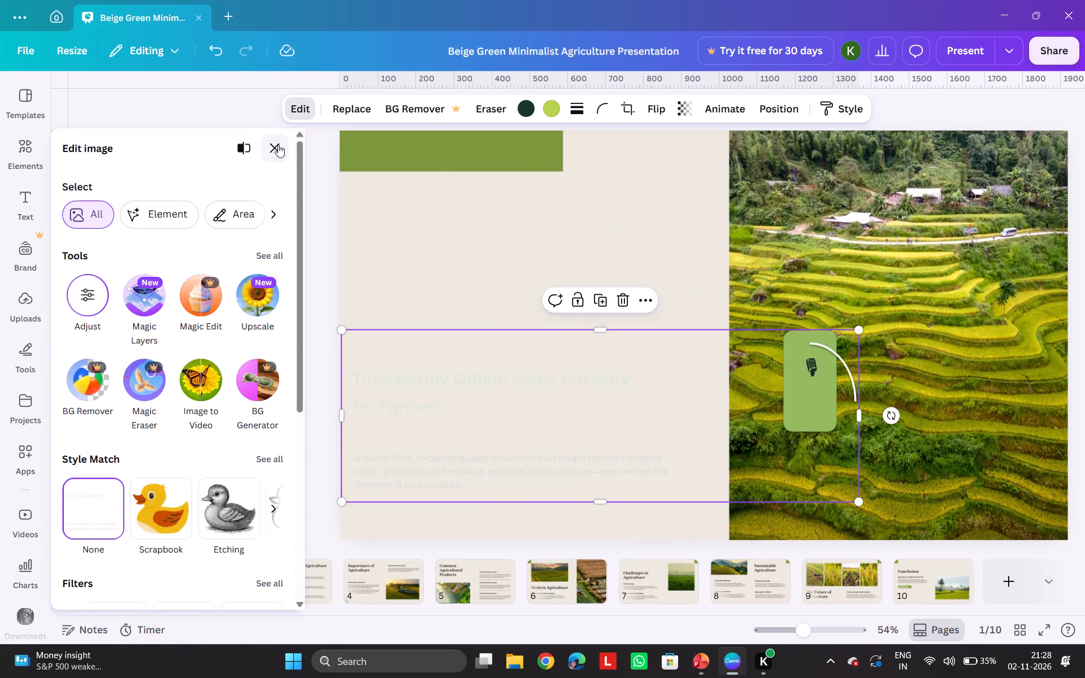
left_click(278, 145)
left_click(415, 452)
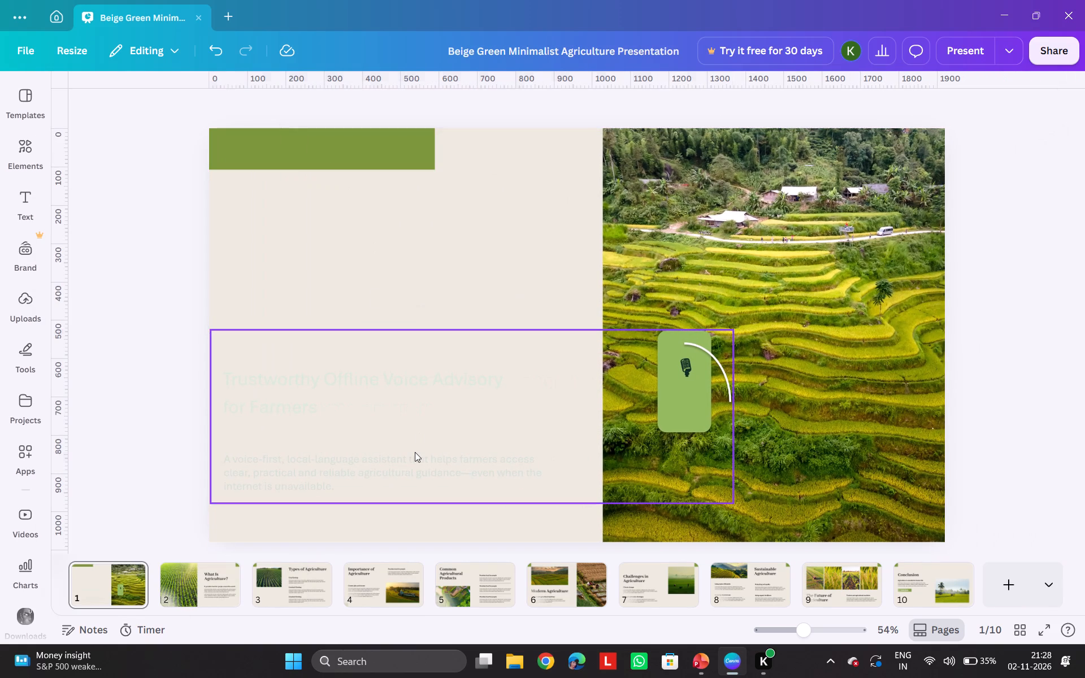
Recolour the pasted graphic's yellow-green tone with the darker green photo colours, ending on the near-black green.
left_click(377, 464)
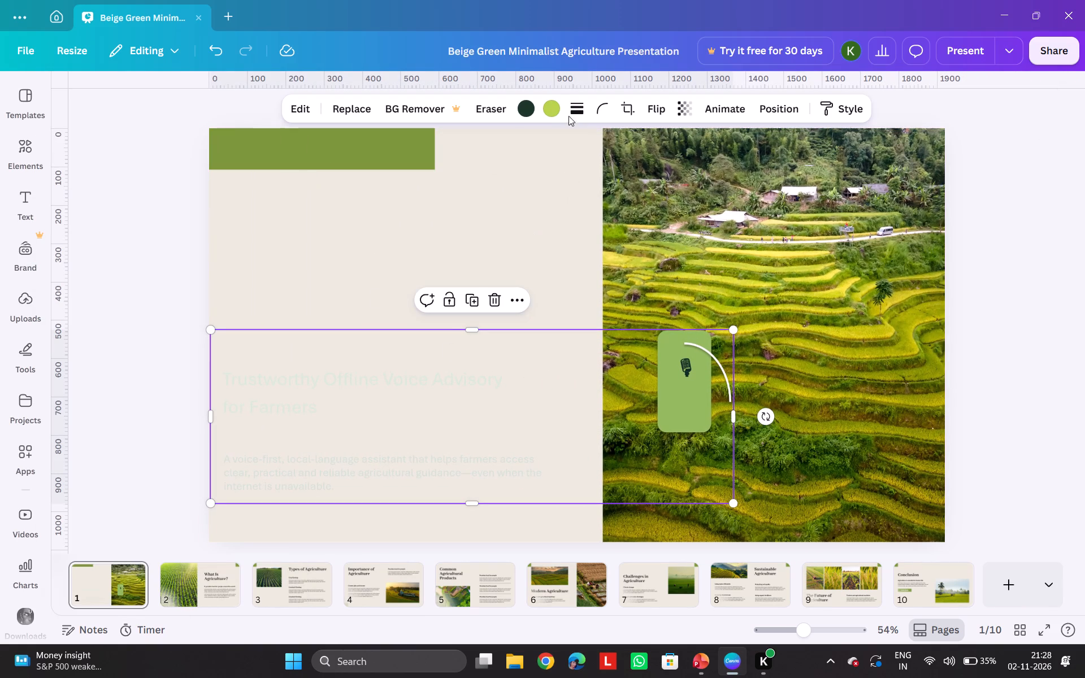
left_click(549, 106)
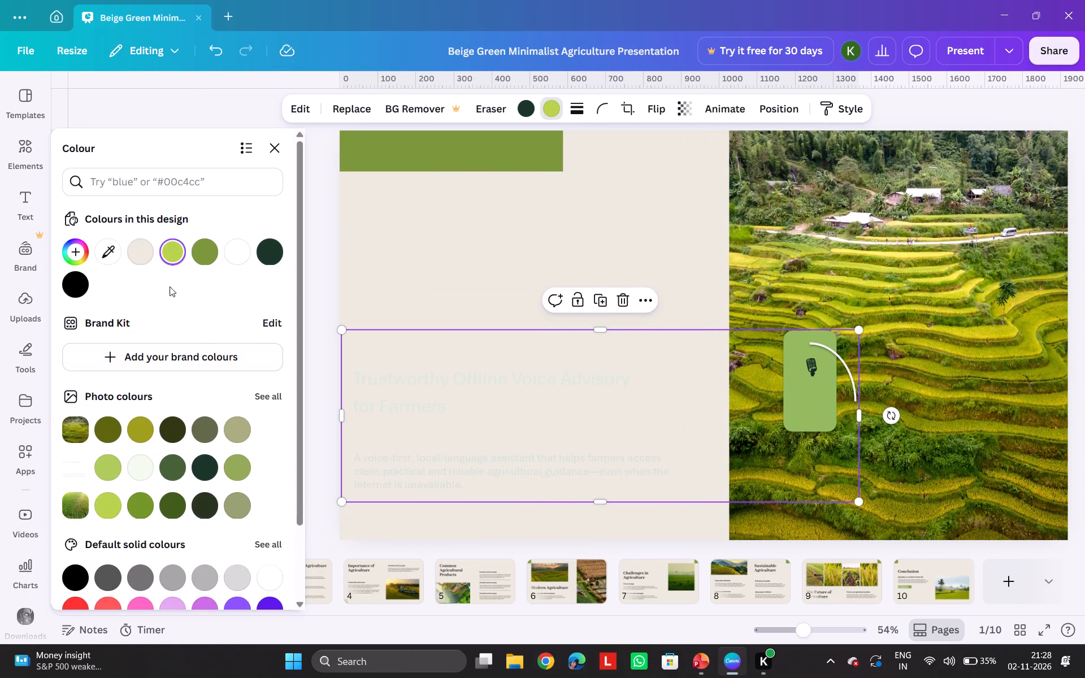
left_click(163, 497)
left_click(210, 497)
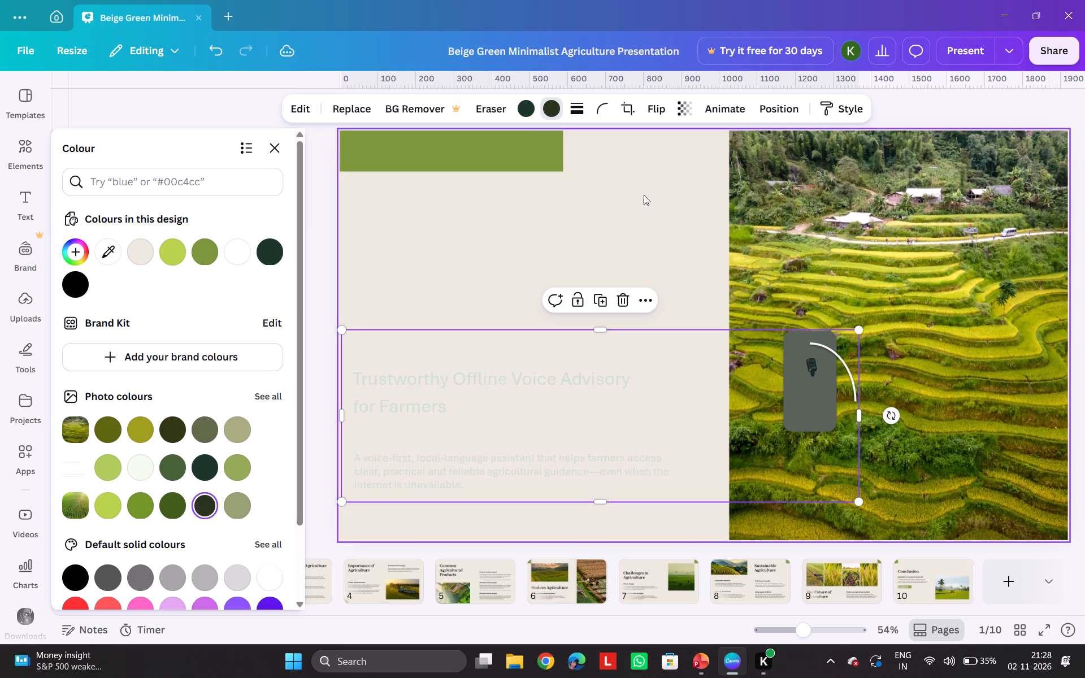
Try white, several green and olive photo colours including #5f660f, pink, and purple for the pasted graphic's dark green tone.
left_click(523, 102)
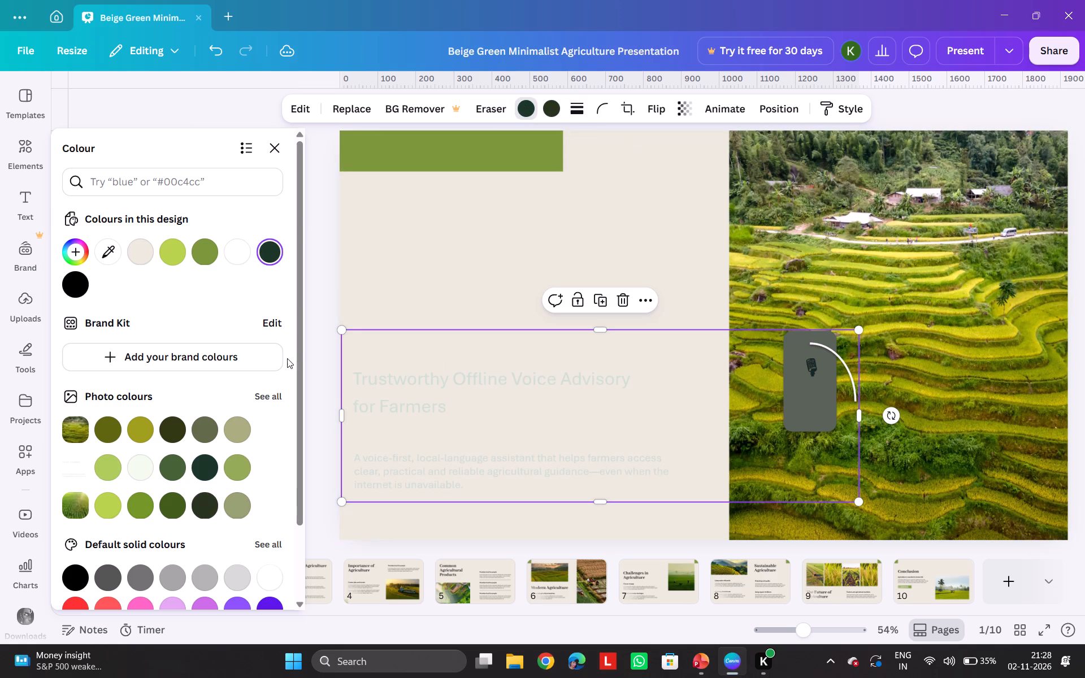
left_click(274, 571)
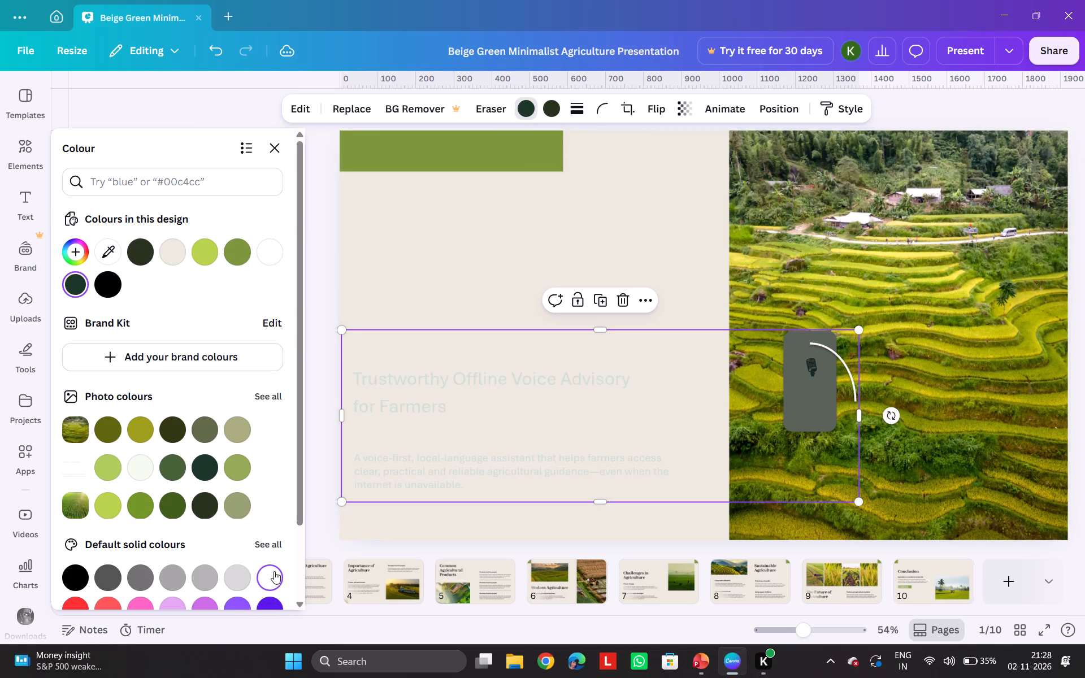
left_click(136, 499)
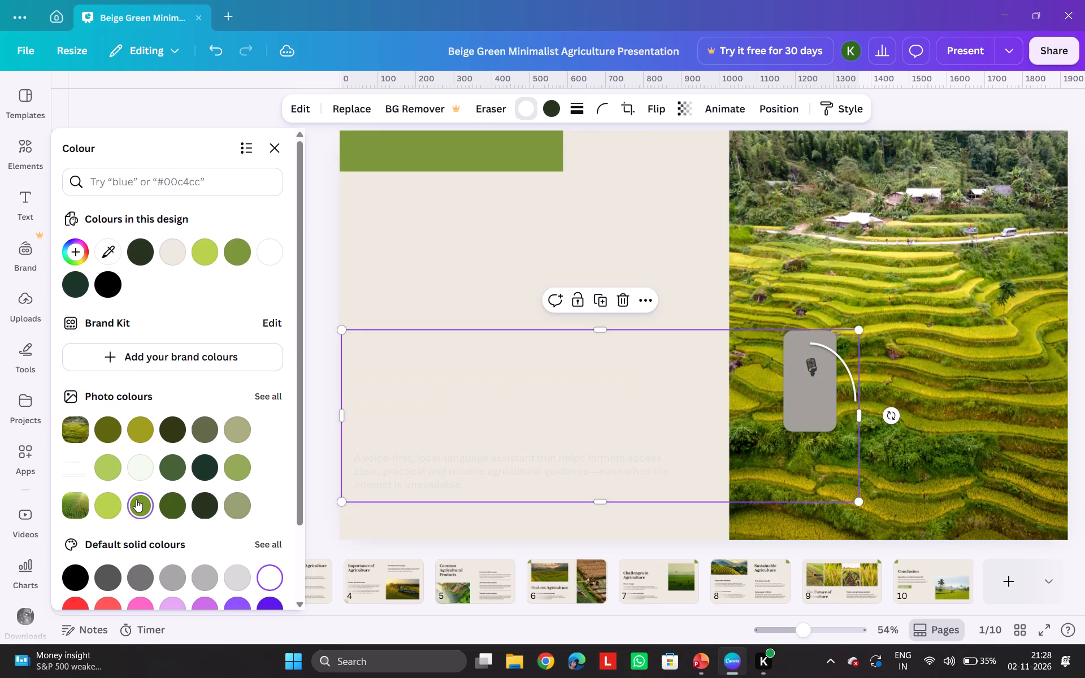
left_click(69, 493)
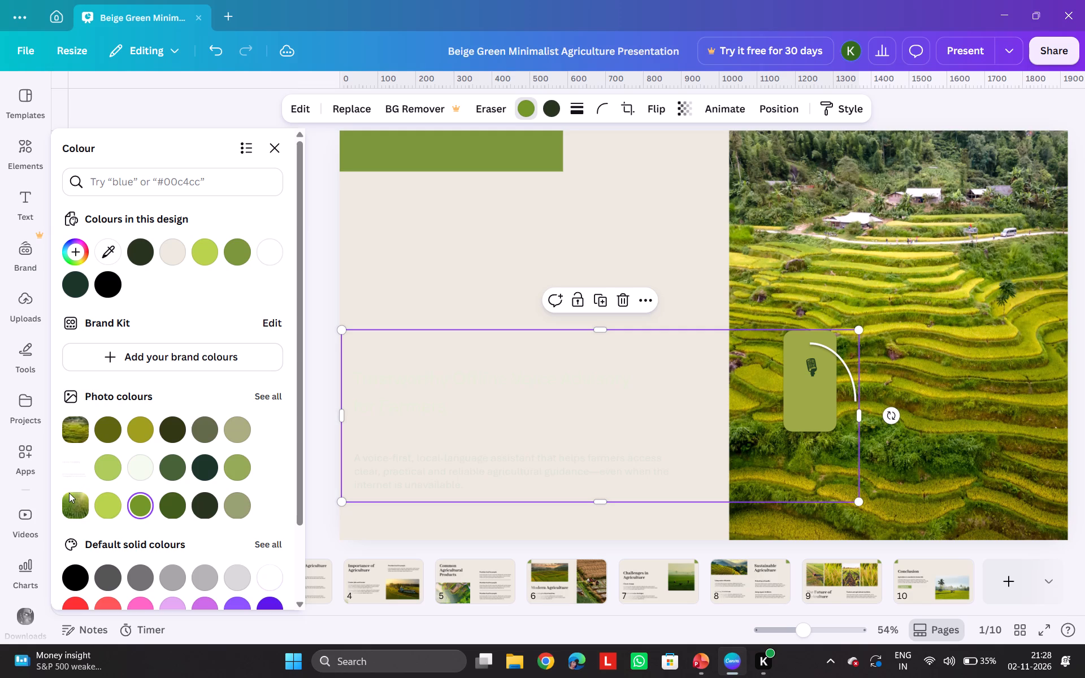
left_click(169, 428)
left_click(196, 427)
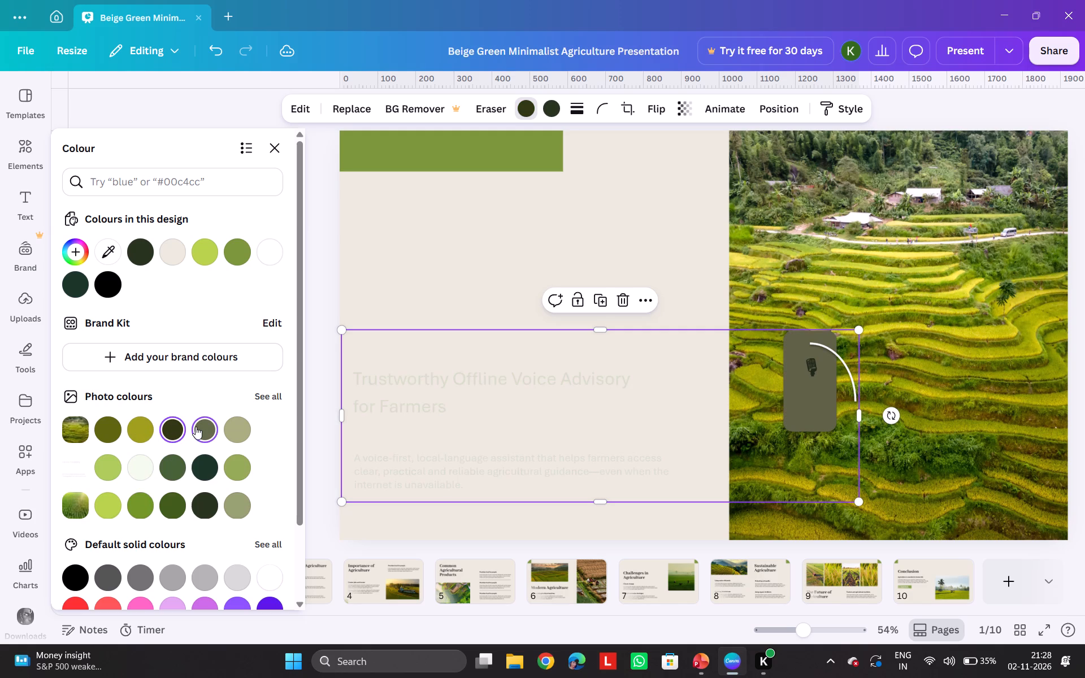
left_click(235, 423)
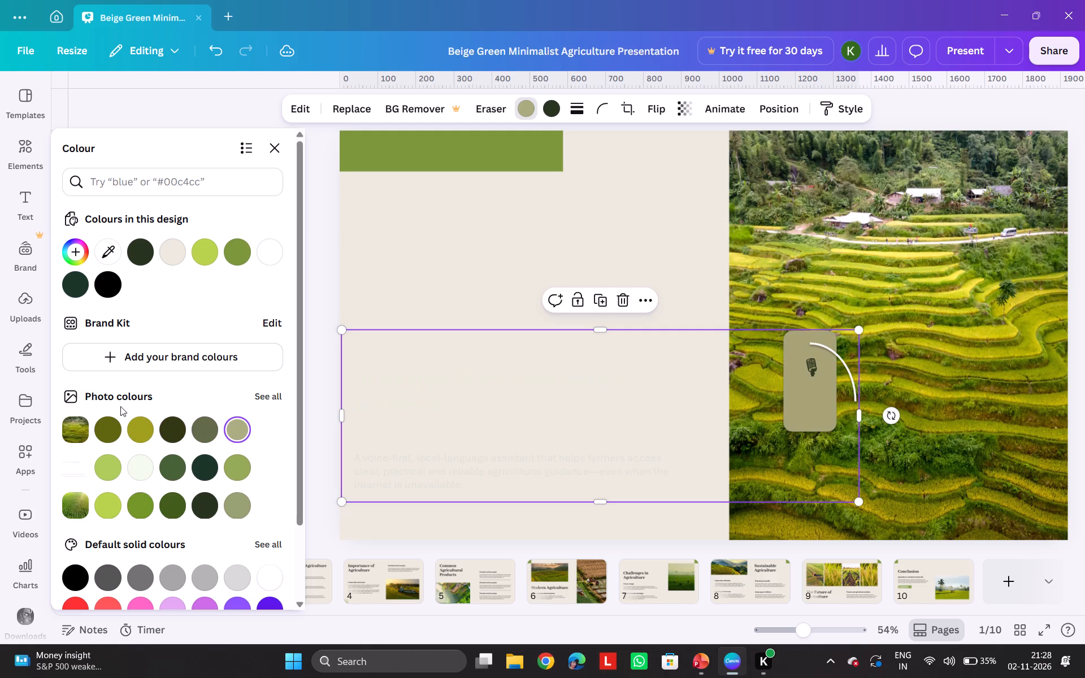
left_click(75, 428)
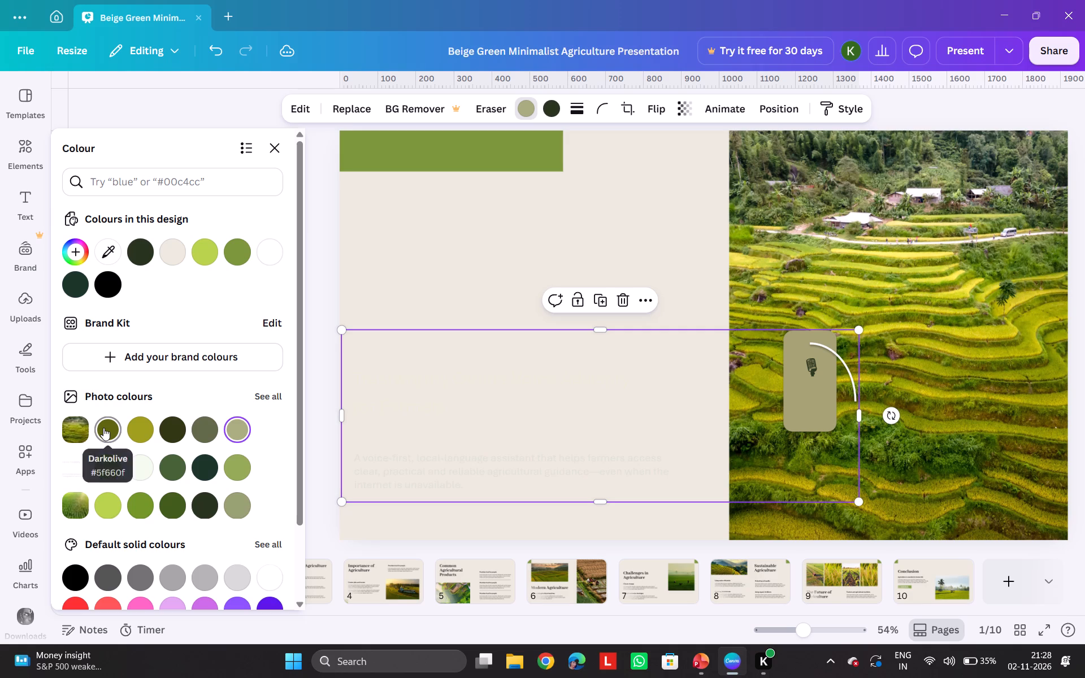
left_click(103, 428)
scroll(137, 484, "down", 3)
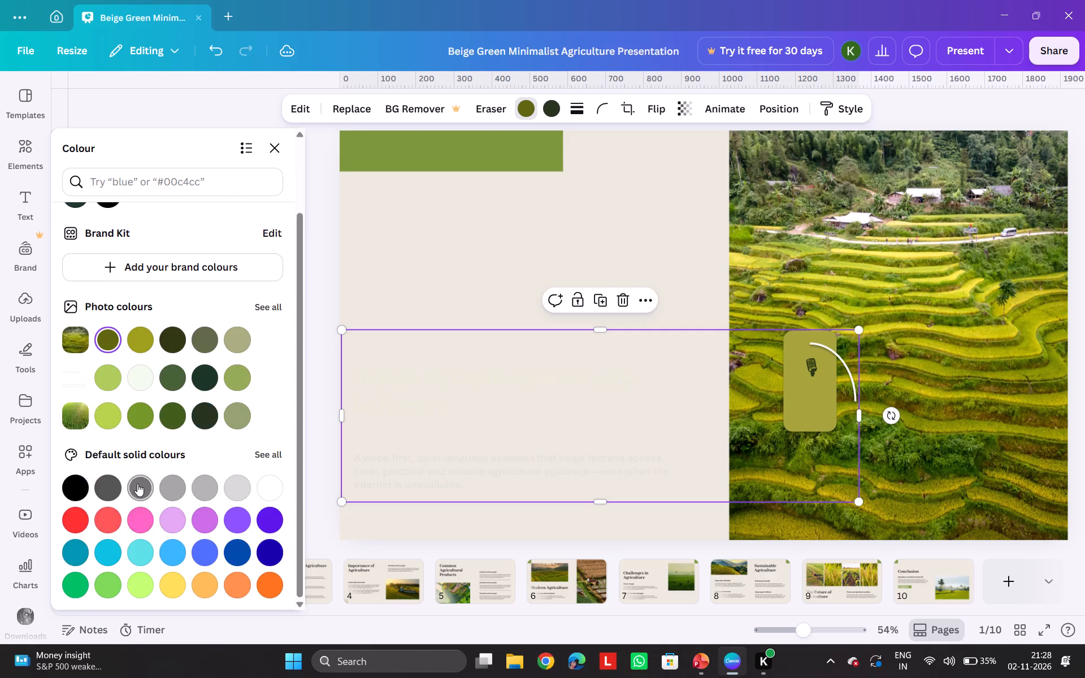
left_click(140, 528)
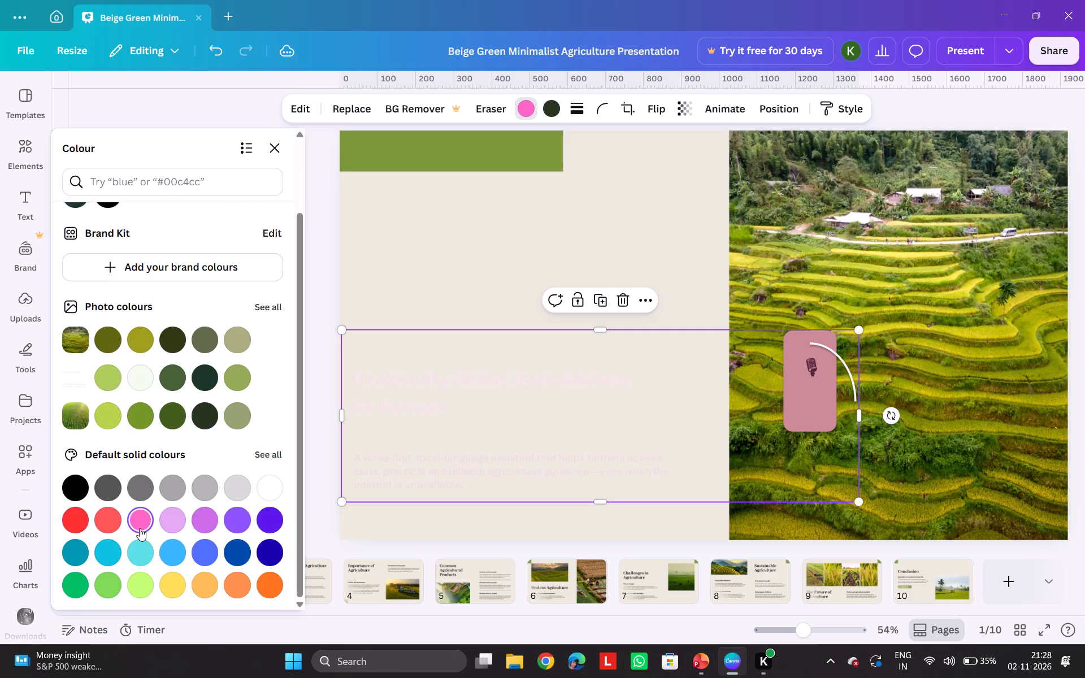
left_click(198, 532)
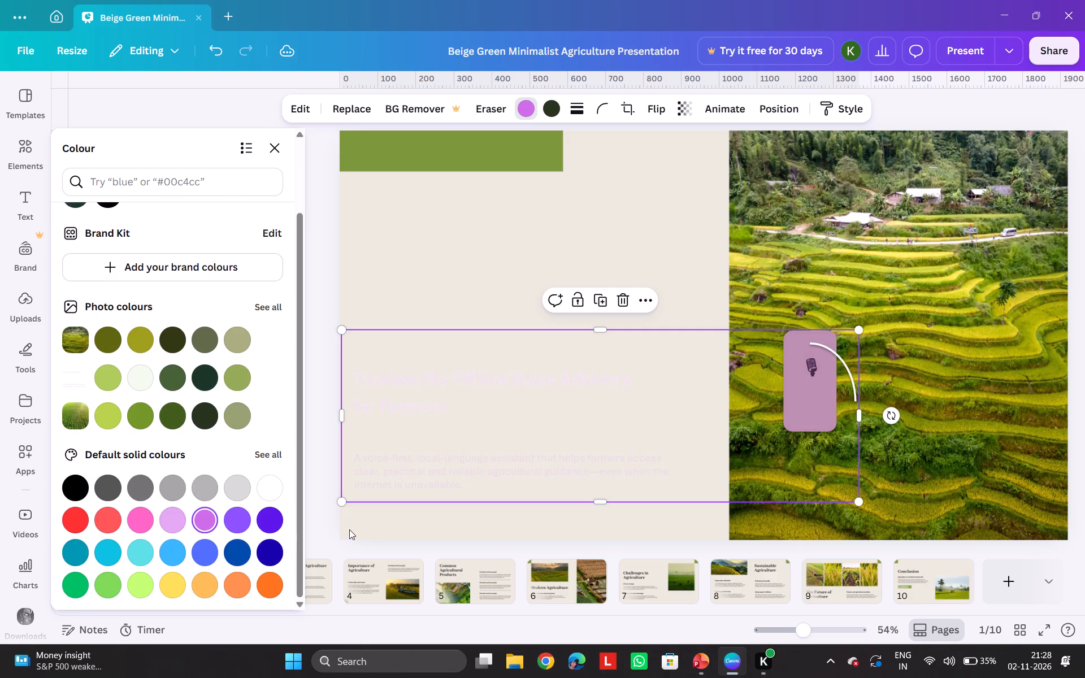
Delete the pasted subtitle, description and phone graphic from the cover slide.
left_click(628, 300)
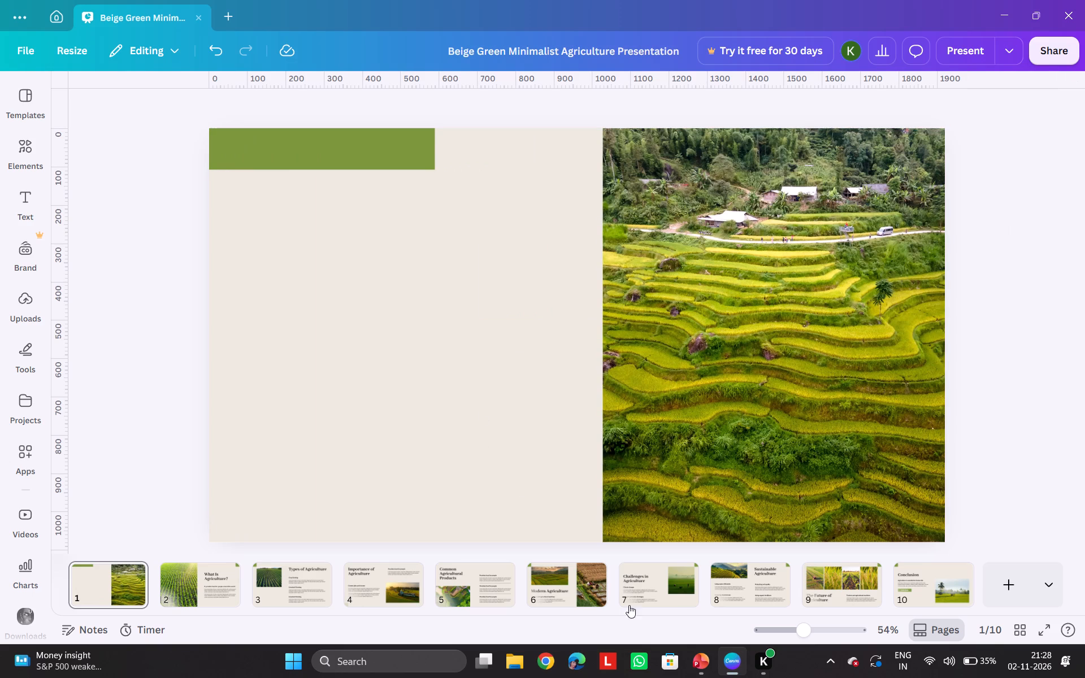
Switch to the Bol Kisan deck in PowerPoint and copy the first slide's BOL KISAN title text box.
left_click(698, 660)
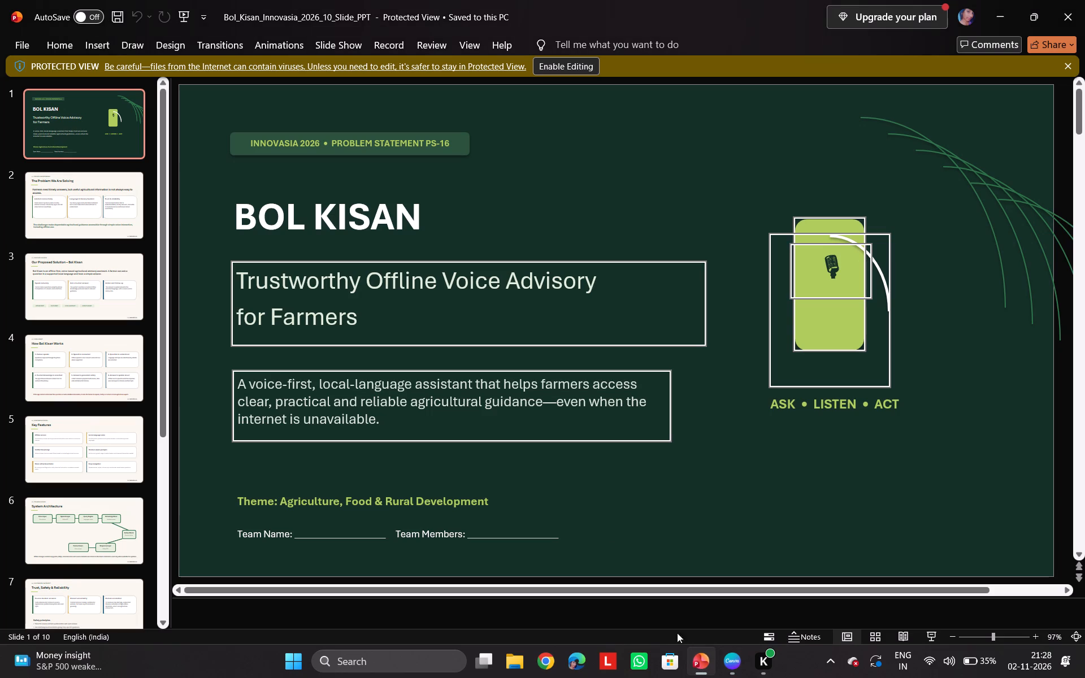
left_click(288, 210)
left_click(224, 206)
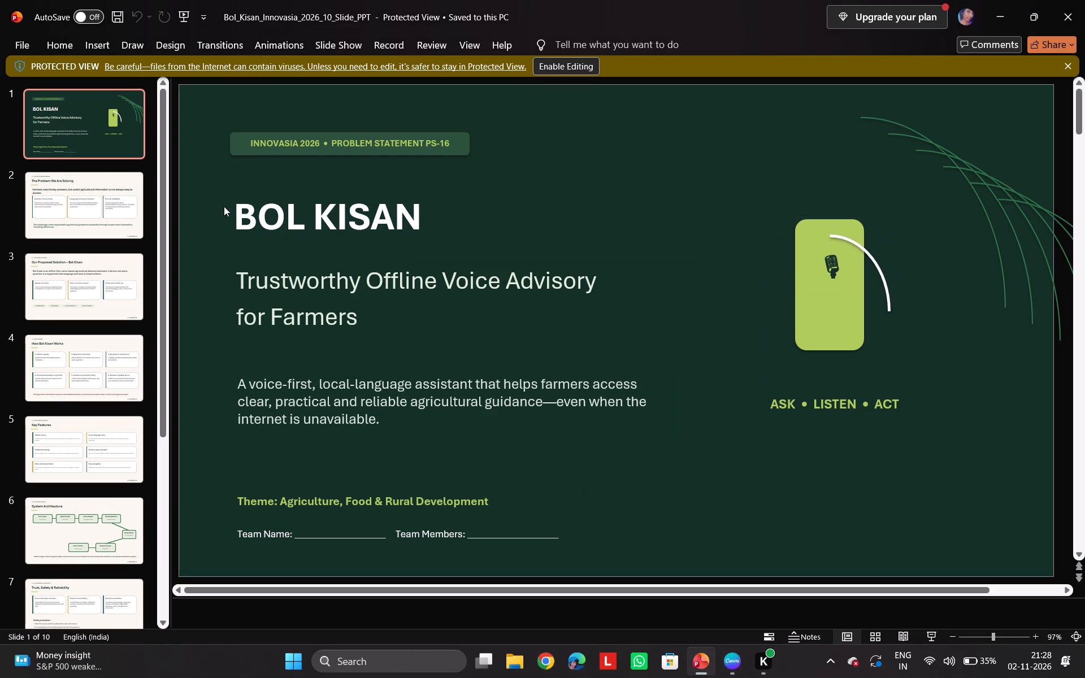
left_click(239, 209)
left_click(239, 209)
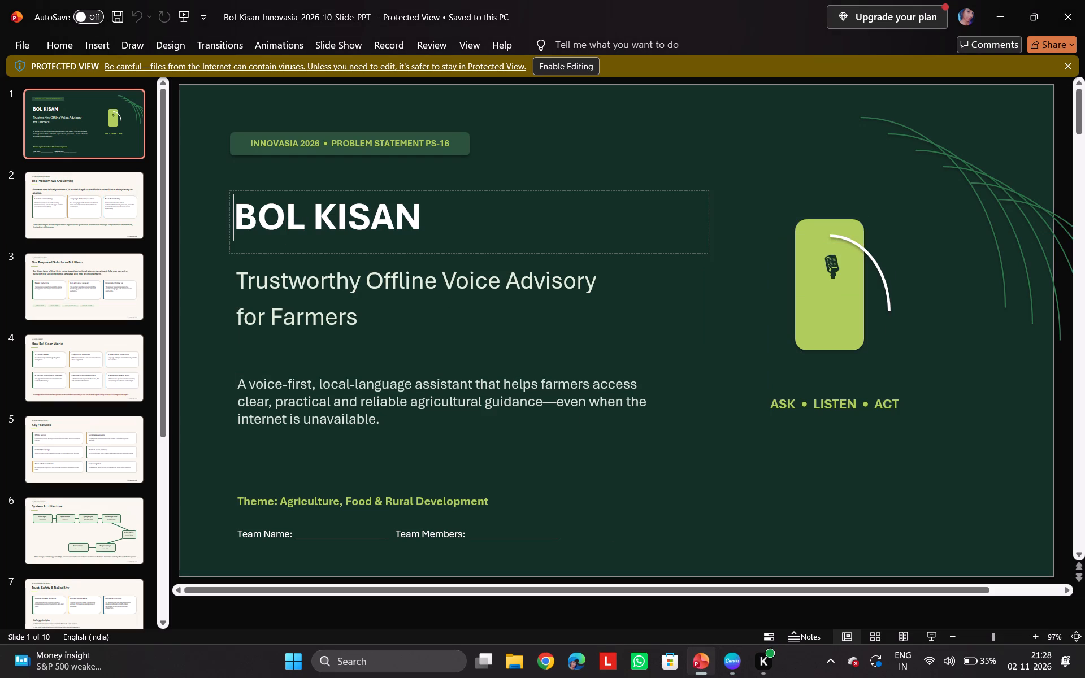
left_click(239, 209)
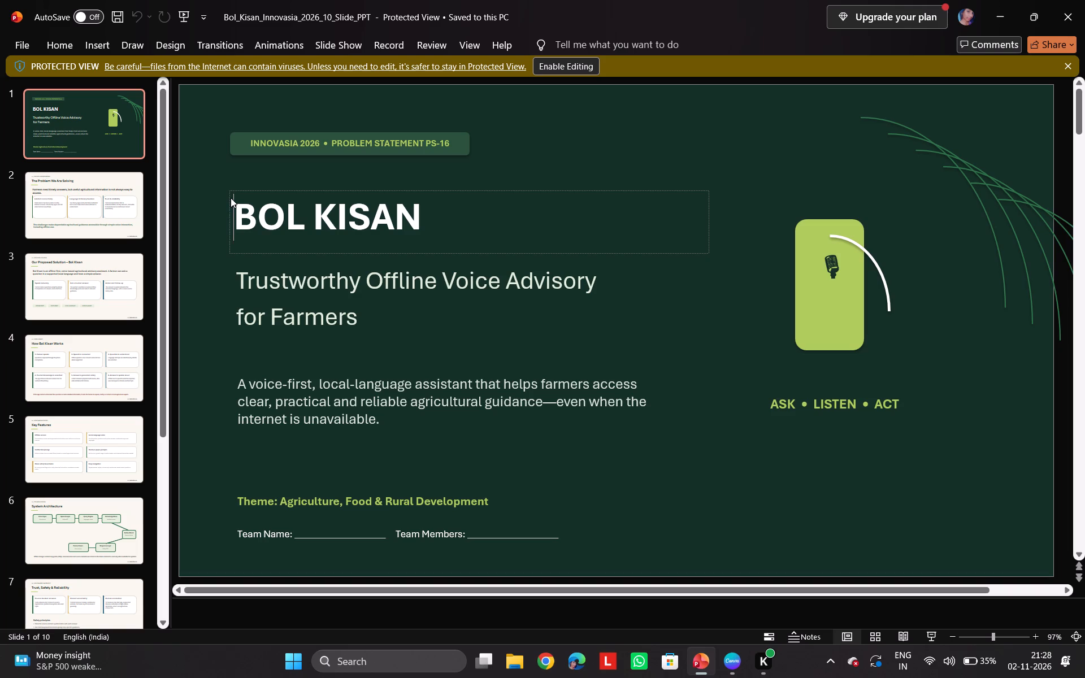
double_click(231, 198)
key("ctrl+c")
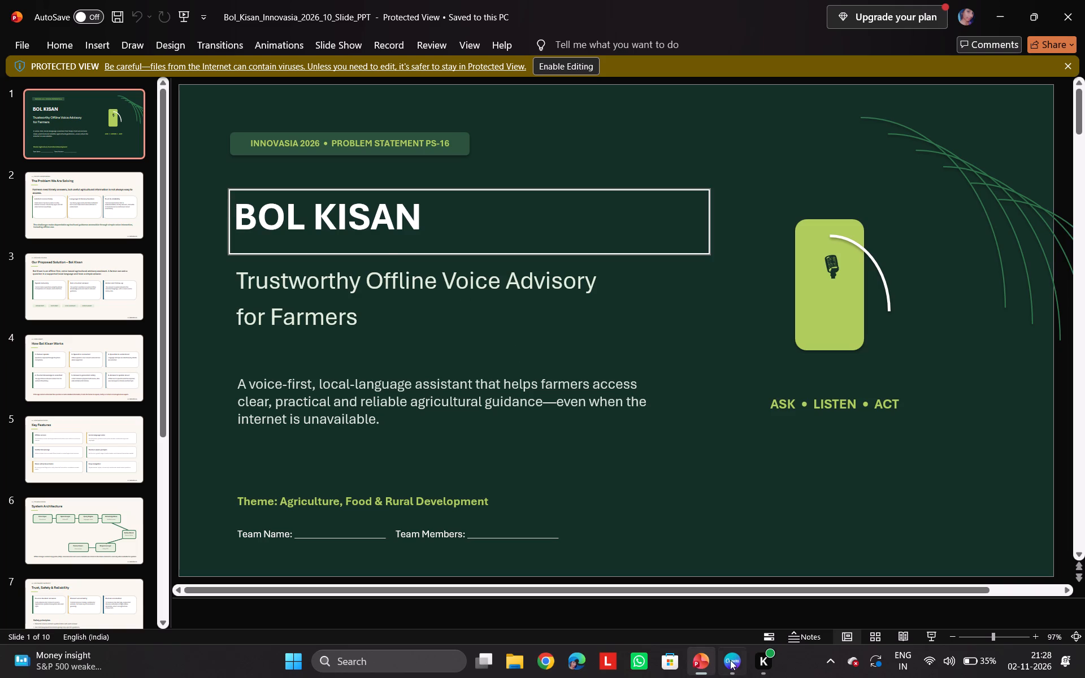
Switch back to Canva and paste the BOL KISAN title onto the cover slide.
left_click(732, 660)
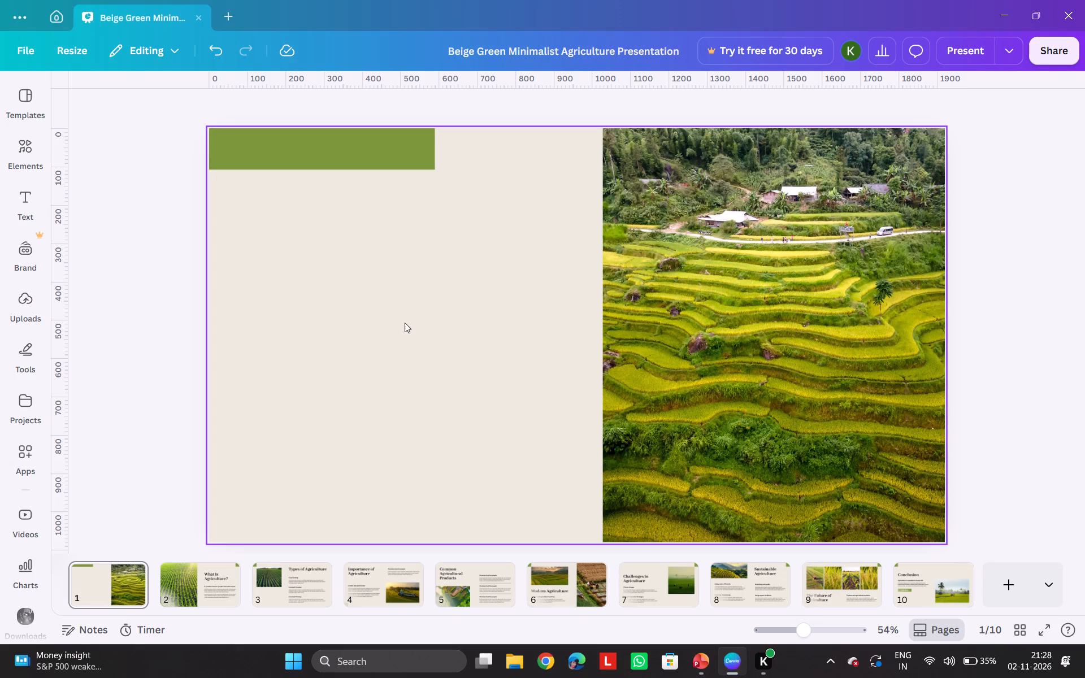
key("ctrl+v")
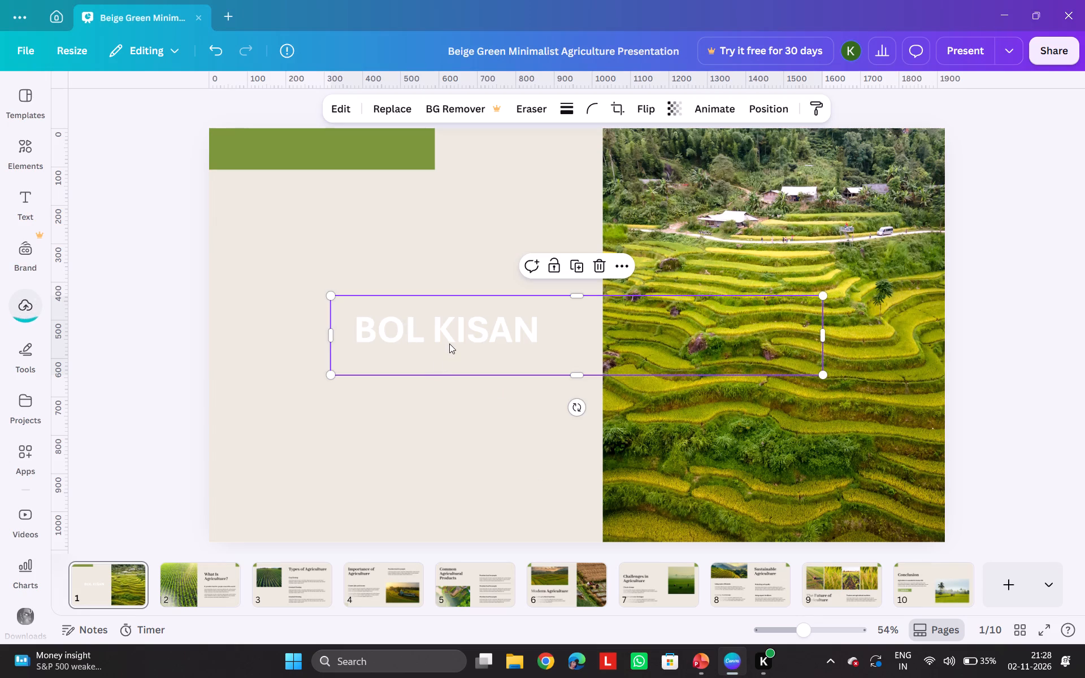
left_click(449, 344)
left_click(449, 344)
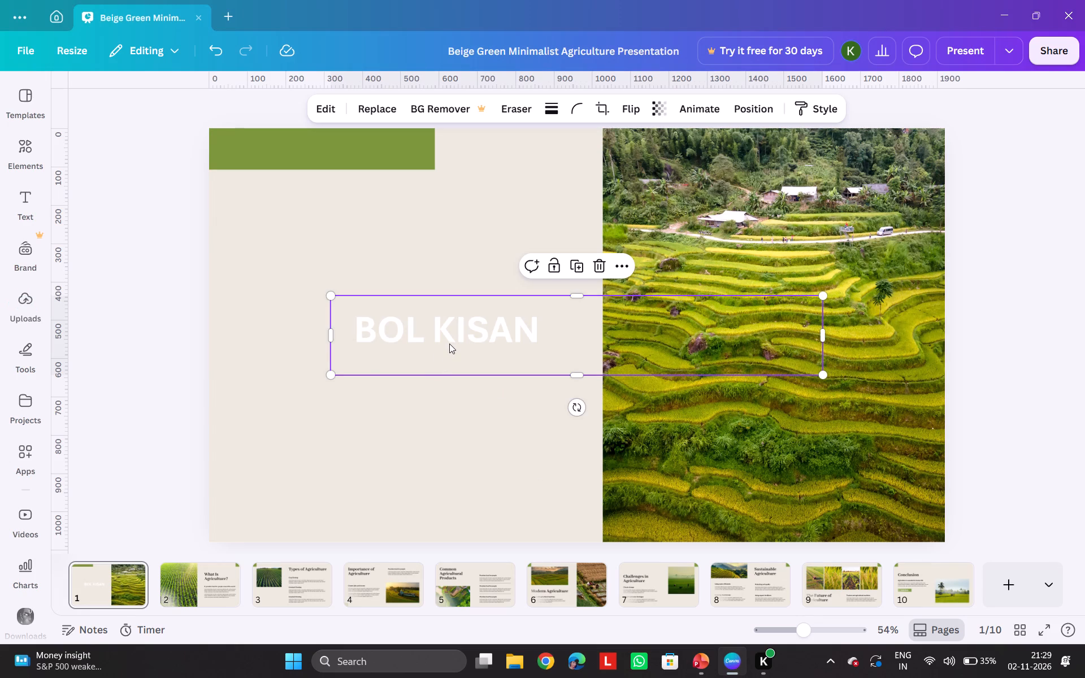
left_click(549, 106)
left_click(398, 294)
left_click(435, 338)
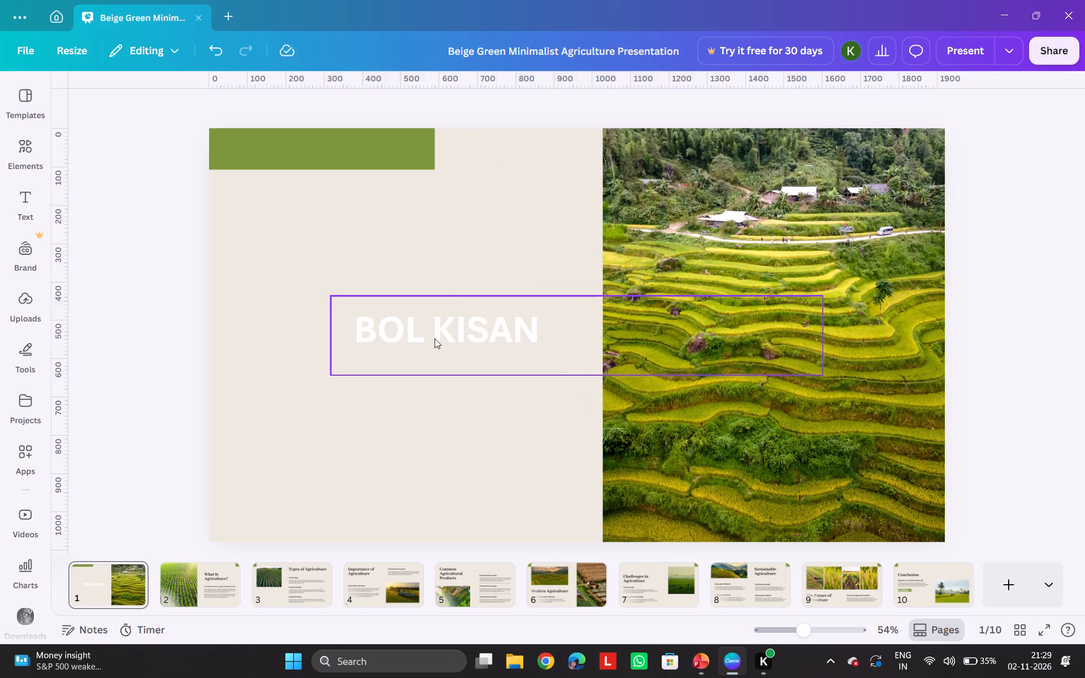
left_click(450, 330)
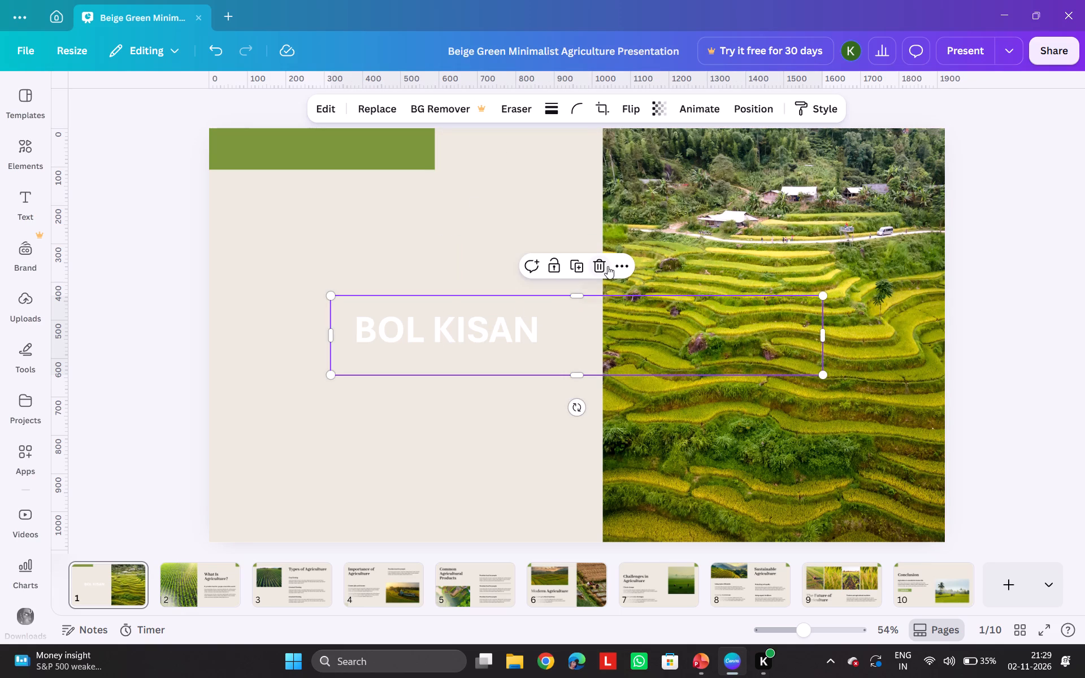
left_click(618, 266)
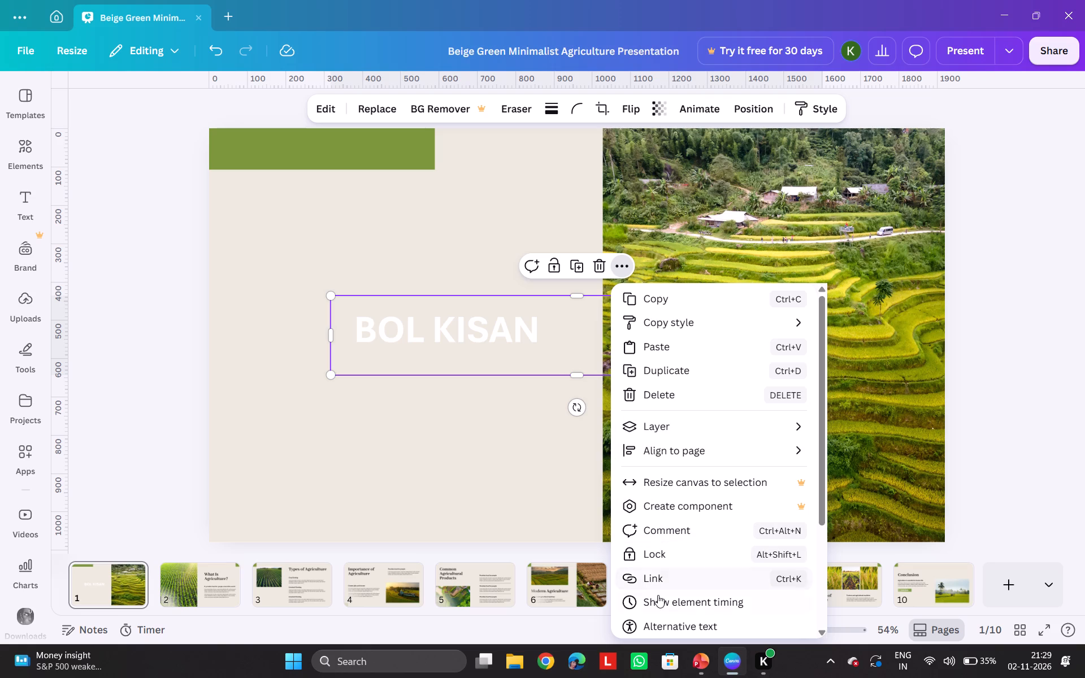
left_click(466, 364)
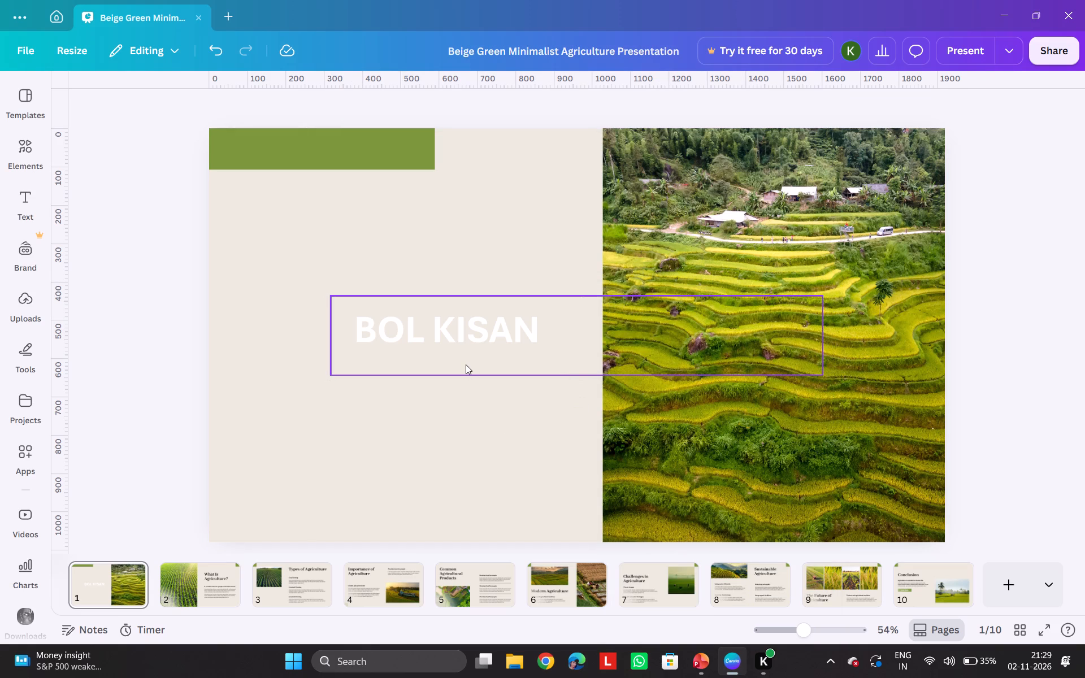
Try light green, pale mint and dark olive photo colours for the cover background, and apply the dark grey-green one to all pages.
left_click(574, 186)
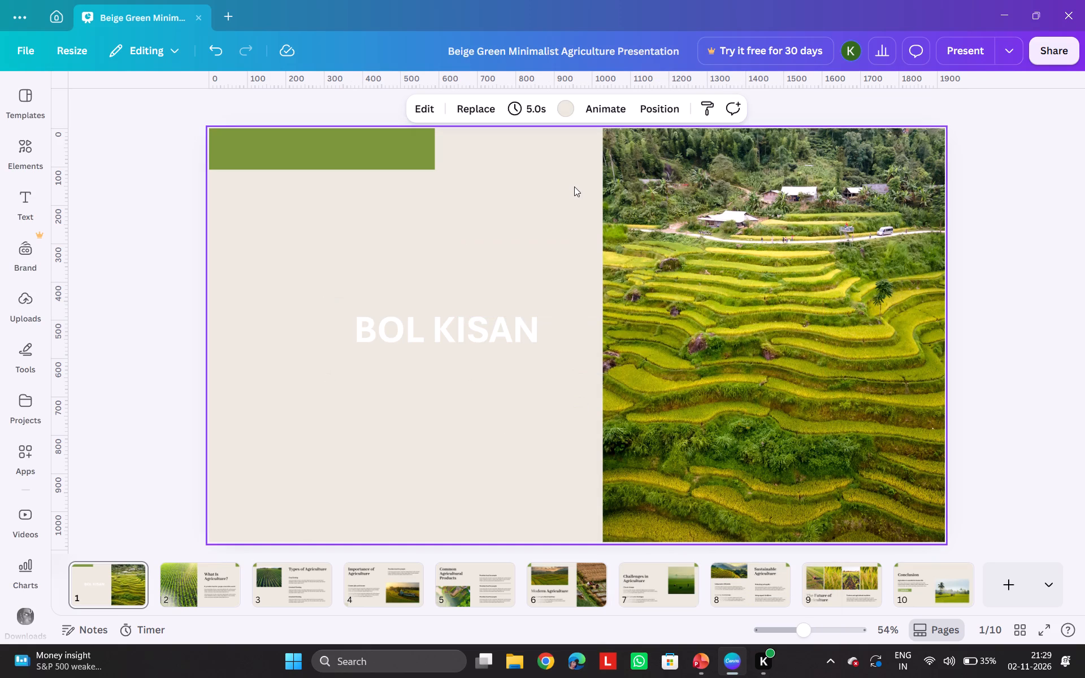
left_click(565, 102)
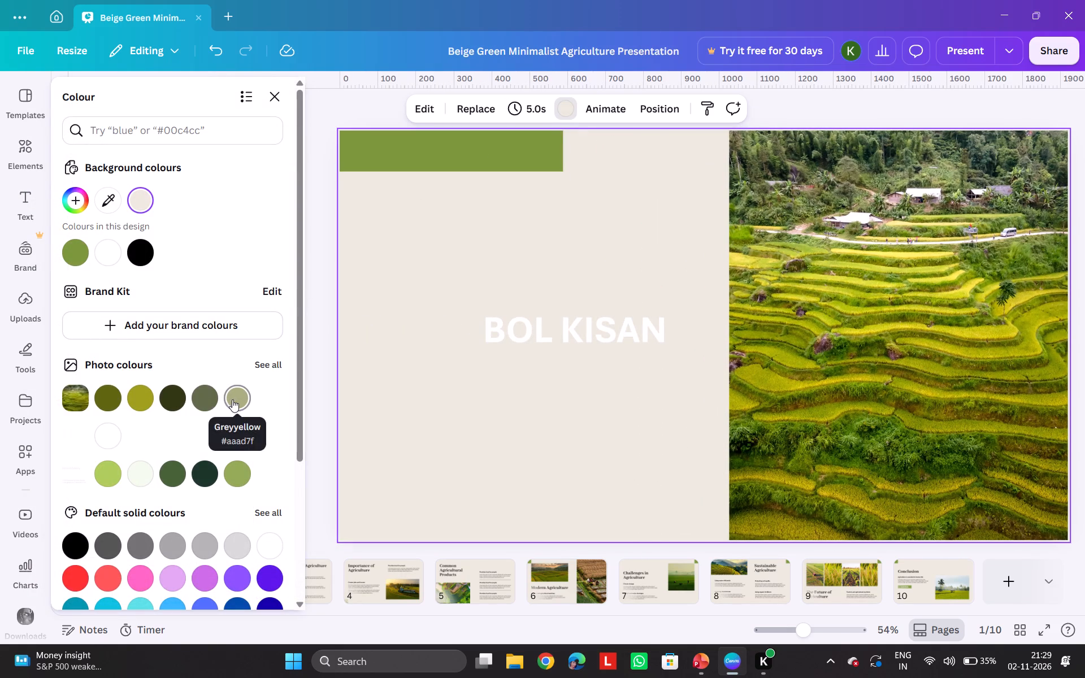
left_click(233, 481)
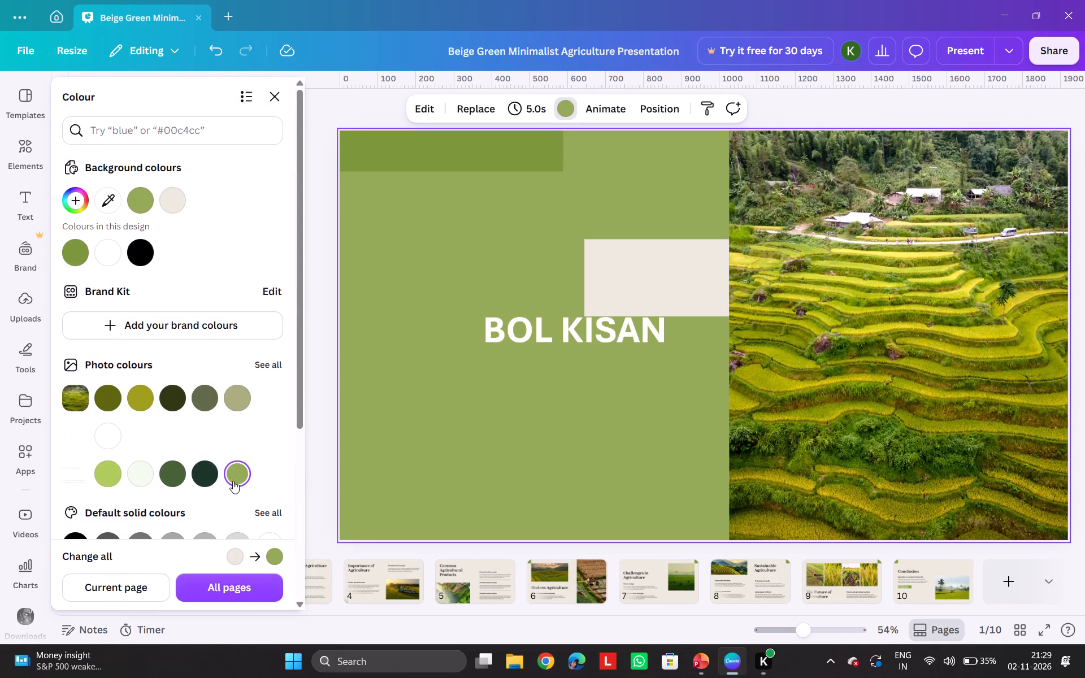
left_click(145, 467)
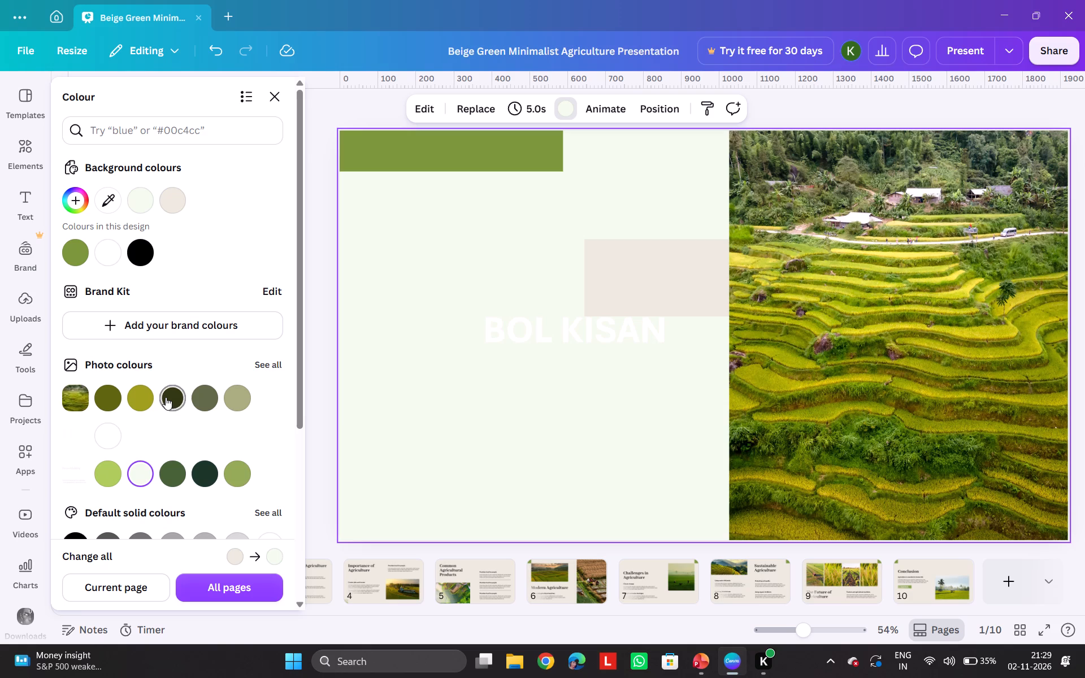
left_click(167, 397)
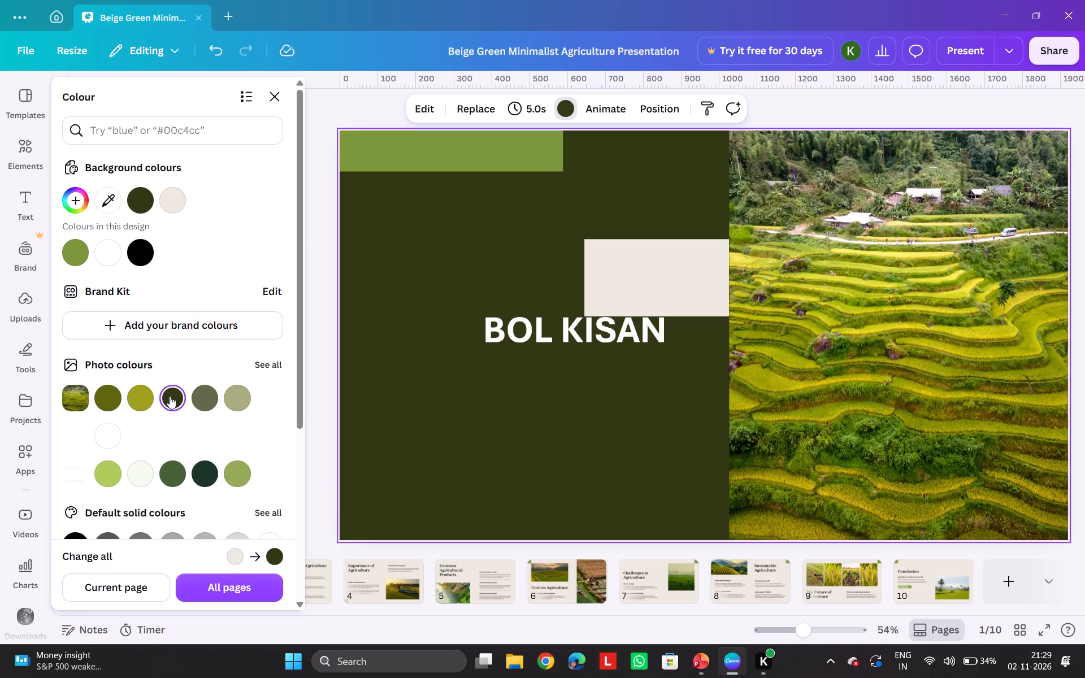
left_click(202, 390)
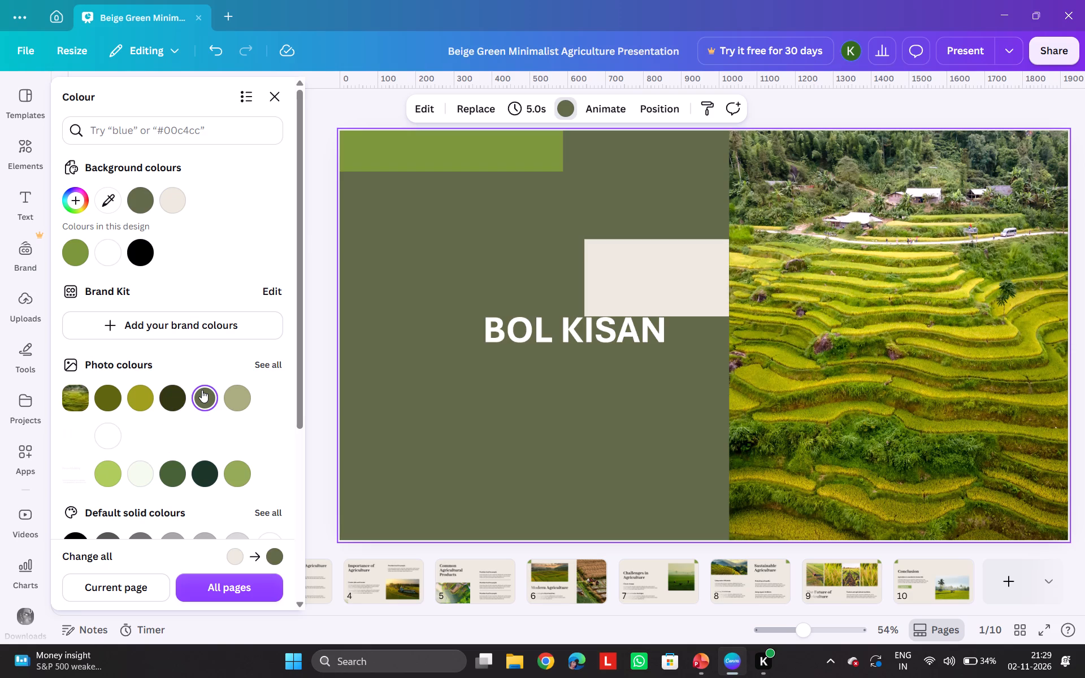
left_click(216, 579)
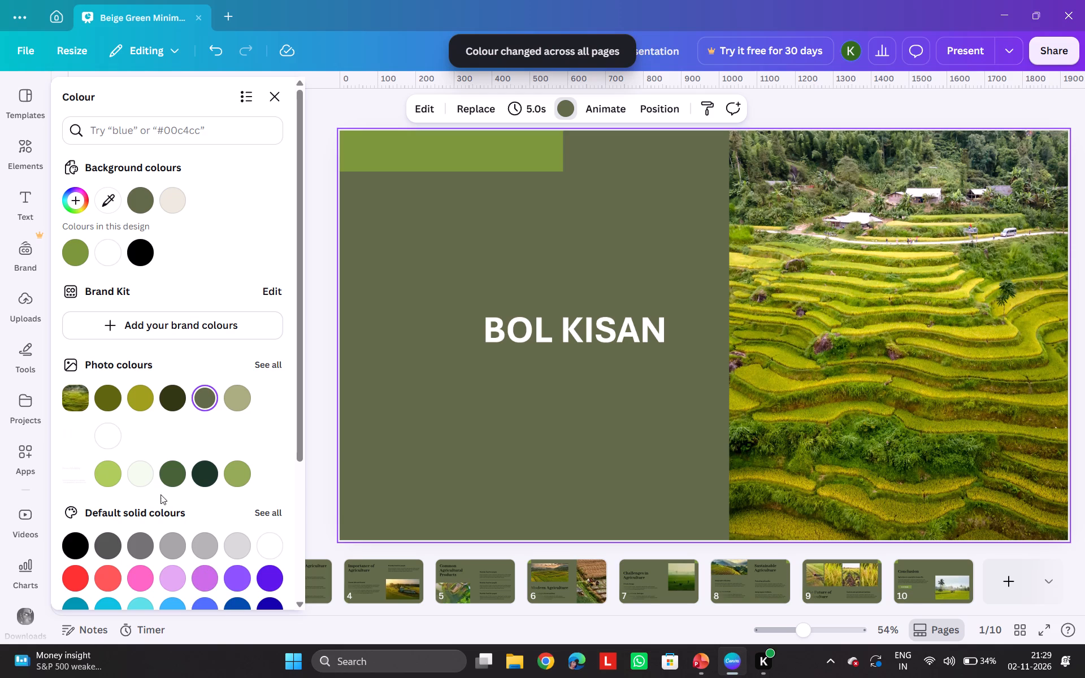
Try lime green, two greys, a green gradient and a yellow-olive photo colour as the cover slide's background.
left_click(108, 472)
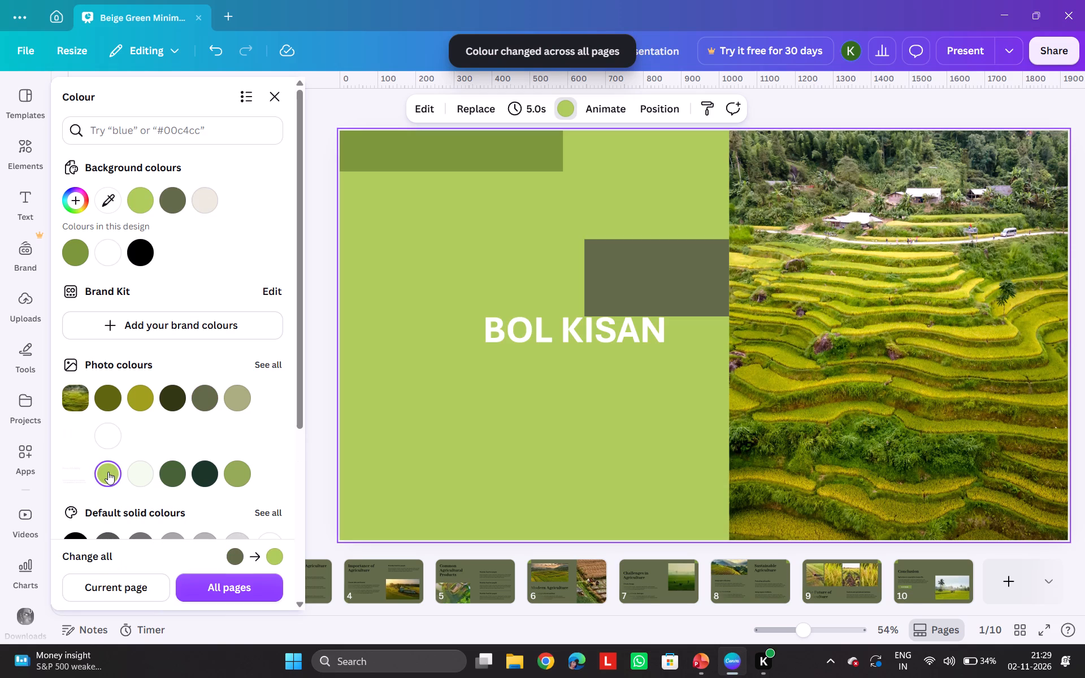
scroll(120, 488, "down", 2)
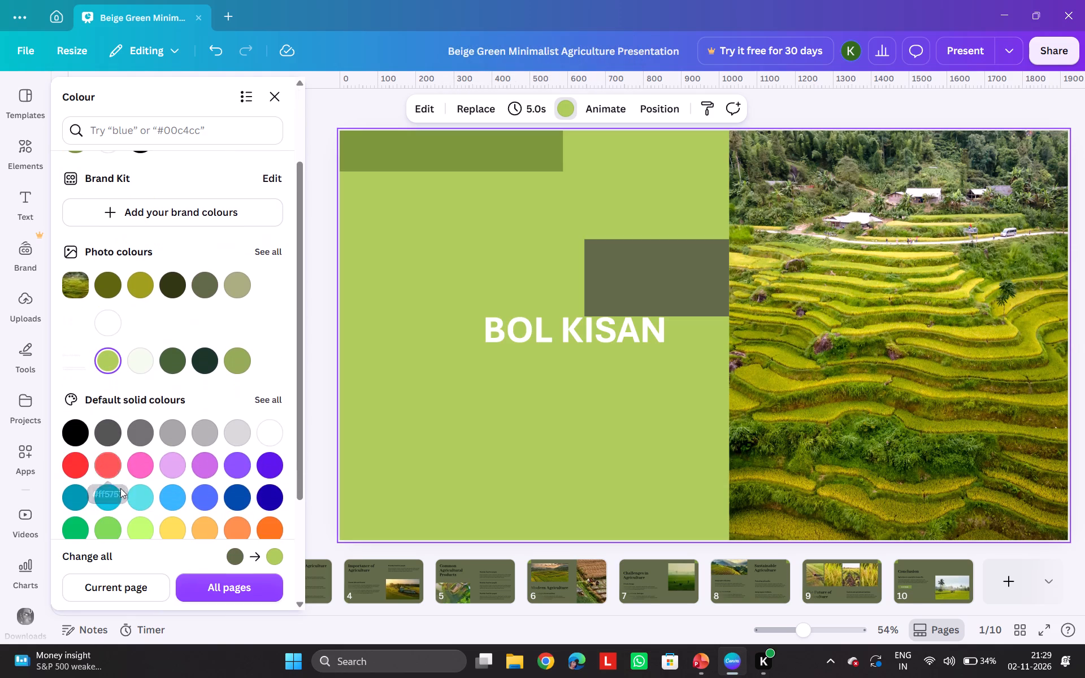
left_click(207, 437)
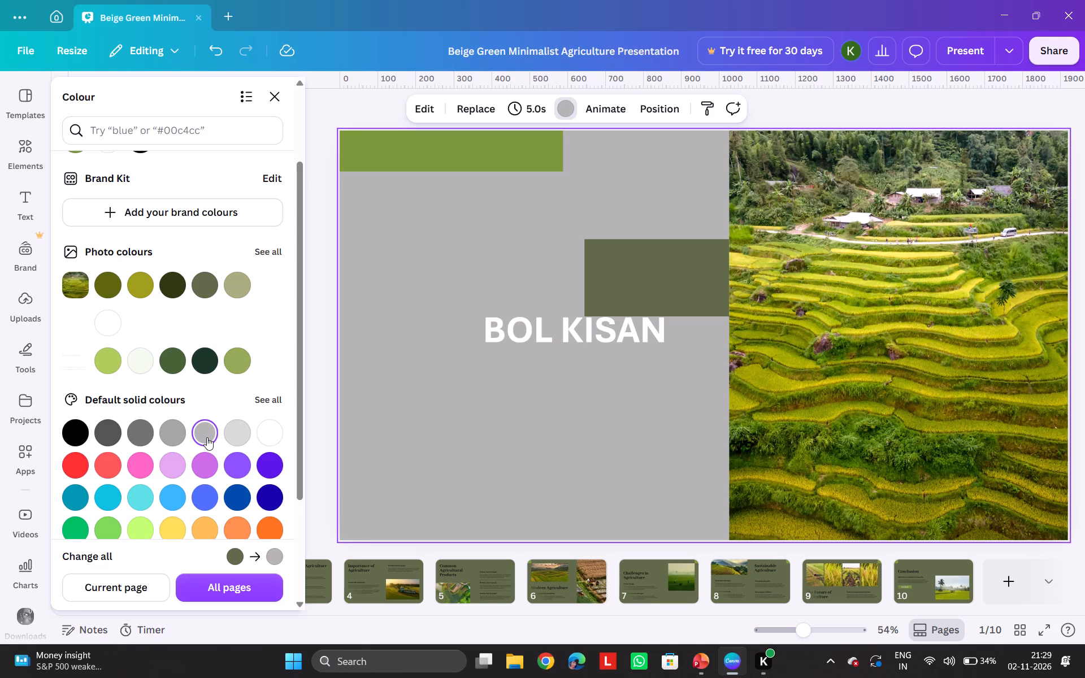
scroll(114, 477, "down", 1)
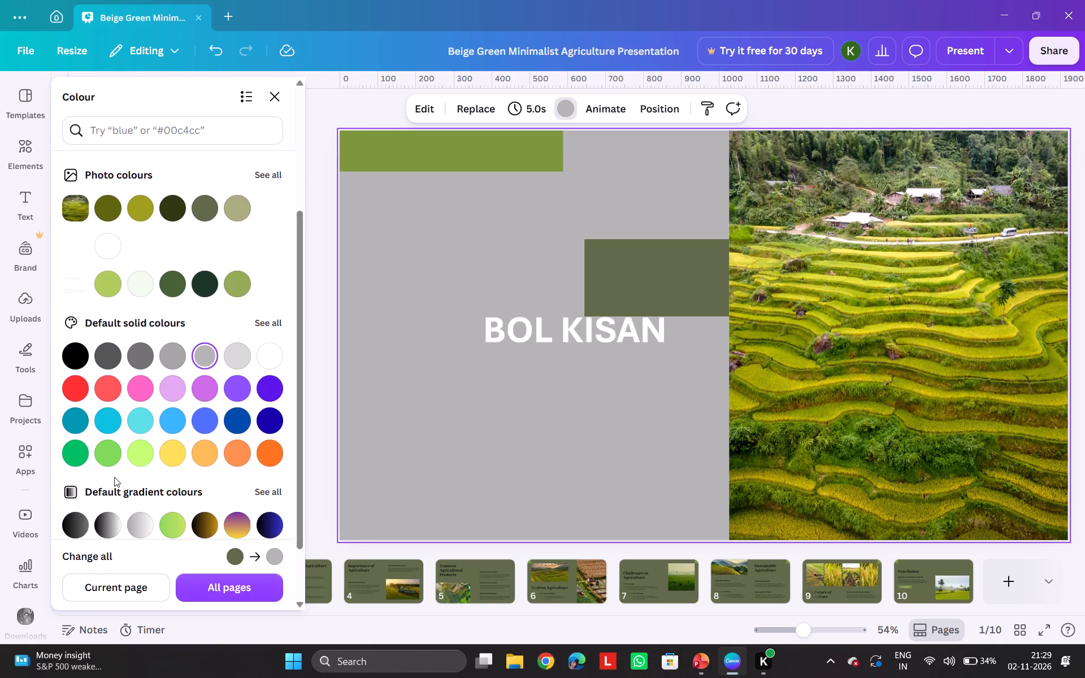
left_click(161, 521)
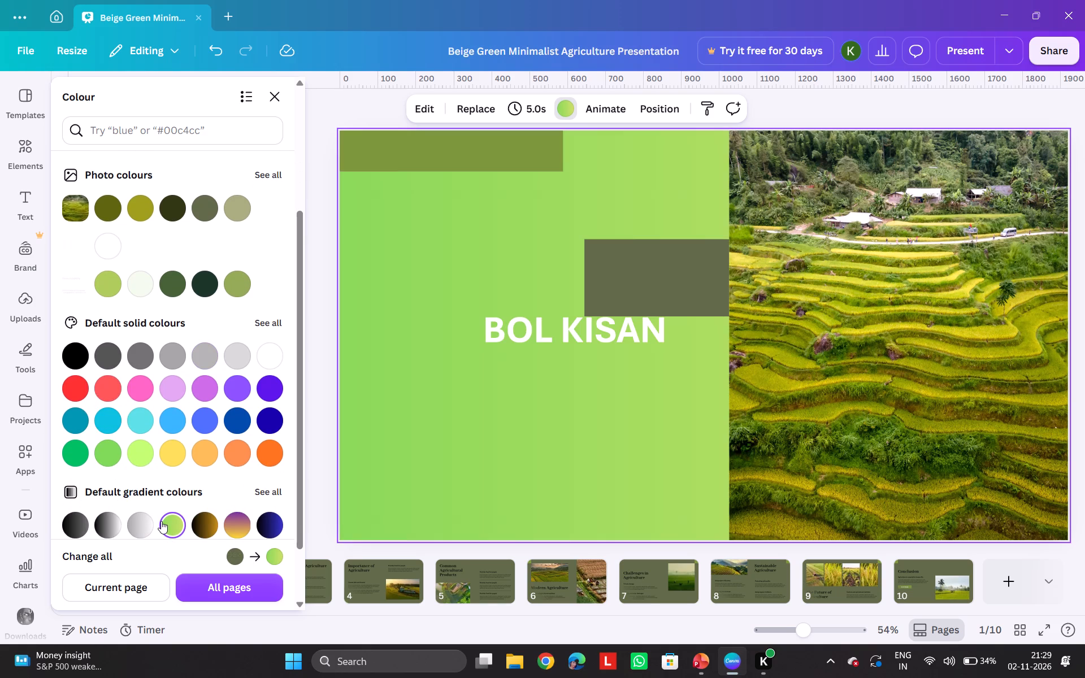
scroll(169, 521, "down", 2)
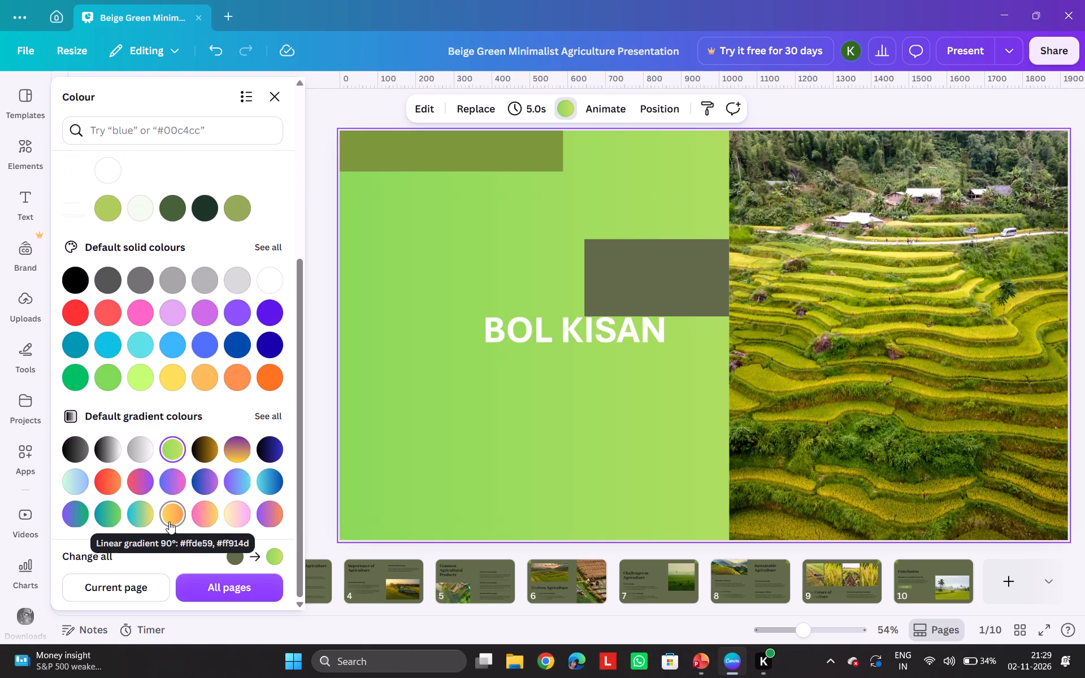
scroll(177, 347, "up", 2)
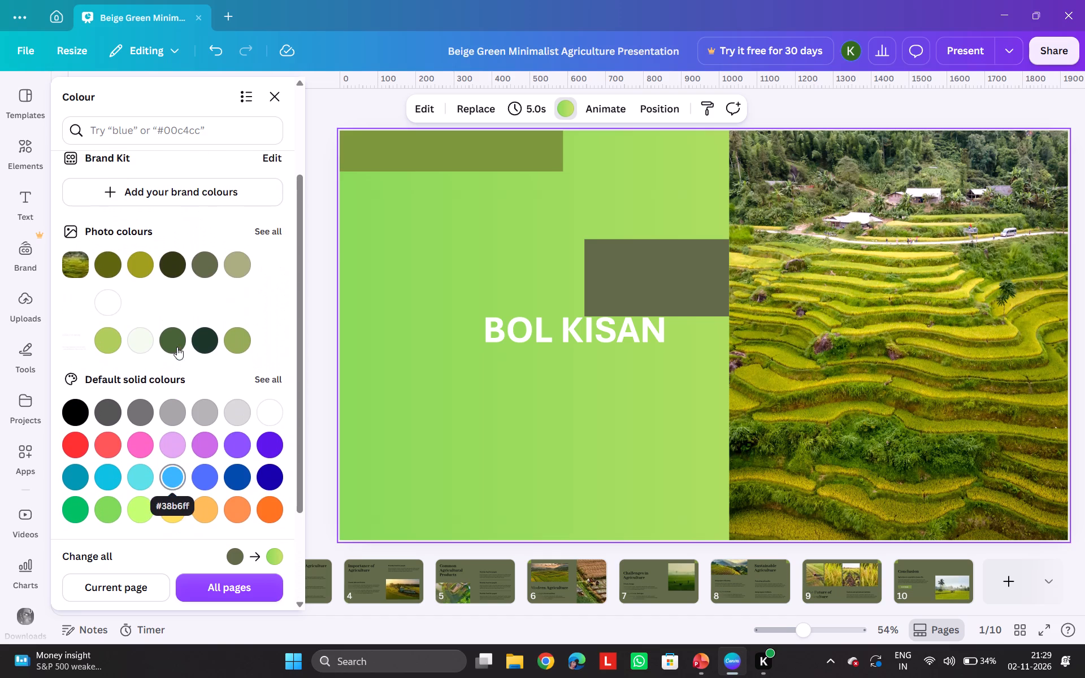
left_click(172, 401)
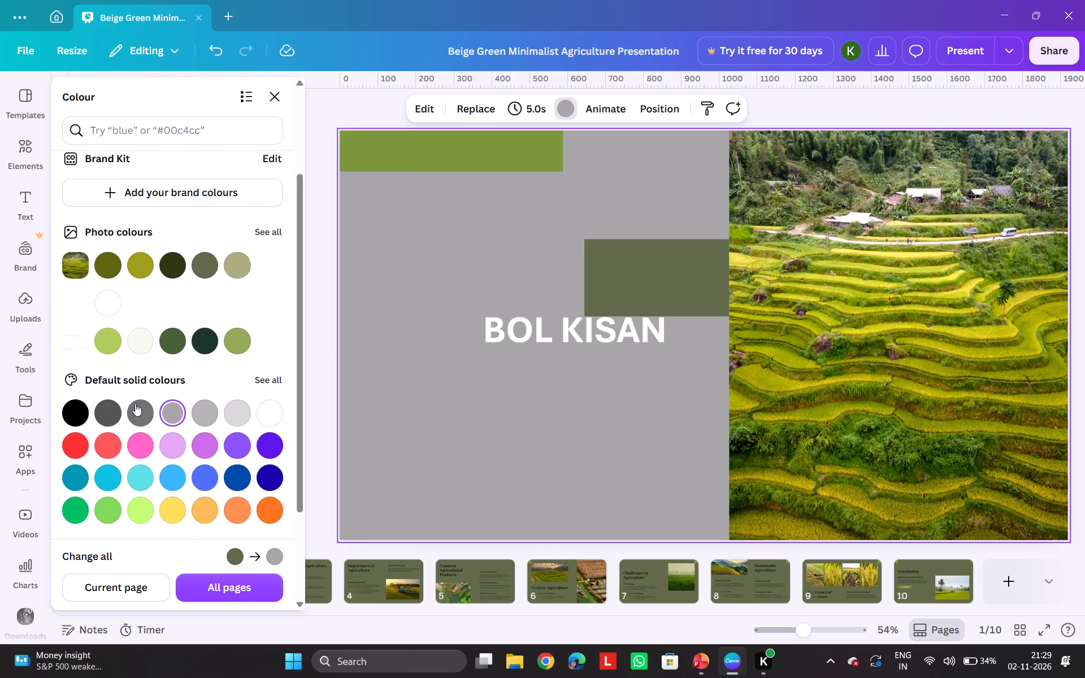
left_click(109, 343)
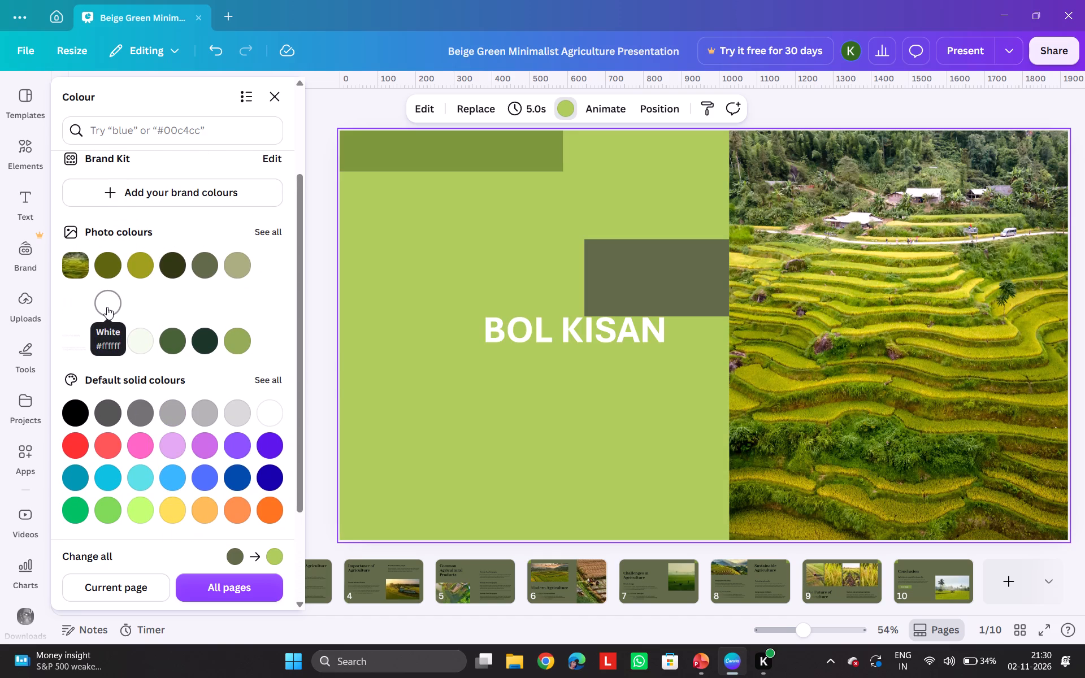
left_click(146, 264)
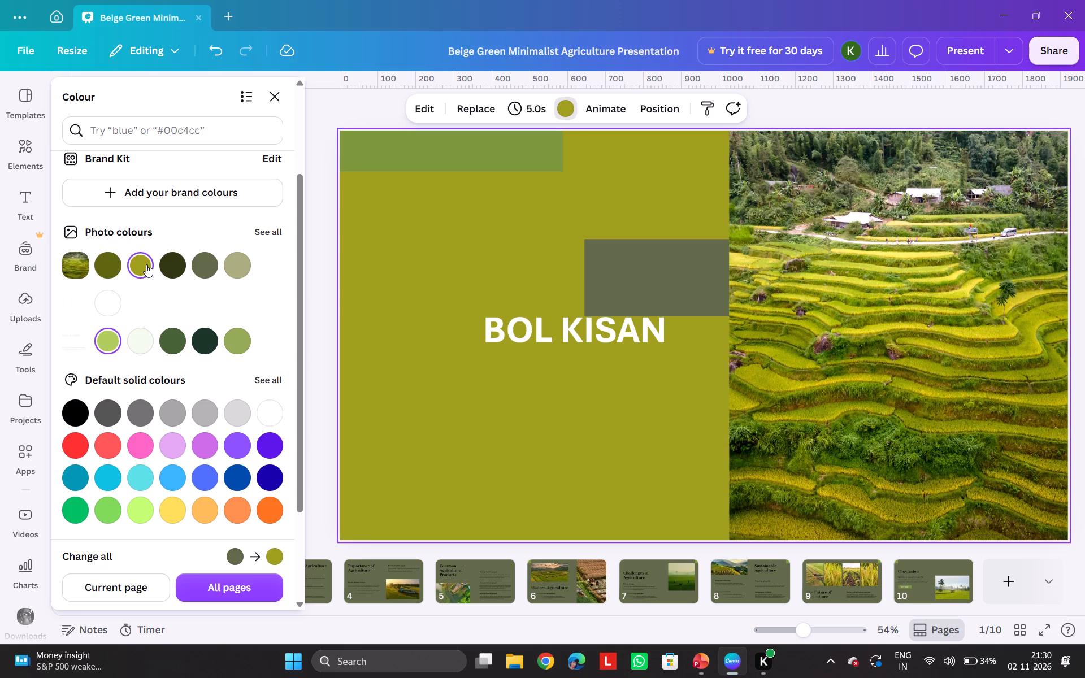
Set the background to the Greyyellow photo colour #aaad7f and apply the change to all pages.
left_click(236, 260)
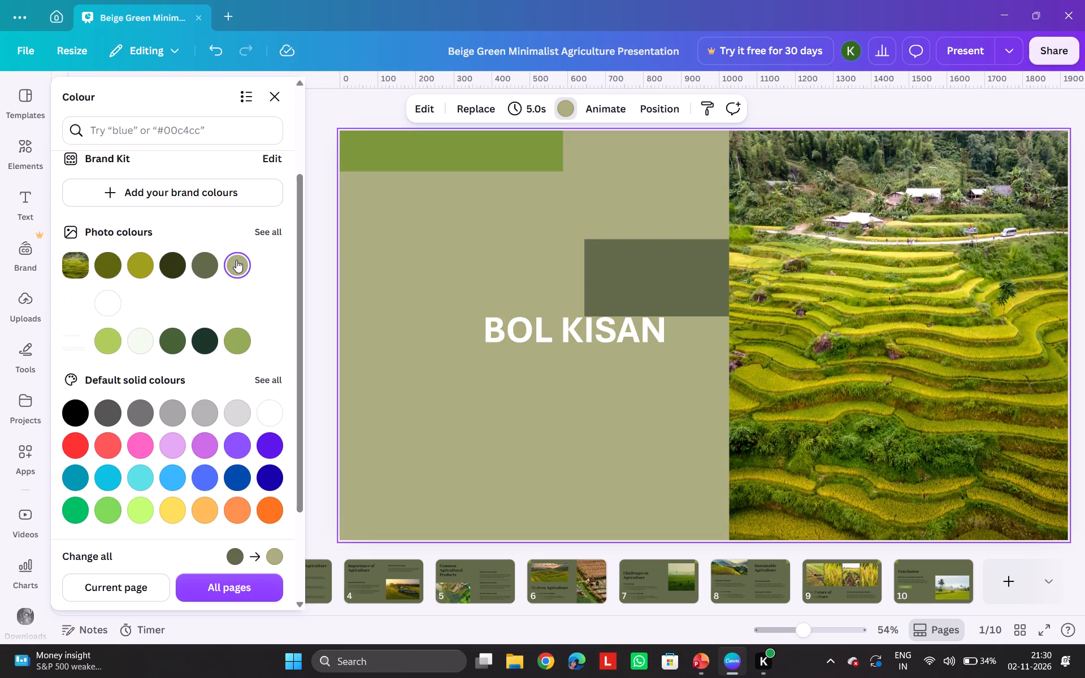
left_click(229, 588)
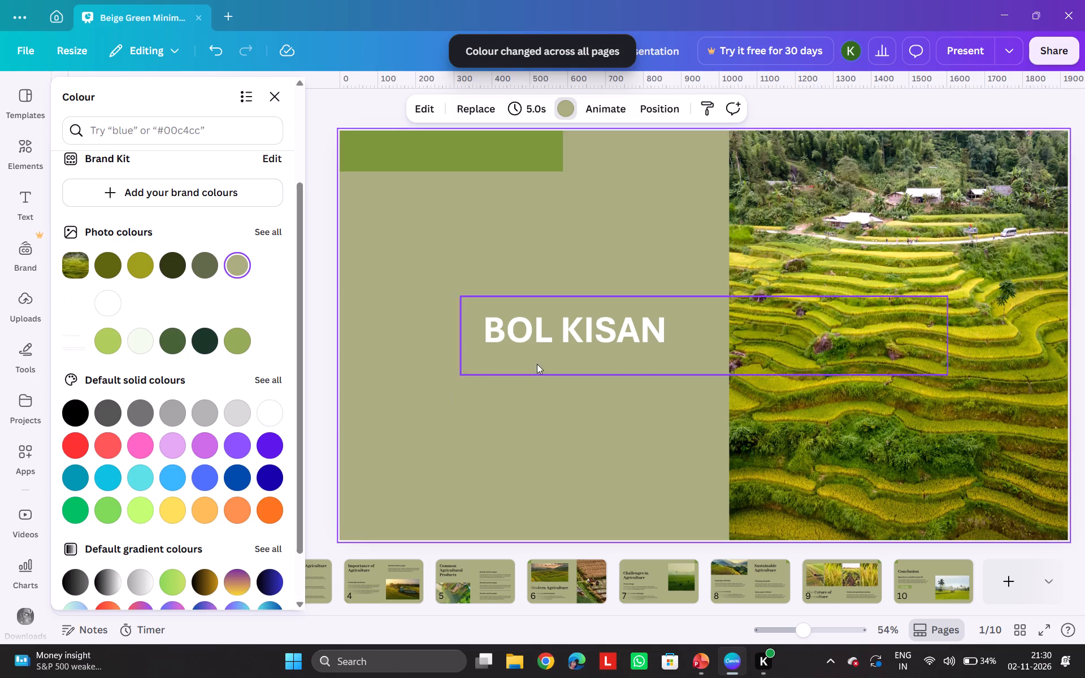
Move the BOL KISAN title onto the green bar in the cover slide's upper corner.
left_click(537, 364)
left_click(427, 334)
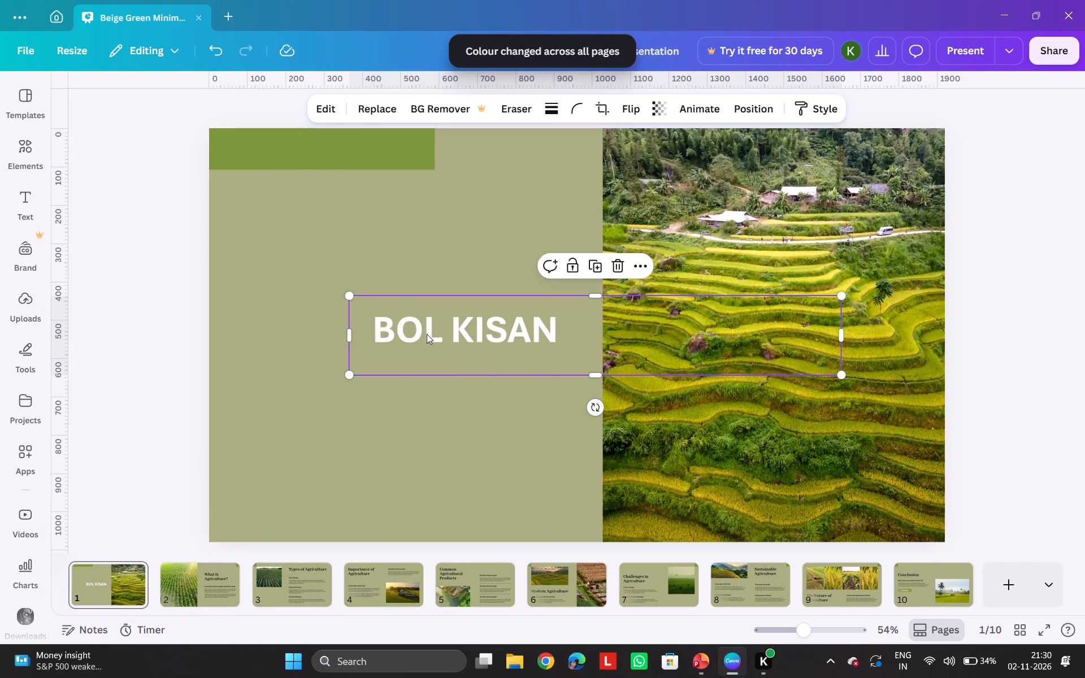
left_click_drag(423, 327, 310, 222)
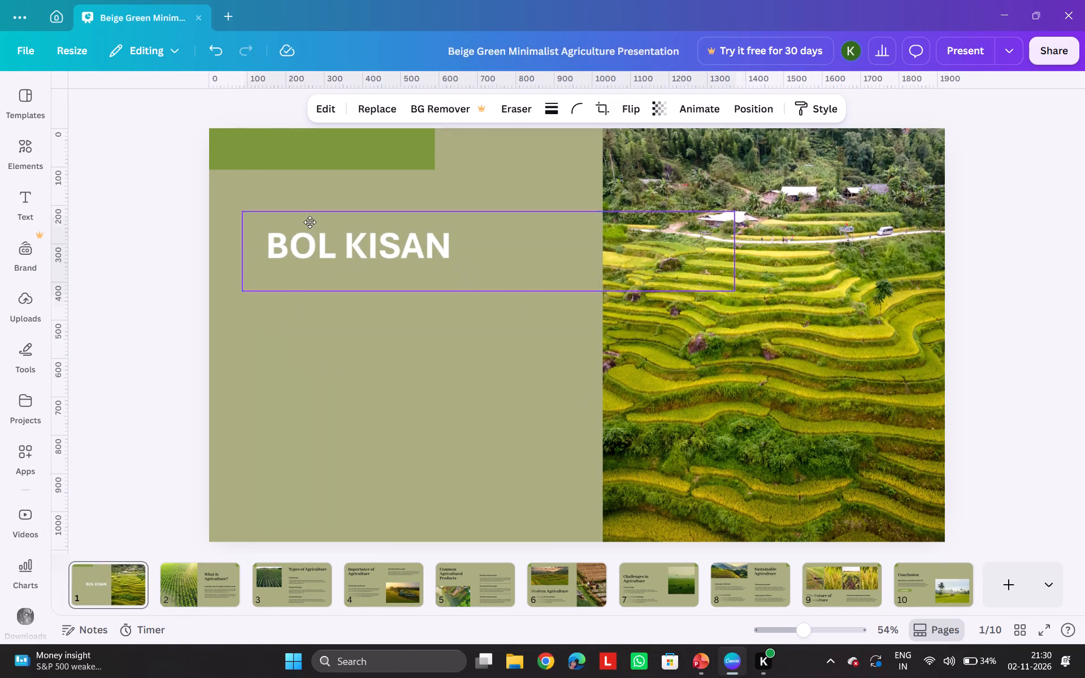
left_click_drag(310, 222, 278, 149)
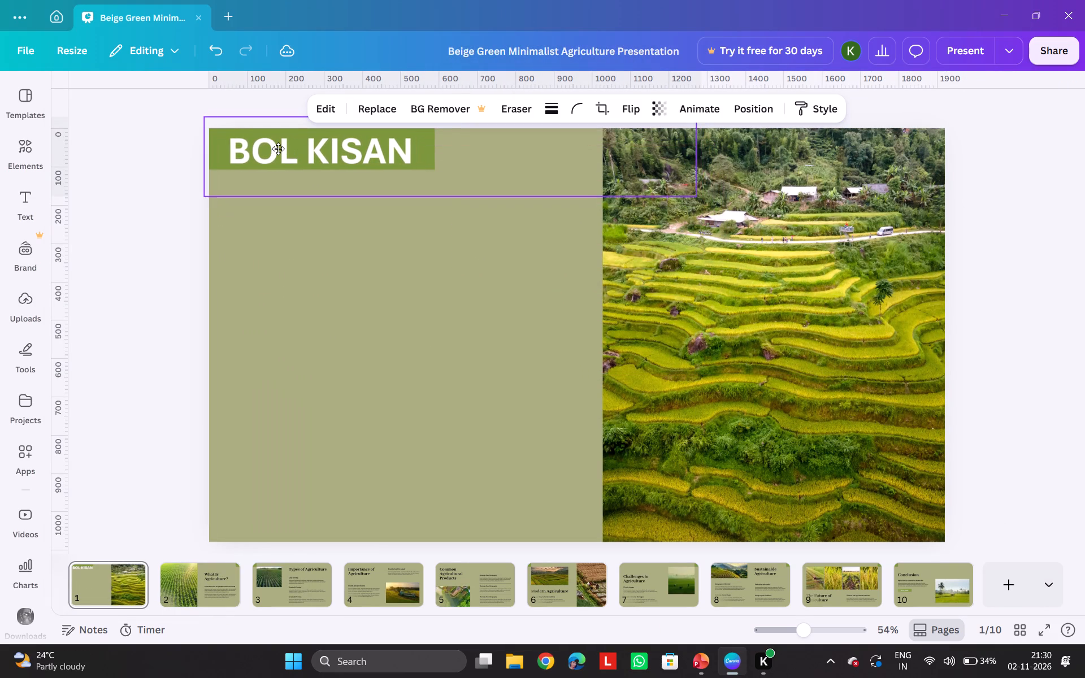
left_click_drag(278, 149, 277, 149)
left_click(301, 316)
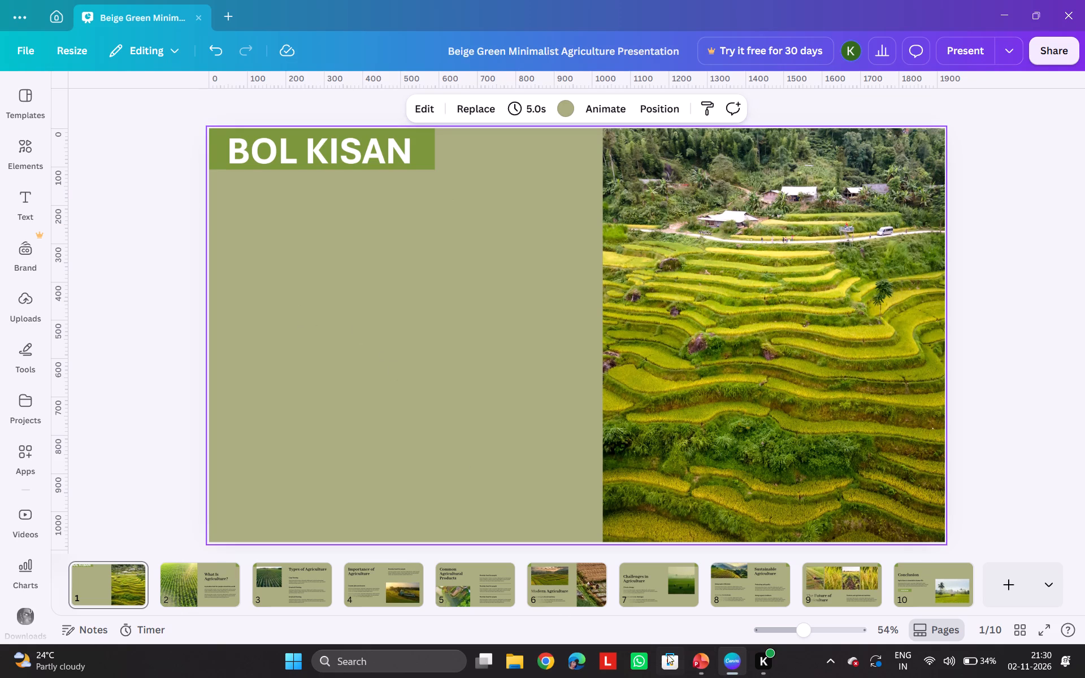
Switch to the Bol Kisan deck in PowerPoint and copy the first slide's "Trustworthy Offline Voice Advisory for Farmers" subtitle box.
left_click(698, 666)
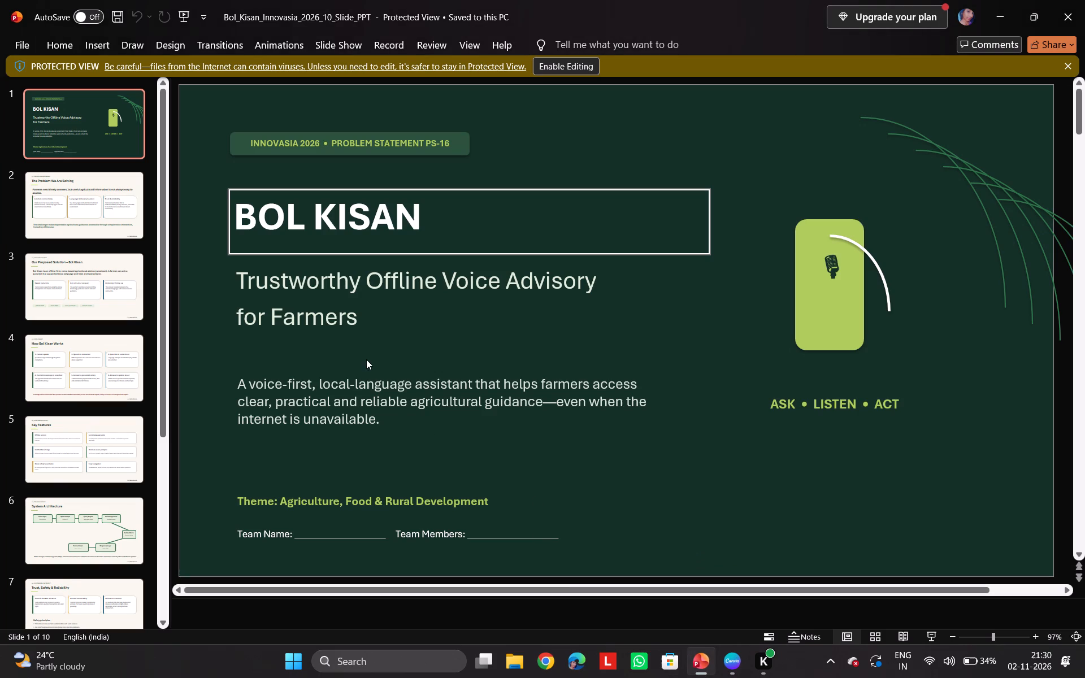
left_click(316, 295)
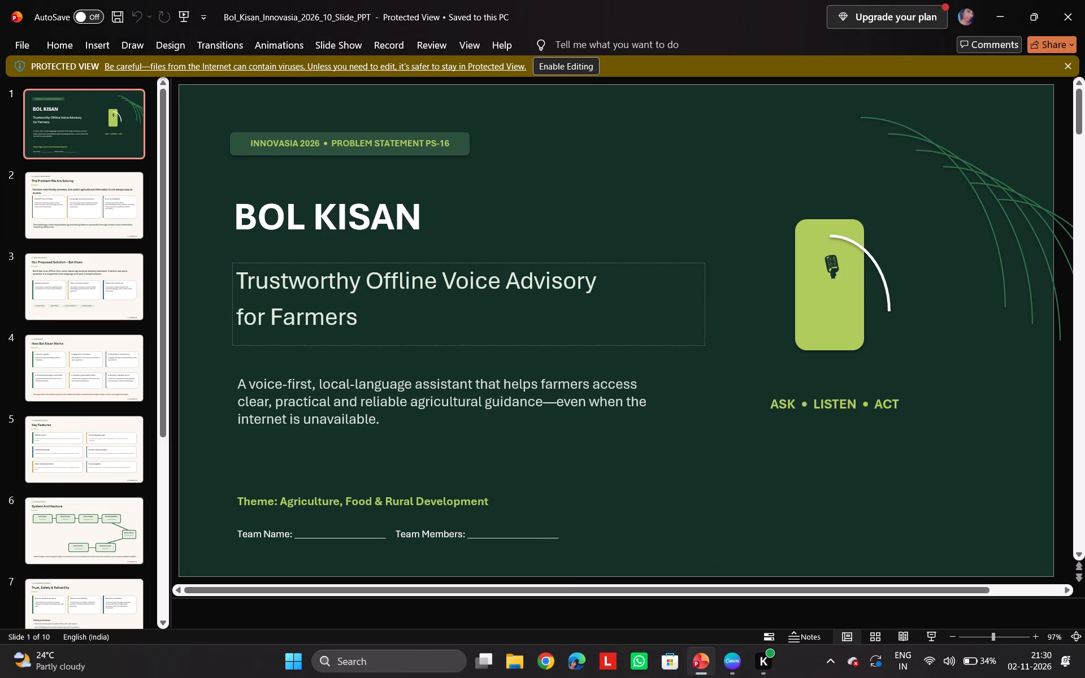
left_click_drag(236, 284, 301, 316)
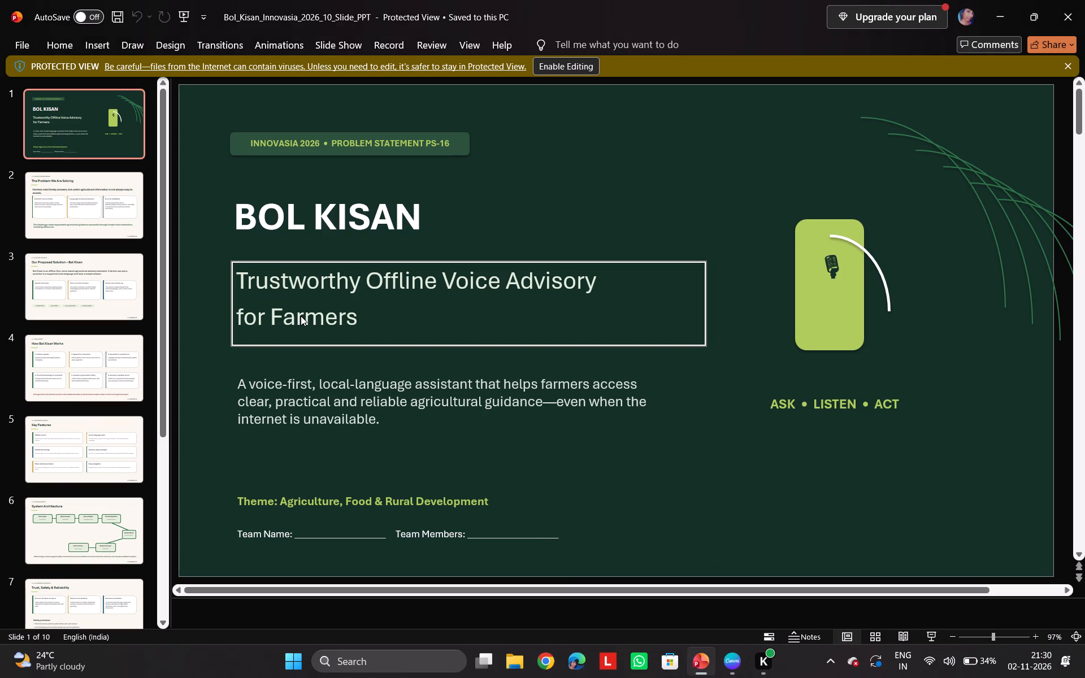
key("ctrl+c")
Switch to Canva, paste the "Trustworthy Offline Voice Advisory for Farmers" subtitle on the cover slide and place it just below the BOL KISAN title.
double_click(734, 669)
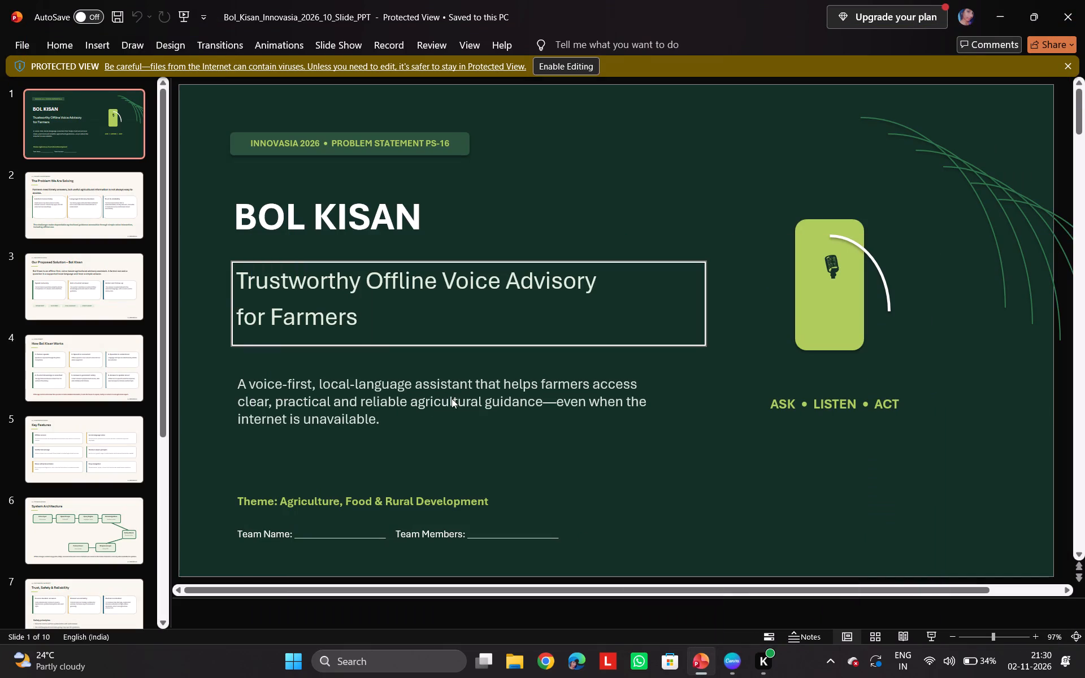
left_click(739, 671)
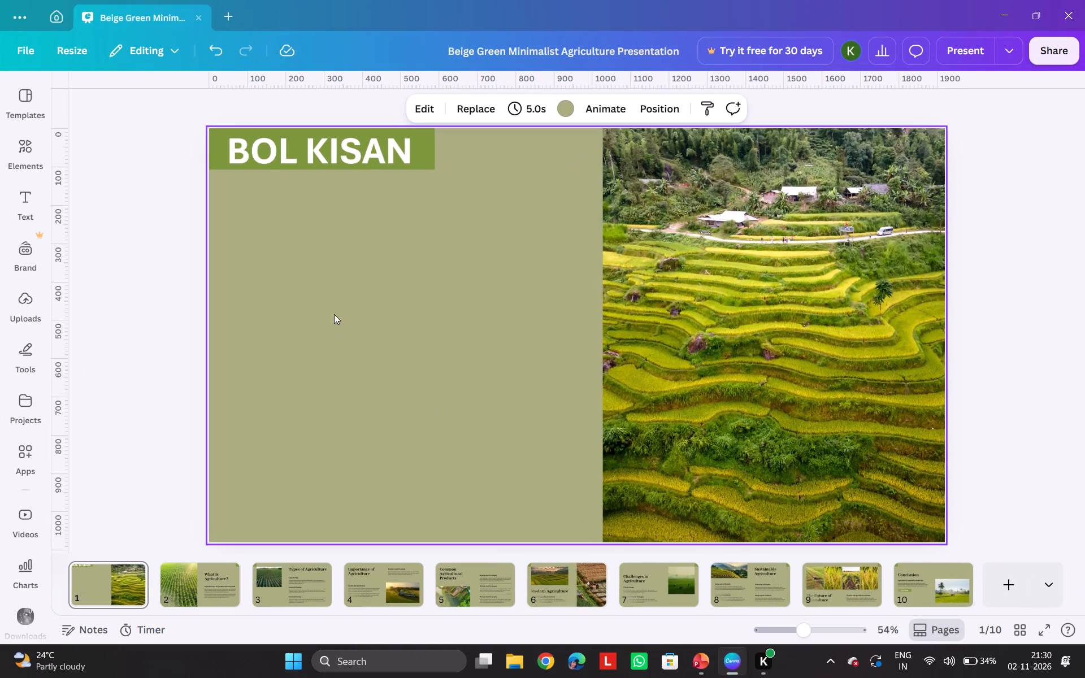
key("ctrl+v")
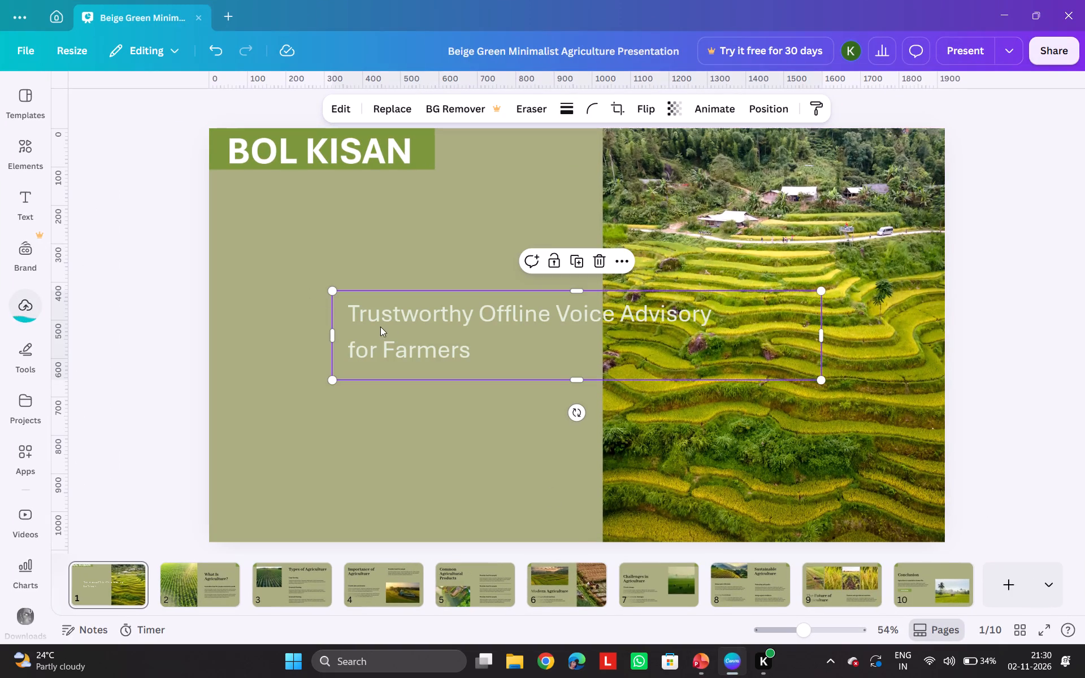
left_click_drag(393, 332, 290, 256)
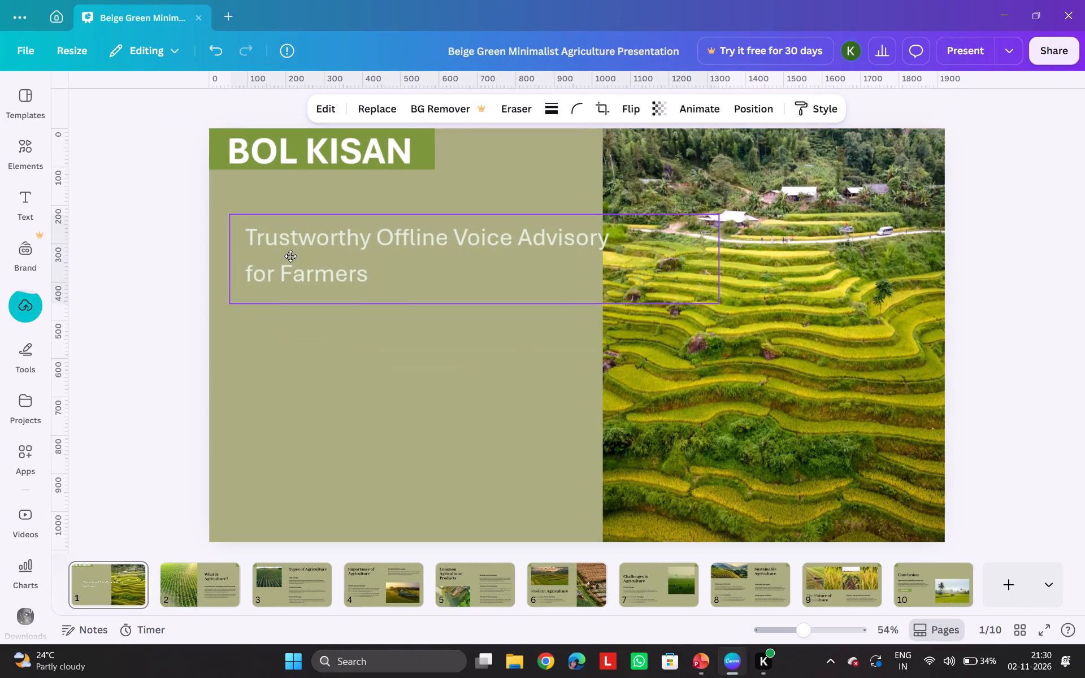
left_click_drag(290, 256, 277, 256)
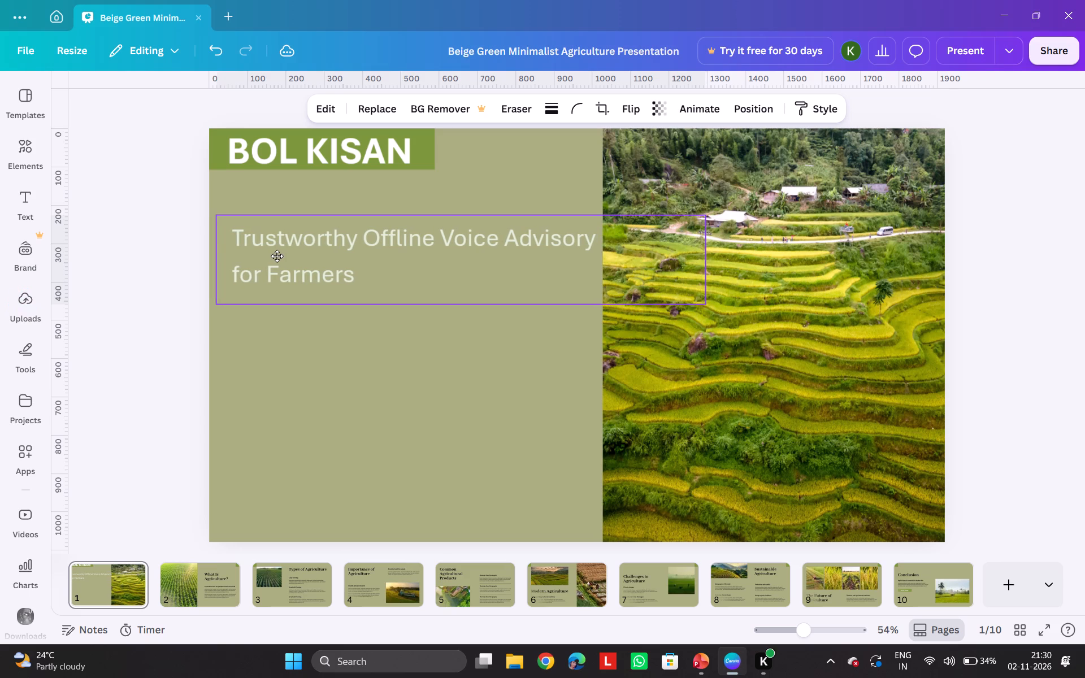
left_click_drag(277, 256, 276, 256)
left_click(280, 347)
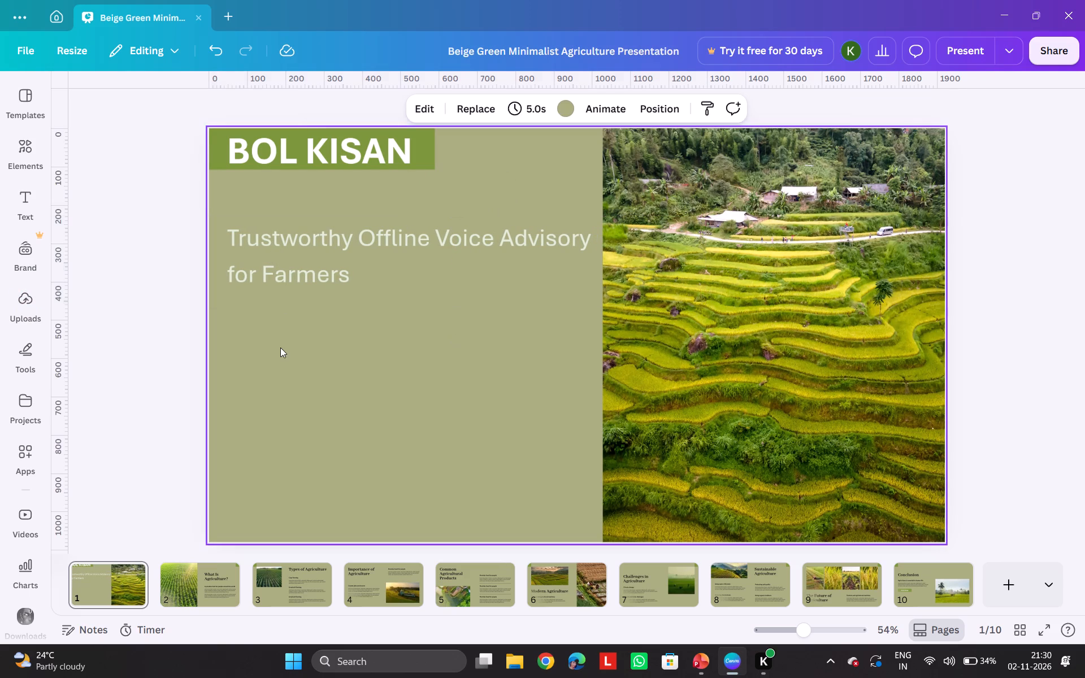
left_click(307, 403)
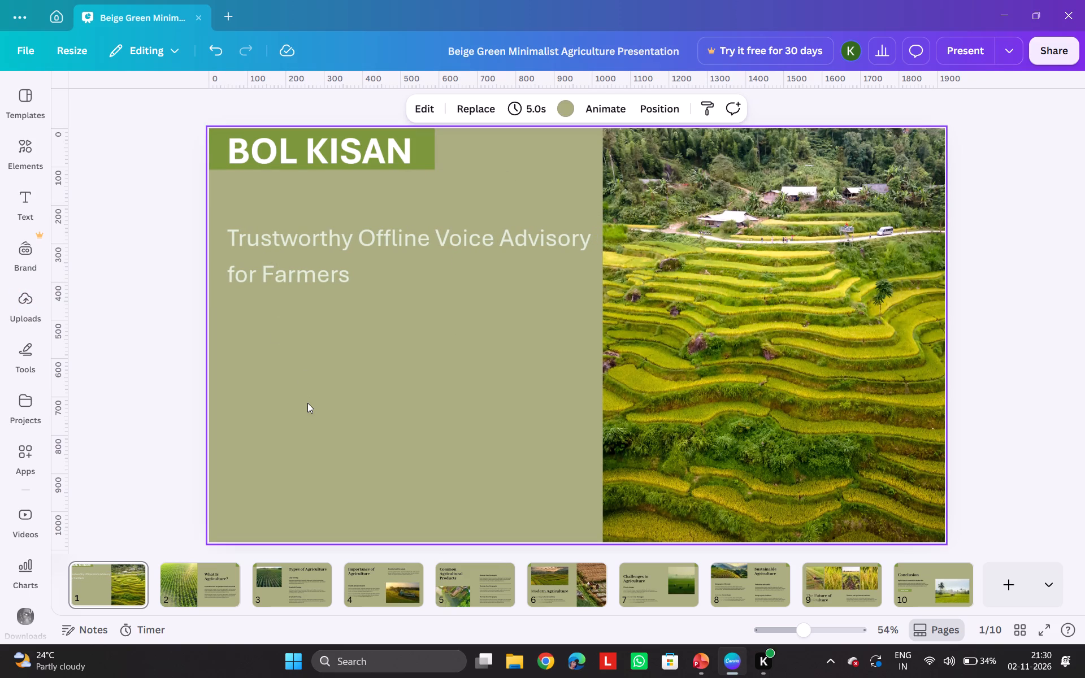
left_click_drag(280, 270, 275, 247)
left_click(297, 396)
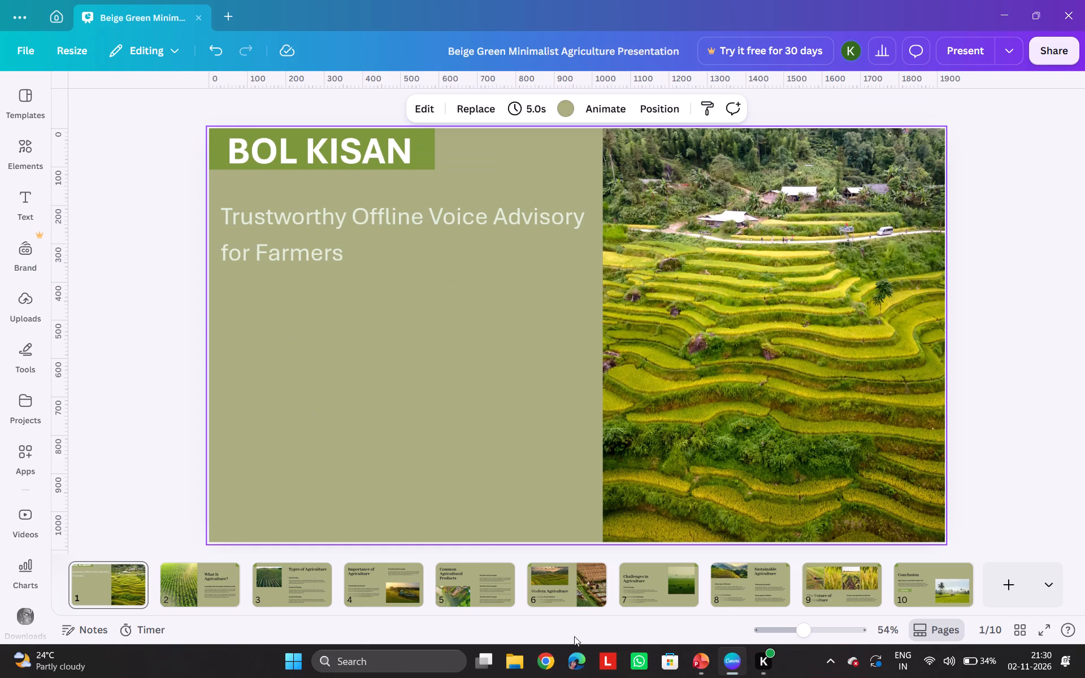
Switch to the Bol Kisan deck in PowerPoint and copy the first slide's "A voice-first, local-language assistant" description box.
left_click(707, 653)
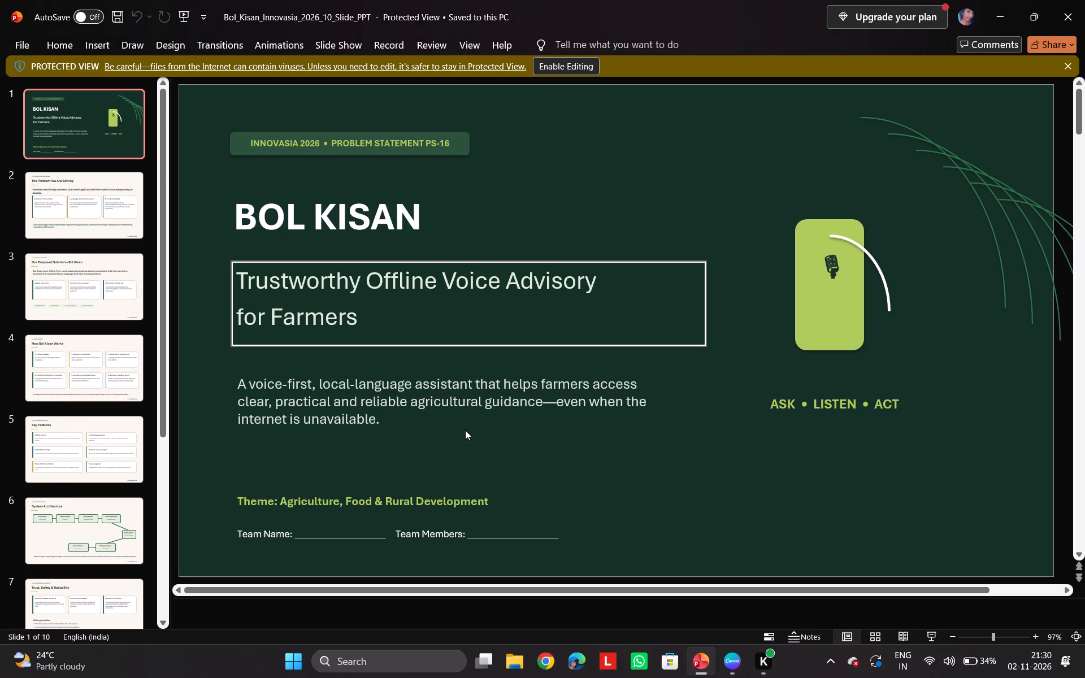
left_click(338, 396)
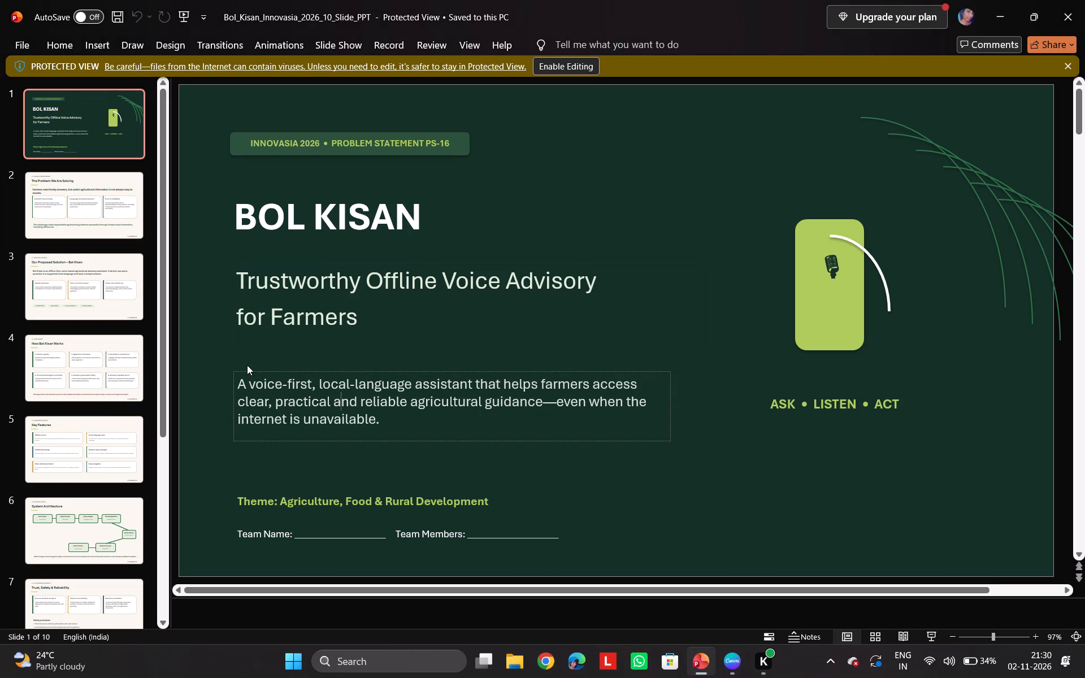
left_click(242, 377)
left_click(233, 375)
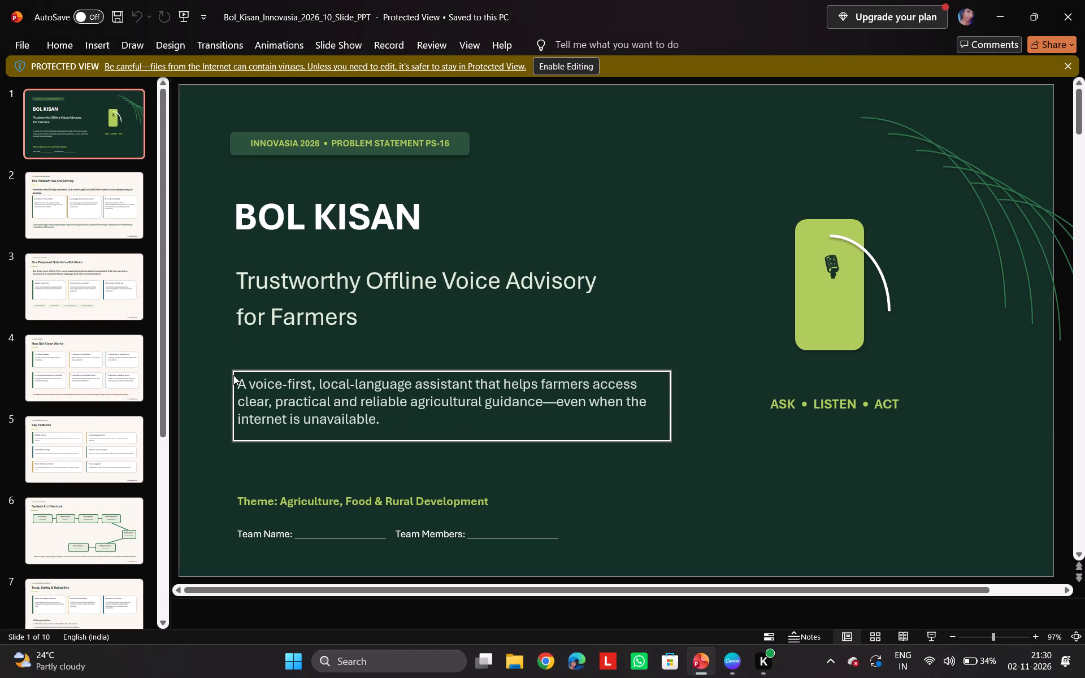
key("ctrl+c")
Switch to Canva, paste the description onto the cover slide and scale it down to fit the plain area beside the photo.
left_click(730, 674)
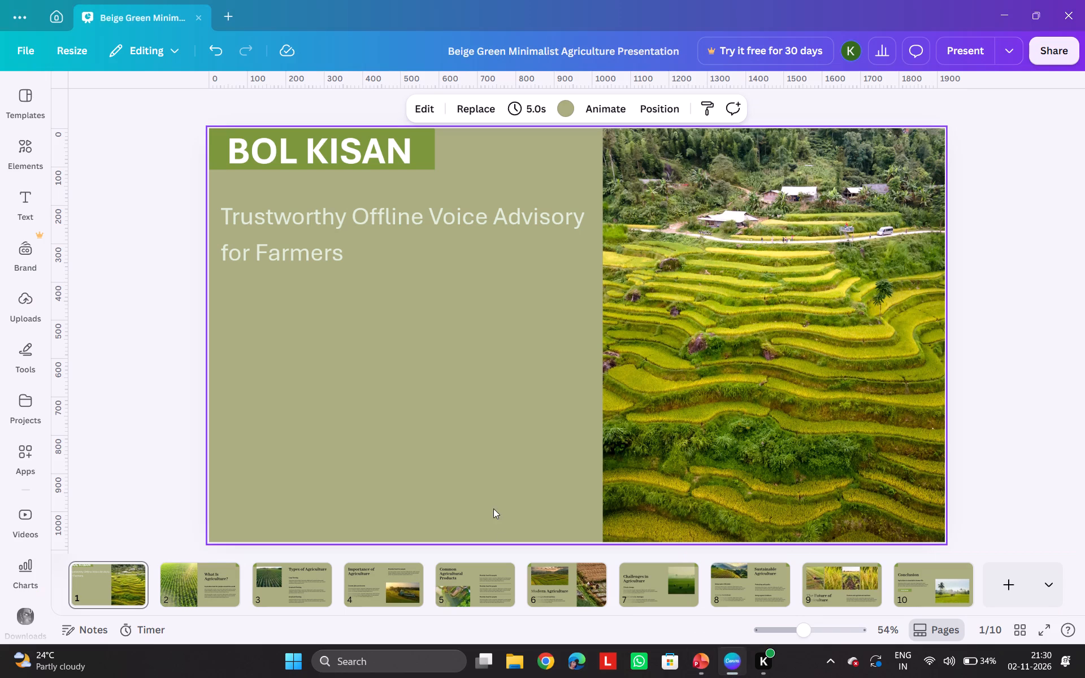
key("ctrl+v")
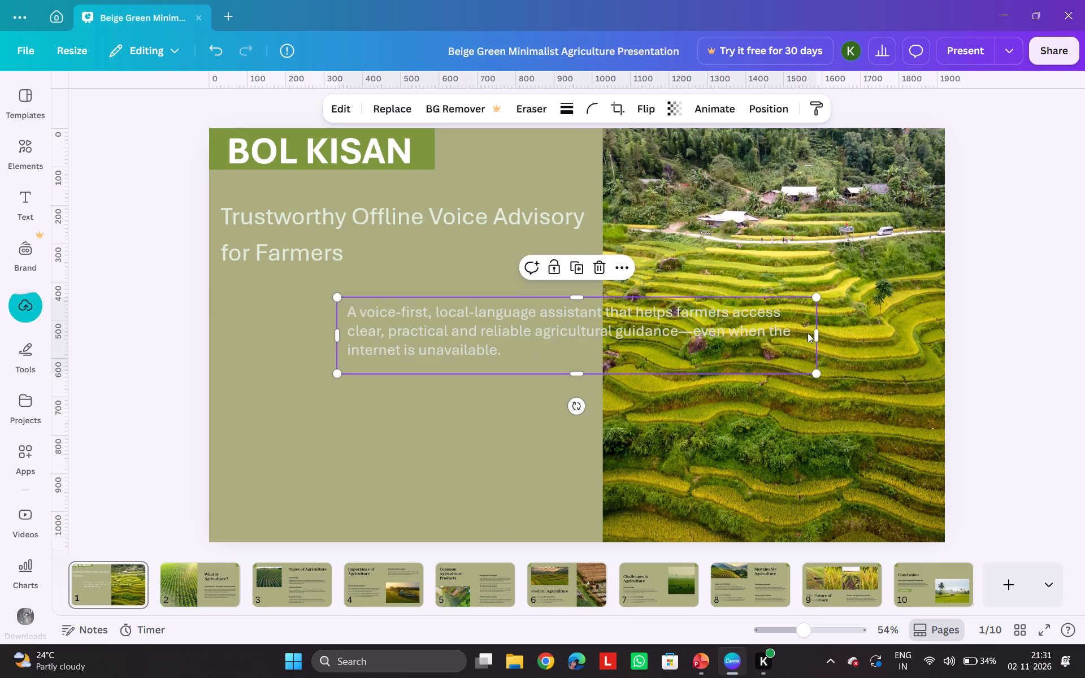
left_click_drag(818, 336, 570, 399)
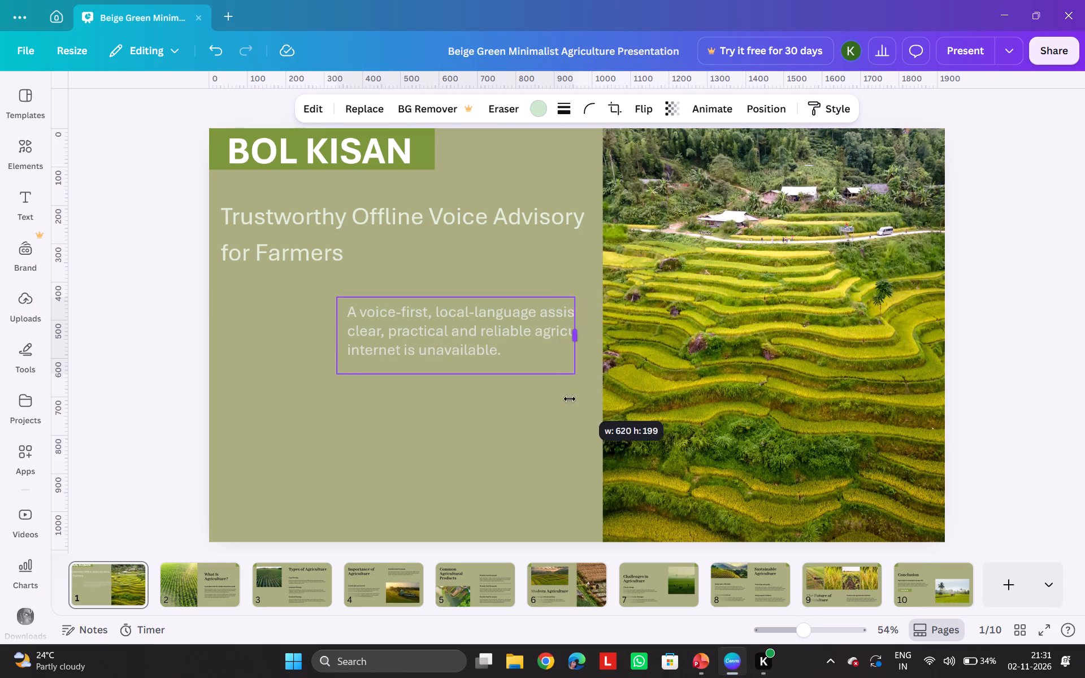
left_click_drag(570, 399, 839, 362)
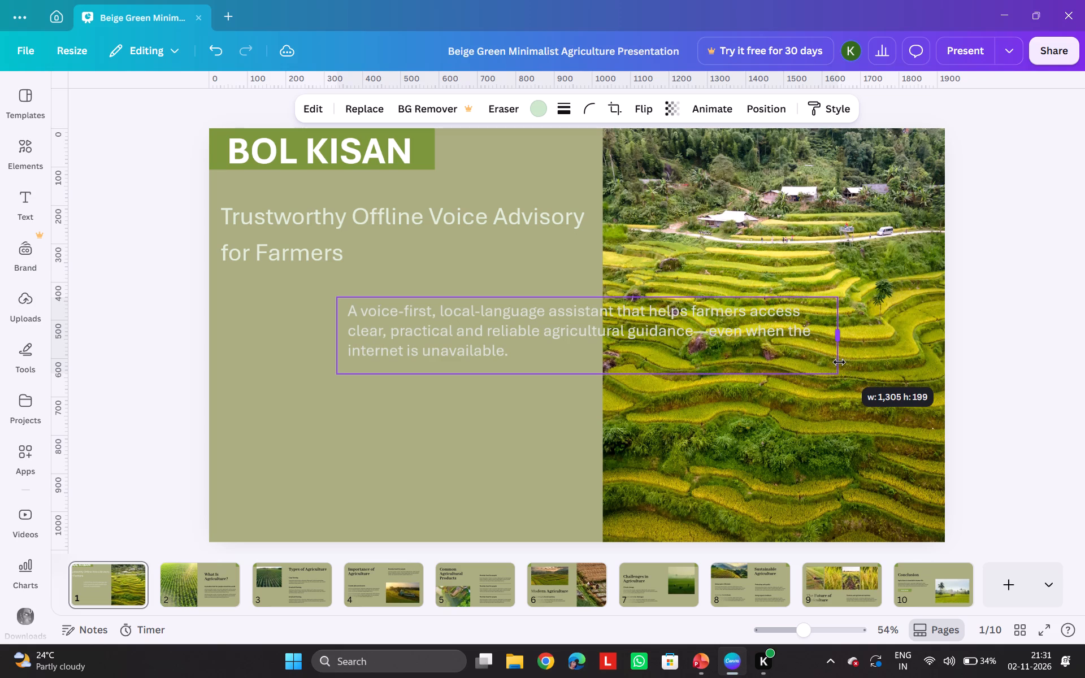
left_click_drag(839, 362, 808, 369)
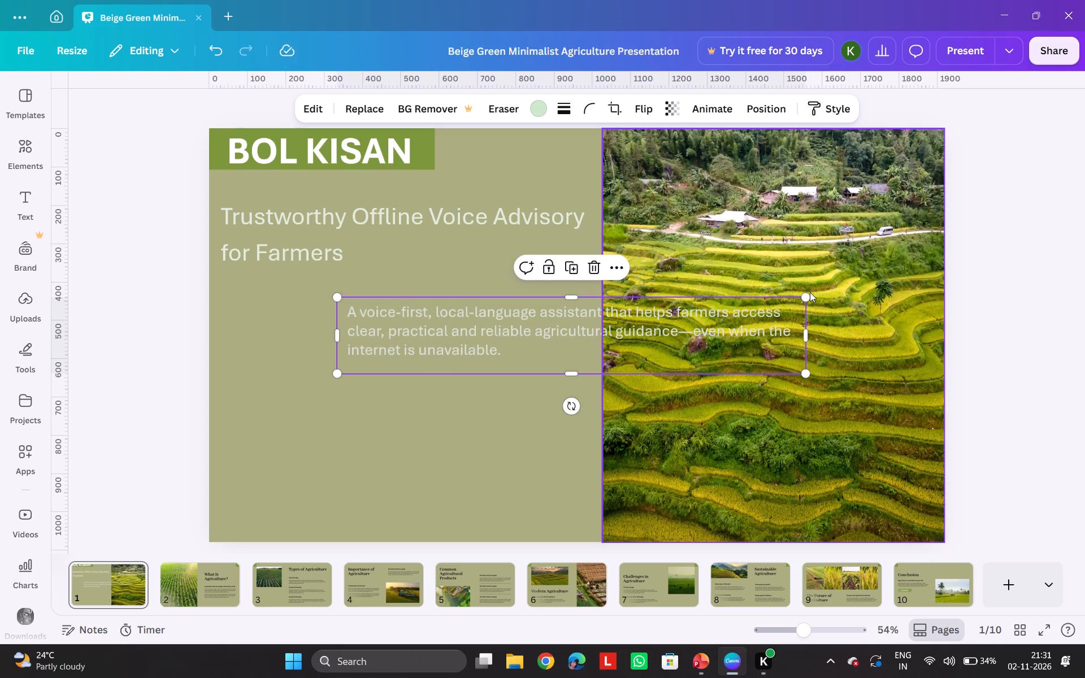
left_click_drag(806, 301, 563, 388)
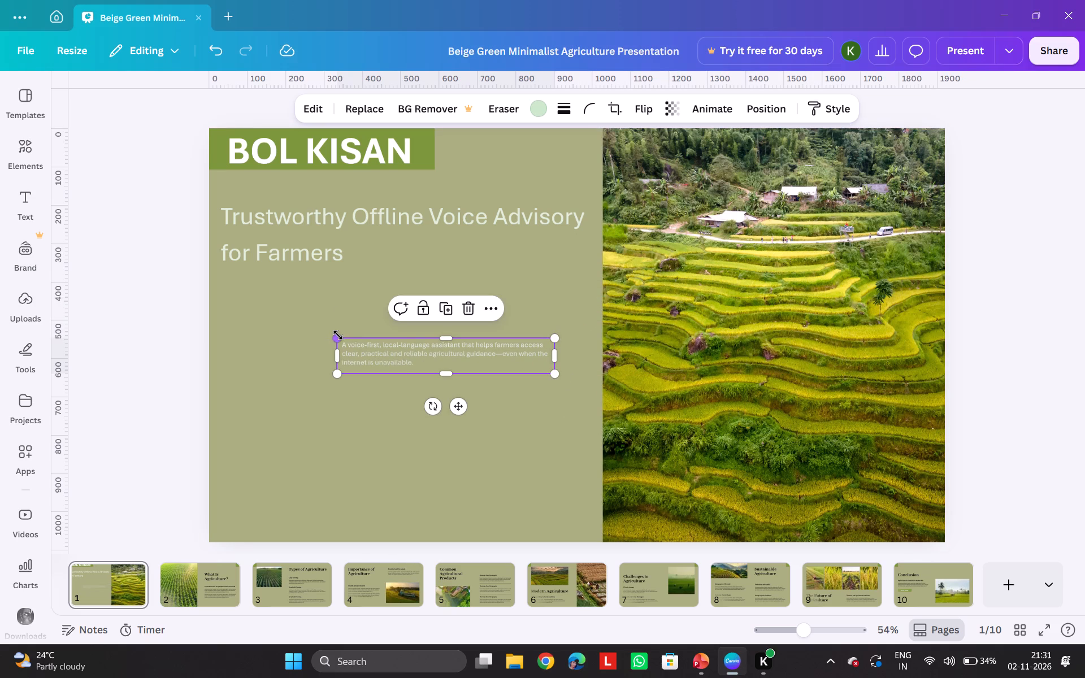
left_click_drag(338, 335, 249, 293)
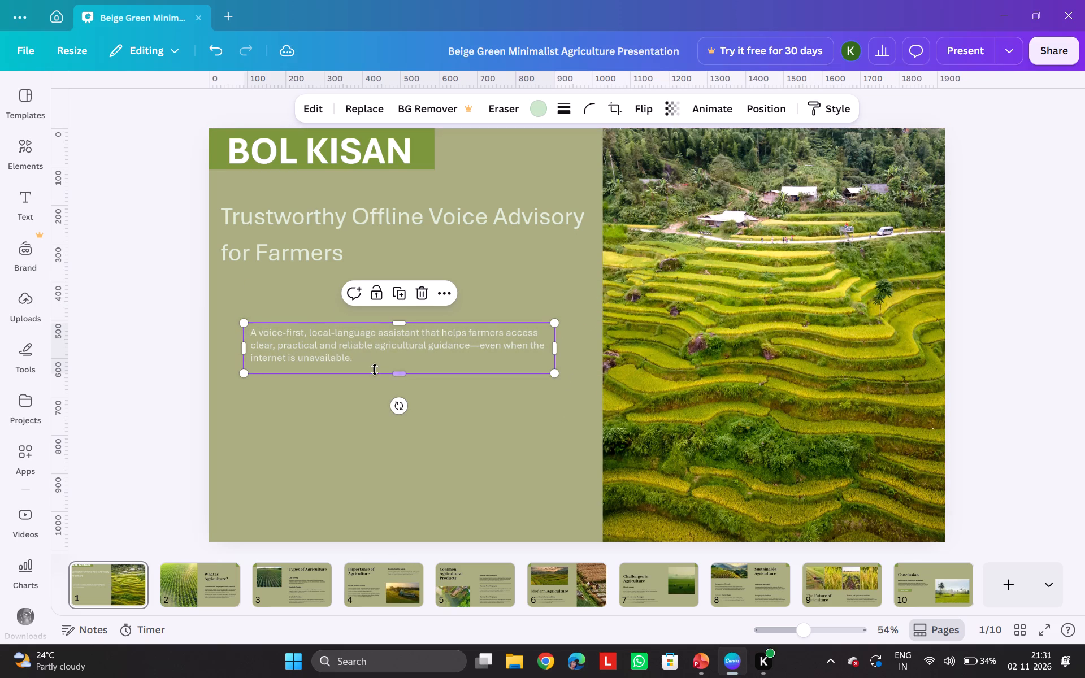
Trim the description's lower edge slightly and enlarge it to span from beneath the subtitle's start to the photo's edge.
left_click_drag(400, 372, 394, 389)
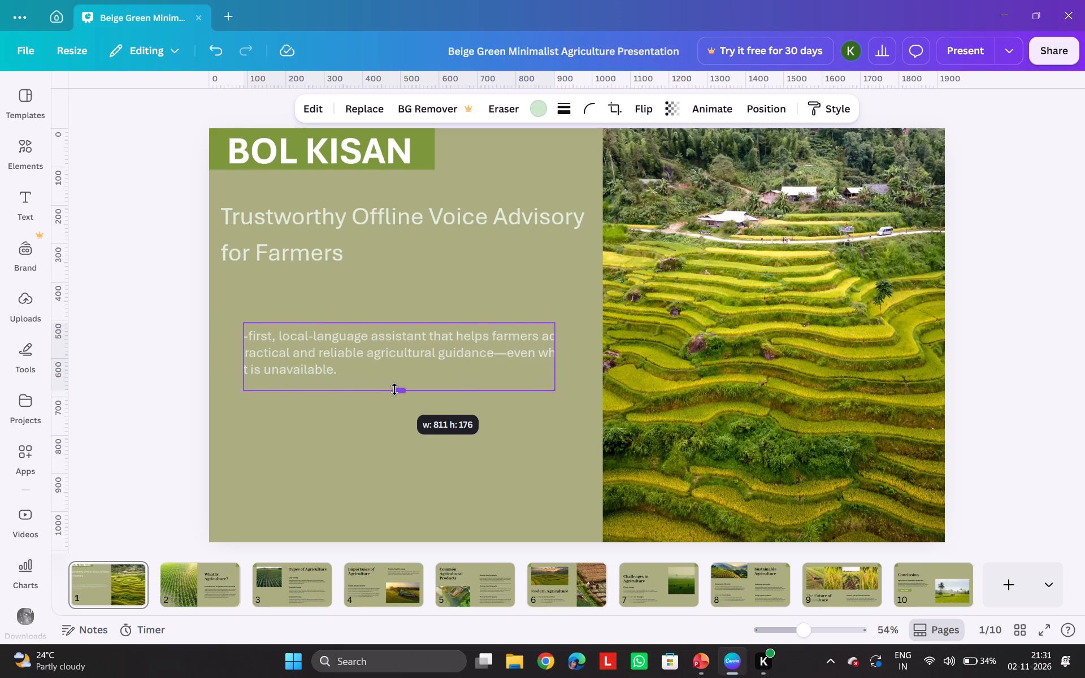
left_click_drag(394, 389, 394, 367)
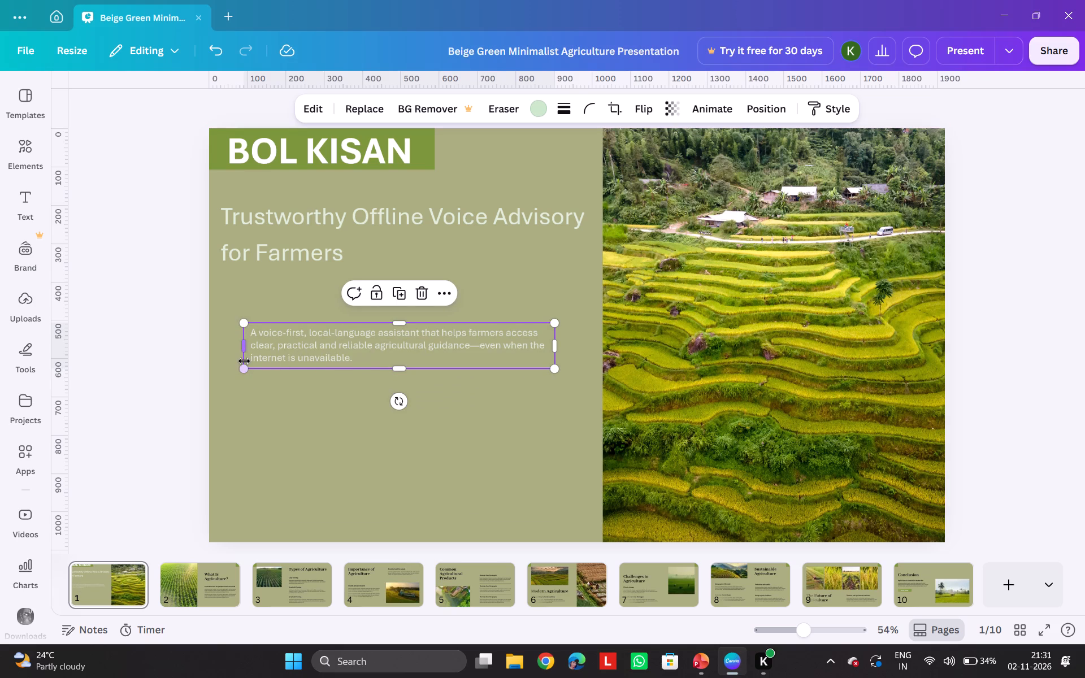
left_click_drag(244, 368, 233, 446)
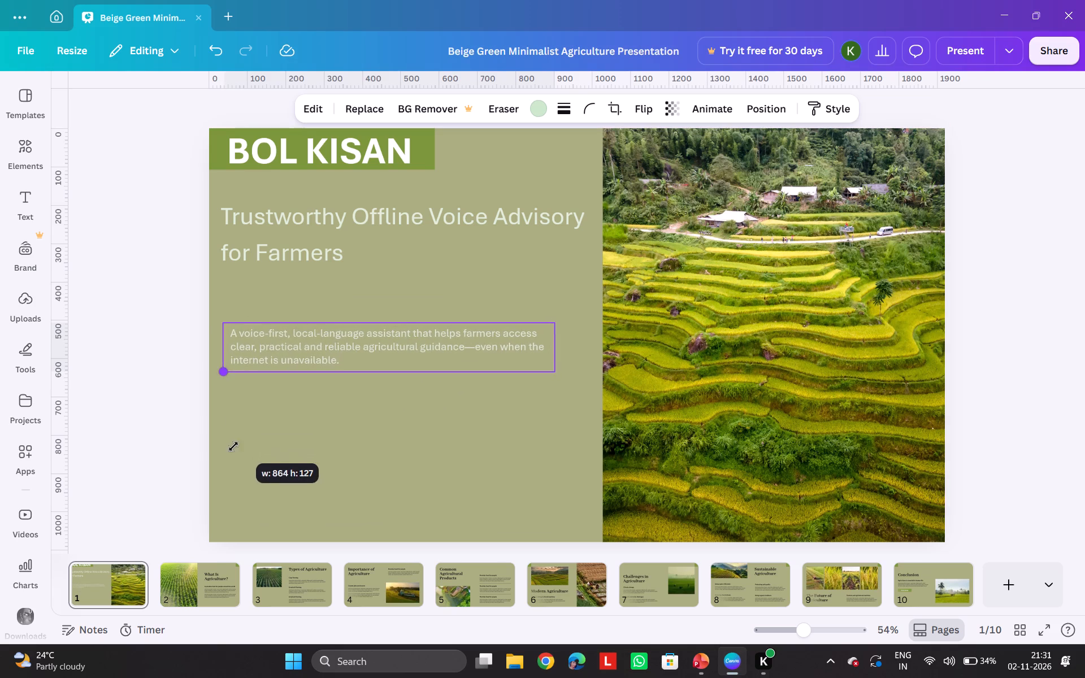
left_click_drag(233, 446, 234, 466)
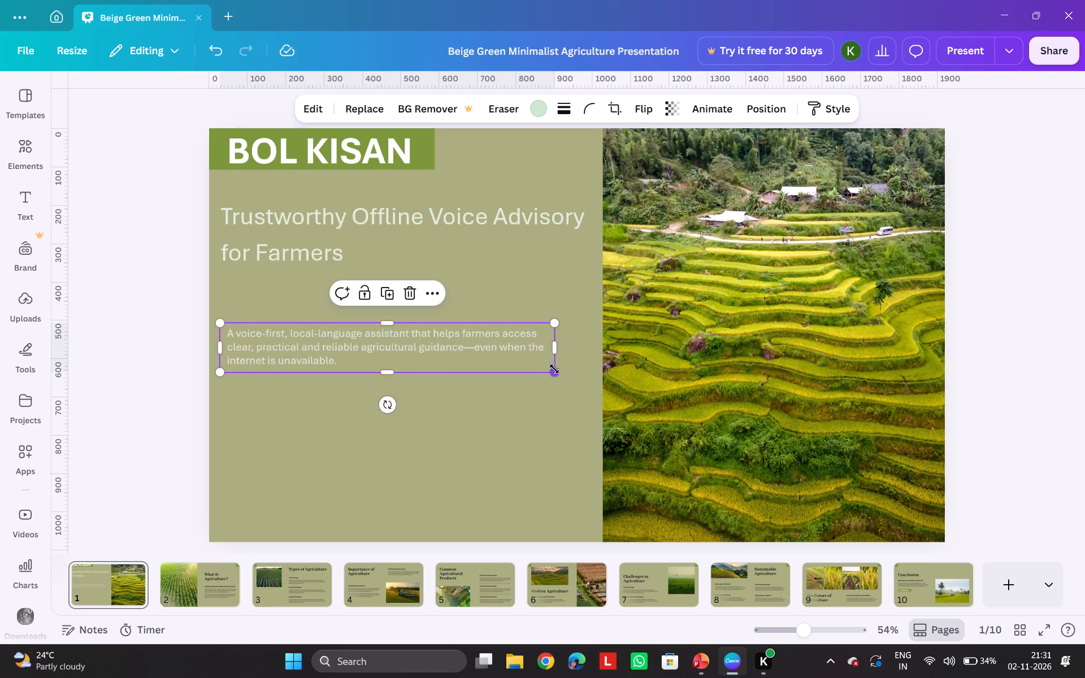
left_click_drag(554, 369, 601, 433)
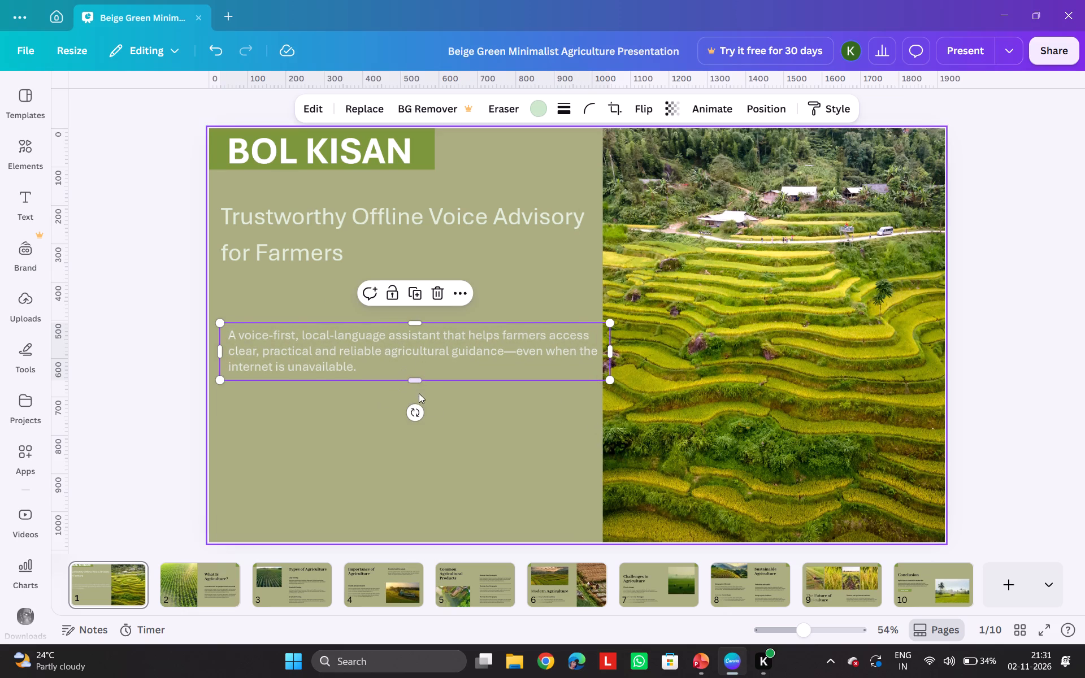
Resize the description so it starts at the cover slide's left edge and ends just short of the terraced field photo.
left_click_drag(413, 320, 419, 300)
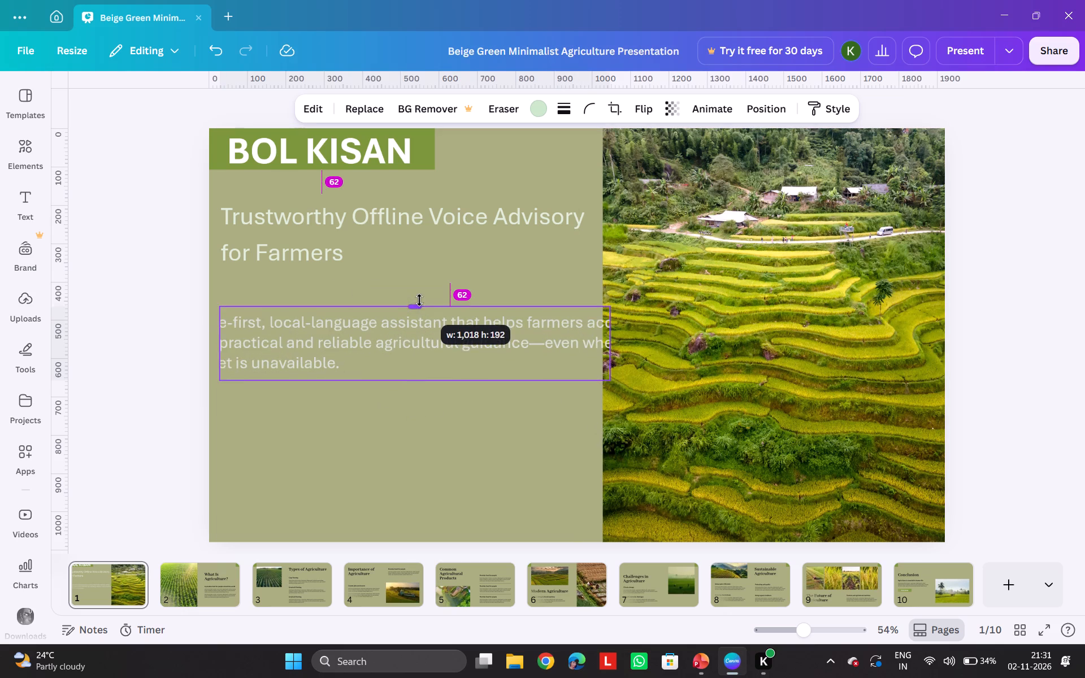
left_click_drag(419, 300, 426, 320)
left_click_drag(218, 376, 349, 438)
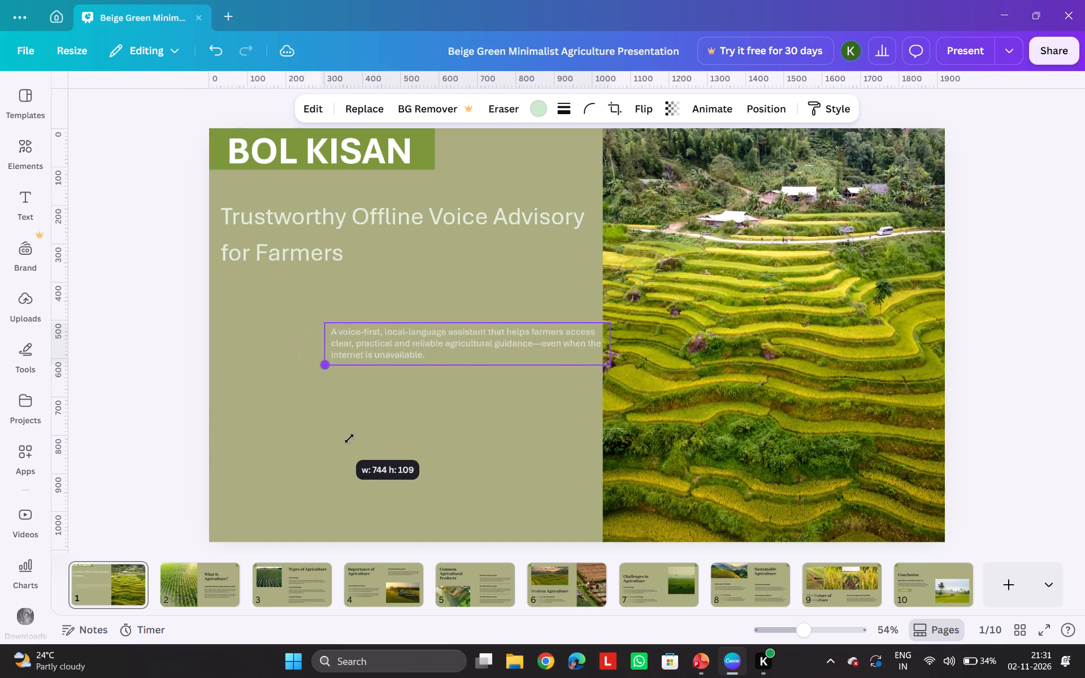
left_click_drag(349, 438, 244, 551)
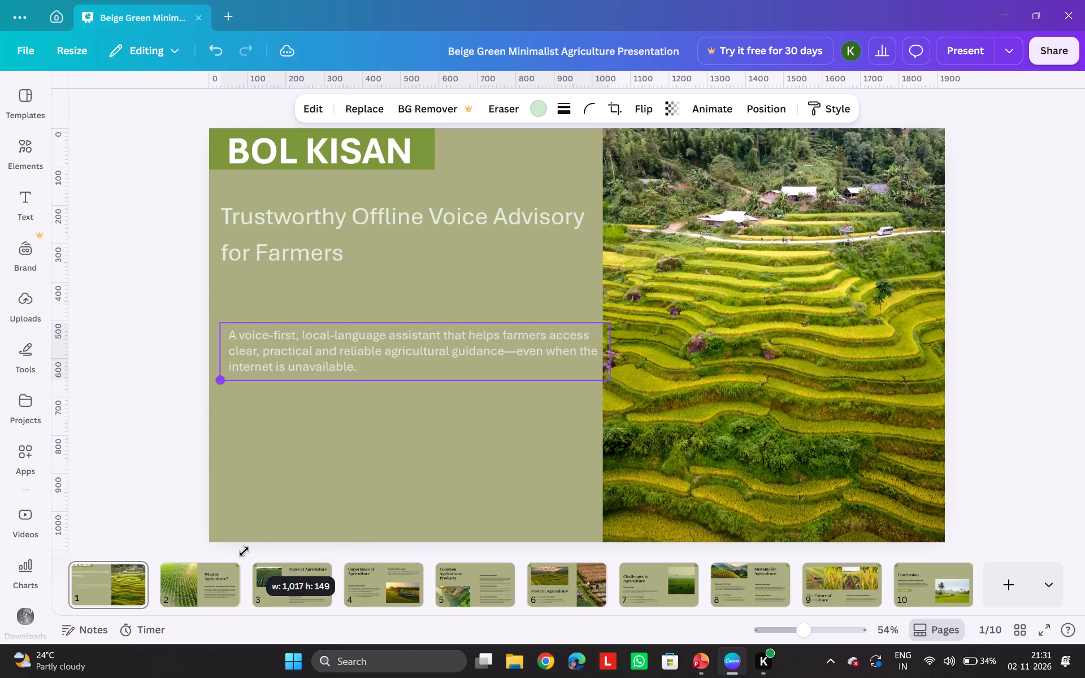
left_click_drag(244, 551, 235, 558)
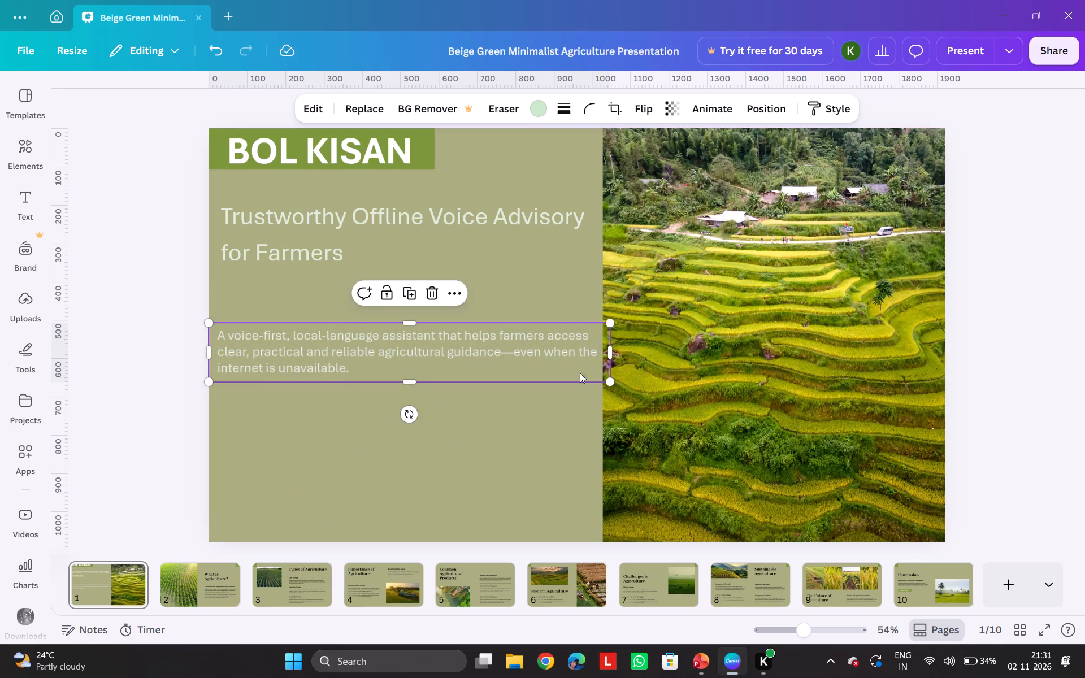
left_click_drag(610, 380, 557, 372)
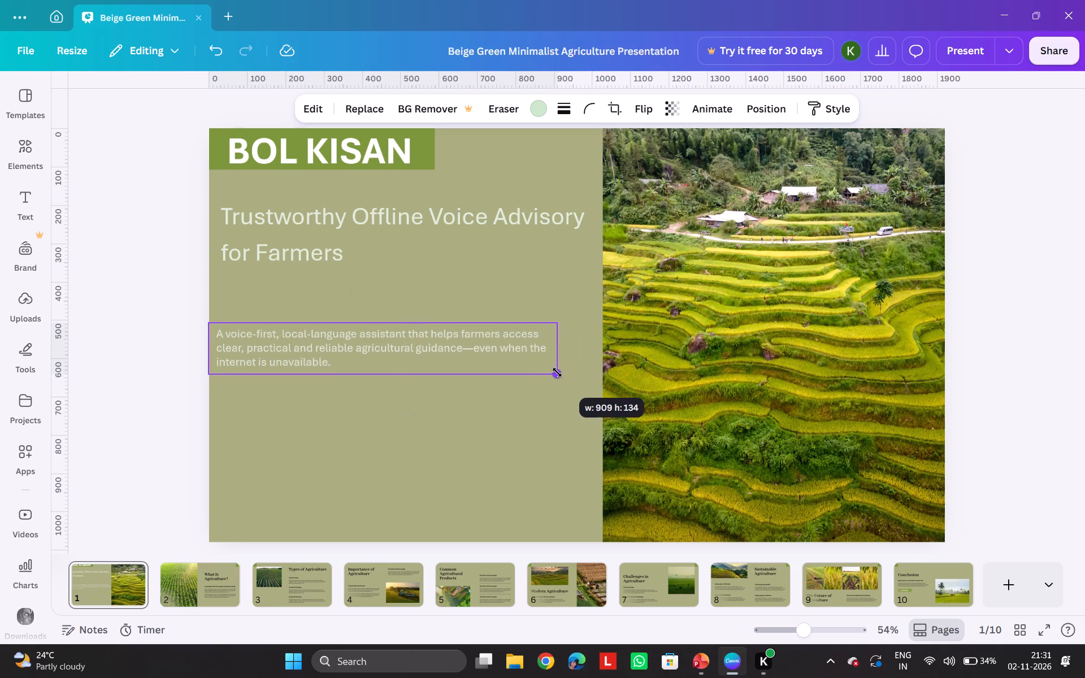
left_click_drag(557, 372, 613, 477)
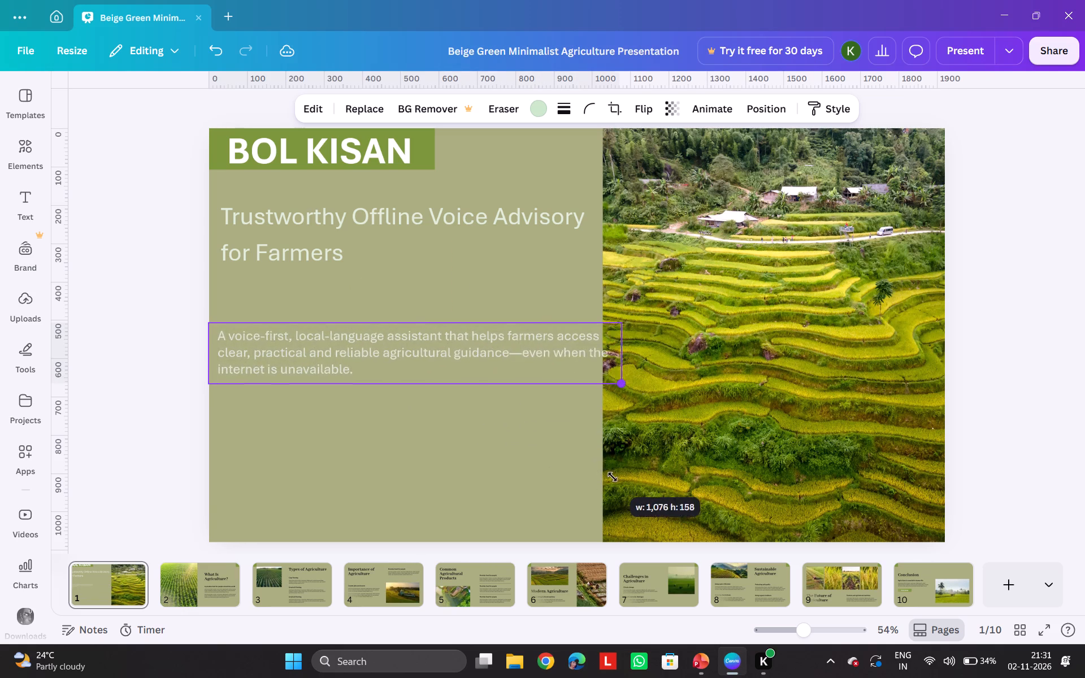
left_click_drag(613, 477, 555, 517)
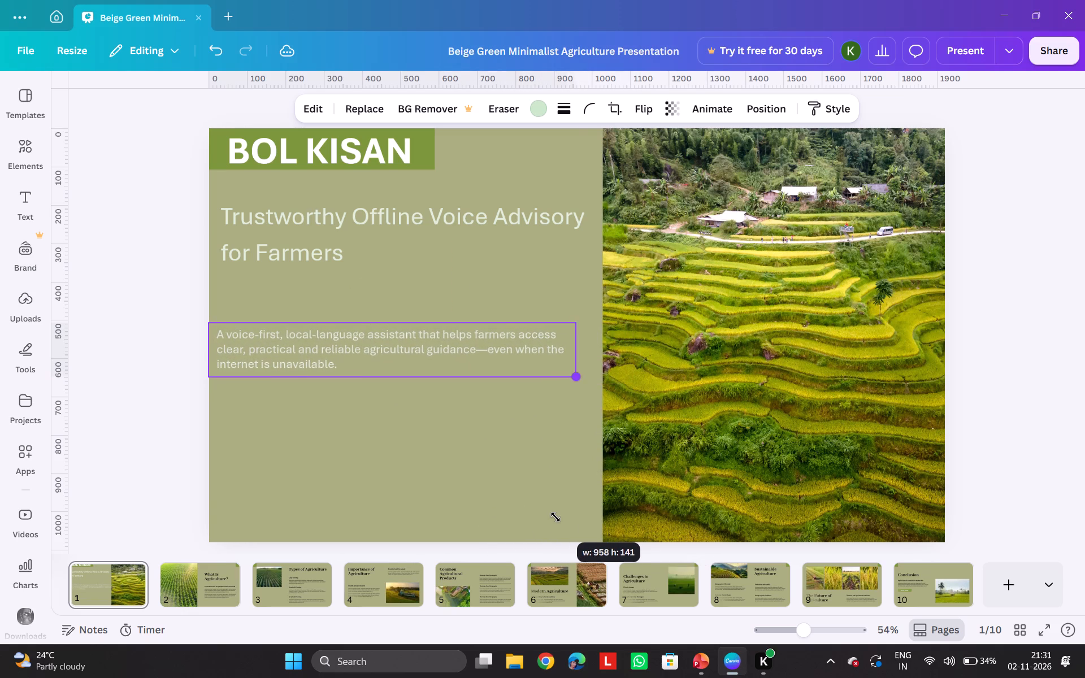
left_click_drag(555, 517, 549, 453)
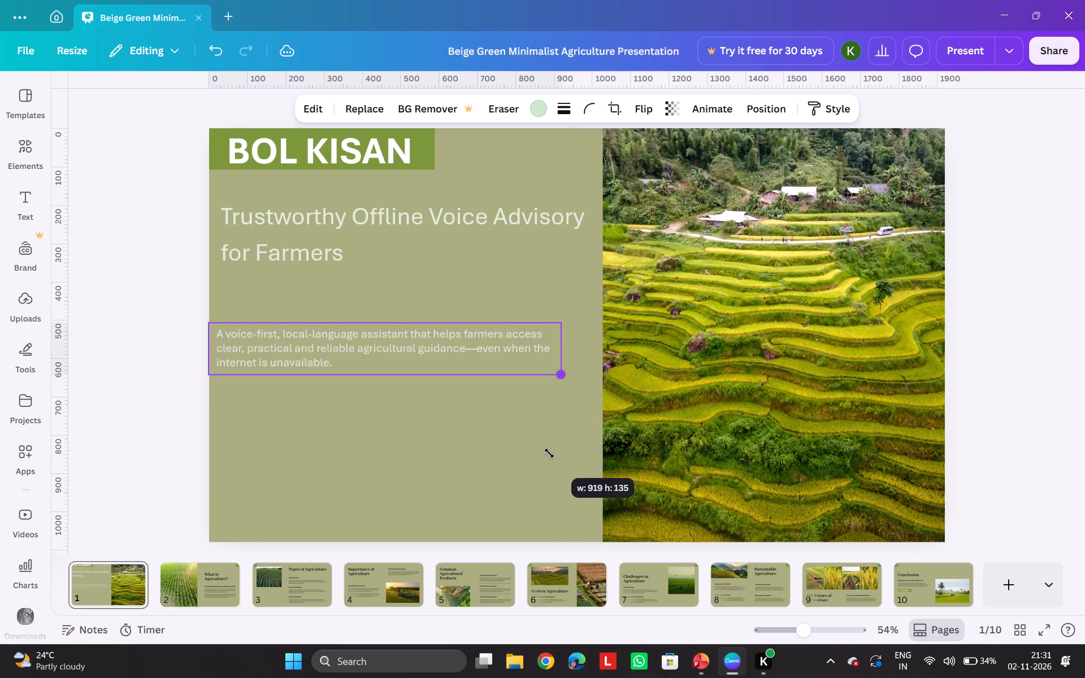
left_click_drag(549, 453, 594, 484)
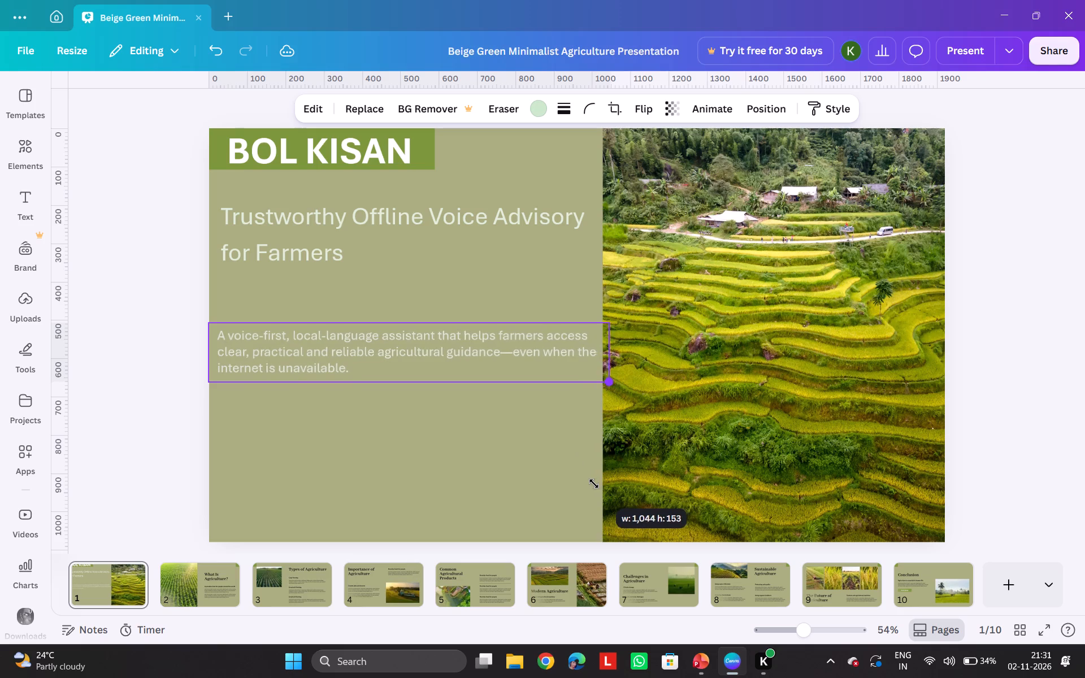
left_click_drag(594, 484, 571, 517)
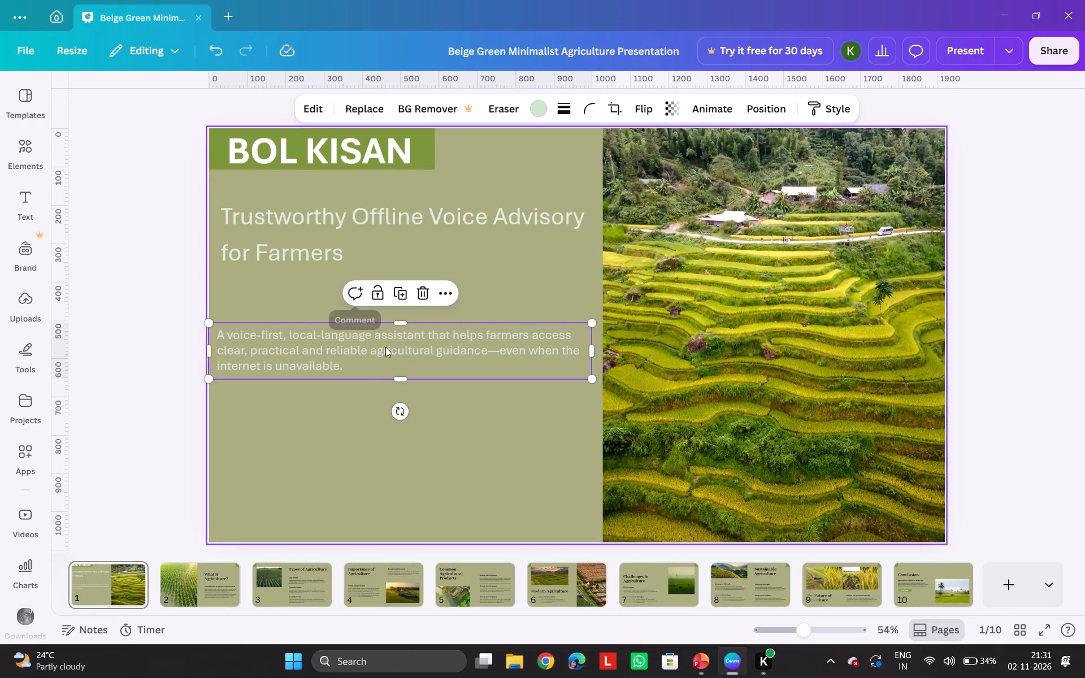
left_click(379, 372)
left_click(342, 359)
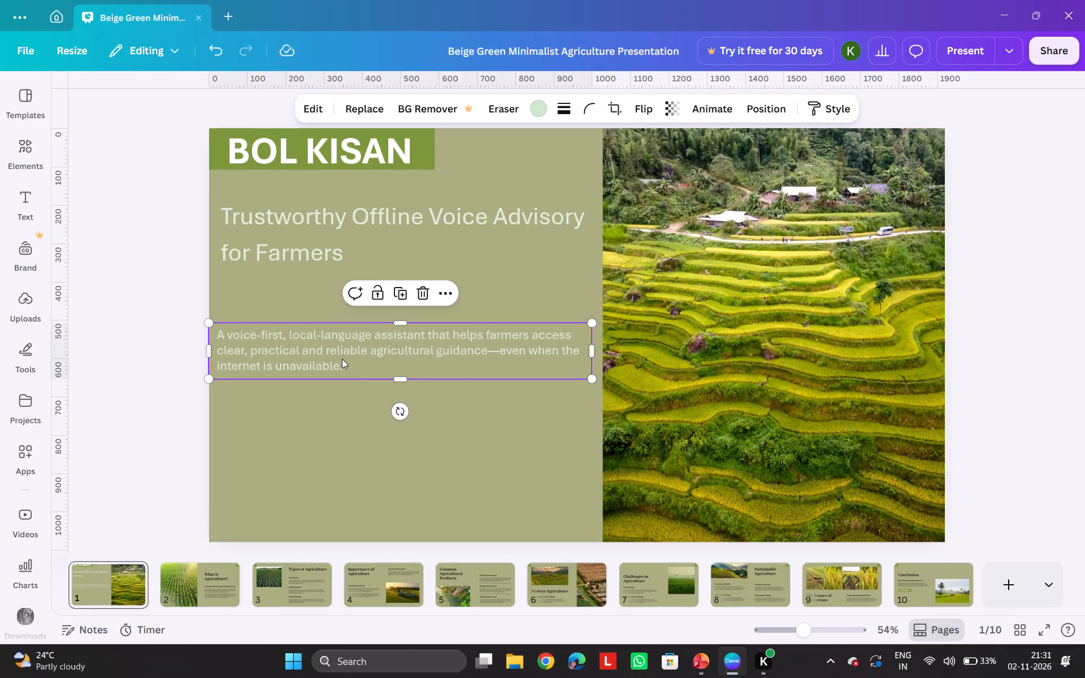
Try several greens, greys and black as the colour of the cover slide's description and settle on black.
left_click(342, 359)
left_click(342, 359)
left_click(541, 108)
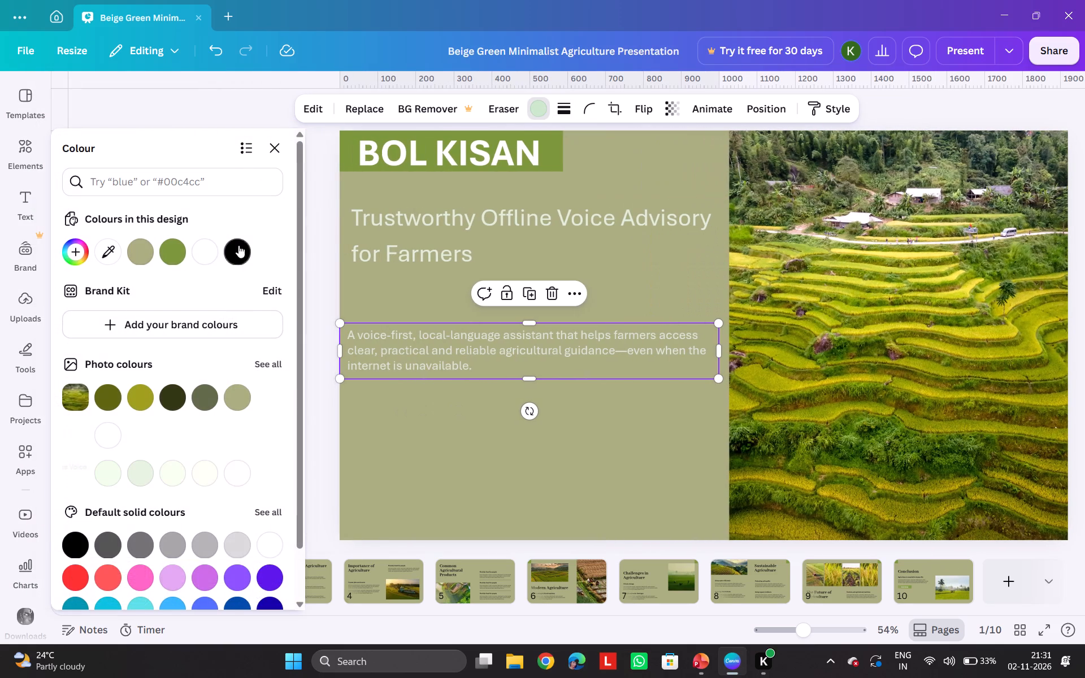
left_click(173, 251)
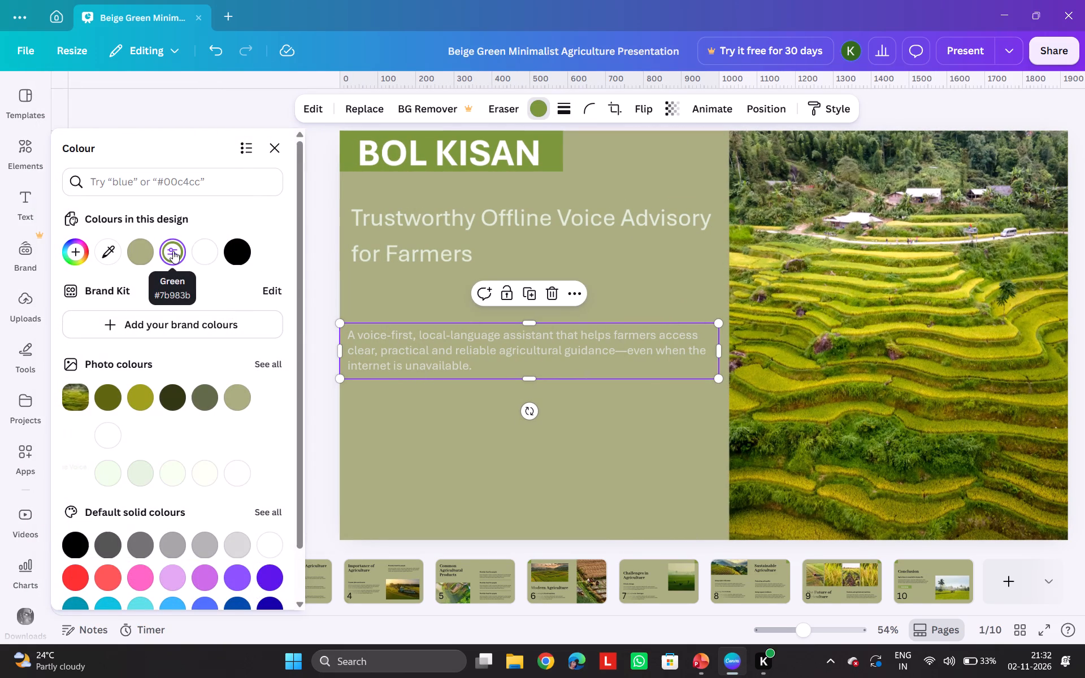
left_click(225, 245)
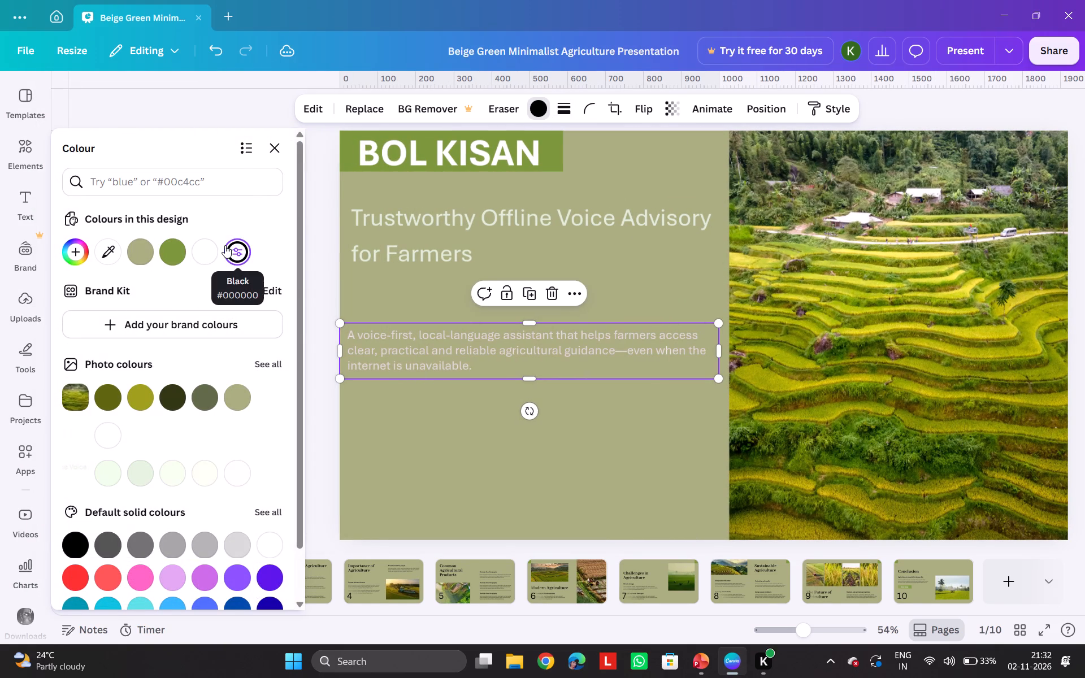
left_click(212, 391)
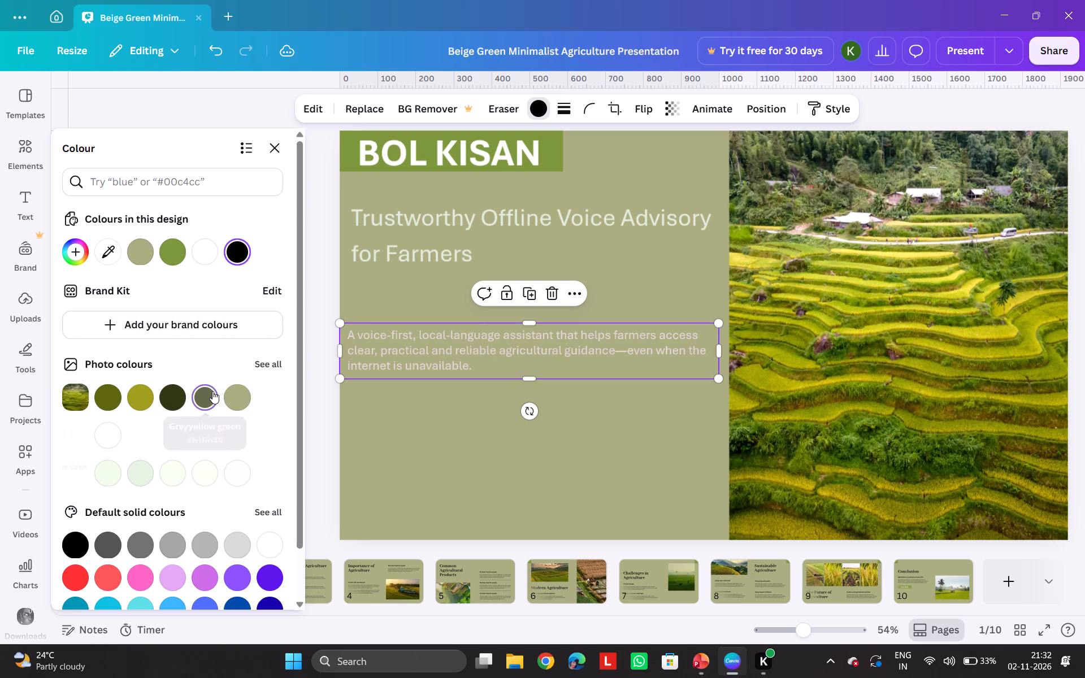
left_click(174, 393)
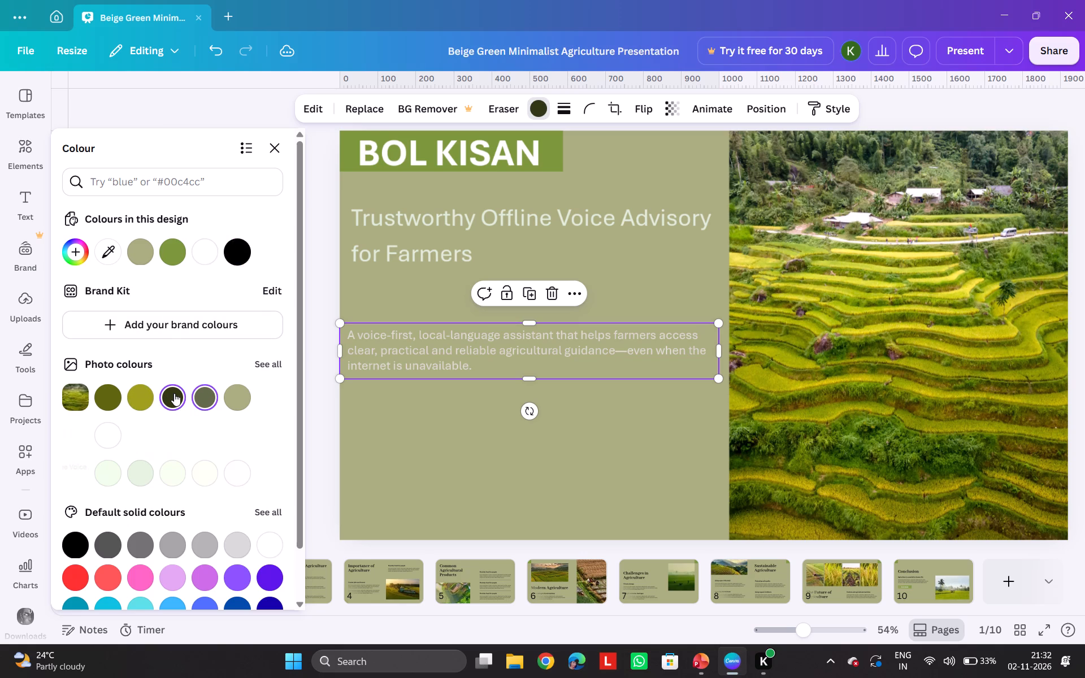
left_click(135, 394)
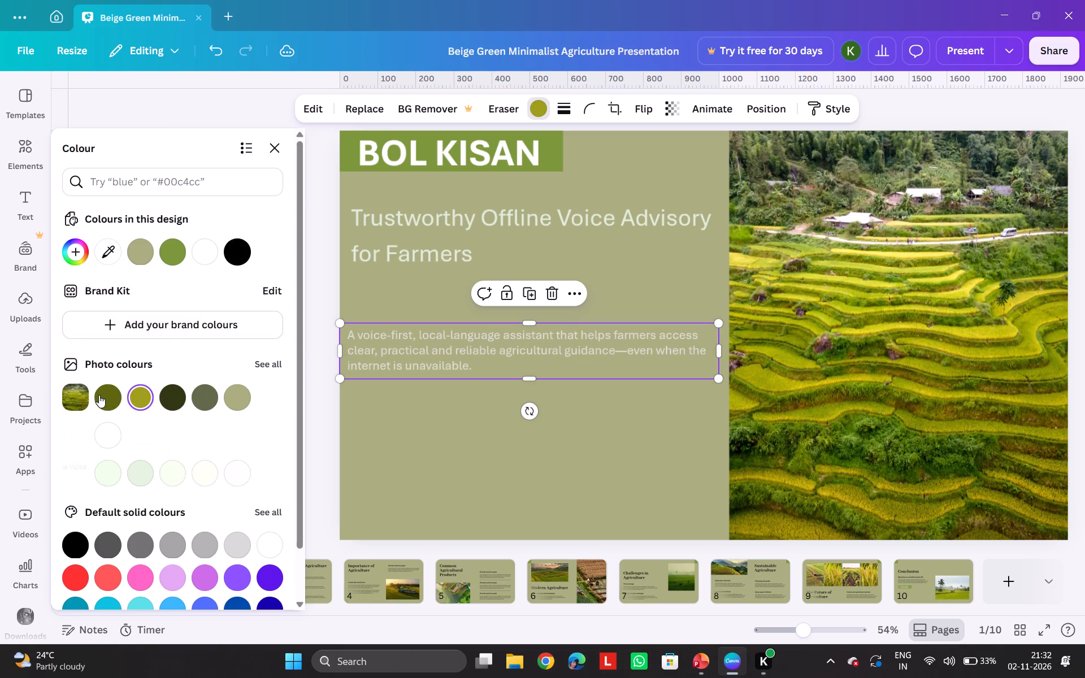
left_click(100, 395)
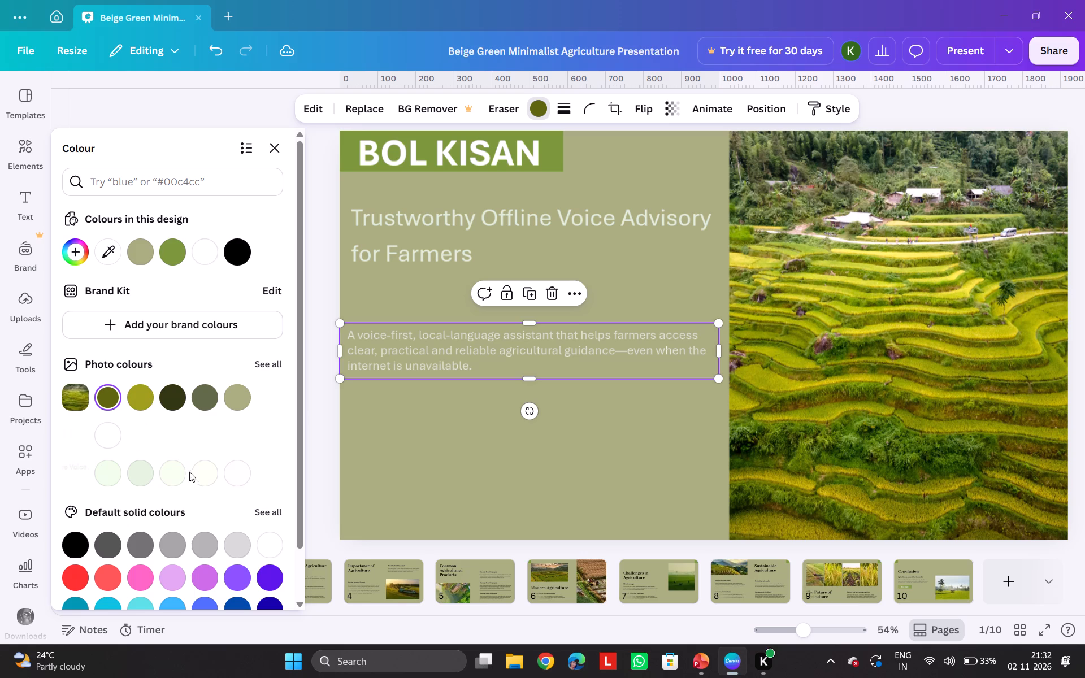
left_click(170, 537)
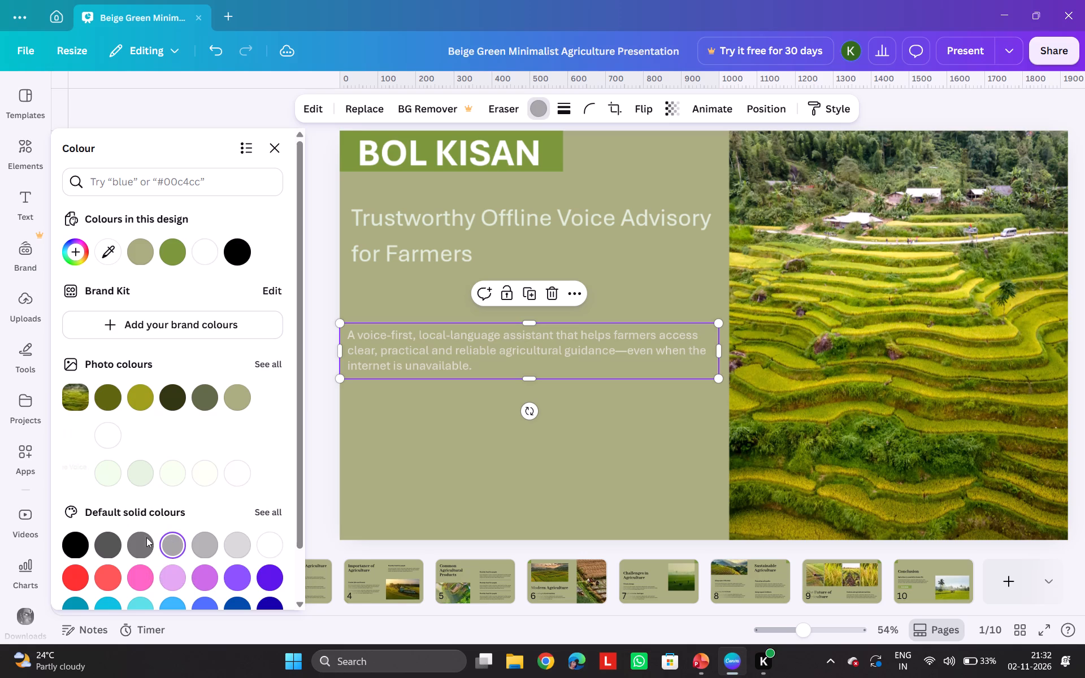
left_click(77, 534)
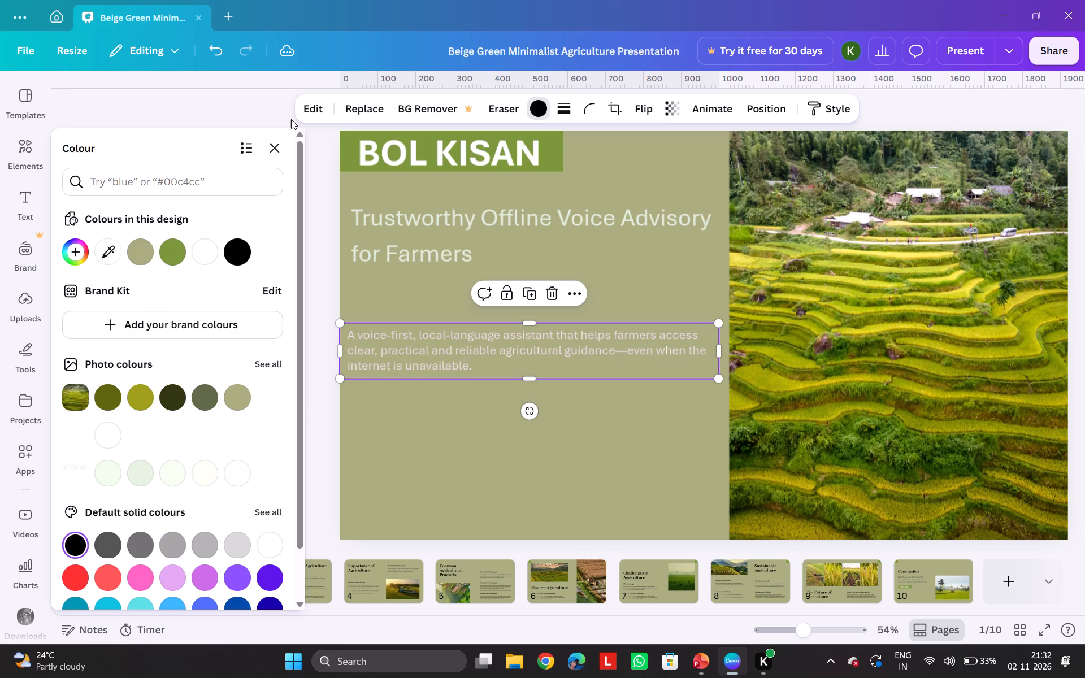
left_click(270, 153)
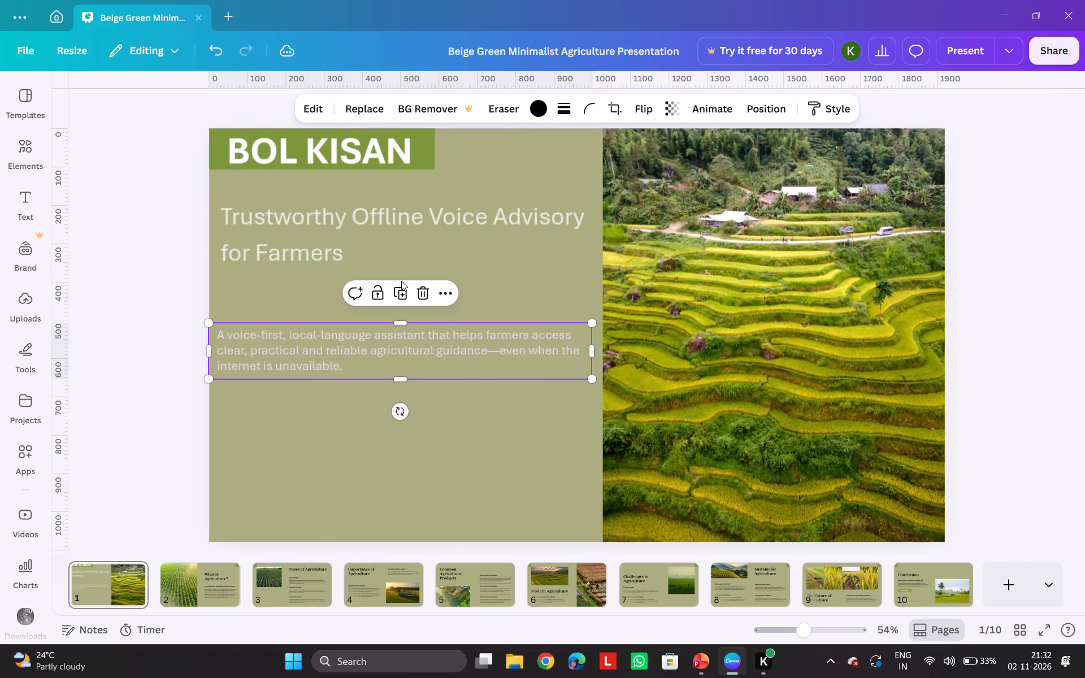
Resize the description's frame to about 160 high, starting just inside the slide's left edge and ending just short of the photo.
left_click(391, 358)
left_click(391, 358)
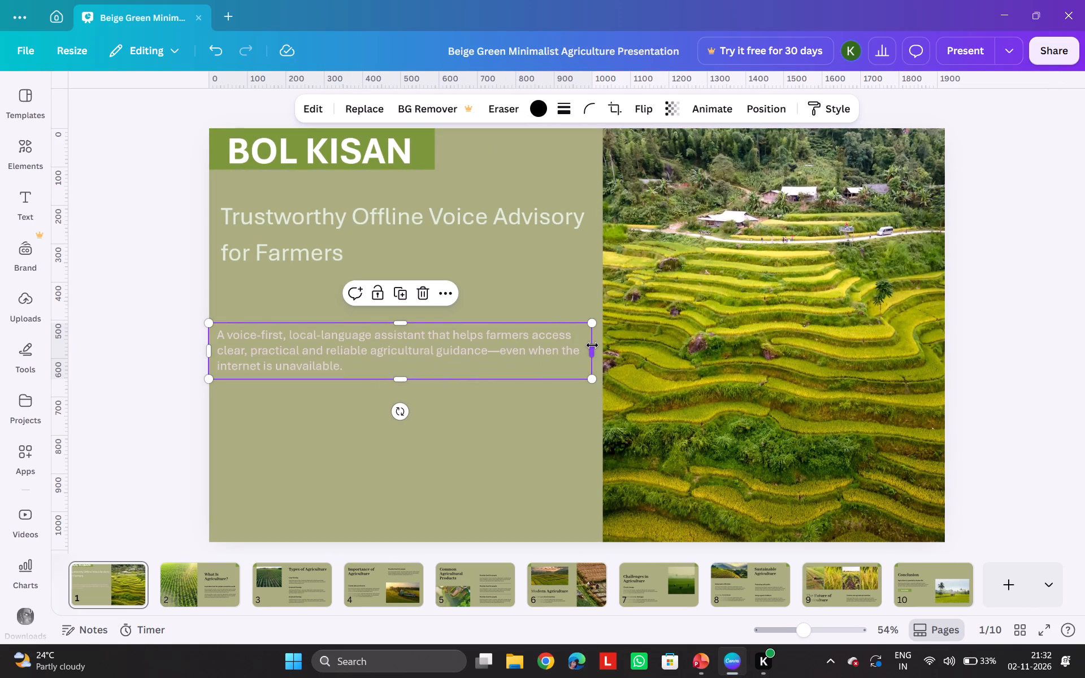
left_click_drag(592, 345, 597, 345)
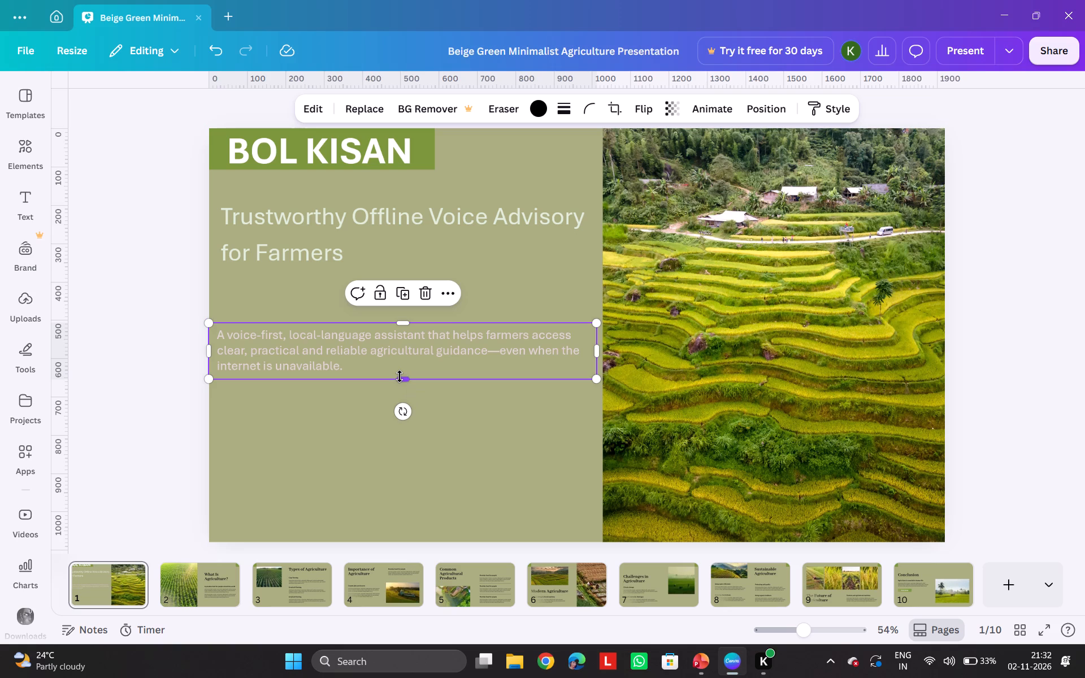
left_click_drag(400, 376, 427, 334)
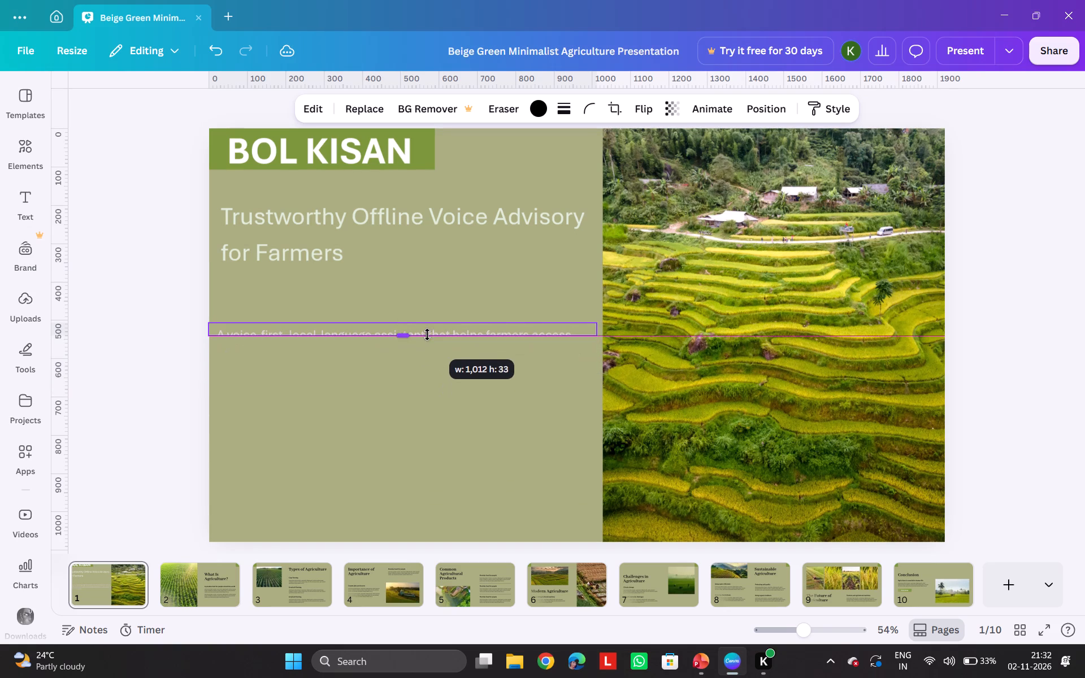
left_click_drag(427, 334, 439, 419)
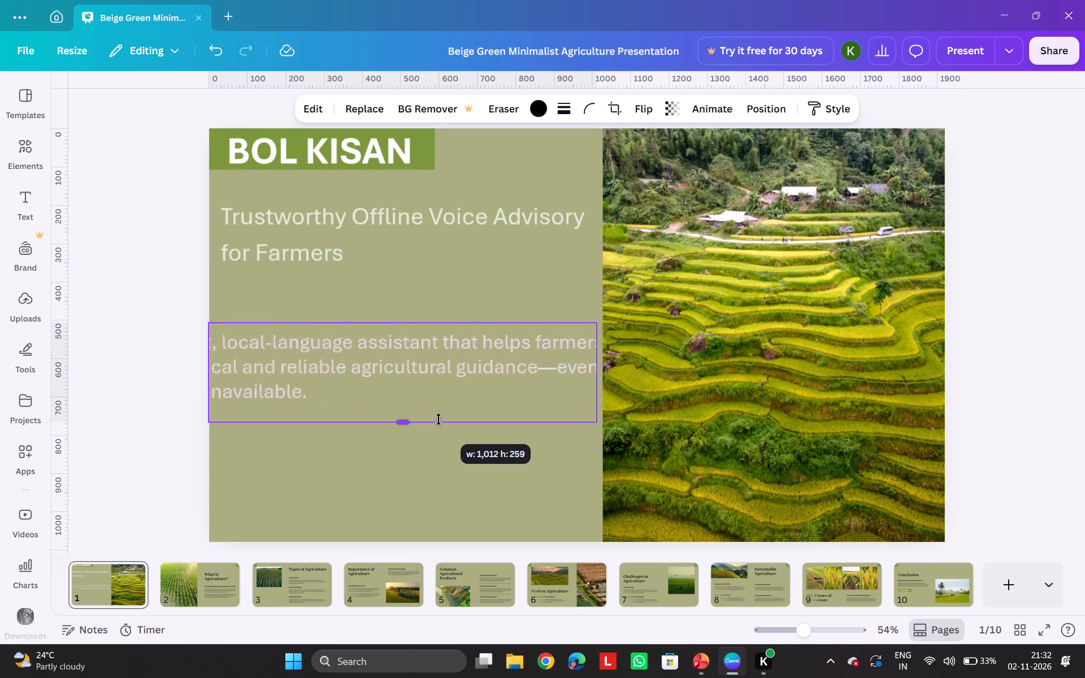
left_click_drag(439, 419, 465, 381)
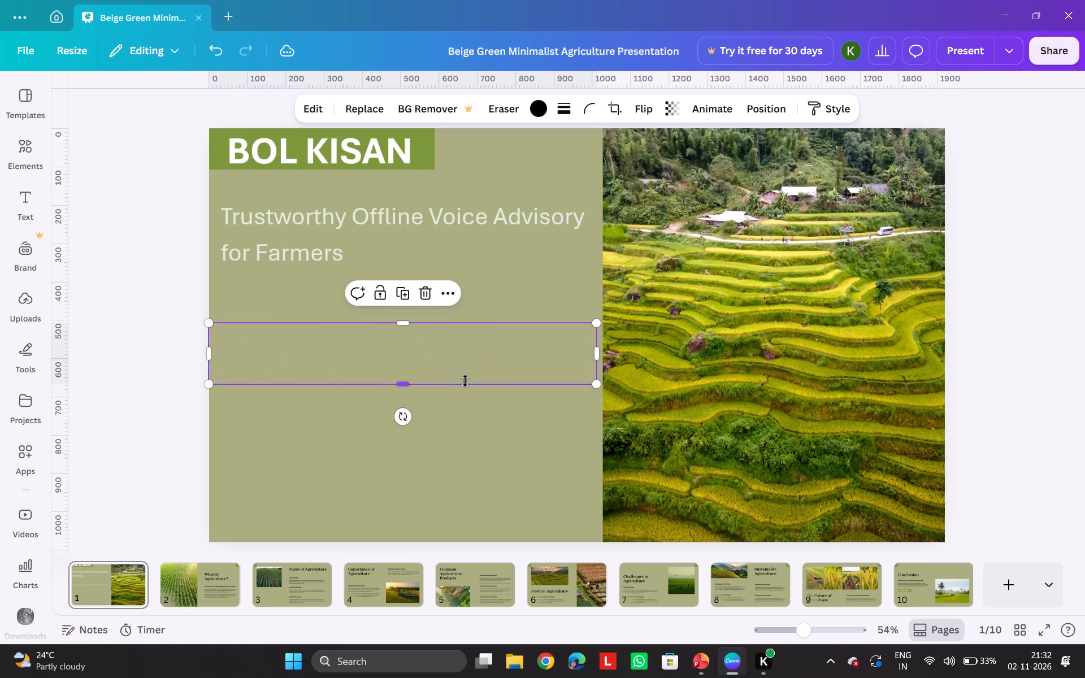
left_click_drag(214, 356, 244, 357)
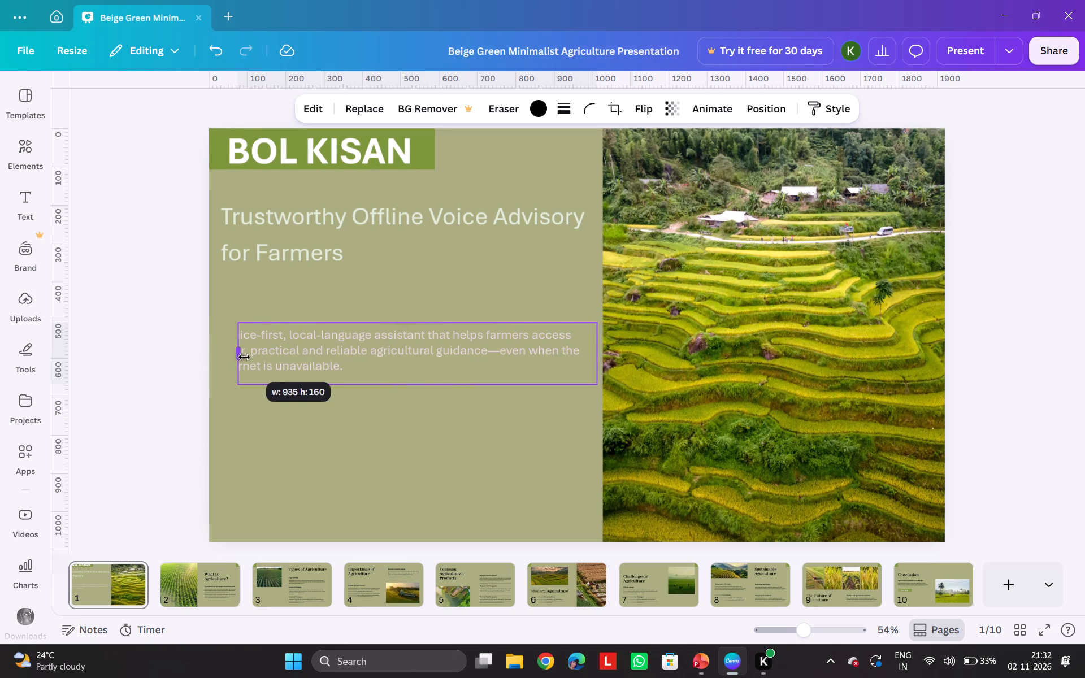
left_click_drag(244, 357, 219, 362)
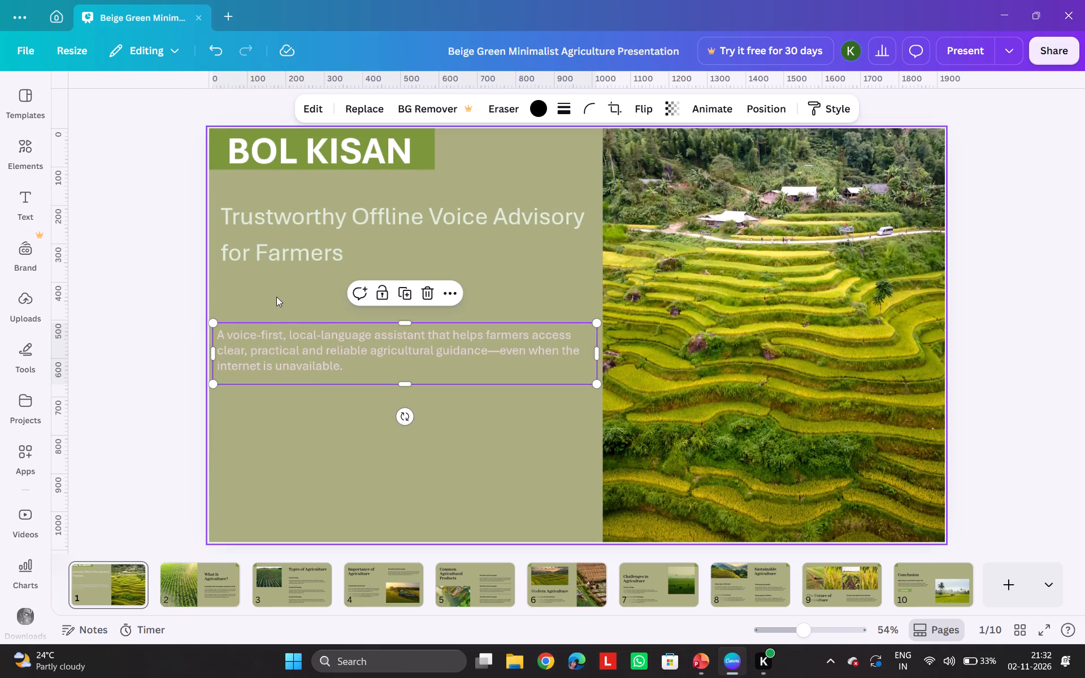
Move the description up so it sits closer beneath the "Trustworthy Offline Voice Advisory for Farmers" subtitle.
left_click_drag(285, 341, 284, 315)
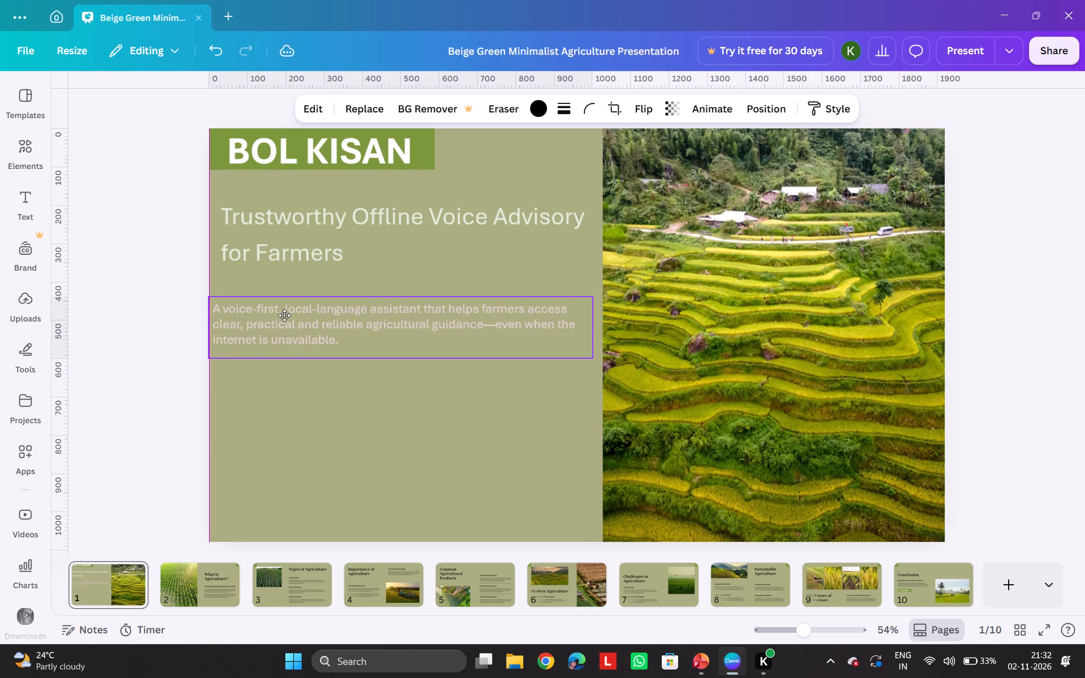
left_click_drag(284, 315, 286, 315)
left_click(320, 423)
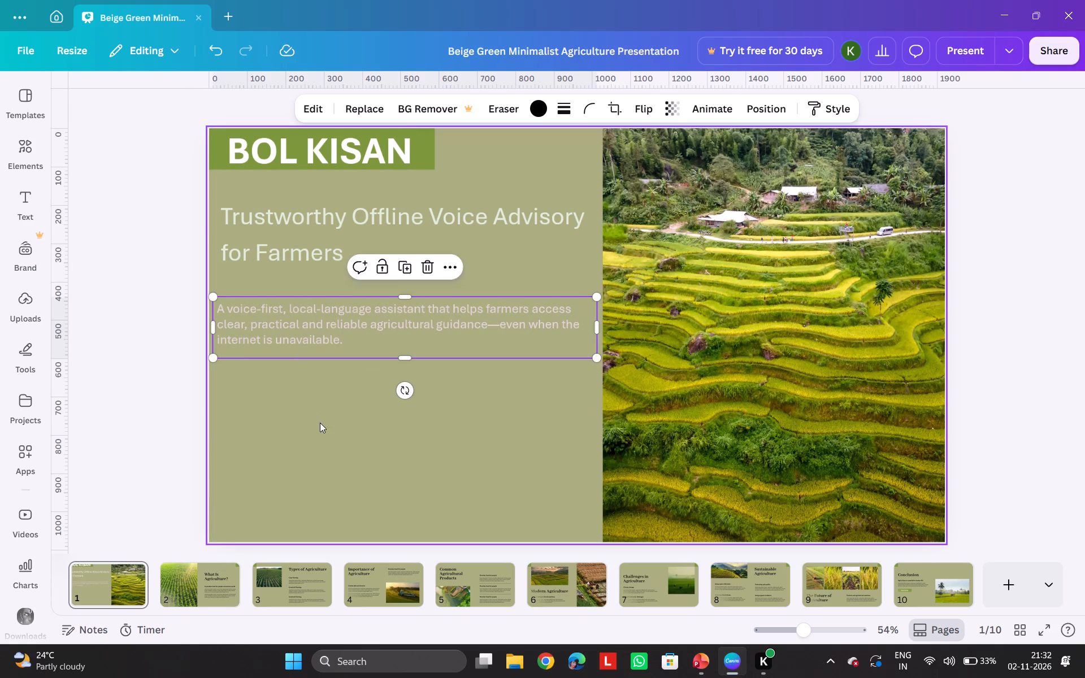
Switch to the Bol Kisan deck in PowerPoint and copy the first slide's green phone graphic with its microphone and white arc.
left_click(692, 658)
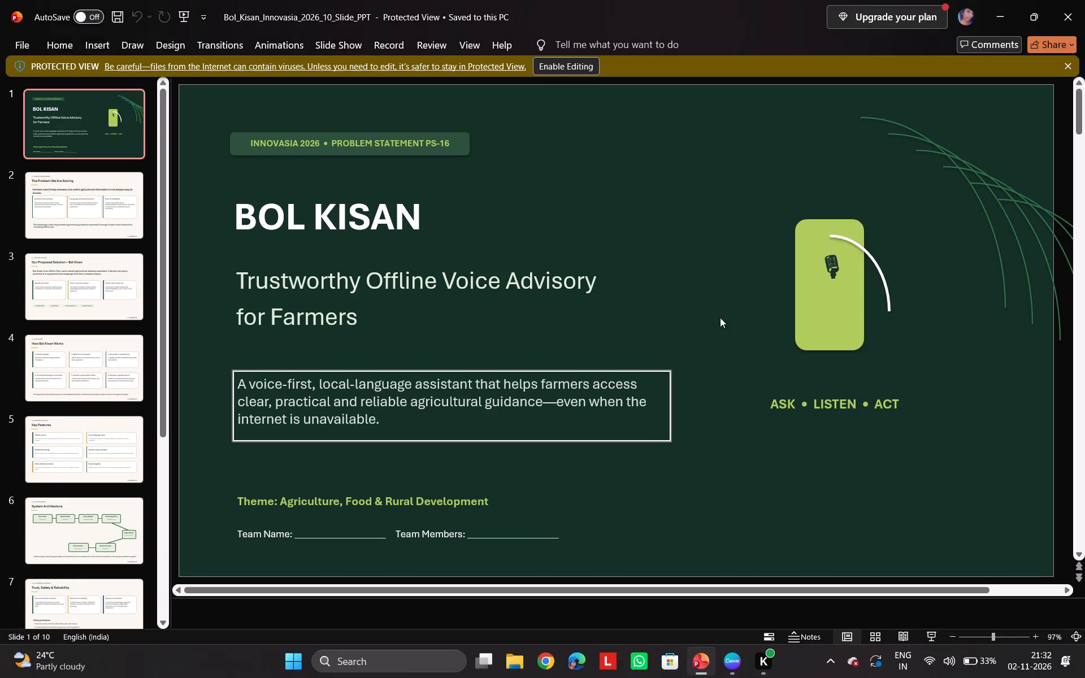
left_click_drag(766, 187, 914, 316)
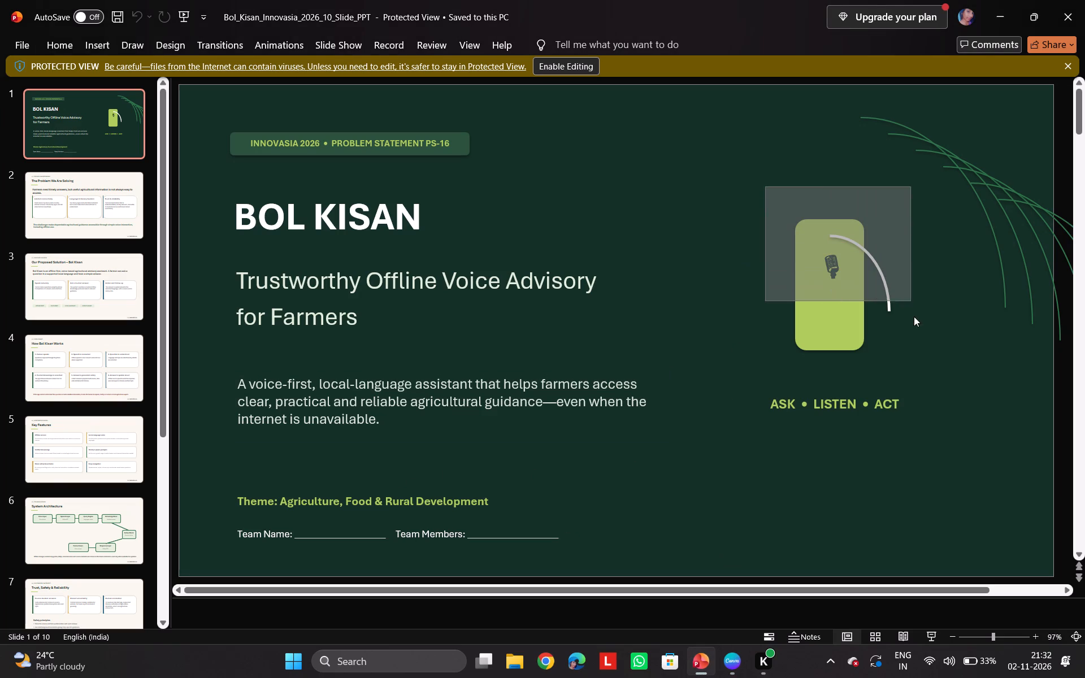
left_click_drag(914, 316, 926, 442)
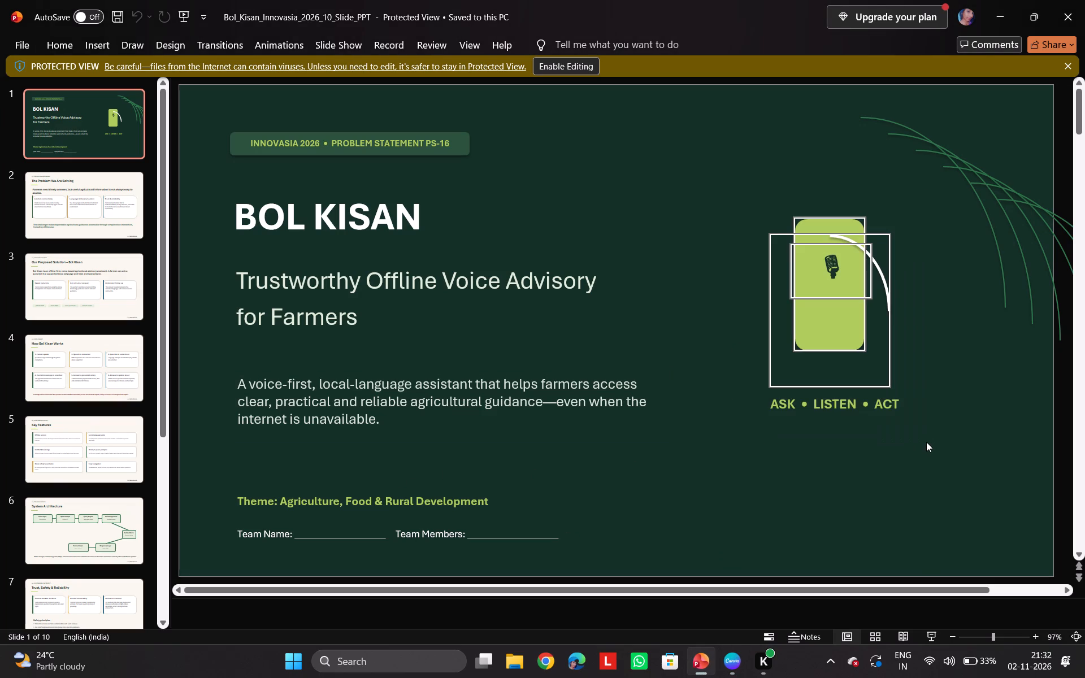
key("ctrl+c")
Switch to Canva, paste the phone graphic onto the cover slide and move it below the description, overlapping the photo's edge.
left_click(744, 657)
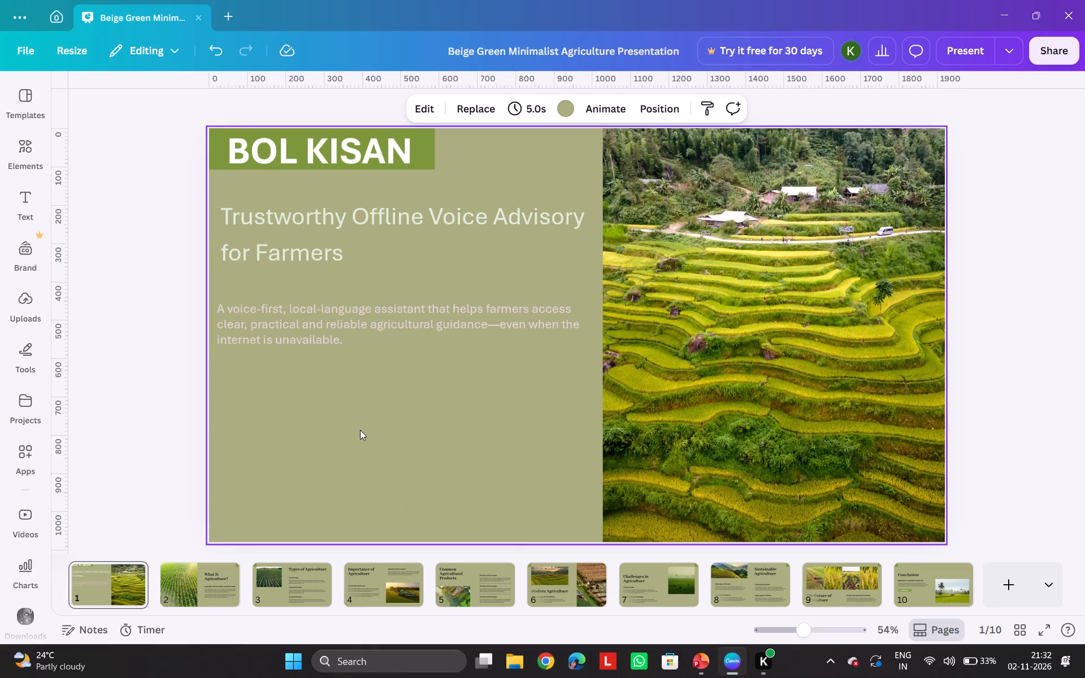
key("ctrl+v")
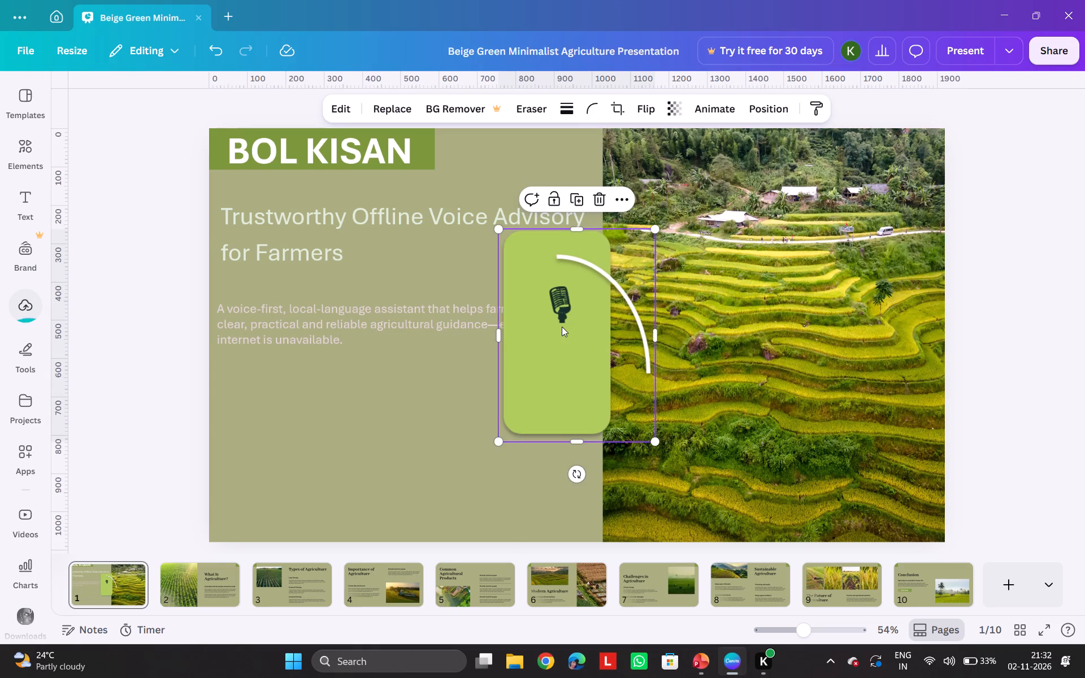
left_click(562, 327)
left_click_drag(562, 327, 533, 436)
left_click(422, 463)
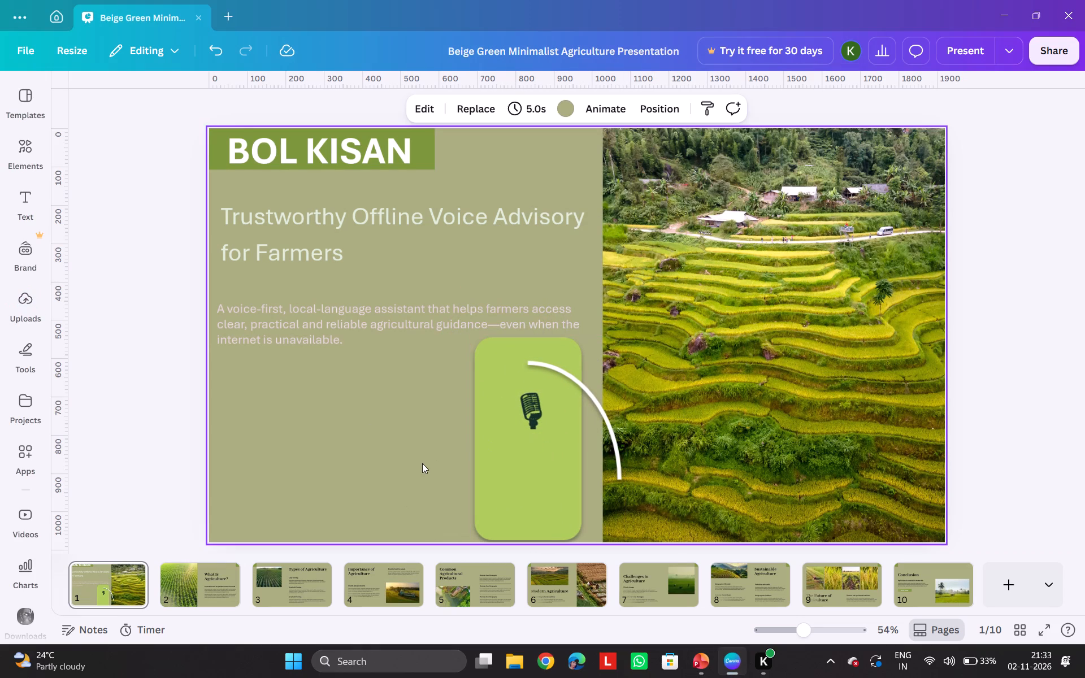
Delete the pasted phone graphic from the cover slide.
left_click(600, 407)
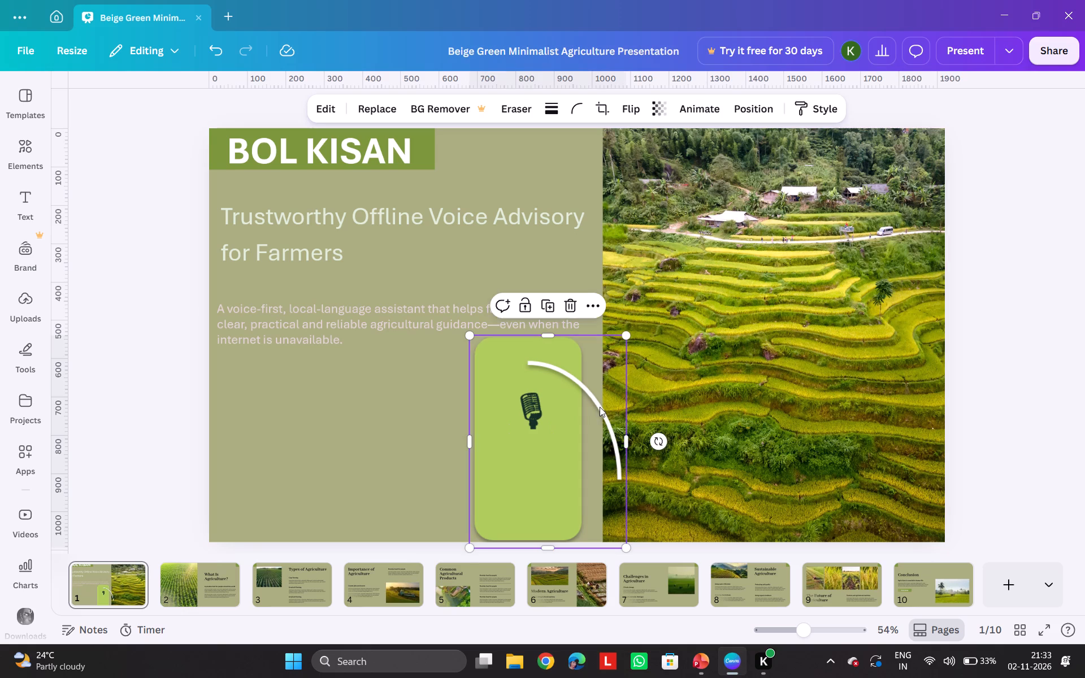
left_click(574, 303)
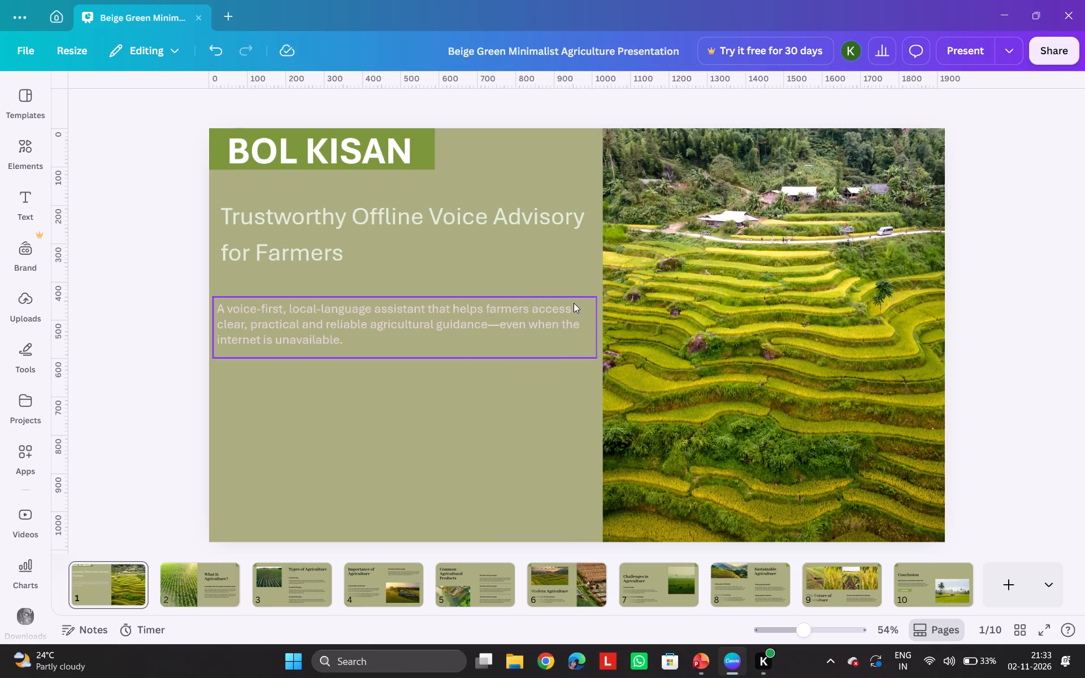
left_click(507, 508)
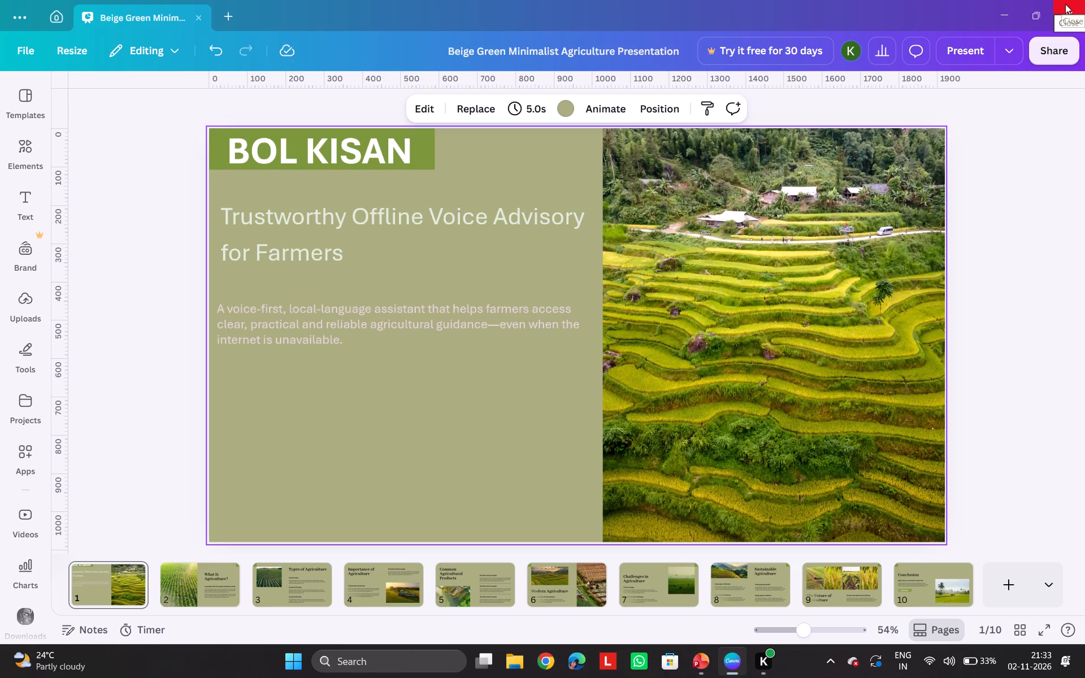
Switch to the Bol Kisan deck in PowerPoint and look through the thumbnails of its ten slides.
left_click(1009, 14)
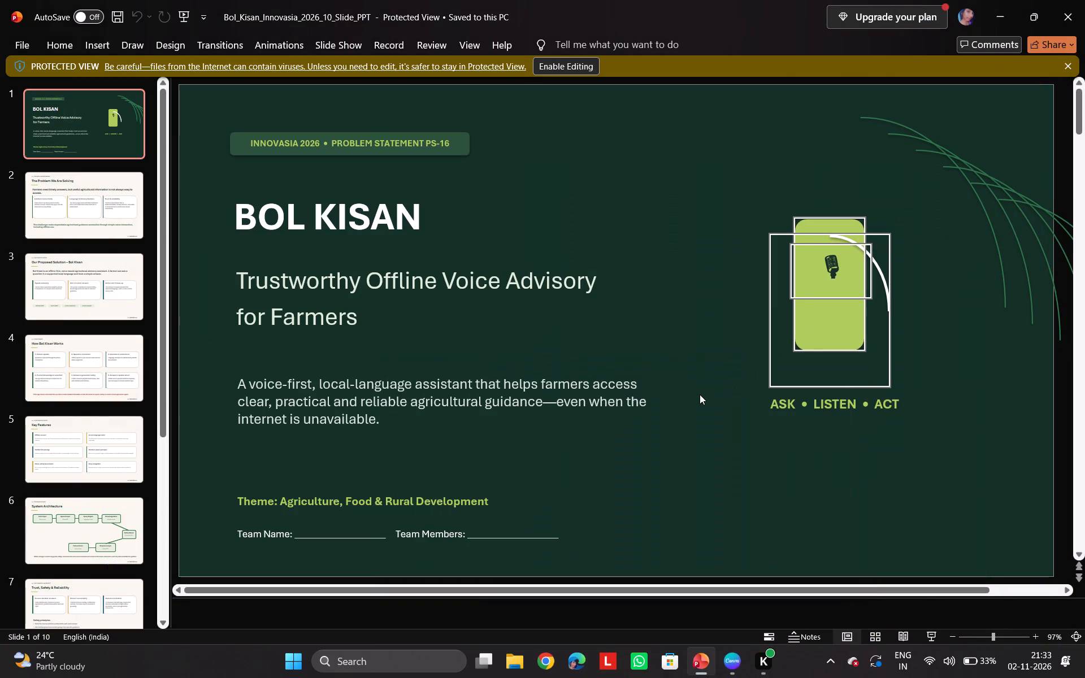
scroll(60, 339, "down", 3)
scroll(60, 339, "up", 5)
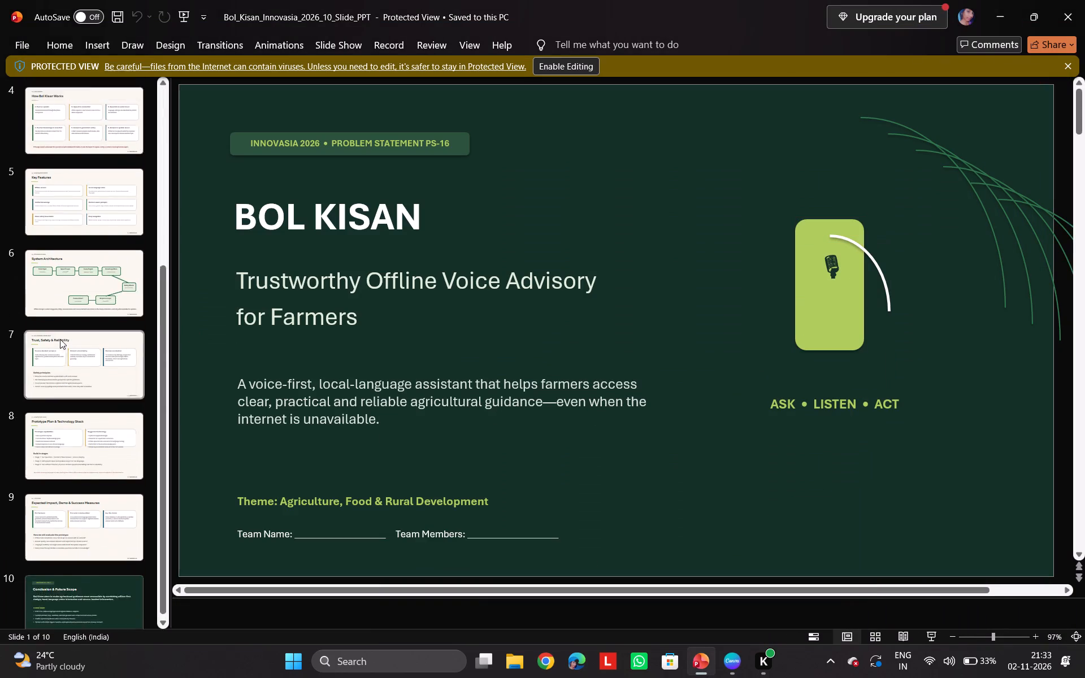
scroll(60, 339, "up", 3)
scroll(60, 339, "down", 6)
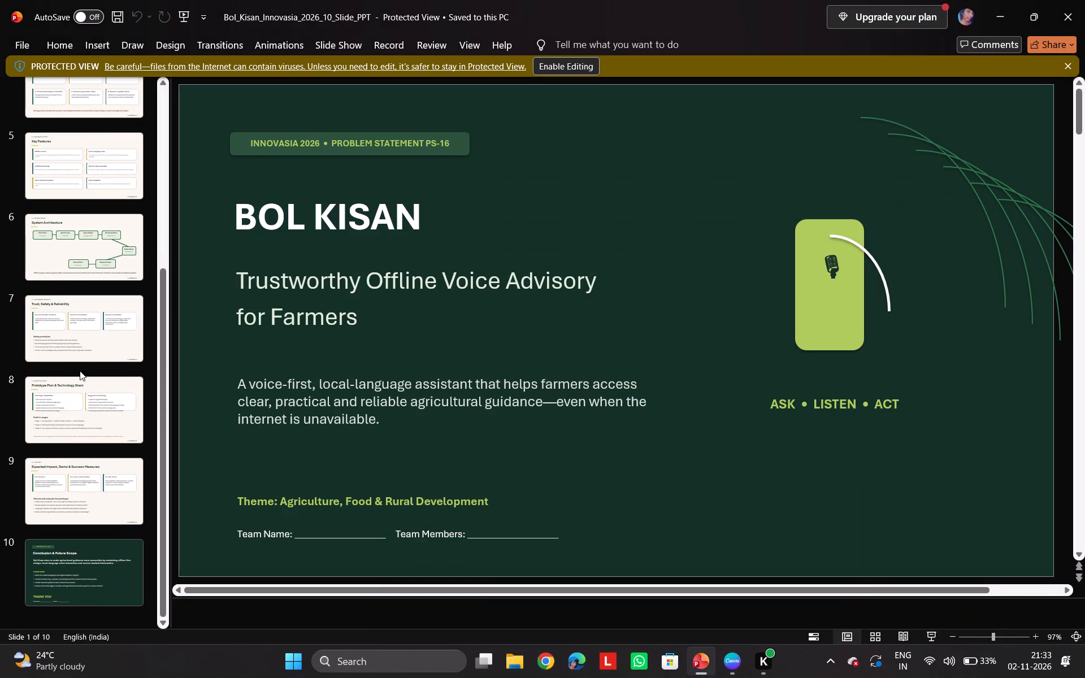
scroll(80, 371, "up", 6)
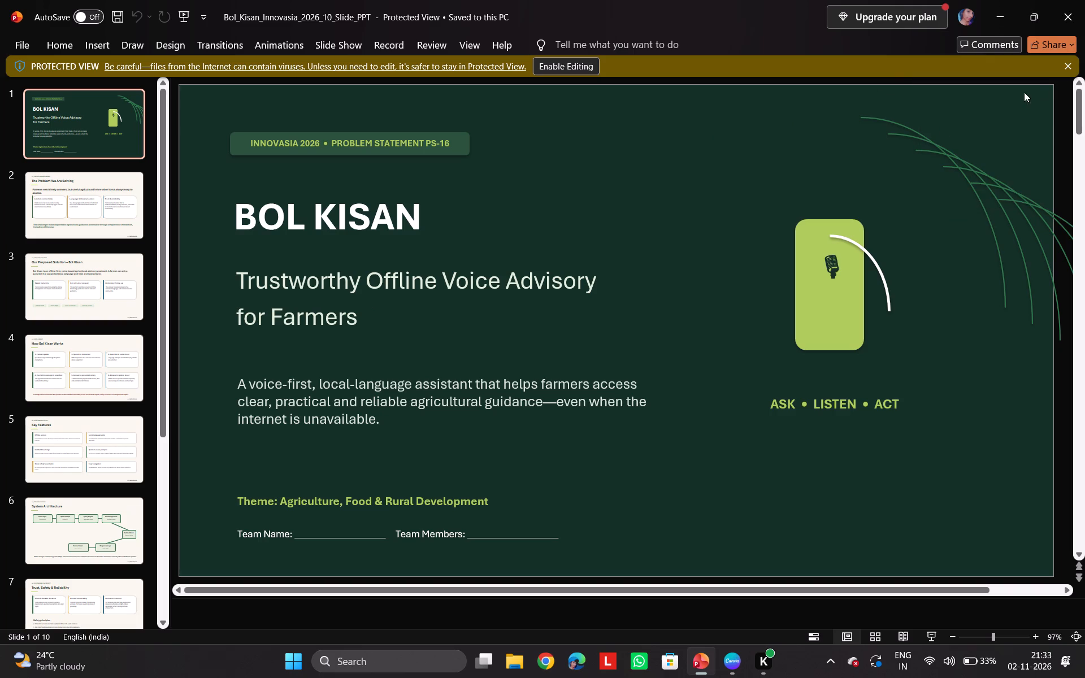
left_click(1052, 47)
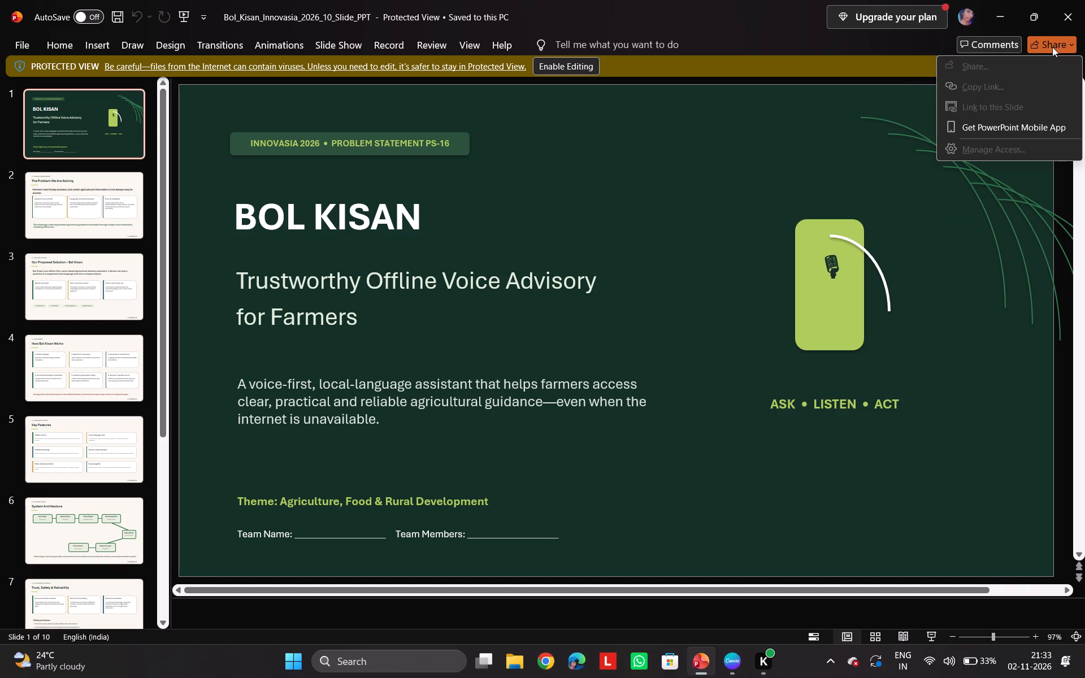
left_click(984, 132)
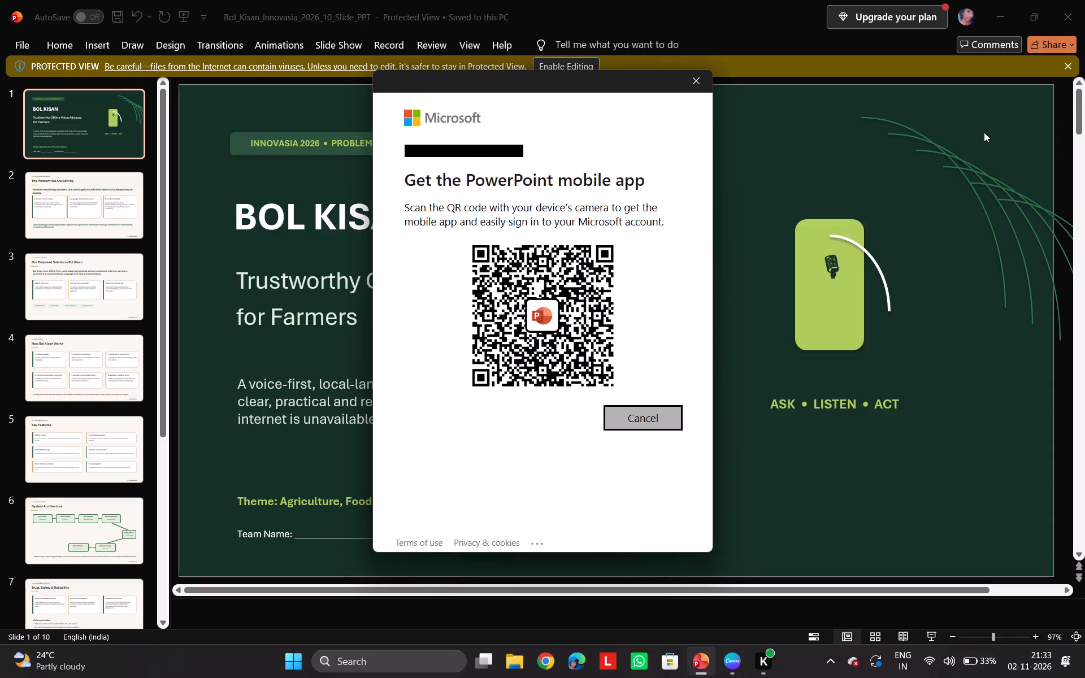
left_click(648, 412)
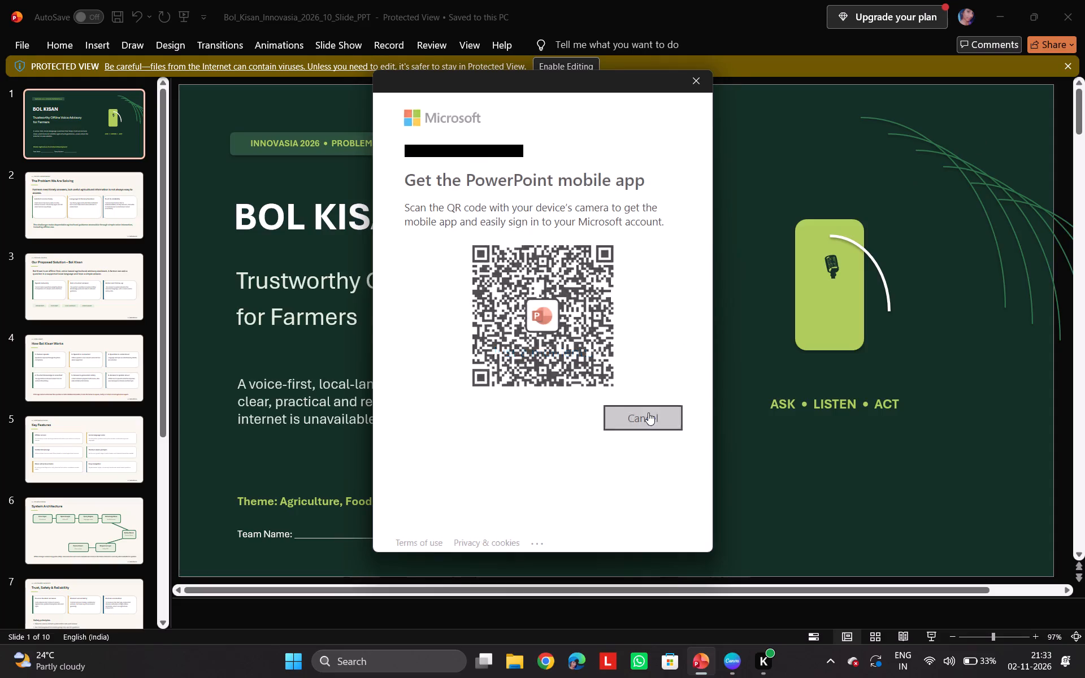
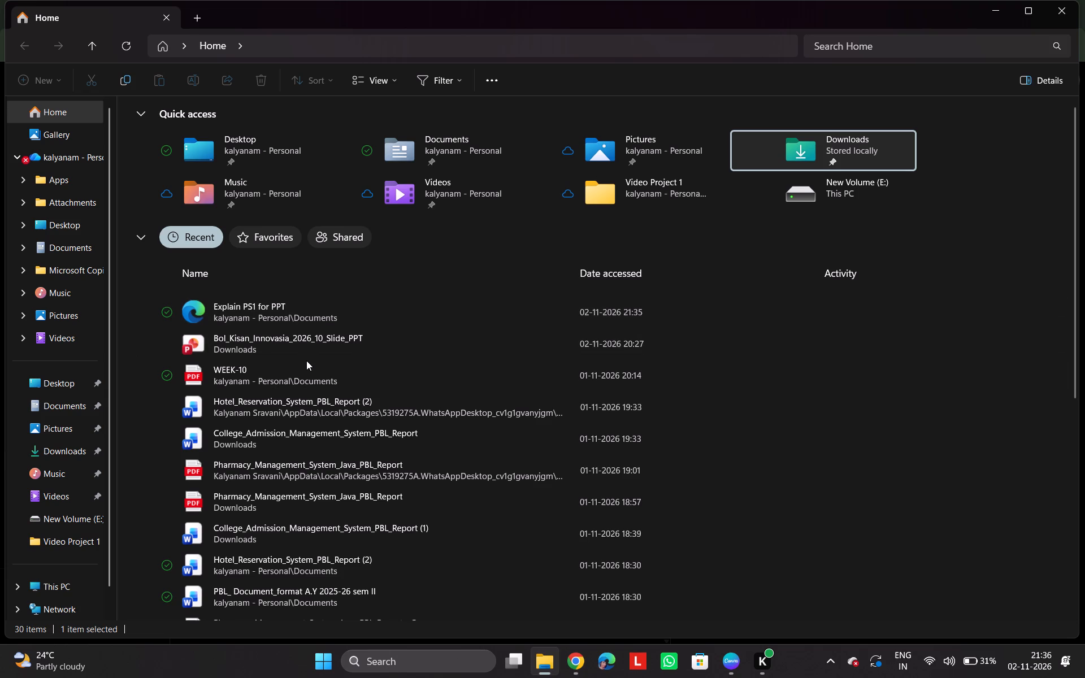
left_click(312, 347)
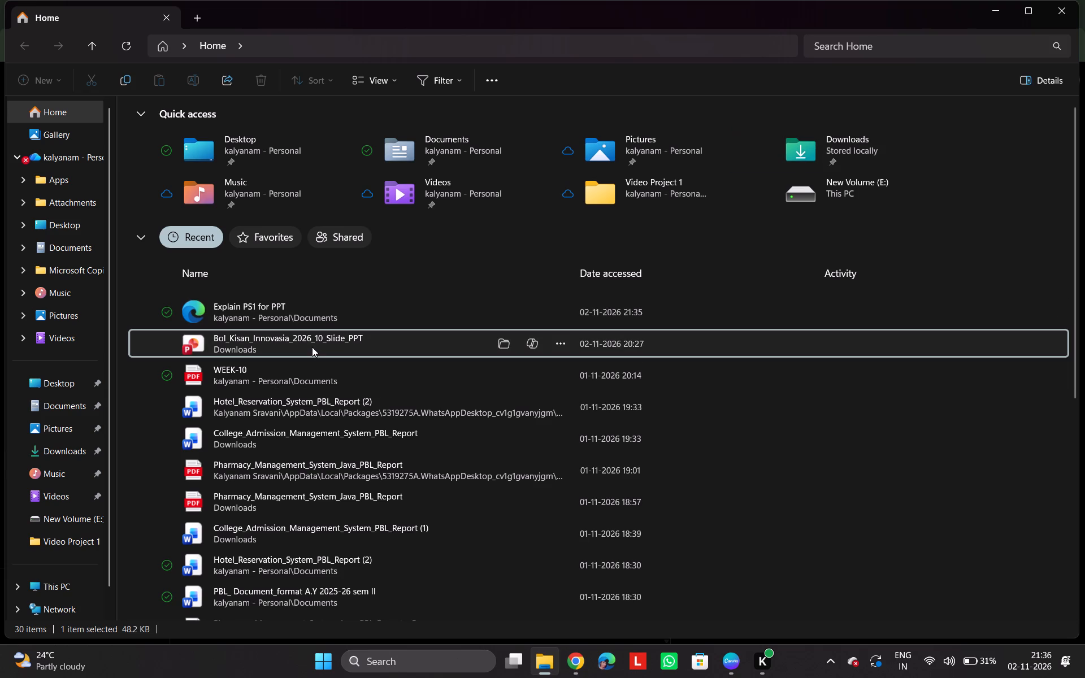
left_click(555, 342)
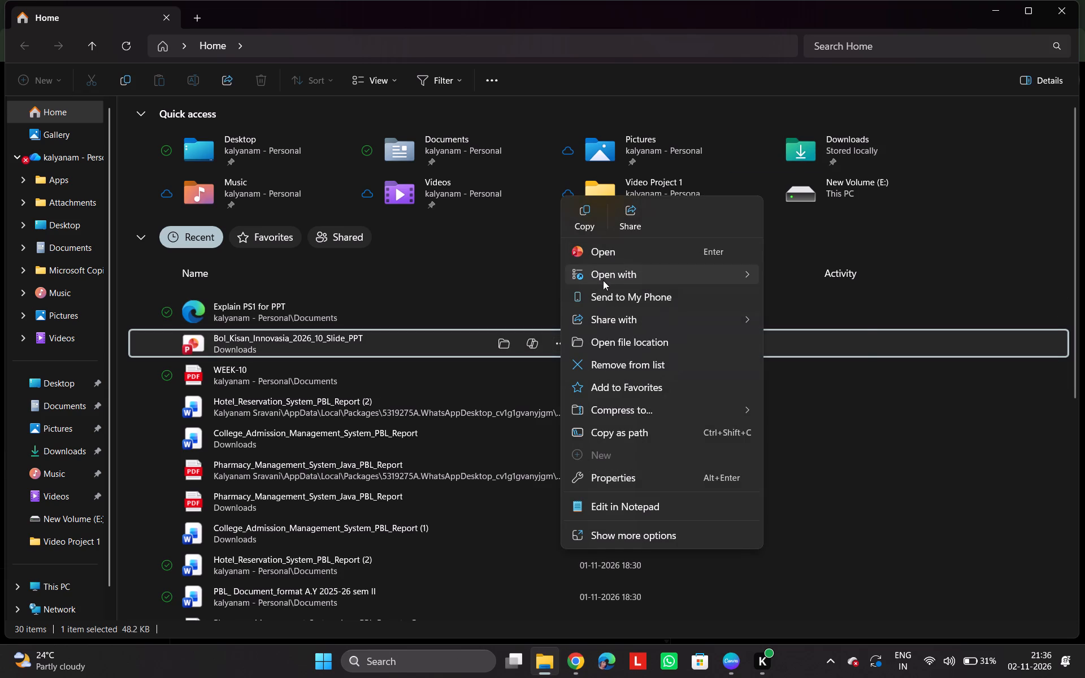
left_click(610, 318)
left_click(798, 314)
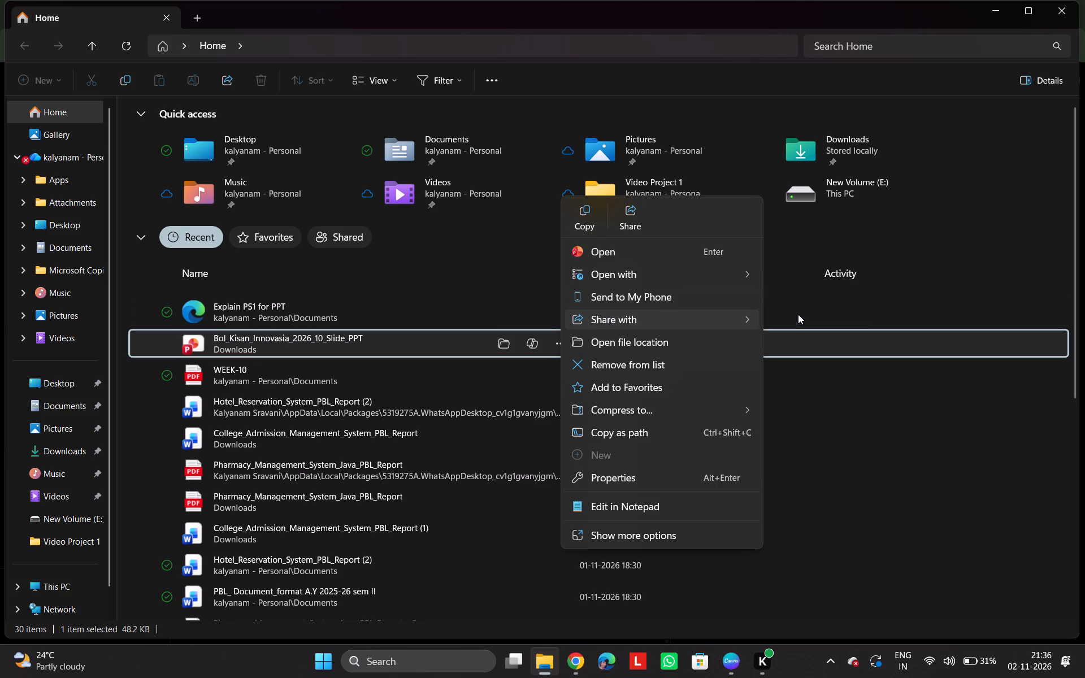
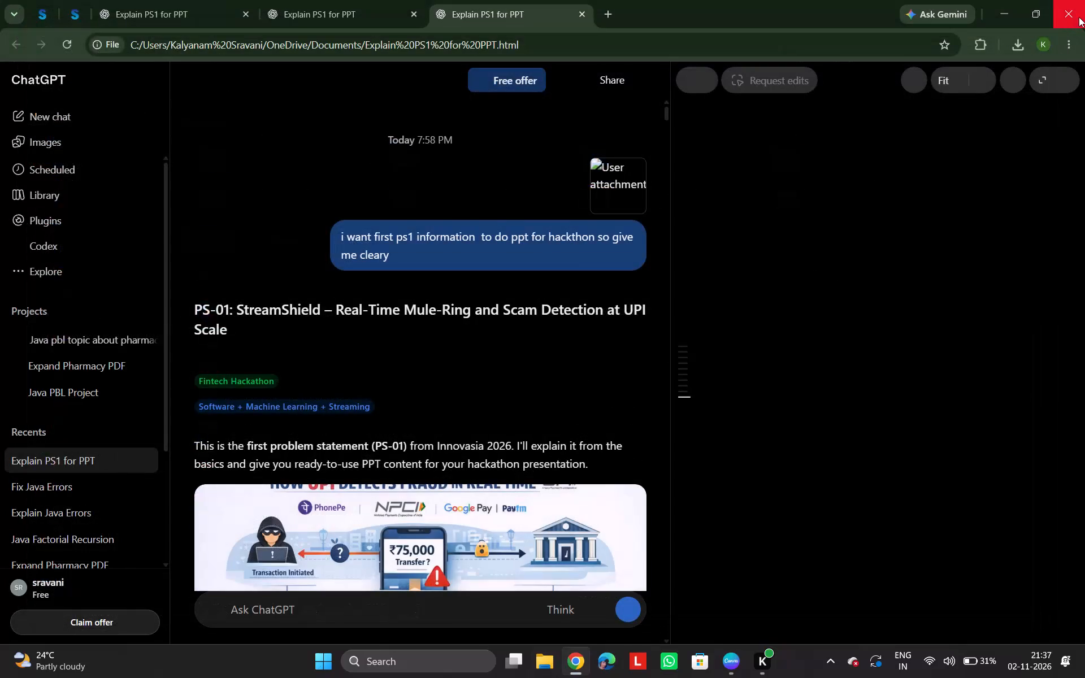
Close the Chrome window with the saved Explain PS1 for PPT pages and return to the Canva presentation.
left_click(1079, 17)
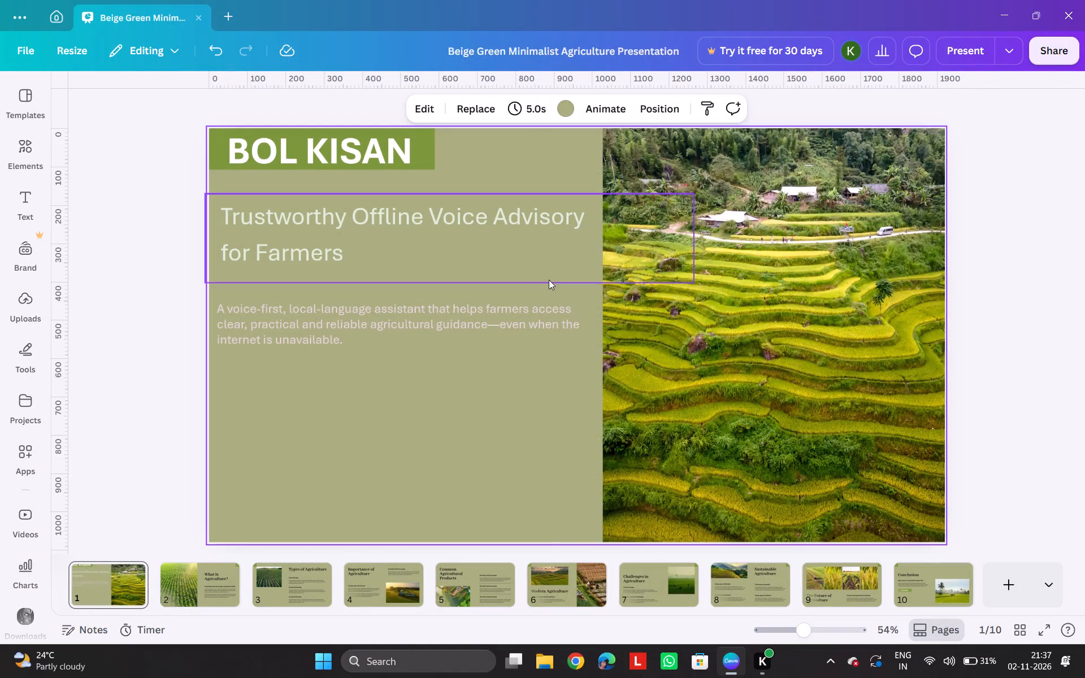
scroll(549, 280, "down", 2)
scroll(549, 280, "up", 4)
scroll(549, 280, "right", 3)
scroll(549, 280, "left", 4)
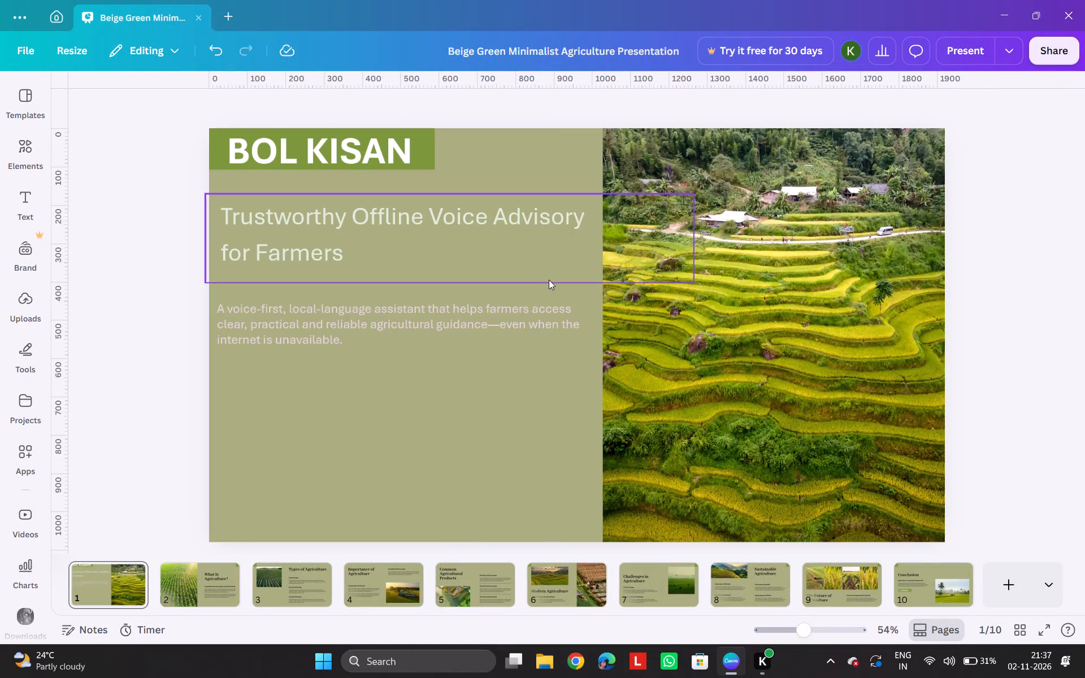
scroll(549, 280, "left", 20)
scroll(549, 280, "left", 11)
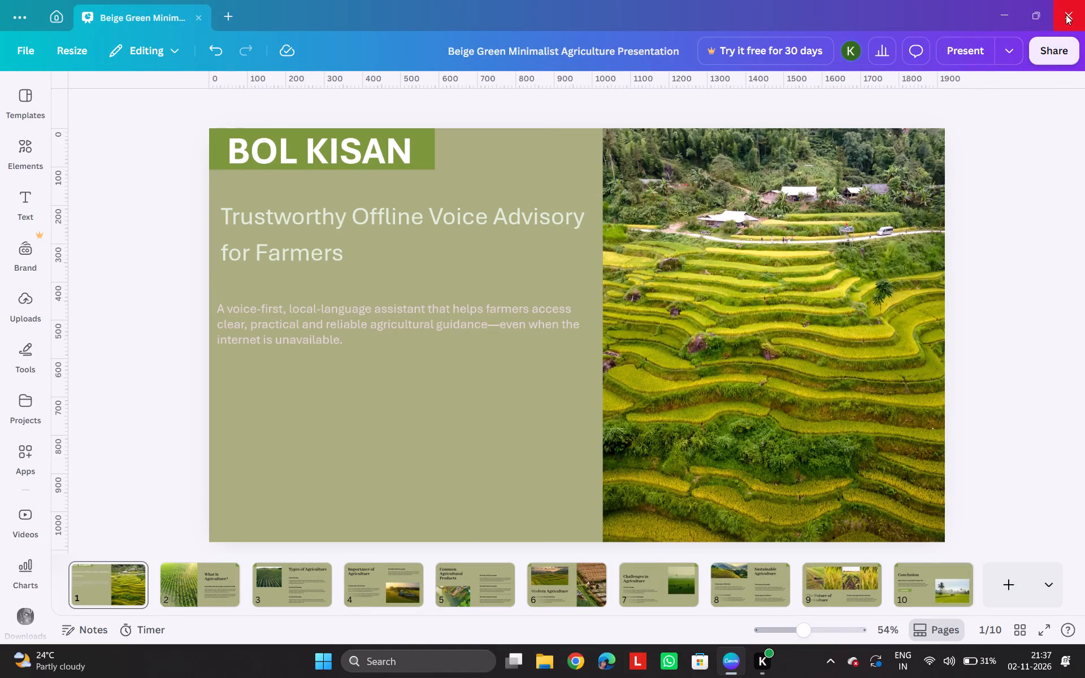